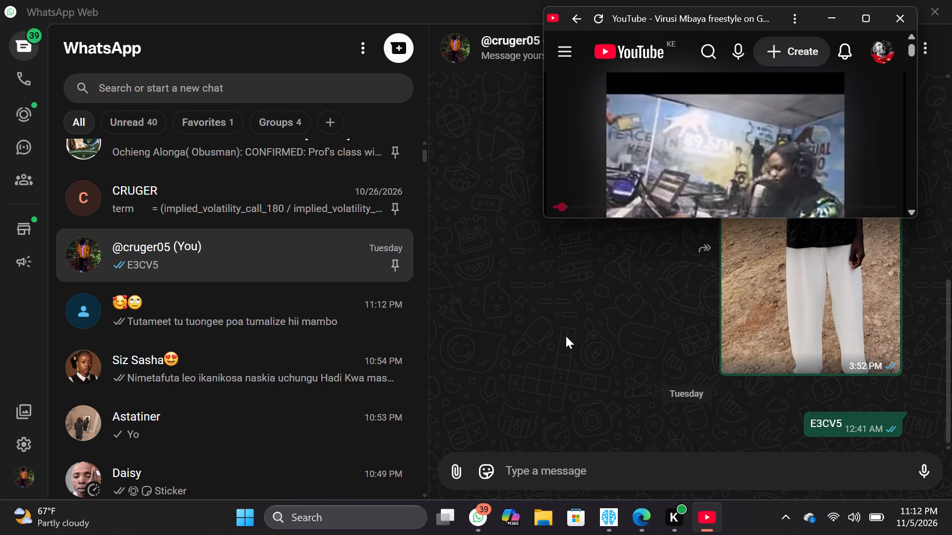
Switch to the WorldQuant BRAIN window that shows the Simulate page.
{"action": "left_click", "coordinate": [604, 504]}
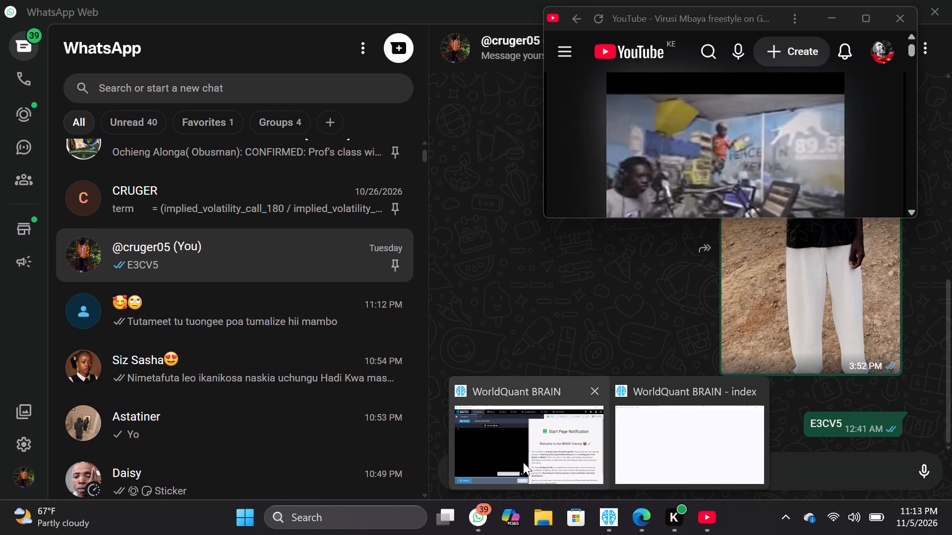
{"action": "left_click", "coordinate": [523, 462]}
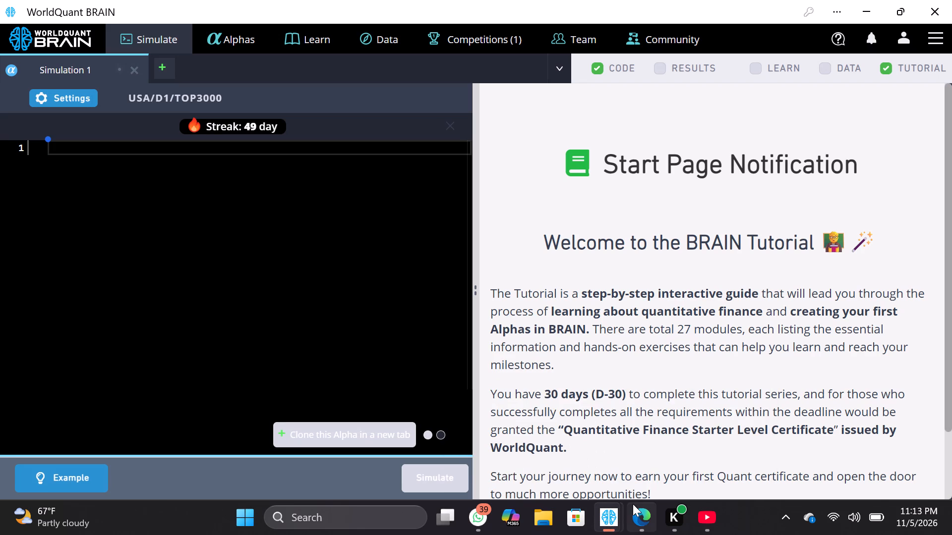
Show the previews of the open WorldQuant BRAIN windows.
{"action": "left_click", "coordinate": [611, 525]}
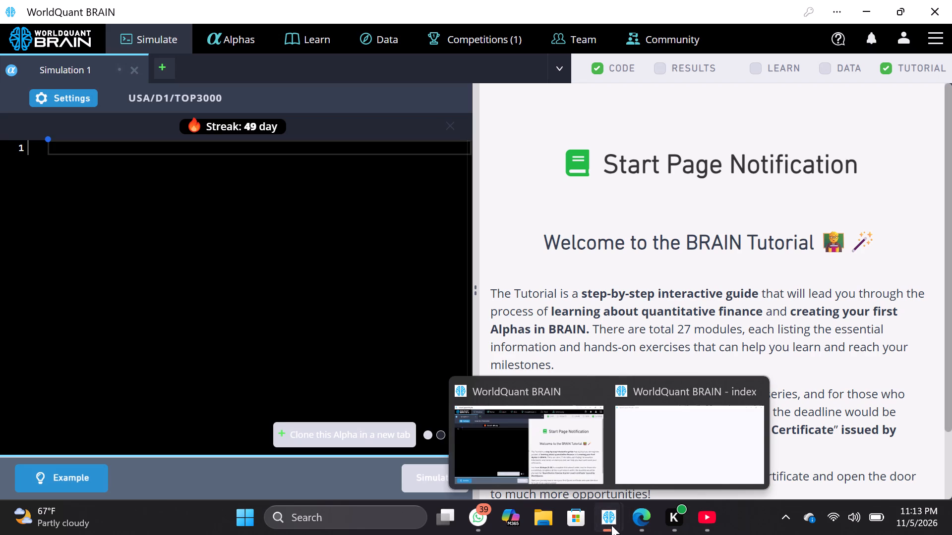
Switch to the YouTube window and raise the volume of the playing freestyle video.
{"action": "left_click", "coordinate": [711, 517]}
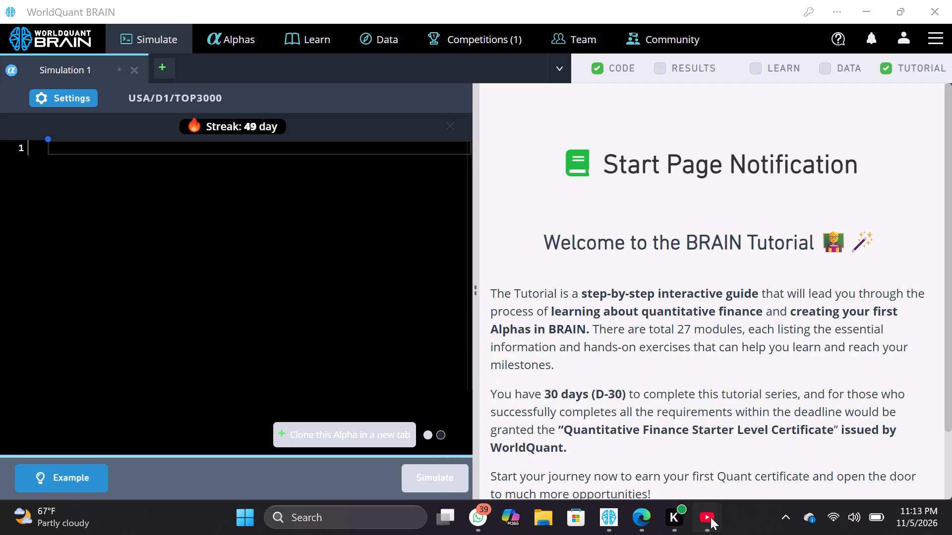
{"action": "left_click", "coordinate": [651, 481]}
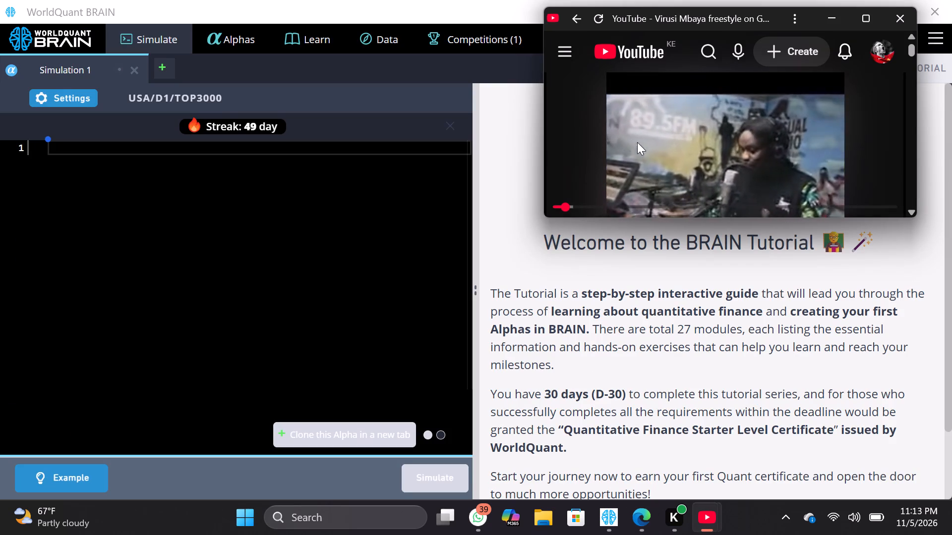
{"action": "left_click", "coordinate": [870, 517]}
{"action": "left_click", "coordinate": [870, 517]}
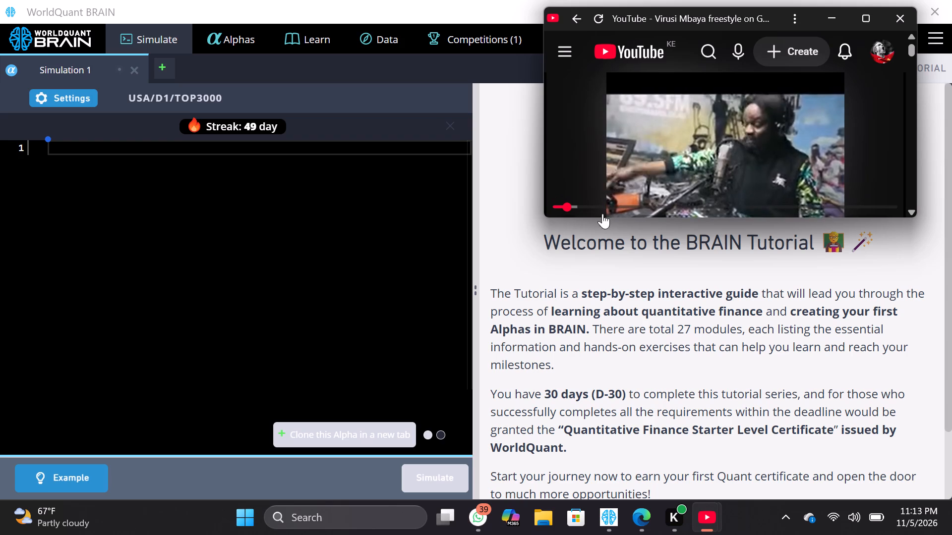
{"action": "scroll", "coordinate": [663, 144], "scroll_direction": "down", "scroll_amount": 1}
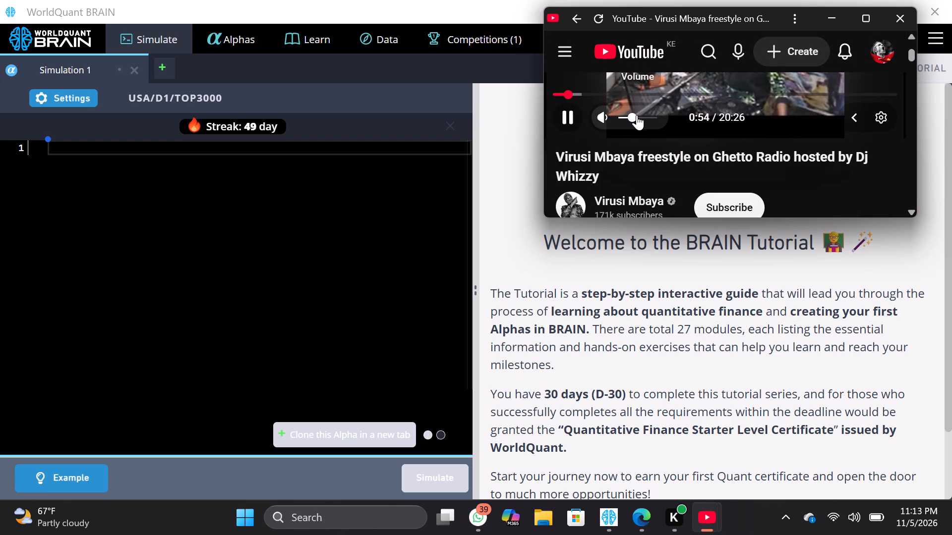
{"action": "left_click", "coordinate": [641, 115]}
{"action": "left_click", "coordinate": [645, 115]}
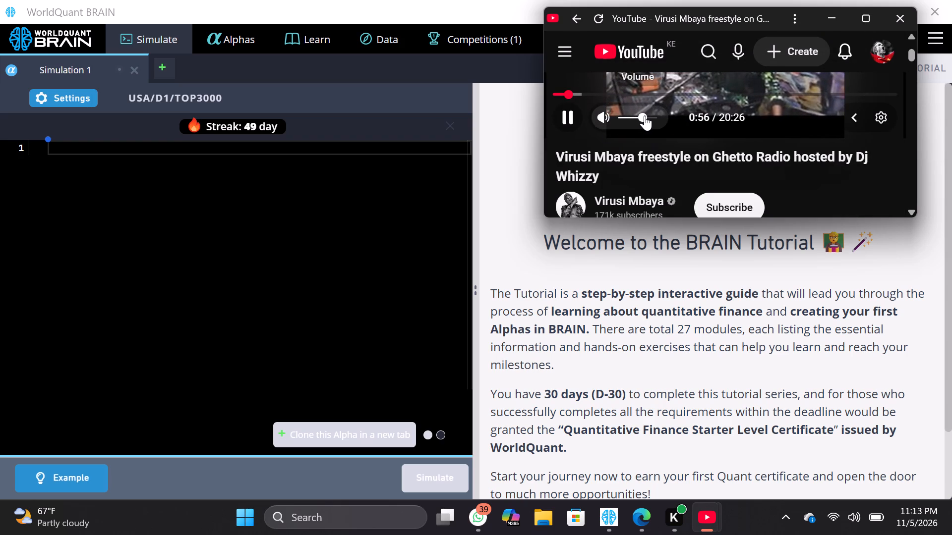
{"action": "left_click", "coordinate": [654, 116]}
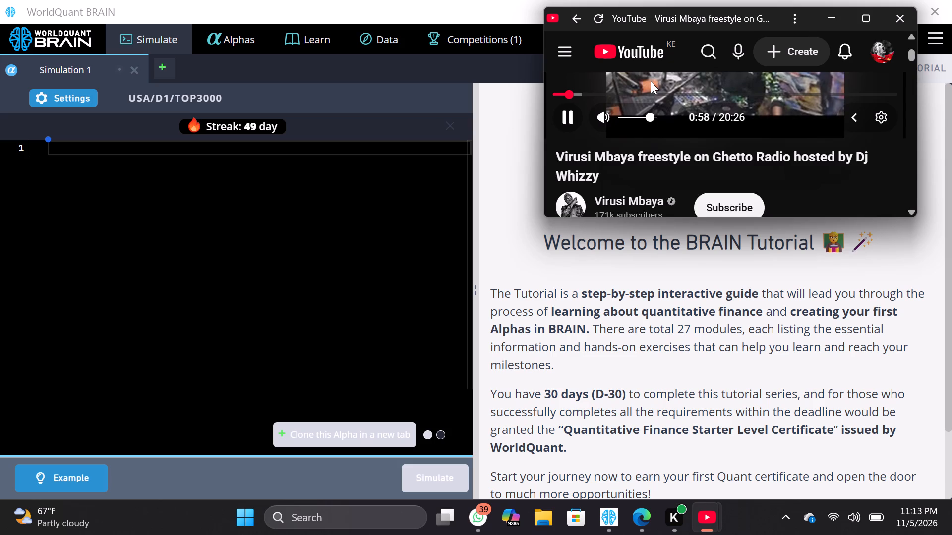
{"action": "scroll", "coordinate": [651, 81], "scroll_direction": "up", "scroll_amount": 3}
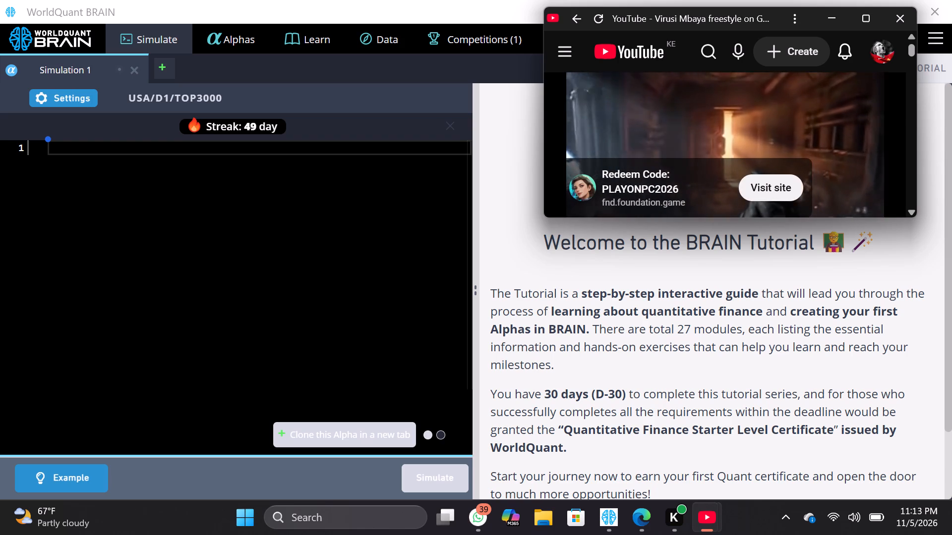
Skip the YouTube ad and start the tutorial in WorldQuant BRAIN.
{"action": "scroll", "coordinate": [727, 454], "scroll_direction": "down", "scroll_amount": 1}
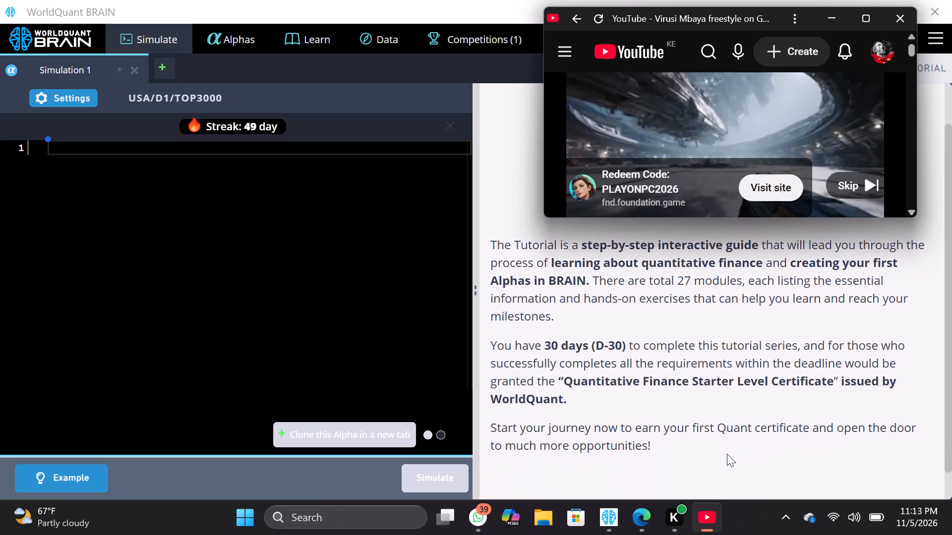
{"action": "scroll", "coordinate": [727, 454], "scroll_direction": "down", "scroll_amount": 1}
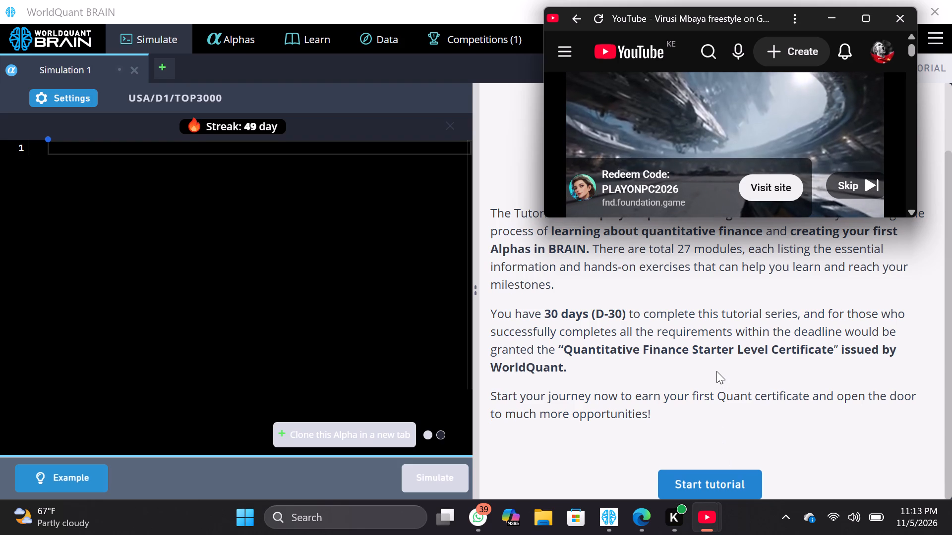
{"action": "scroll", "coordinate": [716, 371], "scroll_direction": "down", "scroll_amount": 1}
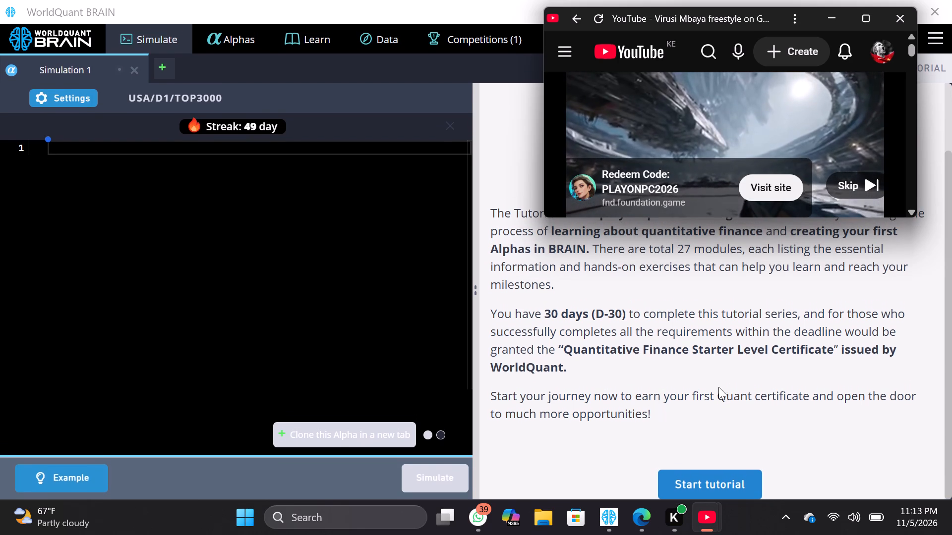
{"action": "left_click", "coordinate": [841, 185]}
{"action": "left_click", "coordinate": [751, 490]}
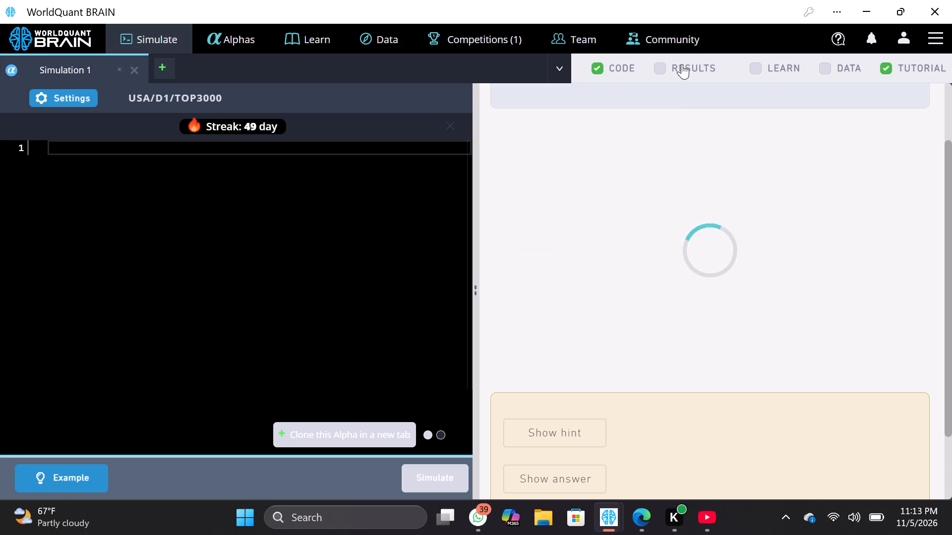
Look over the BRAIN Basics chapter of the tutorial, including its progress section and introductory task.
{"action": "scroll", "coordinate": [683, 183], "scroll_direction": "down", "scroll_amount": 2}
{"action": "scroll", "coordinate": [683, 183], "scroll_direction": "up", "scroll_amount": 1}
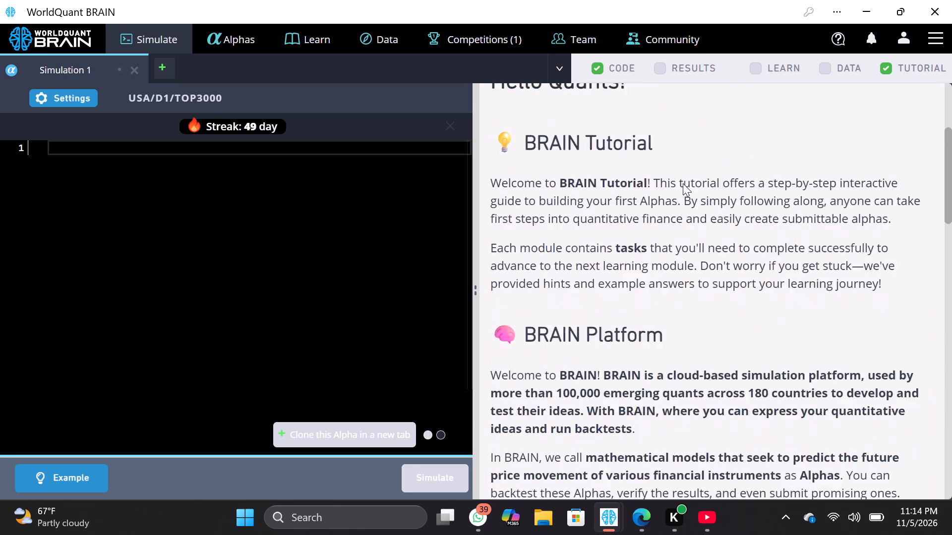
{"action": "scroll", "coordinate": [683, 183], "scroll_direction": "up", "scroll_amount": 1}
{"action": "scroll", "coordinate": [683, 183], "scroll_direction": "down", "scroll_amount": 1}
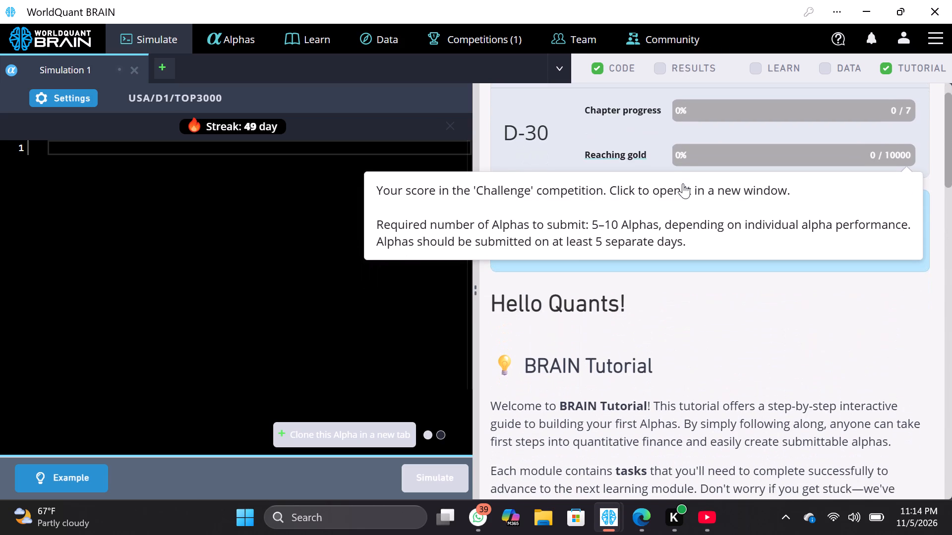
{"action": "scroll", "coordinate": [683, 183], "scroll_direction": "down", "scroll_amount": 2}
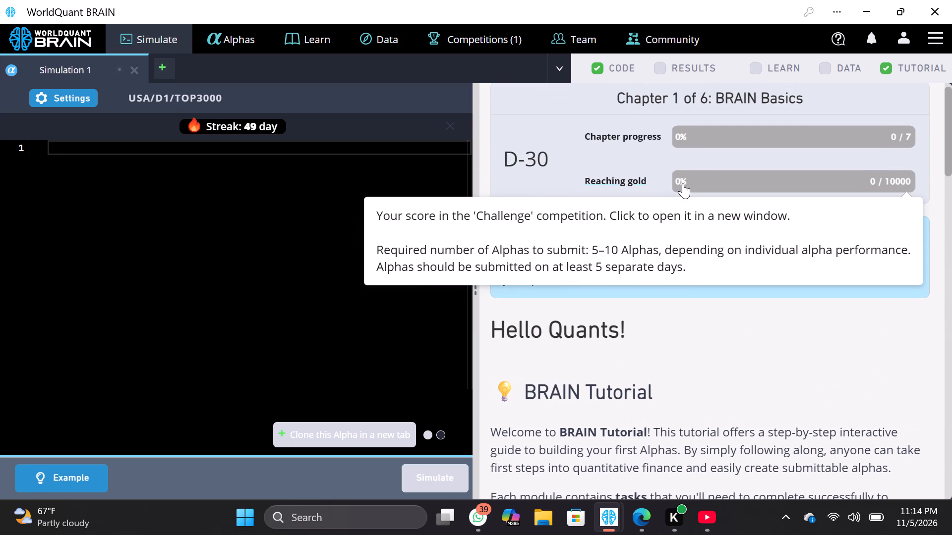
{"action": "scroll", "coordinate": [683, 183], "scroll_direction": "down", "scroll_amount": 1}
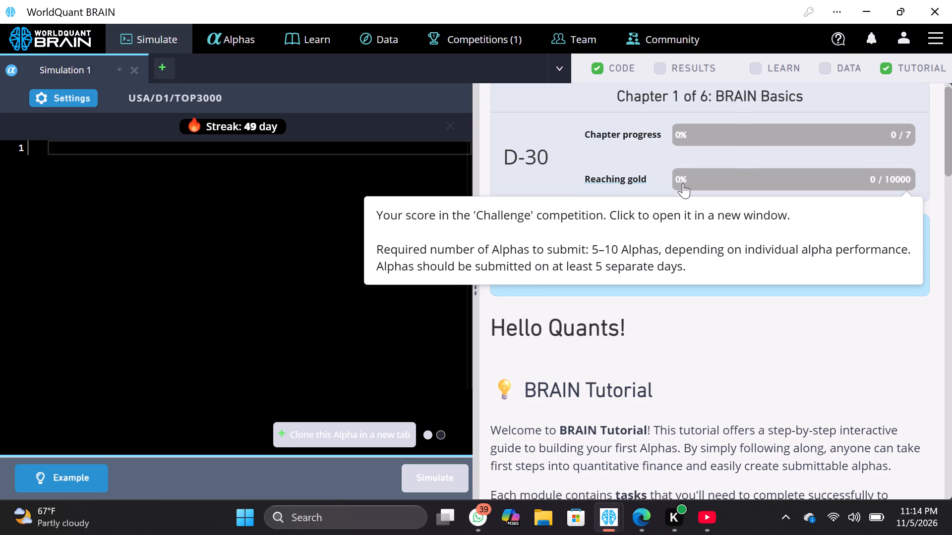
{"action": "scroll", "coordinate": [683, 183], "scroll_direction": "down", "scroll_amount": 1}
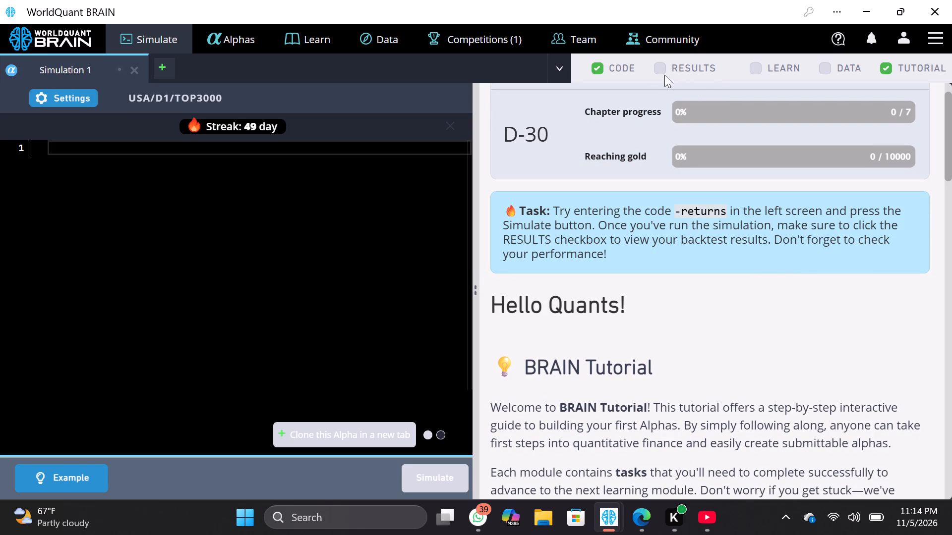
Show the simulation results pane in place of the tutorial.
{"action": "left_click", "coordinate": [664, 75]}
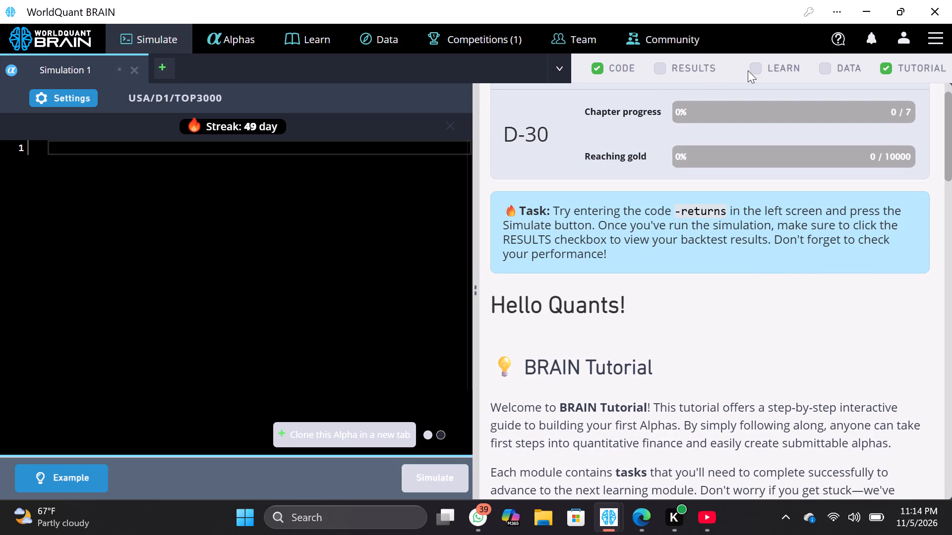
{"action": "left_click", "coordinate": [757, 70]}
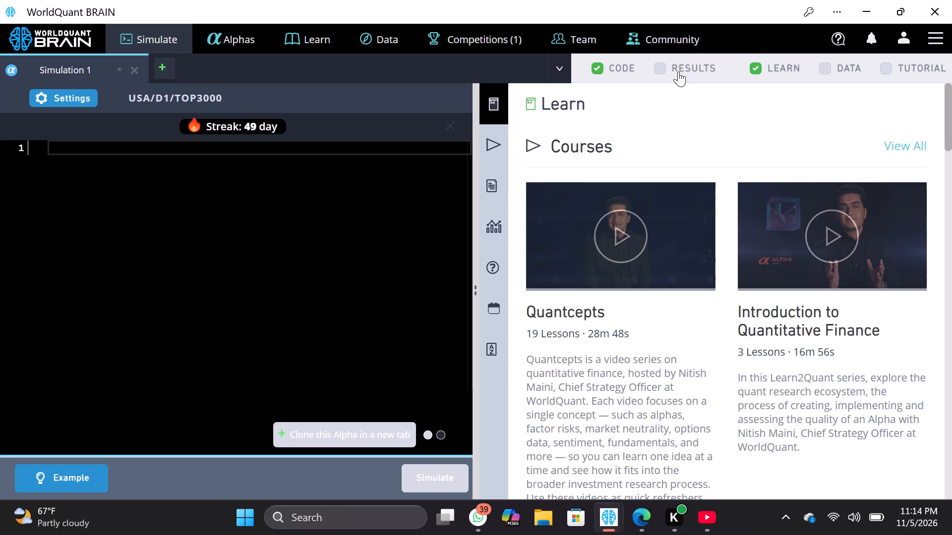
{"action": "left_click", "coordinate": [677, 70]}
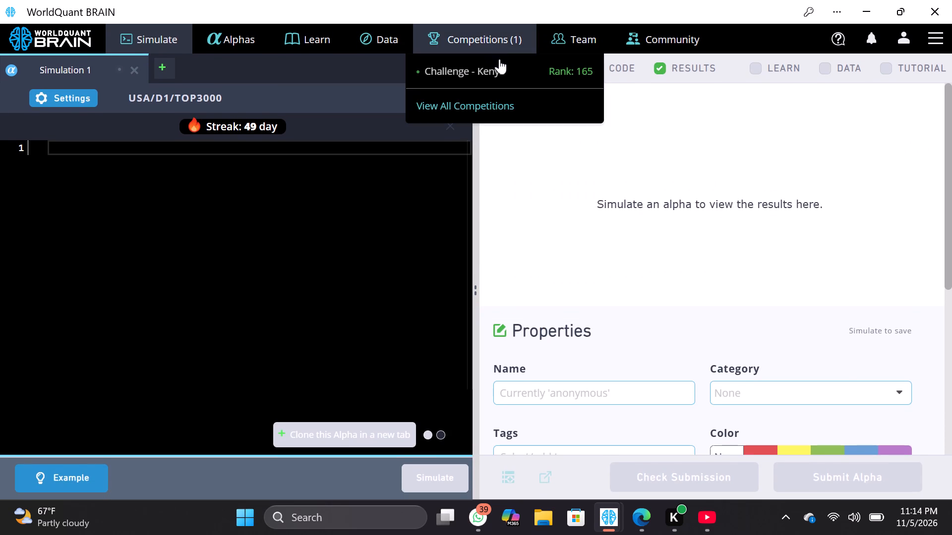
Open the Challenge - Kenya competition and examine its leaderboard.
{"action": "left_click", "coordinate": [500, 60]}
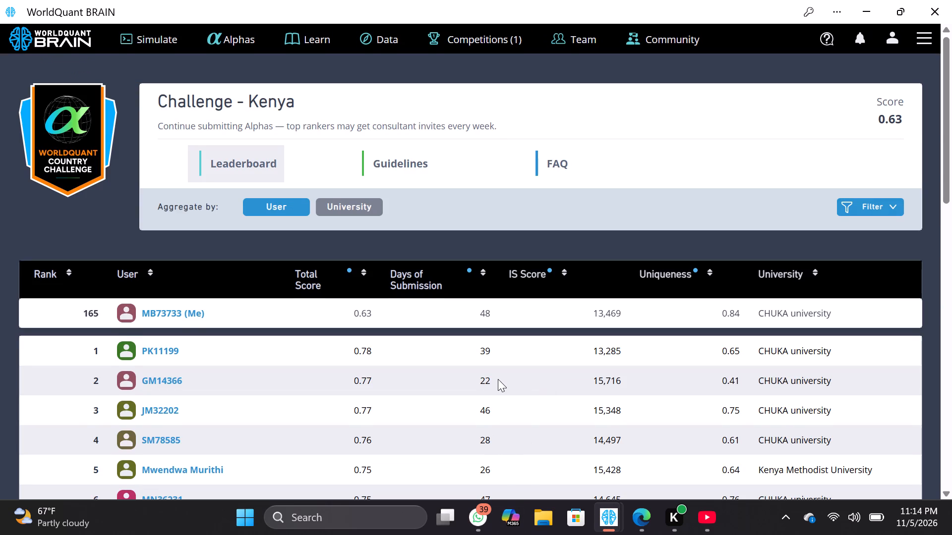
{"action": "scroll", "coordinate": [499, 379], "scroll_direction": "down", "scroll_amount": 1}
{"action": "scroll", "coordinate": [391, 234], "scroll_direction": "up", "scroll_amount": 3}
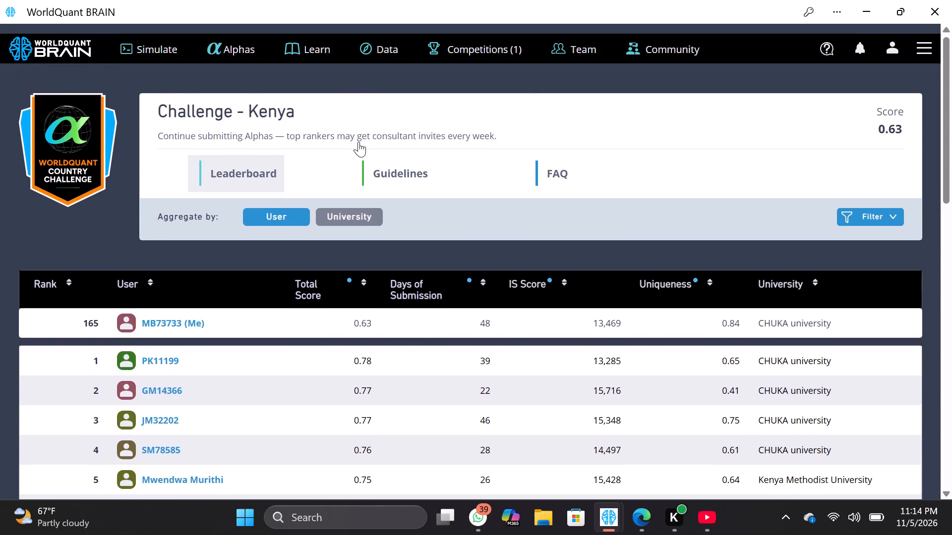
List the submitted Alphas and go to page 2 of the list.
{"action": "left_click", "coordinate": [243, 38]}
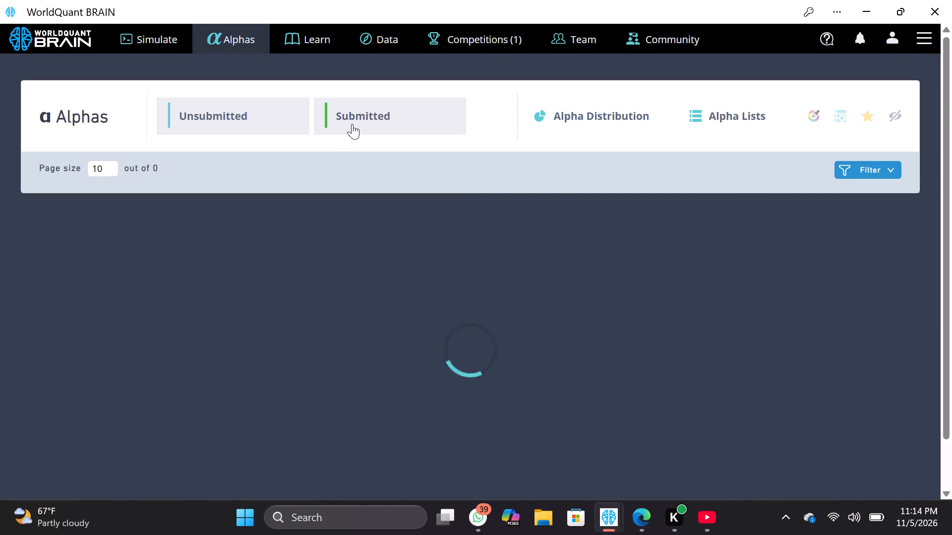
{"action": "left_click", "coordinate": [352, 124]}
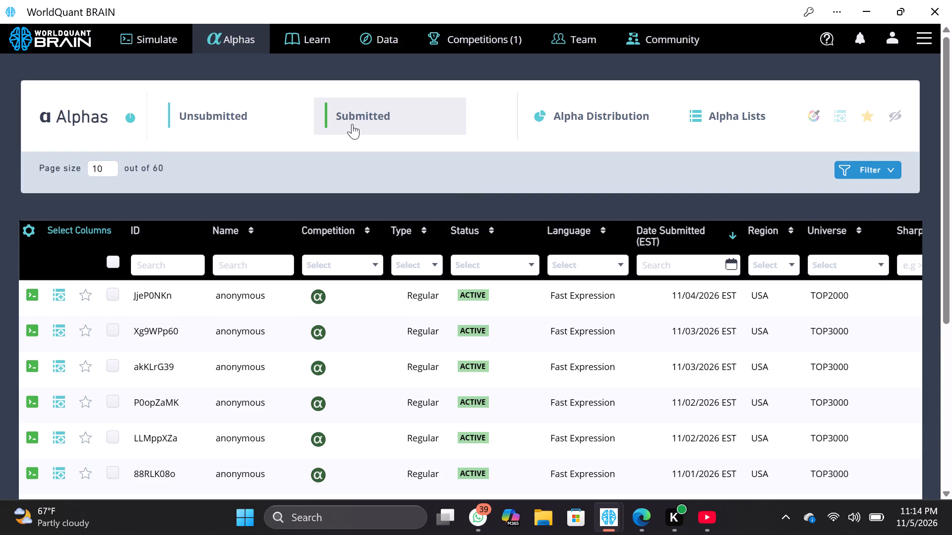
{"action": "scroll", "coordinate": [544, 366], "scroll_direction": "down", "scroll_amount": 5}
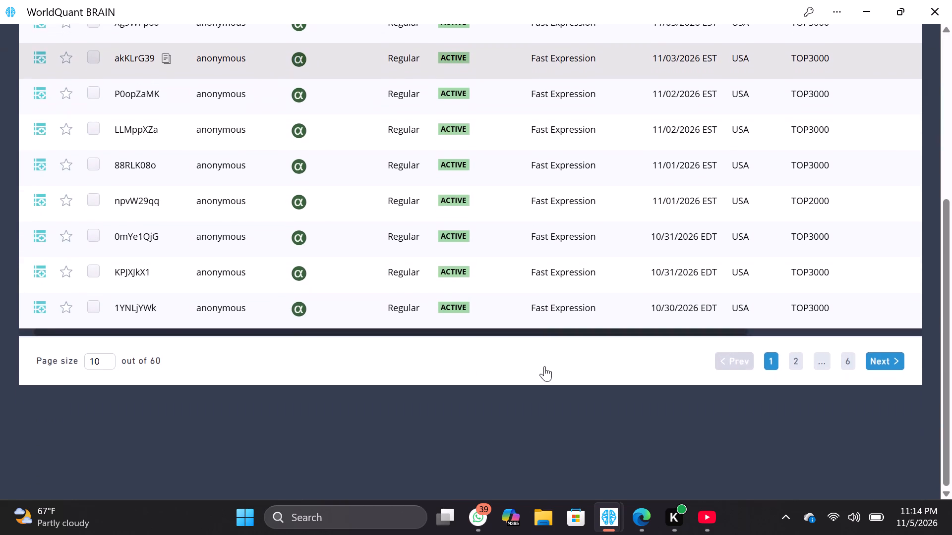
{"action": "scroll", "coordinate": [544, 366], "scroll_direction": "down", "scroll_amount": 1}
{"action": "left_click", "coordinate": [799, 405]}
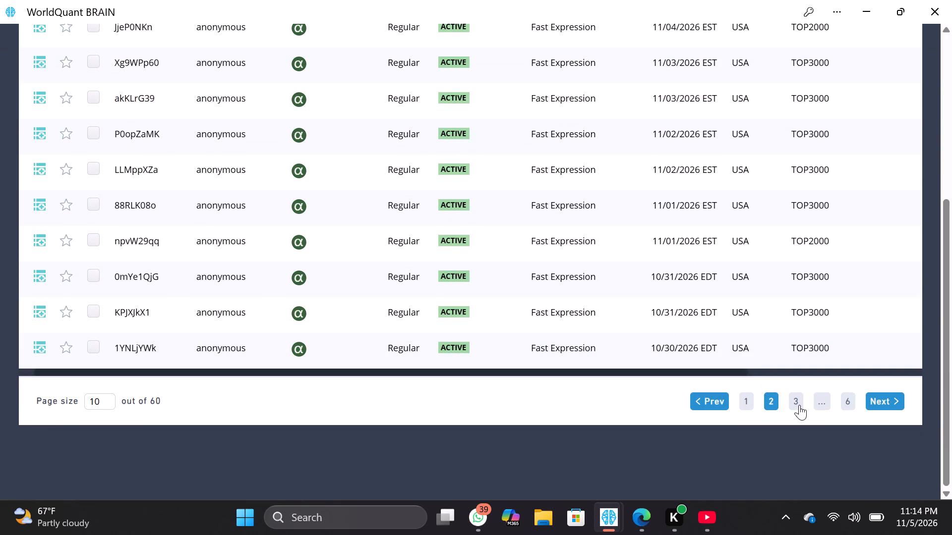
{"action": "scroll", "coordinate": [698, 299], "scroll_direction": "up", "scroll_amount": 1}
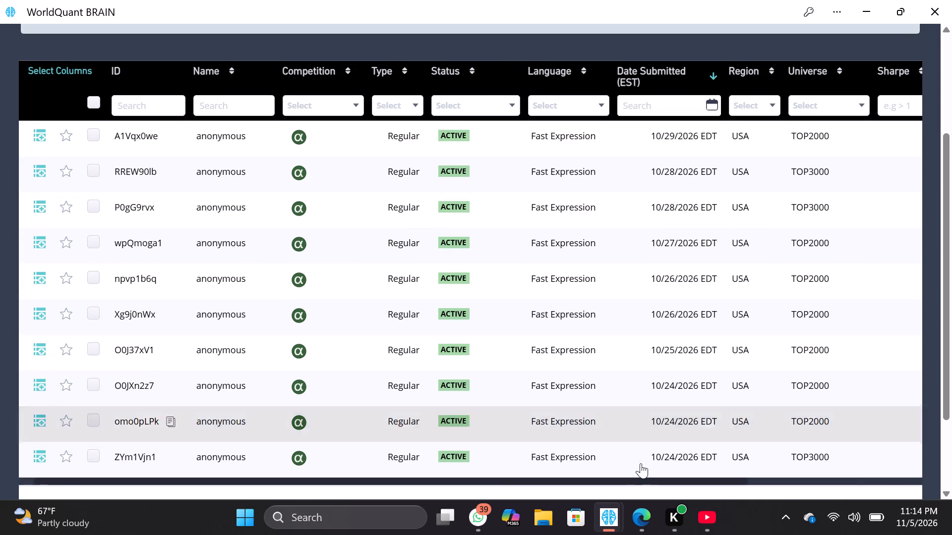
Open the submitted Alpha O0JXn2z7, review its code and chart, and clone it into a new simulation.
{"action": "left_click", "coordinate": [493, 393]}
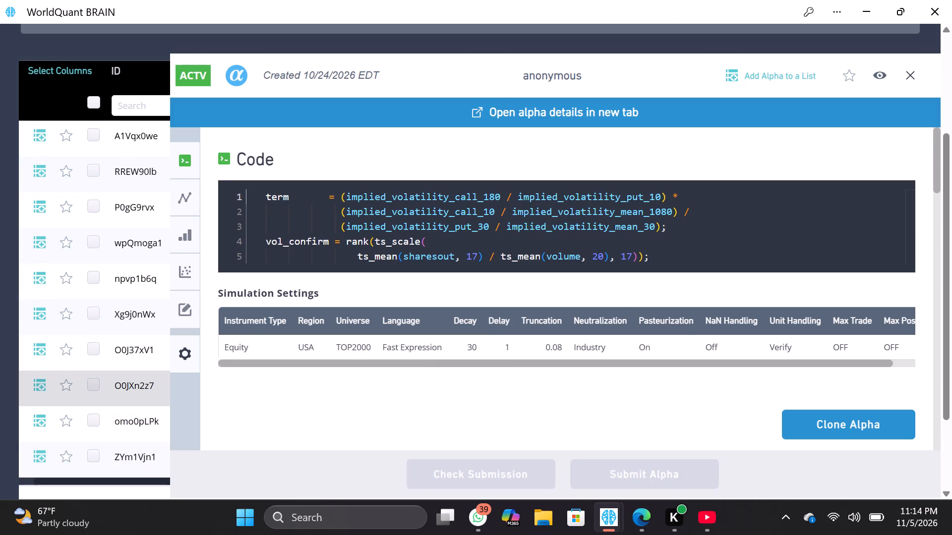
{"action": "scroll", "coordinate": [682, 325], "scroll_direction": "down", "scroll_amount": 5}
{"action": "scroll", "coordinate": [682, 325], "scroll_direction": "up", "scroll_amount": 1}
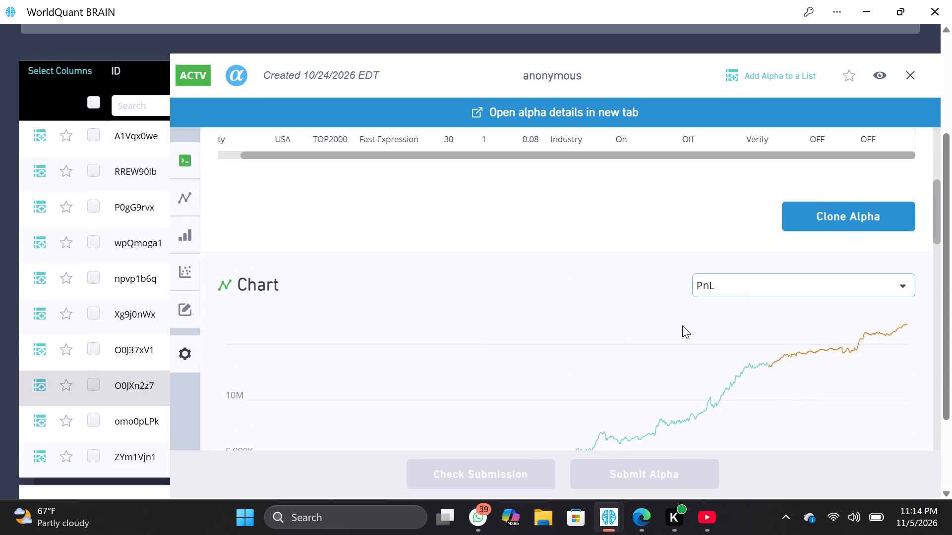
{"action": "scroll", "coordinate": [682, 325], "scroll_direction": "up", "scroll_amount": 1}
{"action": "left_click", "coordinate": [796, 290]}
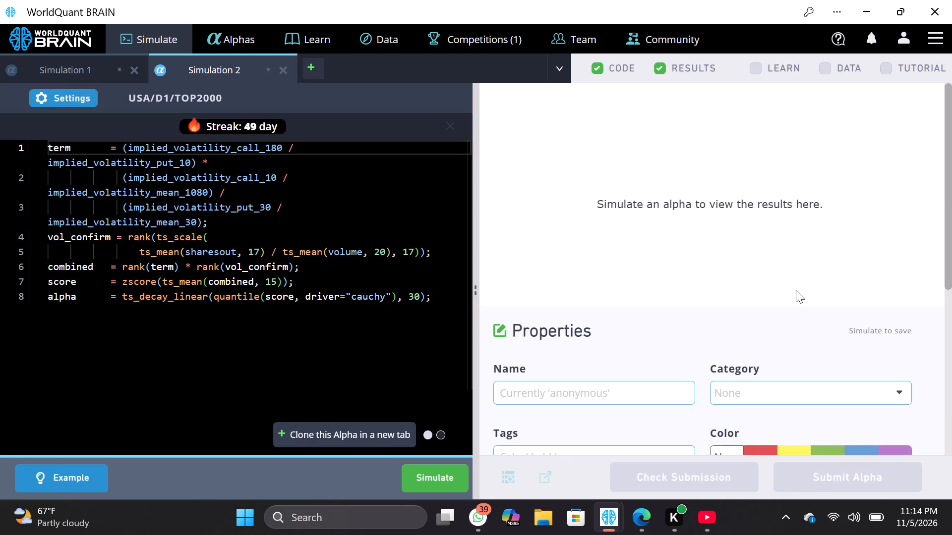
Set the ts_decay_linear window in the alpha line of the cloned code to 90.
{"action": "left_click", "coordinate": [281, 176]}
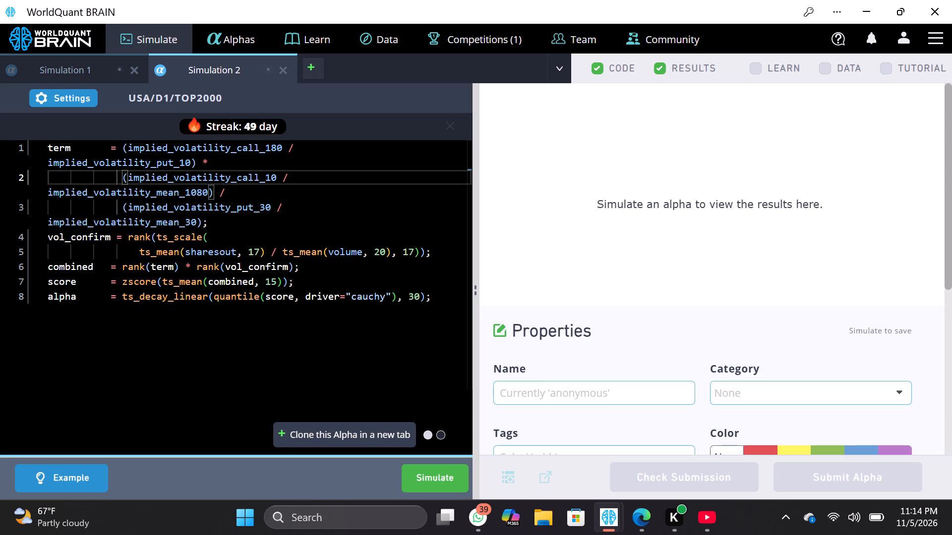
{"action": "left_click", "coordinate": [422, 294]}
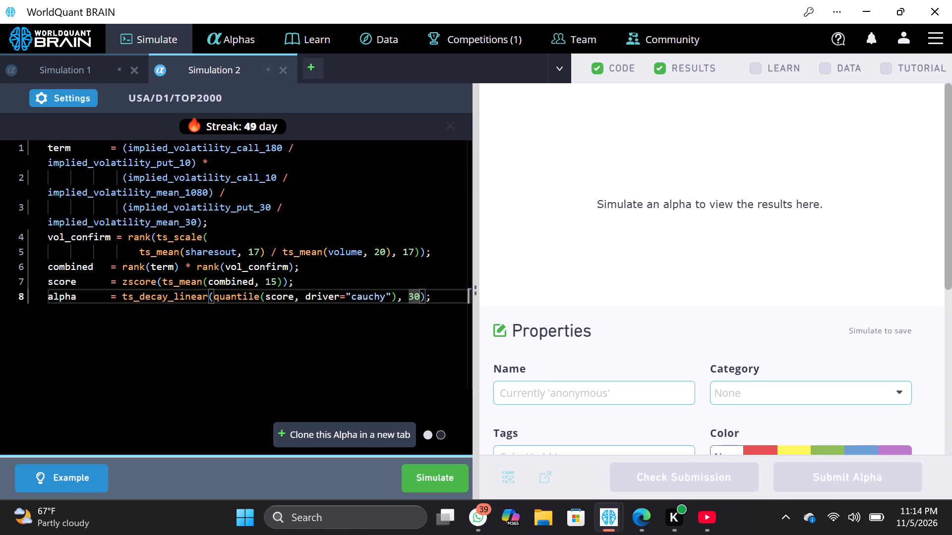
{"action": "key", "text": "BackSpace"}
{"action": "key", "text": "BackSpace"}
{"action": "type", "text": "90"}
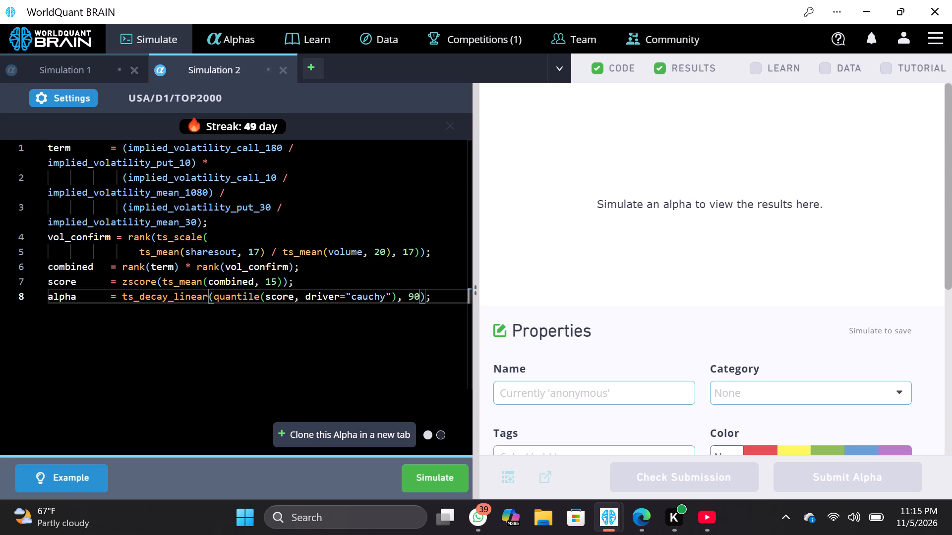
Set the ts_scale window in the vol_confirm expression to 31.
{"action": "left_click", "coordinate": [412, 250]}
{"action": "key", "text": "BackSpace"}
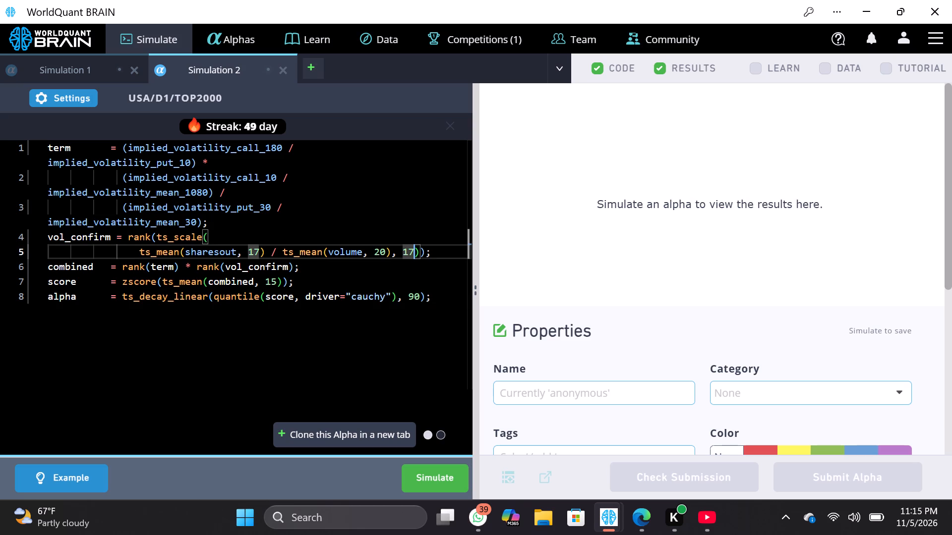
{"action": "key", "text": "BackSpace"}
{"action": "type", "text": "31"}
In the vol_confirm expression, set the ts_mean window for sharesout to 31 and for volume to 40.
{"action": "left_click", "coordinate": [258, 251]}
{"action": "key", "text": "BackSpace"}
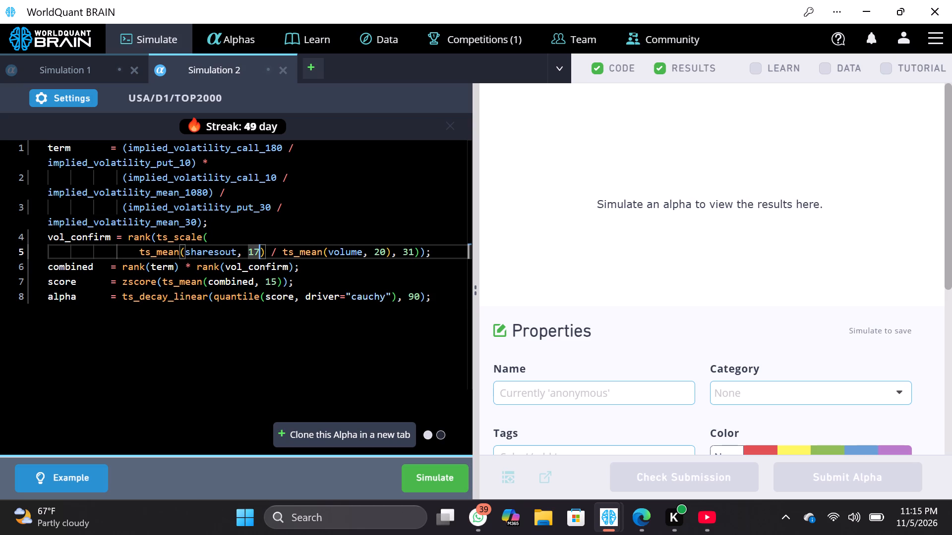
{"action": "key", "text": "BackSpace"}
{"action": "key", "text": "3"}
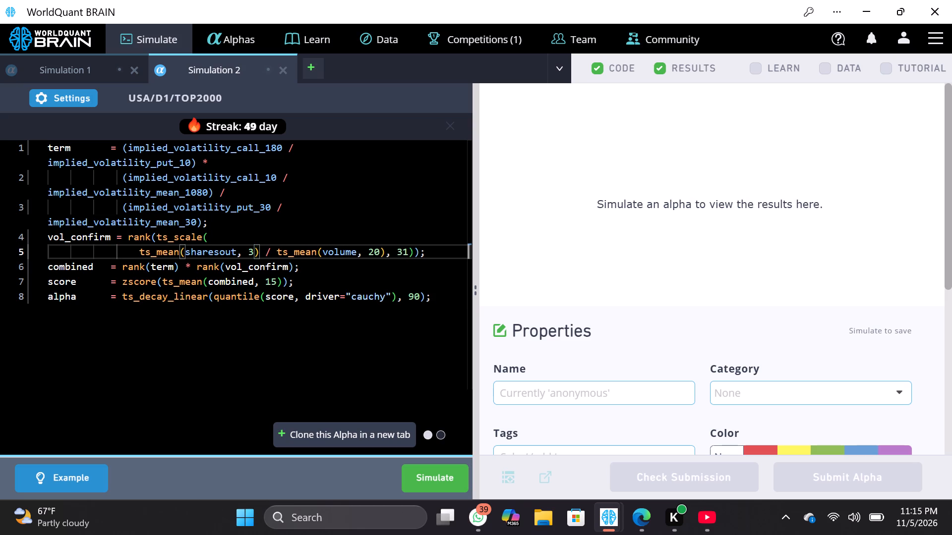
{"action": "key", "text": "1"}
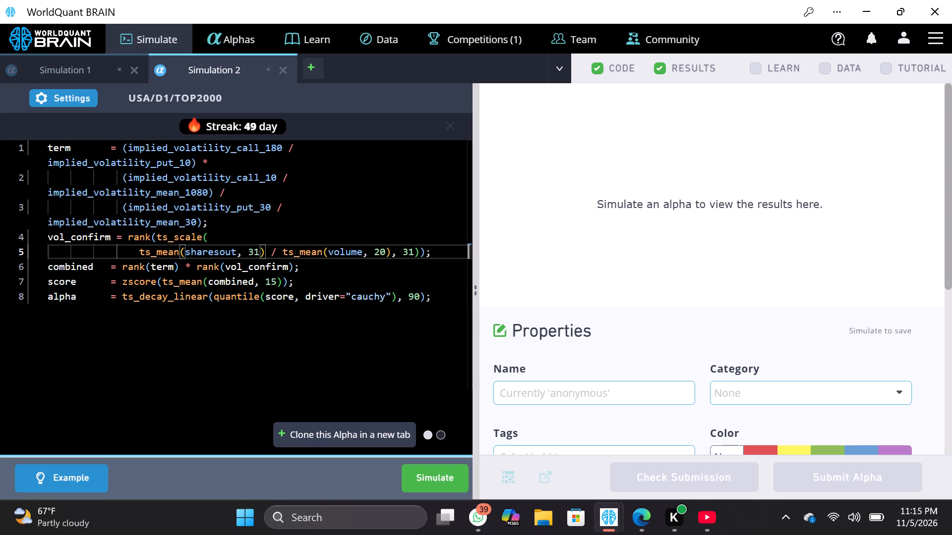
{"action": "left_click", "coordinate": [384, 248]}
{"action": "key", "text": "BackSpace"}
{"action": "key", "text": "BackSpace"}
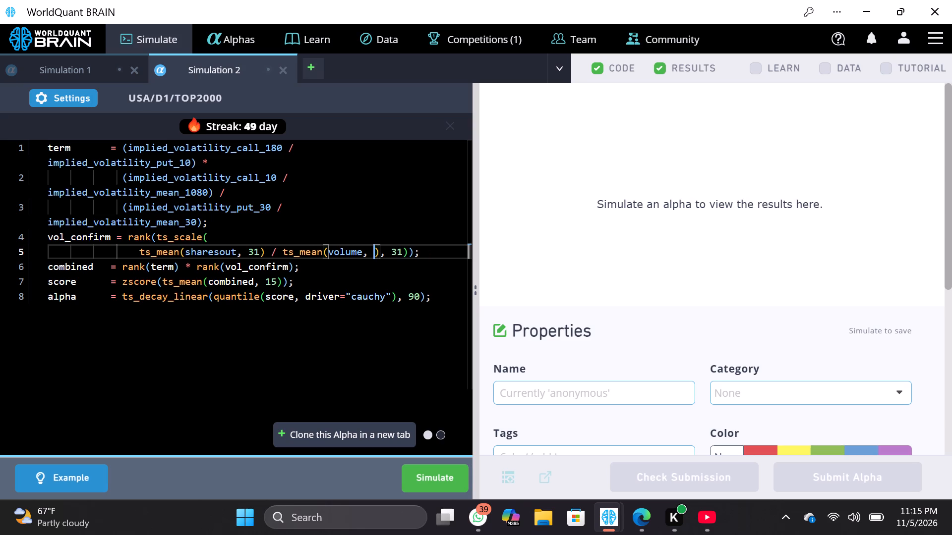
{"action": "type", "text": "40"}
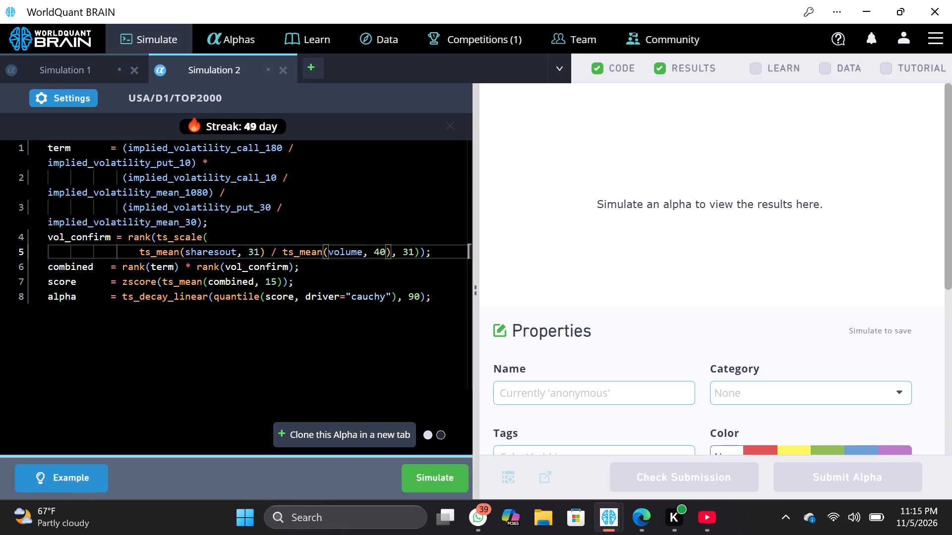
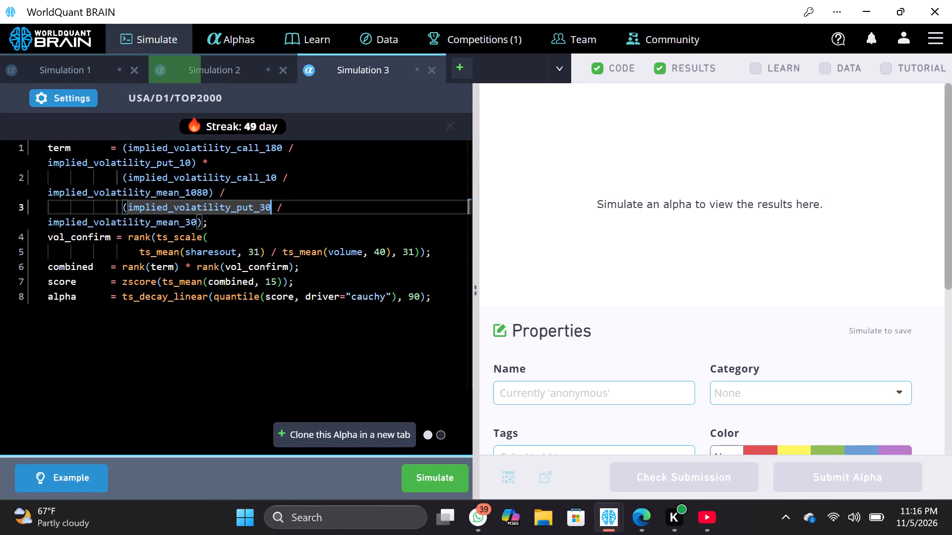
In the last ratio of the term expression, change the put volatility field to implied_volatility_put_1080.
{"action": "key", "text": "BackSpace"}
{"action": "key", "text": "BackSpace"}
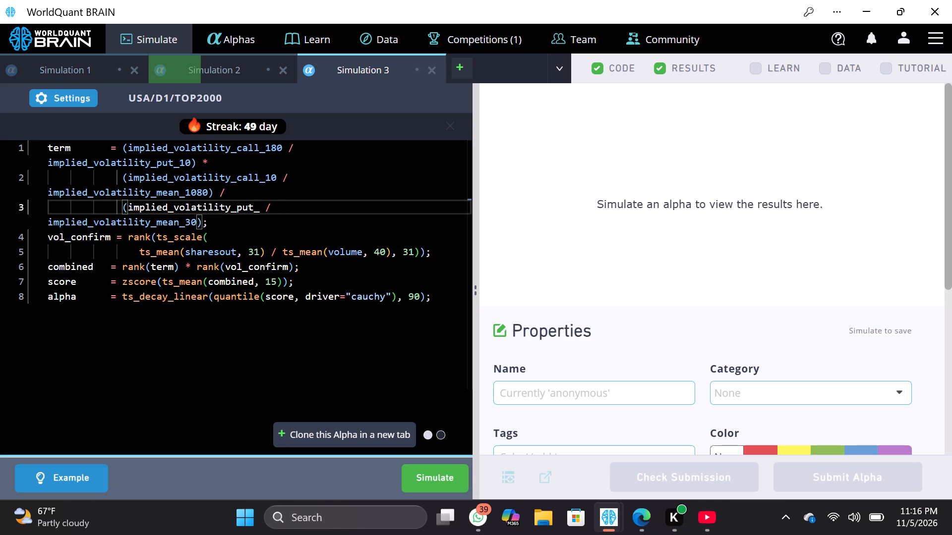
{"action": "type", "text": "10"}
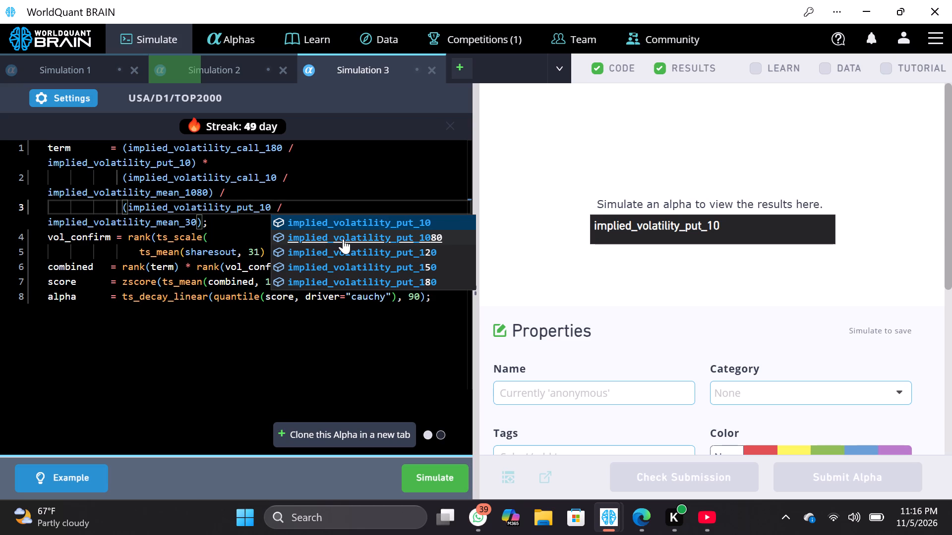
{"action": "type", "text": "80"}
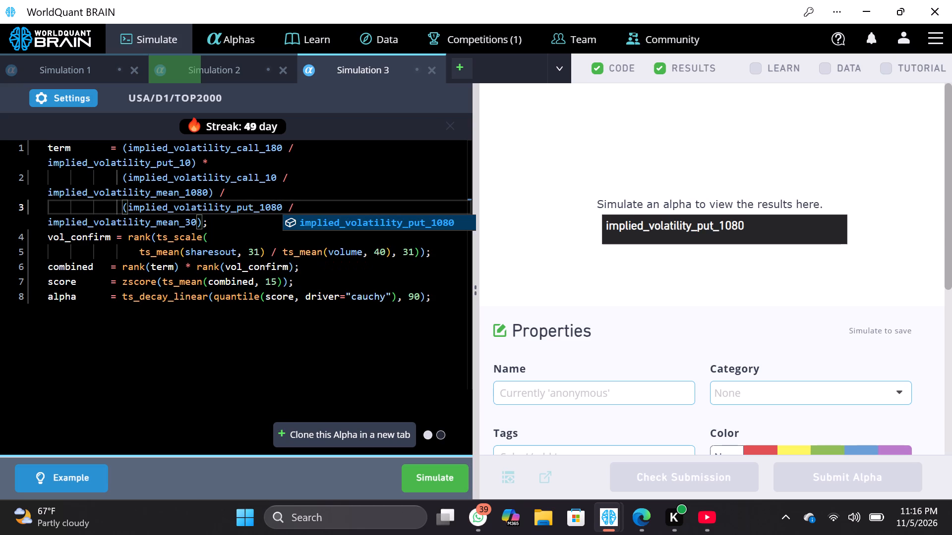
Run the simulation of the edited Alpha code in Simulation 3.
{"action": "left_click", "coordinate": [408, 474]}
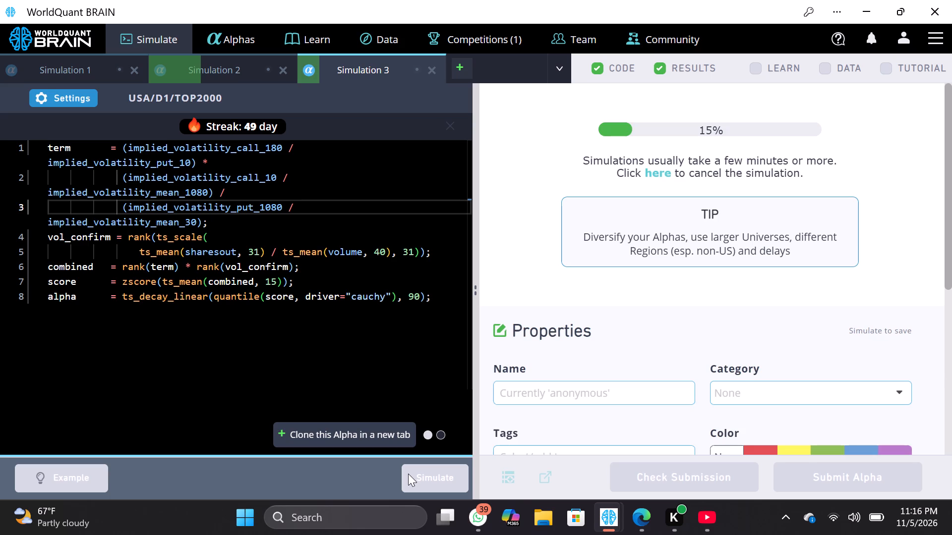
Switch to the YouTube window with the Virusi Mbaya freestyle video.
{"action": "left_click", "coordinate": [707, 528]}
{"action": "left_click", "coordinate": [660, 470]}
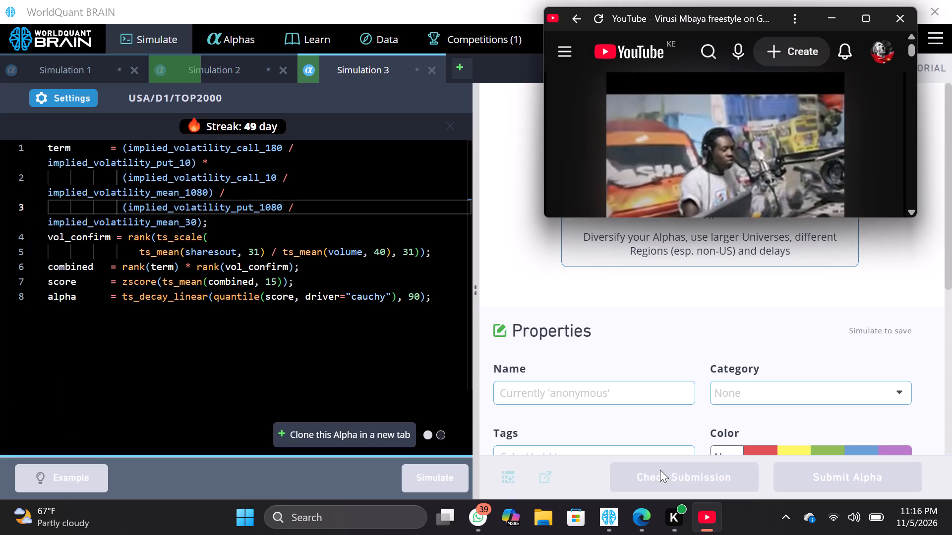
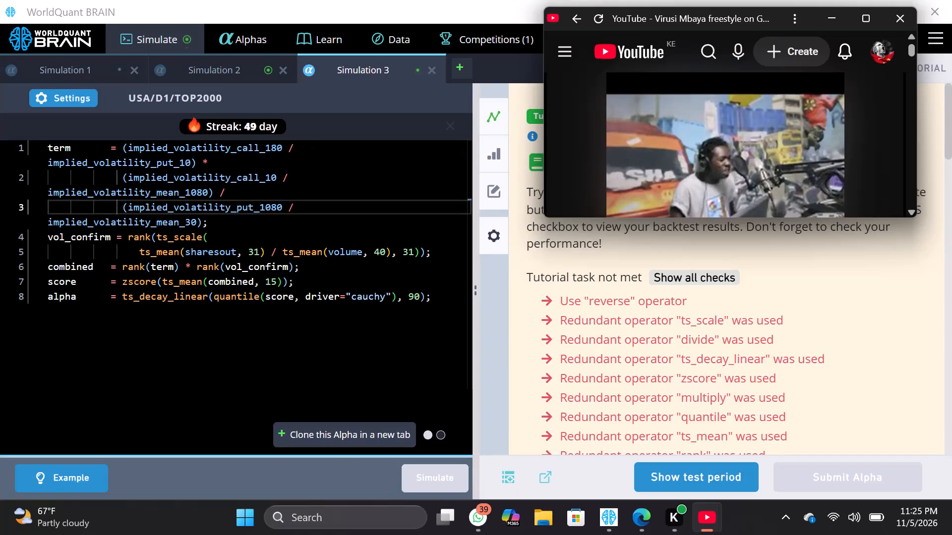
Switch back to WorldQuant BRAIN, show Simulation 3's test period, and examine its performance chart and IS Summary.
{"action": "left_click", "coordinate": [699, 492]}
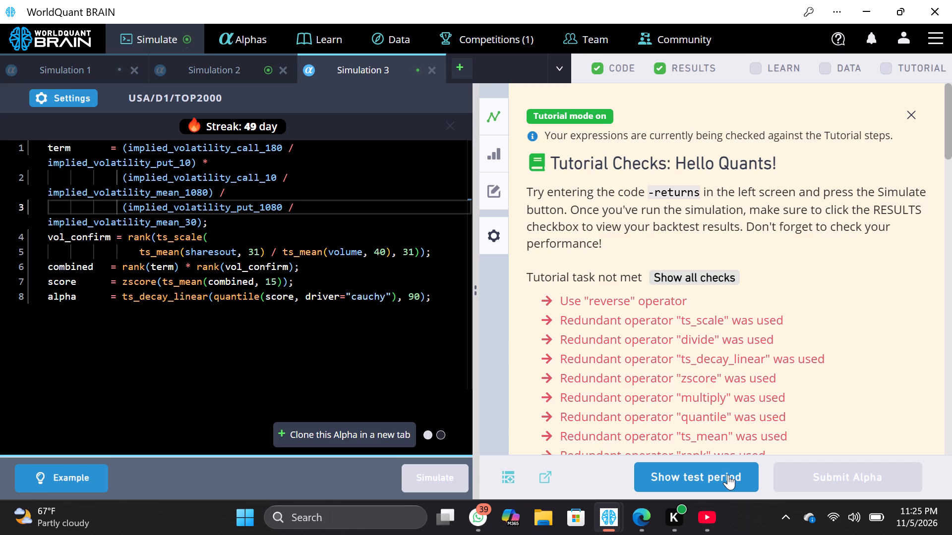
{"action": "scroll", "coordinate": [728, 351], "scroll_direction": "down", "scroll_amount": 1}
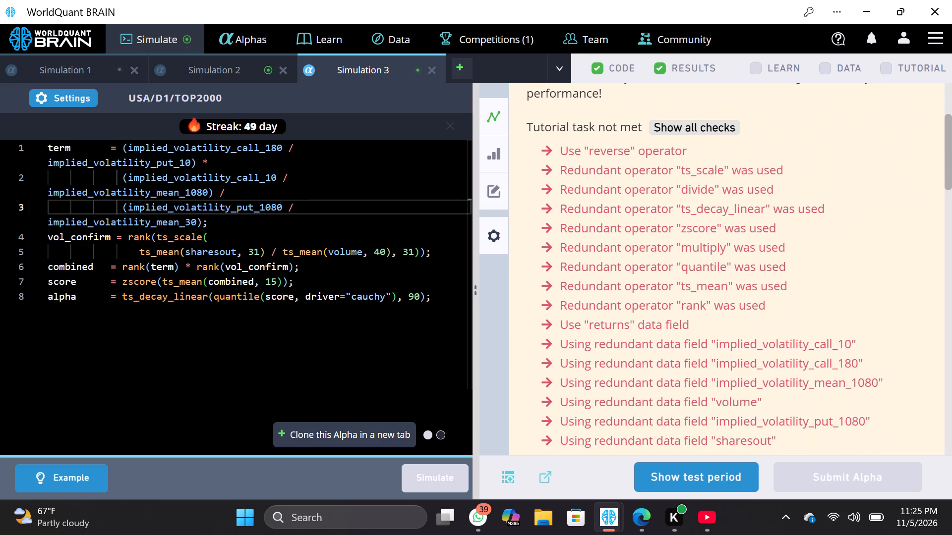
{"action": "left_click", "coordinate": [725, 471]}
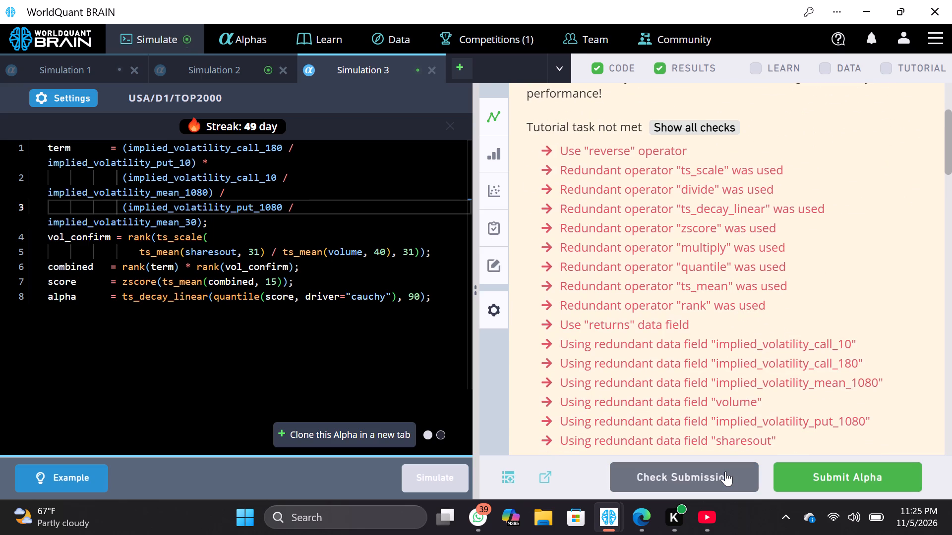
{"action": "scroll", "coordinate": [776, 322], "scroll_direction": "down", "scroll_amount": 5}
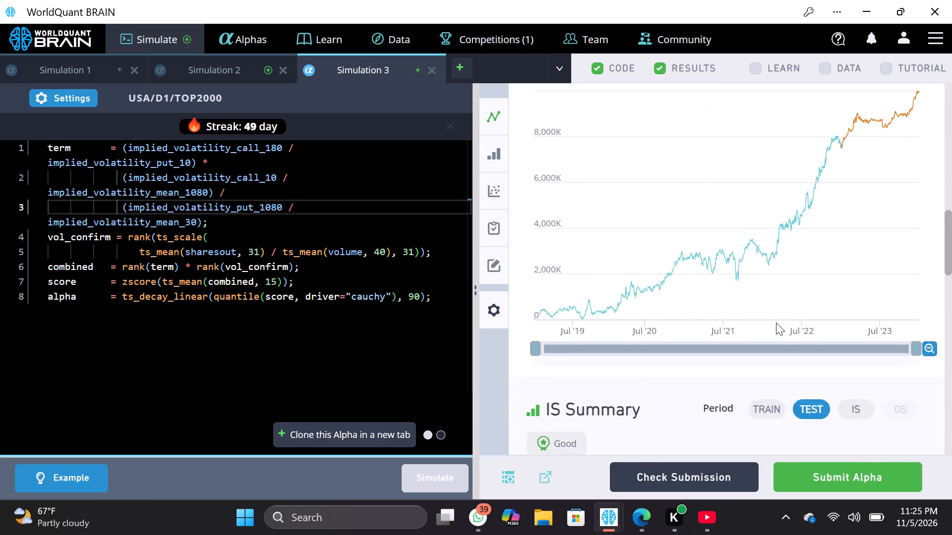
{"action": "scroll", "coordinate": [776, 322], "scroll_direction": "down", "scroll_amount": 1}
{"action": "scroll", "coordinate": [776, 322], "scroll_direction": "up", "scroll_amount": 4}
{"action": "scroll", "coordinate": [776, 322], "scroll_direction": "down", "scroll_amount": 1}
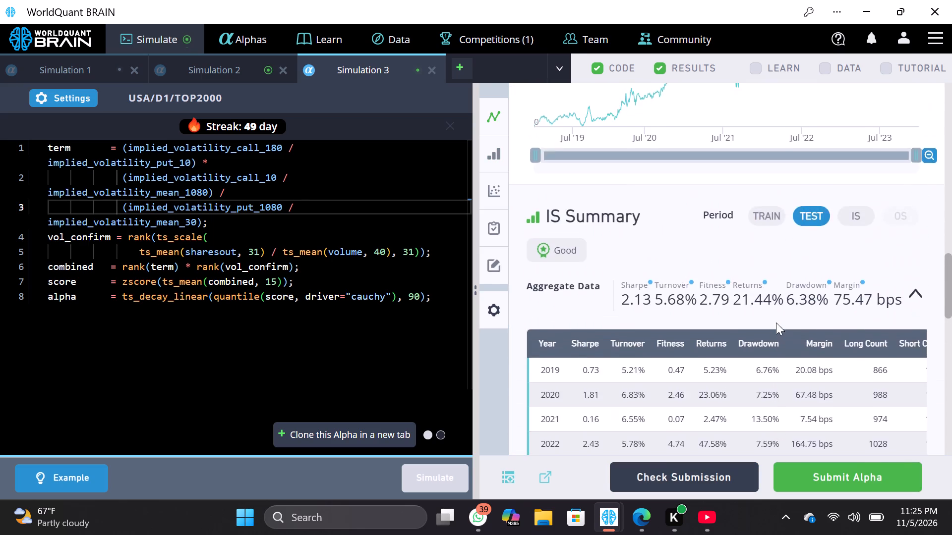
Expand Simulation 3's self-correlation results to compare the correlated Alphas, and collapse them after reviewing.
{"action": "scroll", "coordinate": [776, 322], "scroll_direction": "down", "scroll_amount": 1}
{"action": "left_click", "coordinate": [923, 112]}
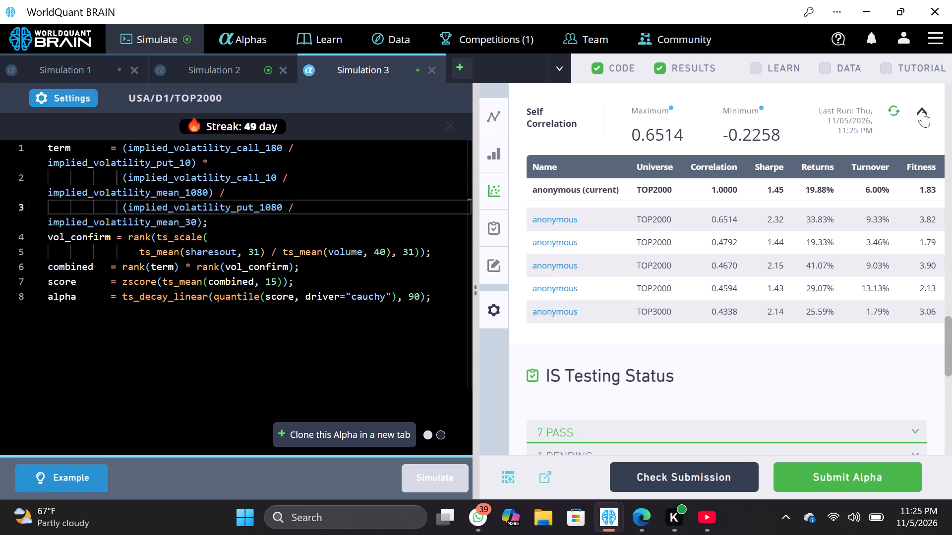
{"action": "left_click", "coordinate": [923, 112]}
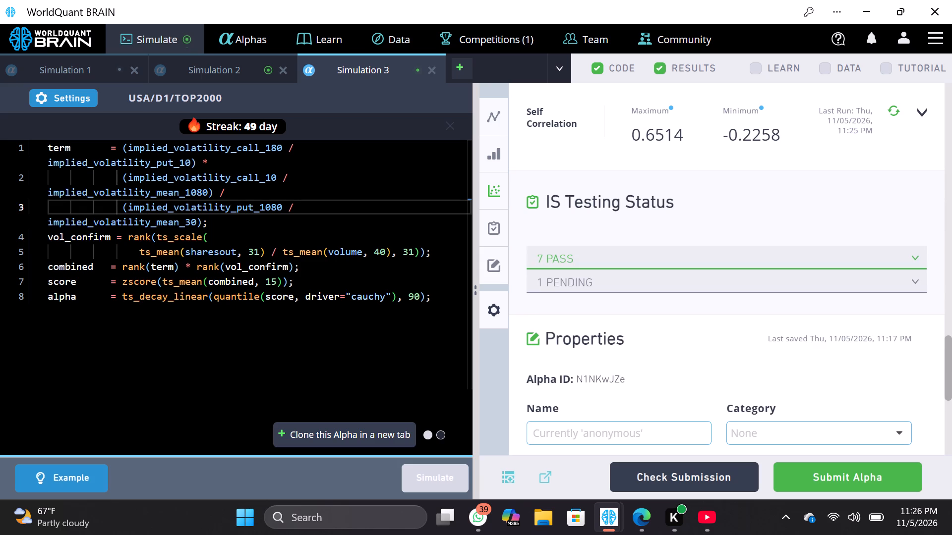
In Simulation 3's score line, set the ts_mean window of combined to 45.
{"action": "left_click", "coordinate": [281, 282]}
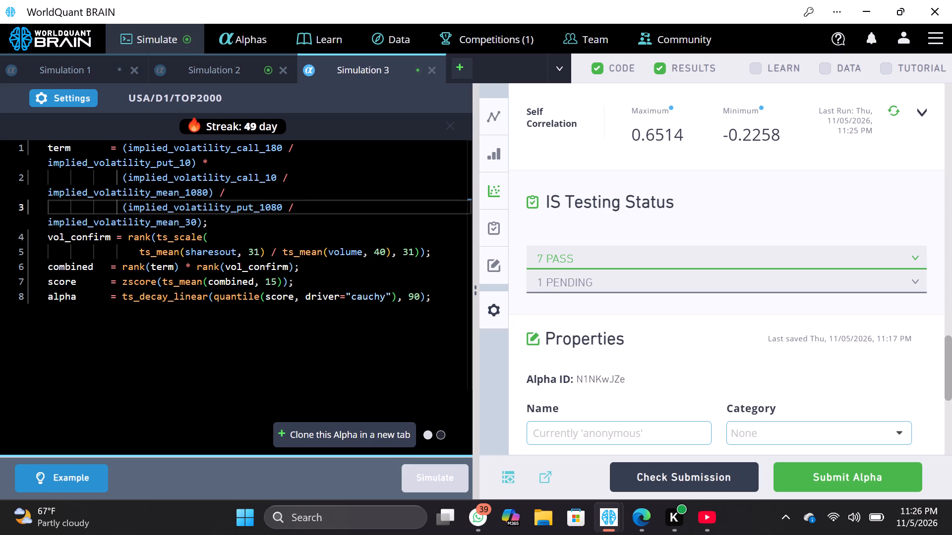
{"action": "left_click", "coordinate": [277, 282]}
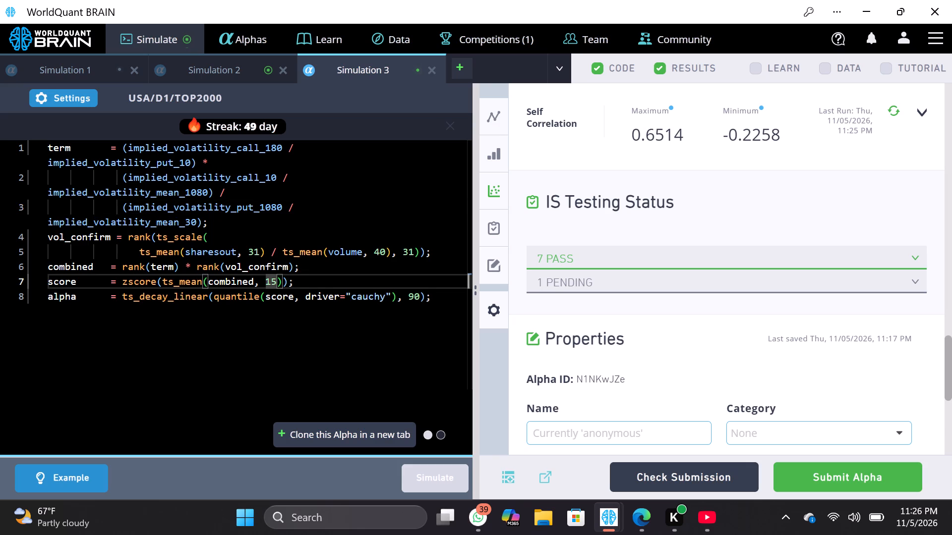
{"action": "key", "text": "BackSpace"}
{"action": "key", "text": "BackSpace"}
{"action": "key", "text": "4"}
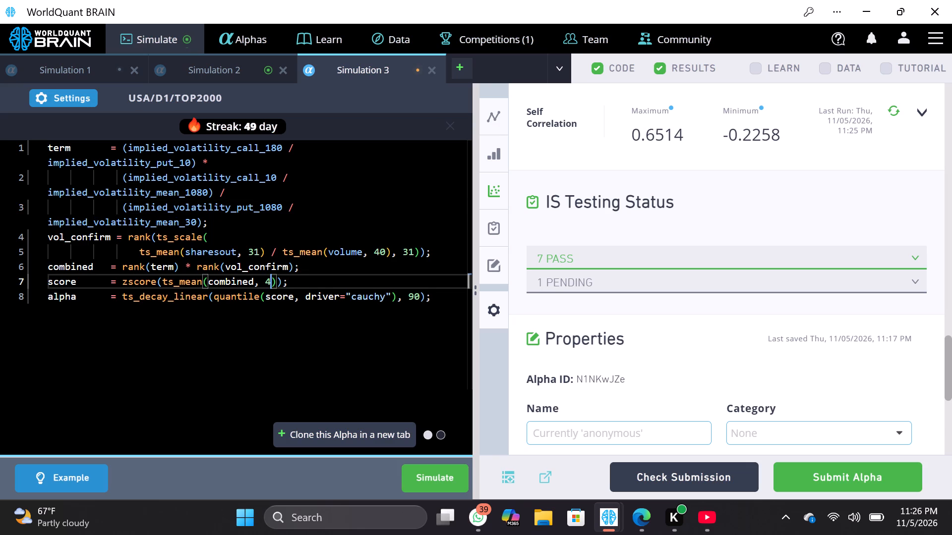
{"action": "key", "text": "5"}
In the second ratio of Simulation 3's term expression, change the call volatility field to implied_volatility_call_30.
{"action": "left_click", "coordinate": [278, 177]}
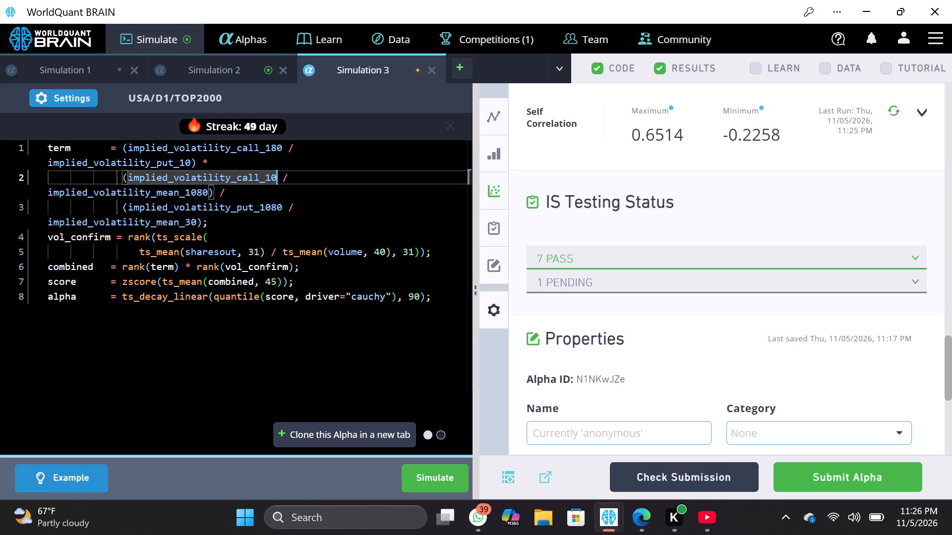
{"action": "key", "text": "BackSpace"}
{"action": "key", "text": "BackSpace"}
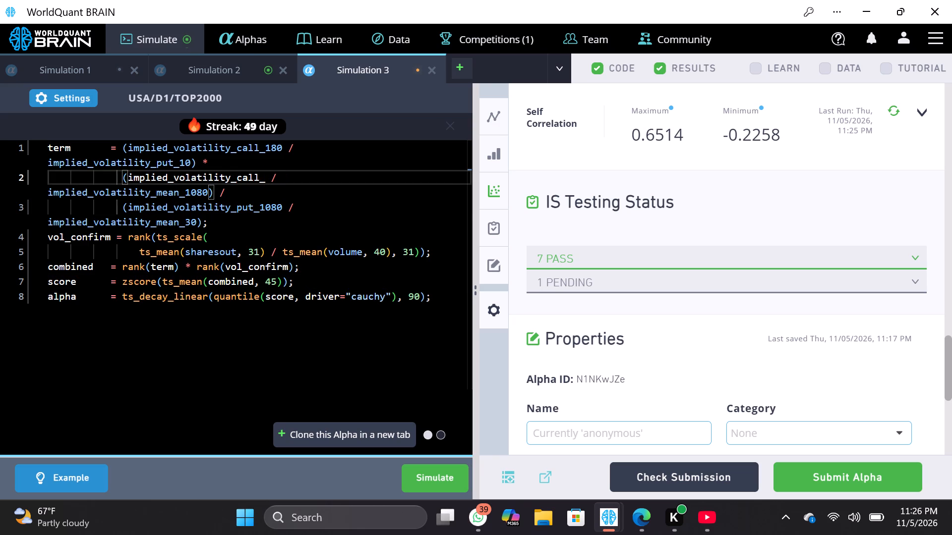
{"action": "type", "text": "30"}
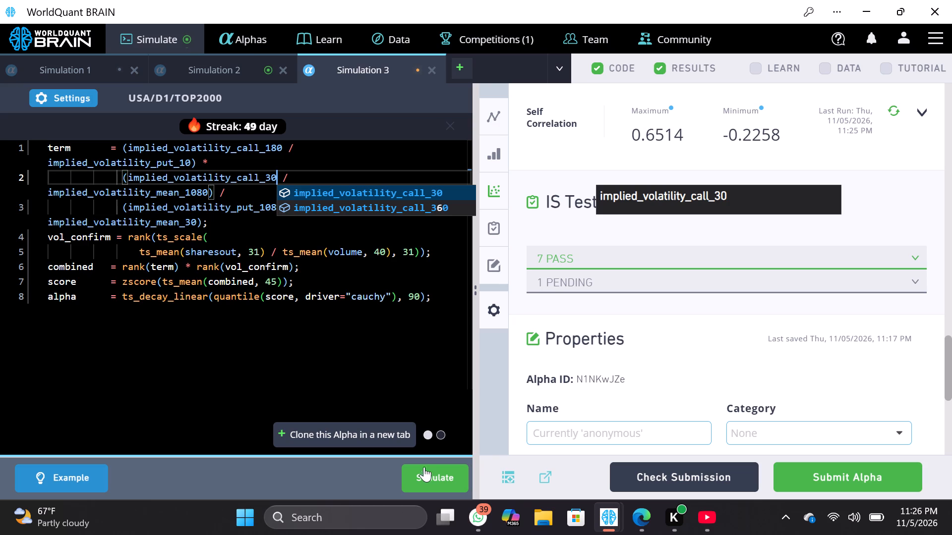
Run the simulation of the edited Alpha code in Simulation 3.
{"action": "left_click", "coordinate": [425, 470]}
Open Simulation 2, show its test period, and check its self-correlation against the existing Alphas.
{"action": "left_click", "coordinate": [225, 62]}
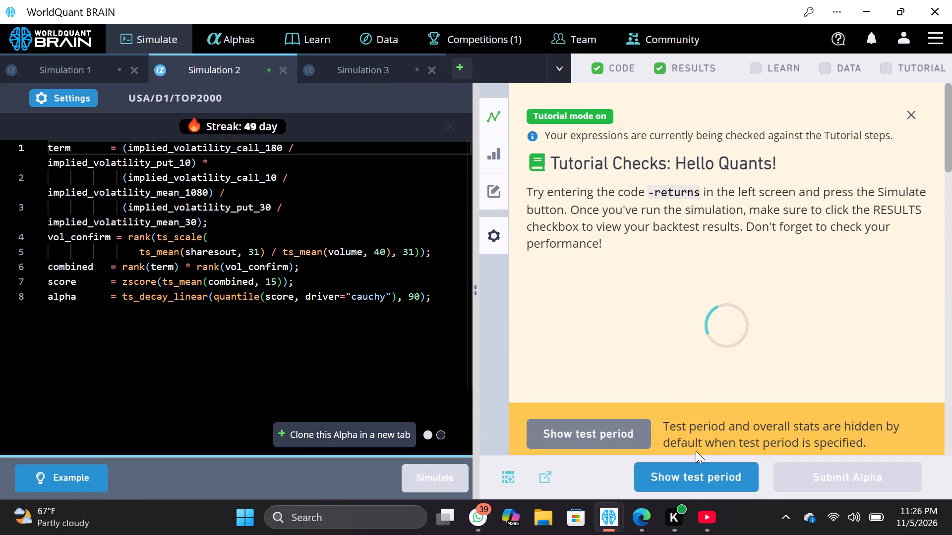
{"action": "left_click", "coordinate": [700, 476]}
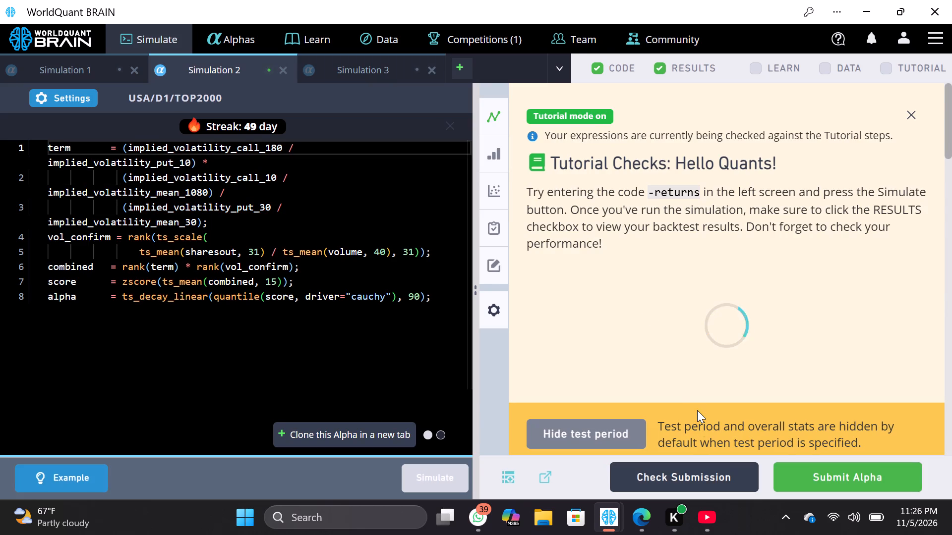
{"action": "scroll", "coordinate": [697, 410], "scroll_direction": "down", "scroll_amount": 5}
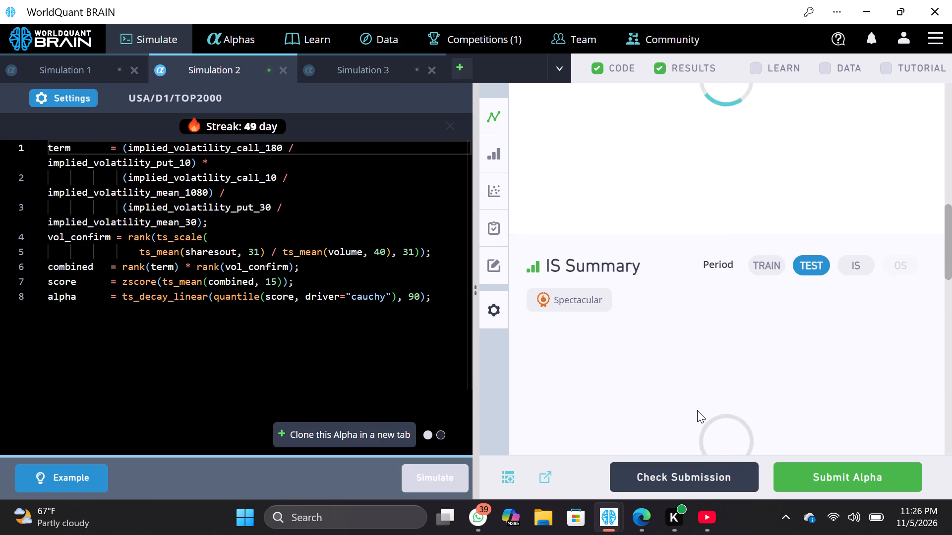
{"action": "scroll", "coordinate": [697, 410], "scroll_direction": "down", "scroll_amount": 4}
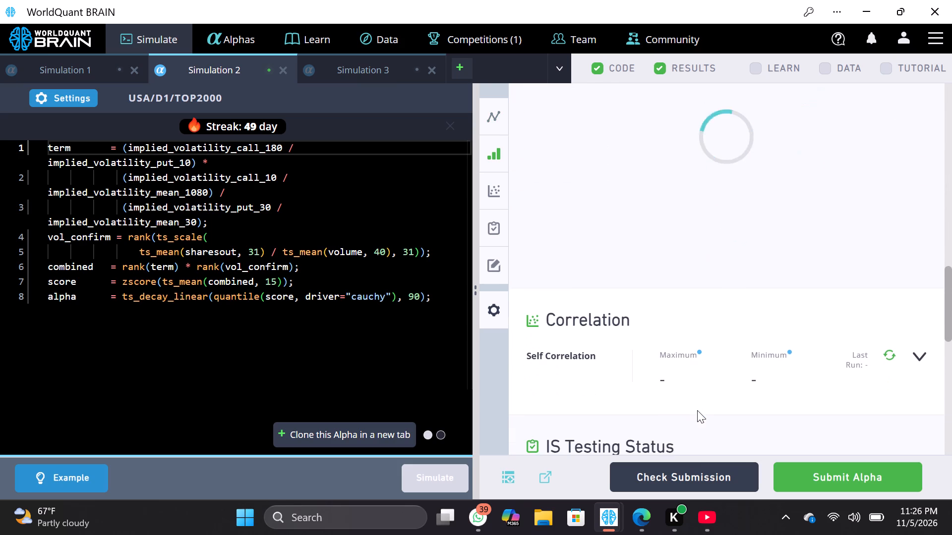
{"action": "scroll", "coordinate": [697, 410], "scroll_direction": "down", "scroll_amount": 1}
{"action": "scroll", "coordinate": [714, 331], "scroll_direction": "down", "scroll_amount": 1}
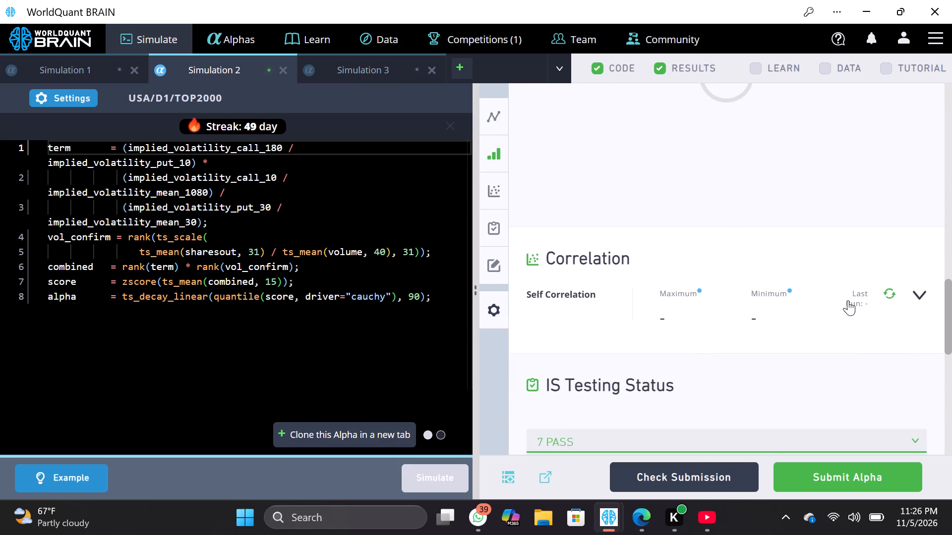
{"action": "left_click", "coordinate": [921, 295]}
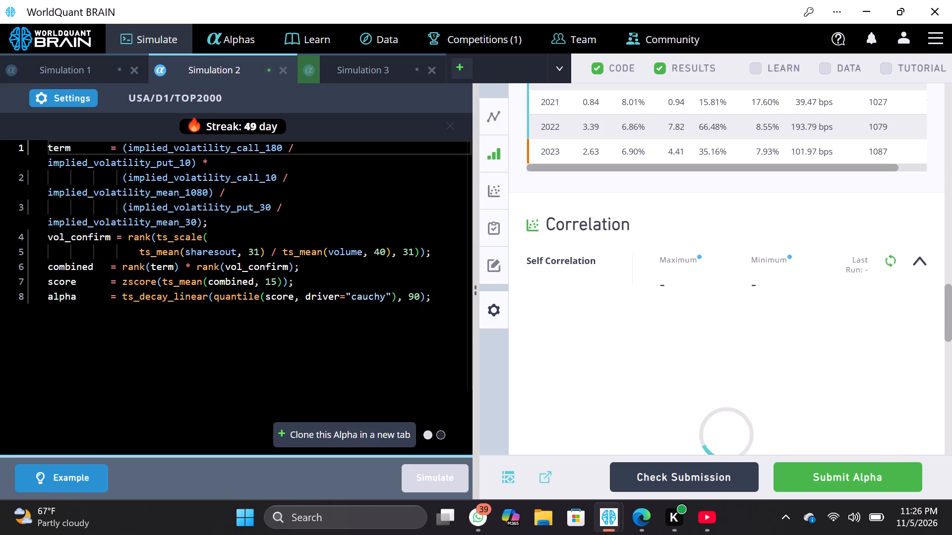
Set the truncation to 0.01 in the Simulation 2 settings and apply the change.
{"action": "left_click", "coordinate": [69, 104]}
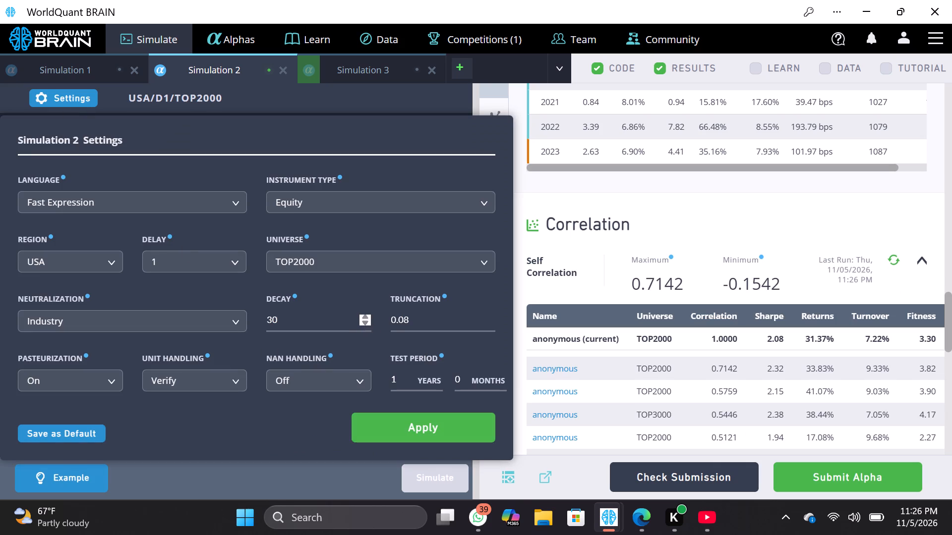
{"action": "left_click", "coordinate": [413, 326]}
{"action": "key", "text": "BackSpace"}
{"action": "key", "text": "1"}
{"action": "left_click", "coordinate": [451, 420]}
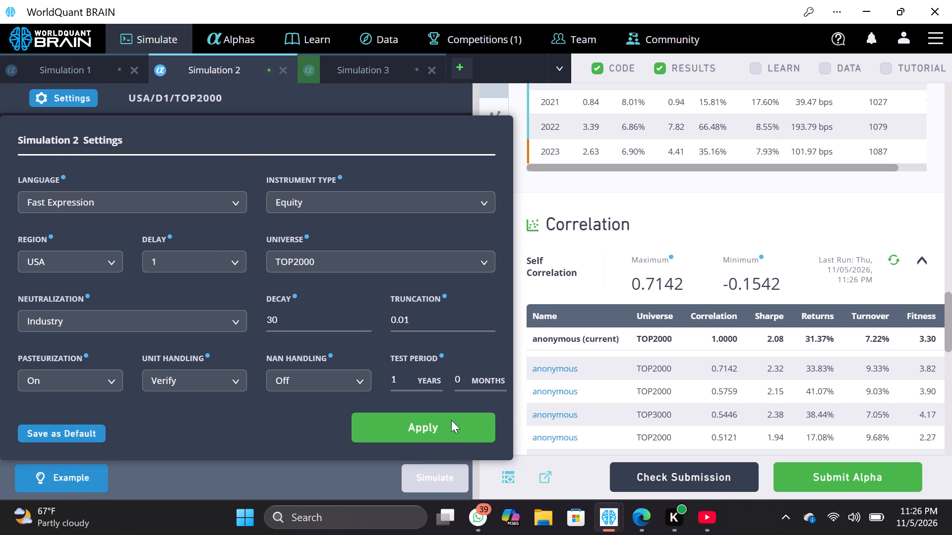
Run Simulation 2 with the updated settings.
{"action": "left_click", "coordinate": [445, 469]}
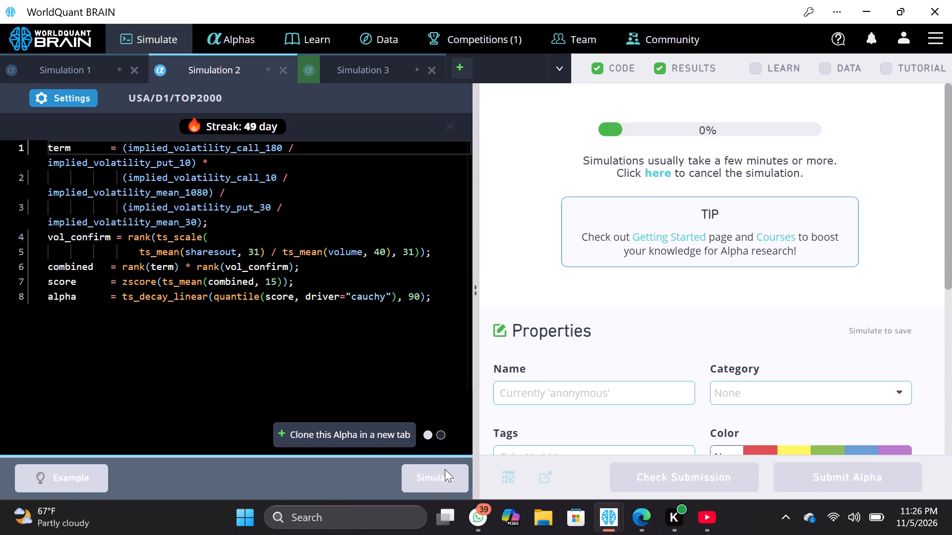
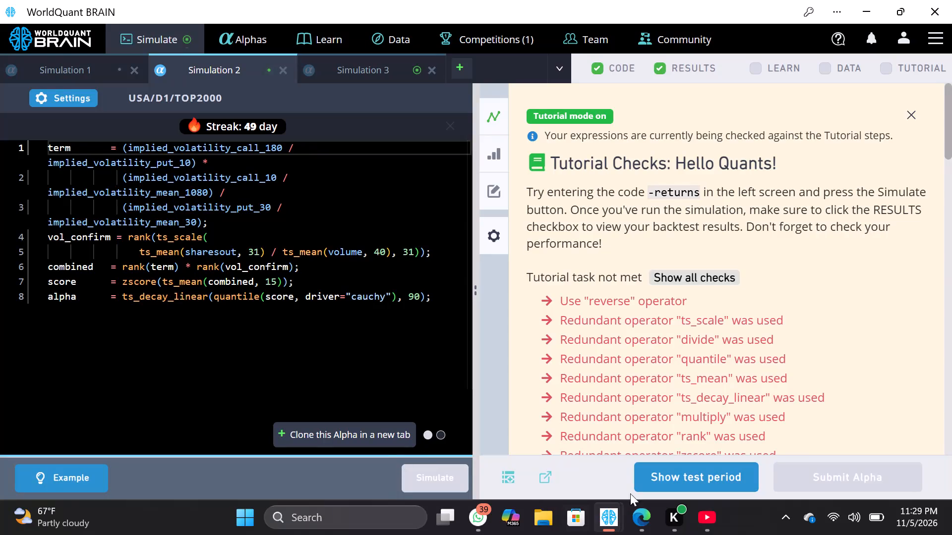
Show the test period for Simulation 2 and review its PnL chart, yearly aggregate data and correlation section.
{"action": "left_click", "coordinate": [682, 475]}
{"action": "scroll", "coordinate": [702, 364], "scroll_direction": "down", "scroll_amount": 4}
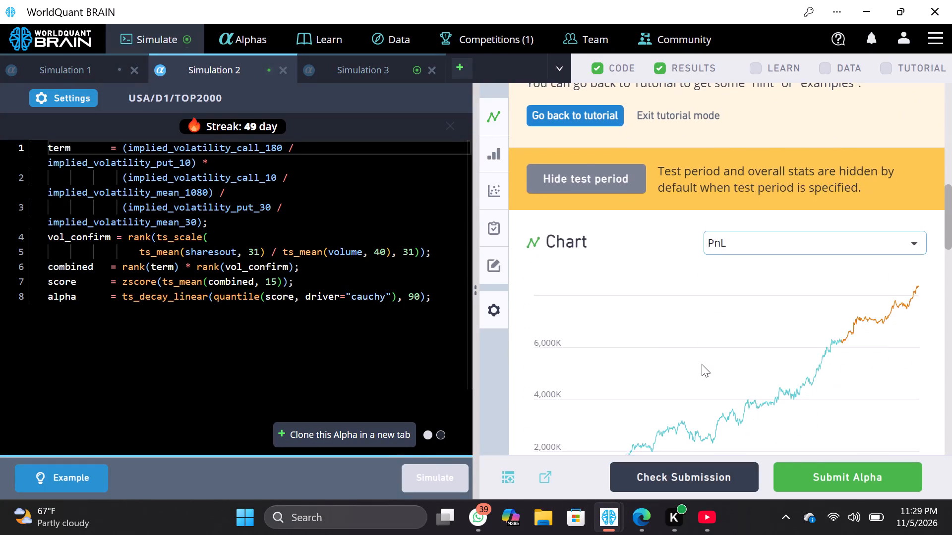
{"action": "scroll", "coordinate": [702, 364], "scroll_direction": "down", "scroll_amount": 7}
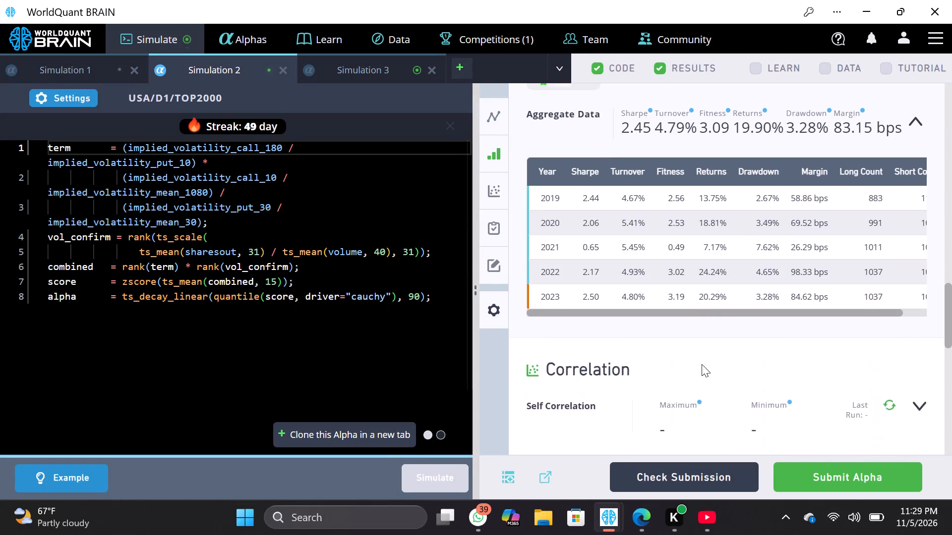
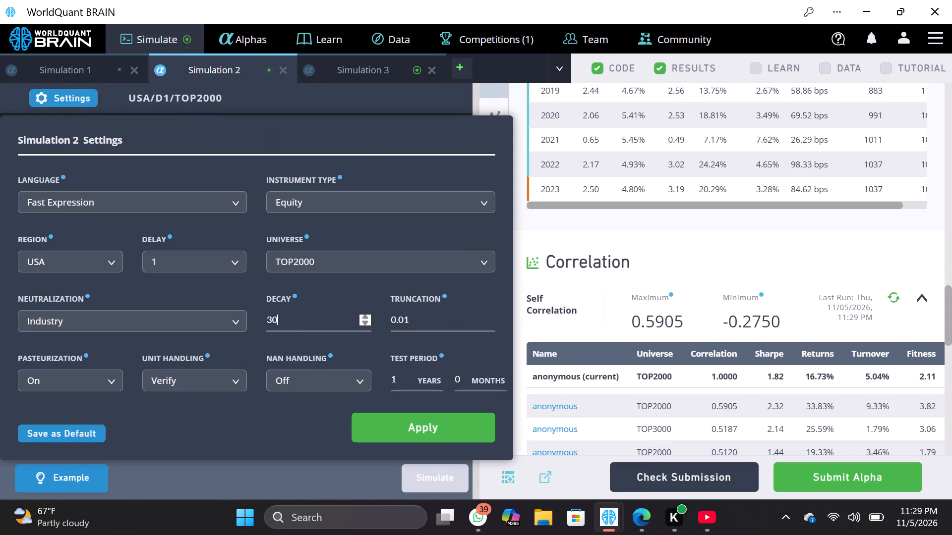
Set Simulation 2's decay to 10, apply the settings and run the simulation.
{"action": "key", "text": "BackSpace"}
{"action": "type", "text": "10"}
{"action": "left_click", "coordinate": [408, 423]}
{"action": "left_click", "coordinate": [437, 486]}
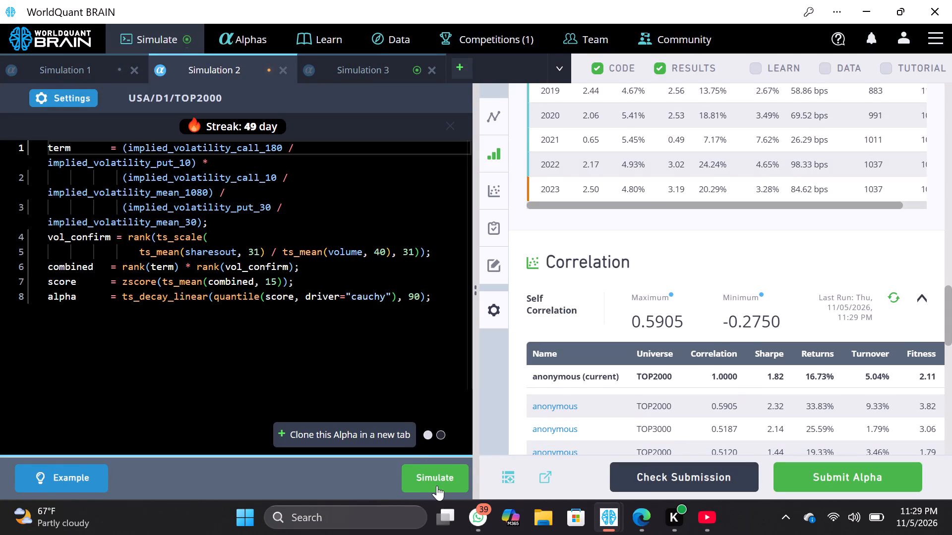
Dismiss Simulation 3's tutorial checks, show its test period, and review the PnL chart and yearly aggregate data.
{"action": "left_click", "coordinate": [372, 62]}
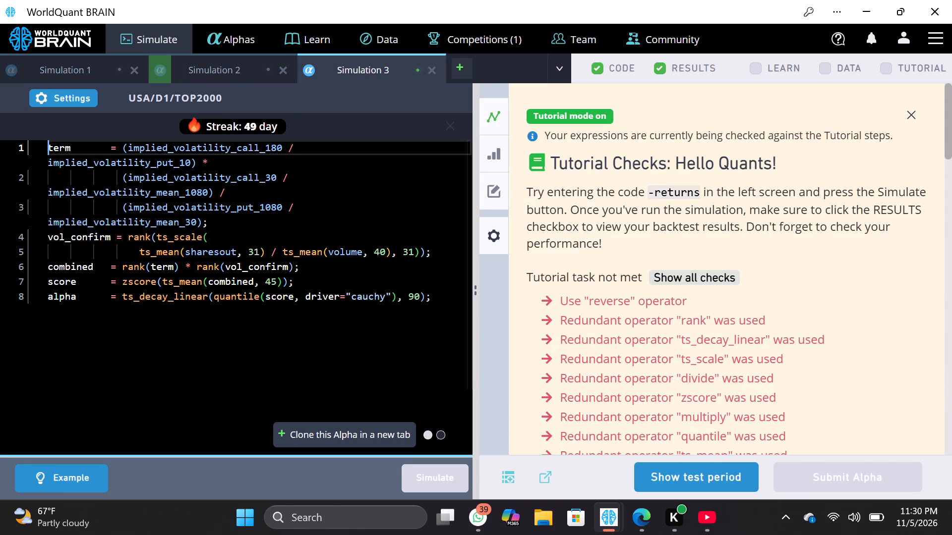
{"action": "left_click", "coordinate": [909, 117]}
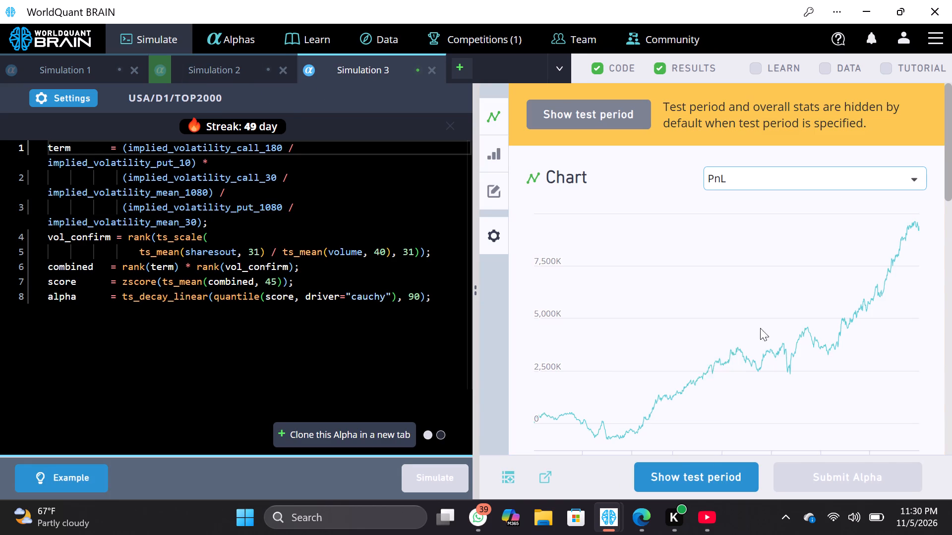
{"action": "left_click", "coordinate": [728, 467]}
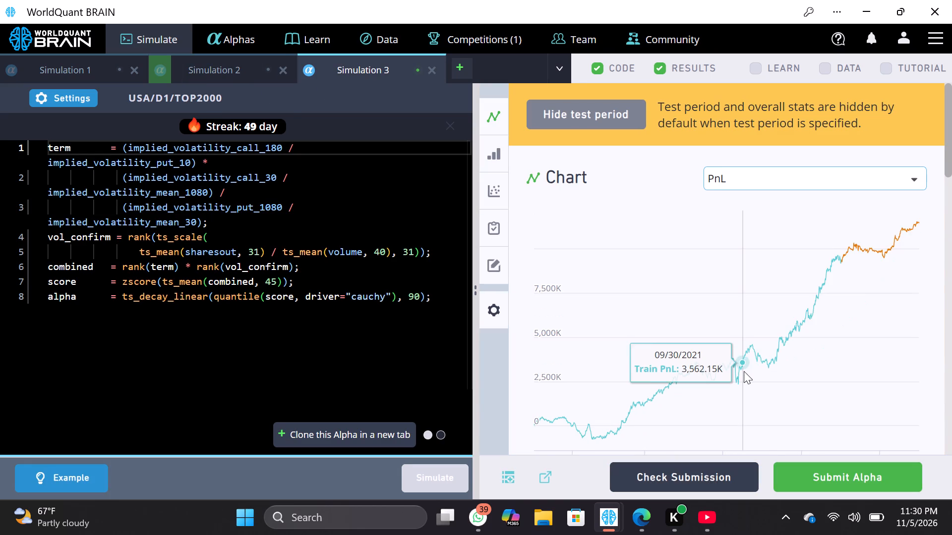
{"action": "scroll", "coordinate": [744, 371], "scroll_direction": "down", "scroll_amount": 6}
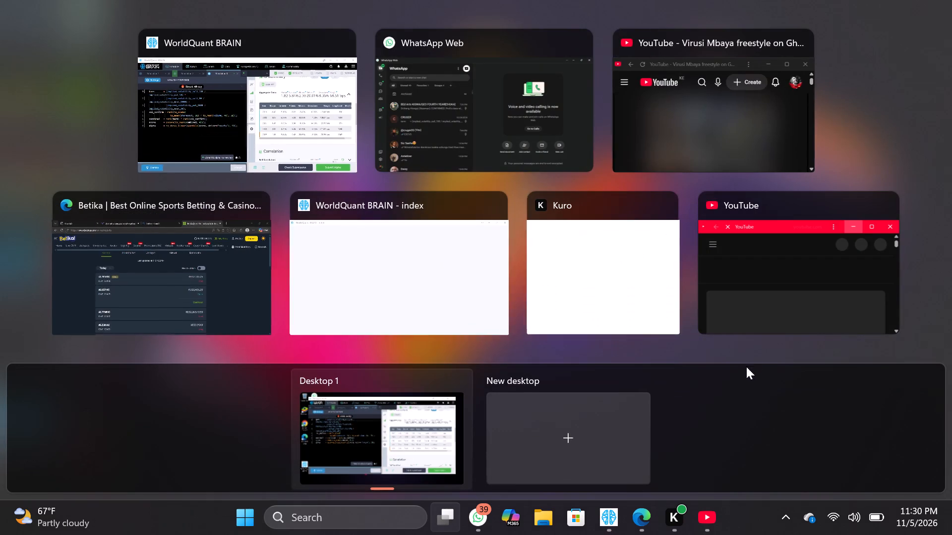
{"action": "left_click", "coordinate": [312, 131]}
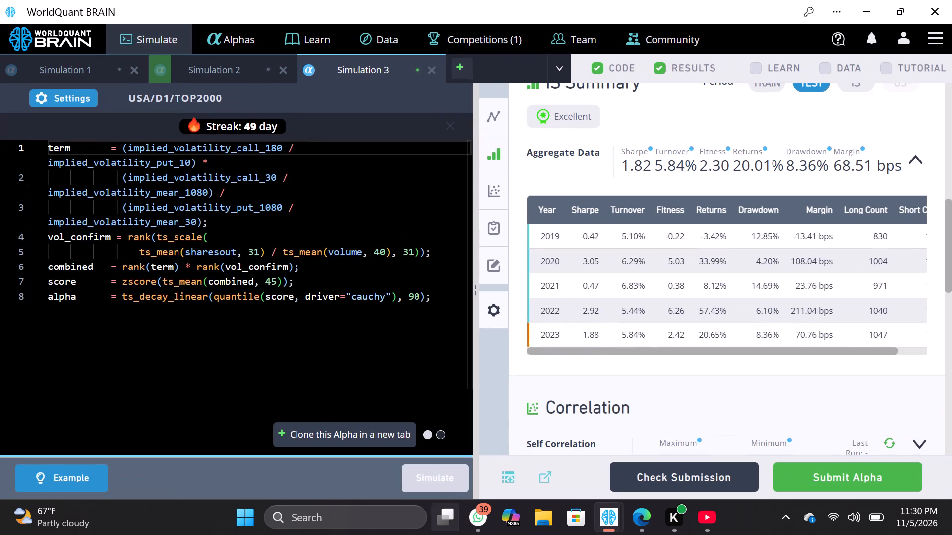
Run the self-correlation check for Simulation 3 and review the correlated Alphas.
{"action": "scroll", "coordinate": [713, 332], "scroll_direction": "down", "scroll_amount": 2}
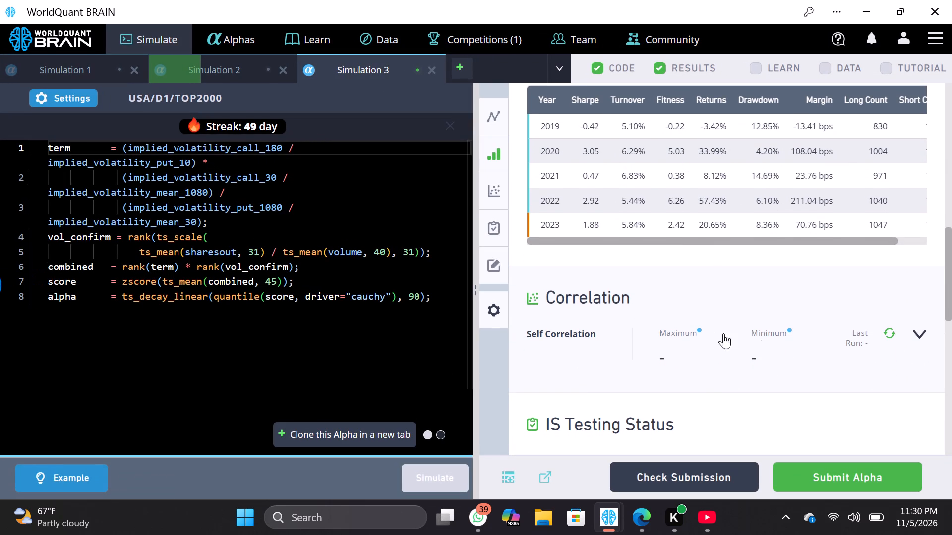
{"action": "left_click", "coordinate": [910, 333]}
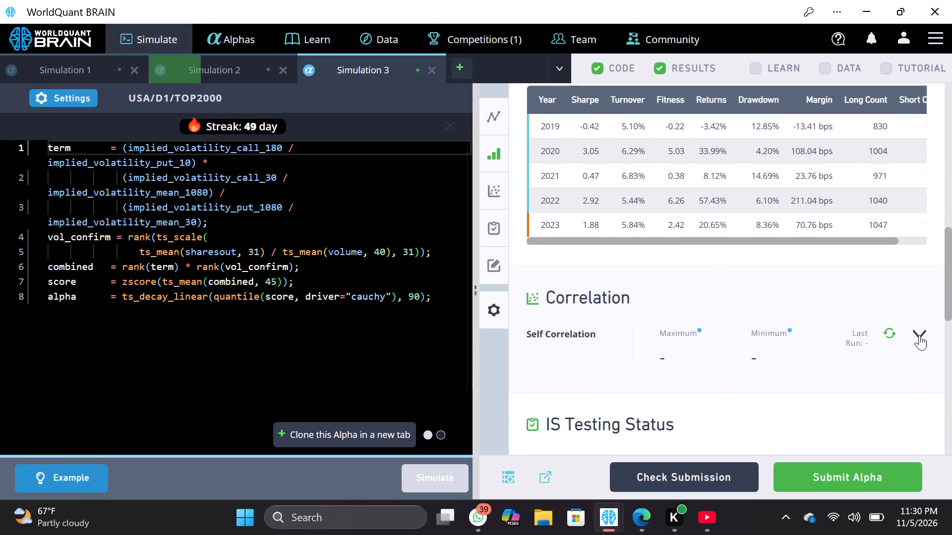
{"action": "left_click", "coordinate": [921, 335]}
{"action": "scroll", "coordinate": [766, 292], "scroll_direction": "down", "scroll_amount": 1}
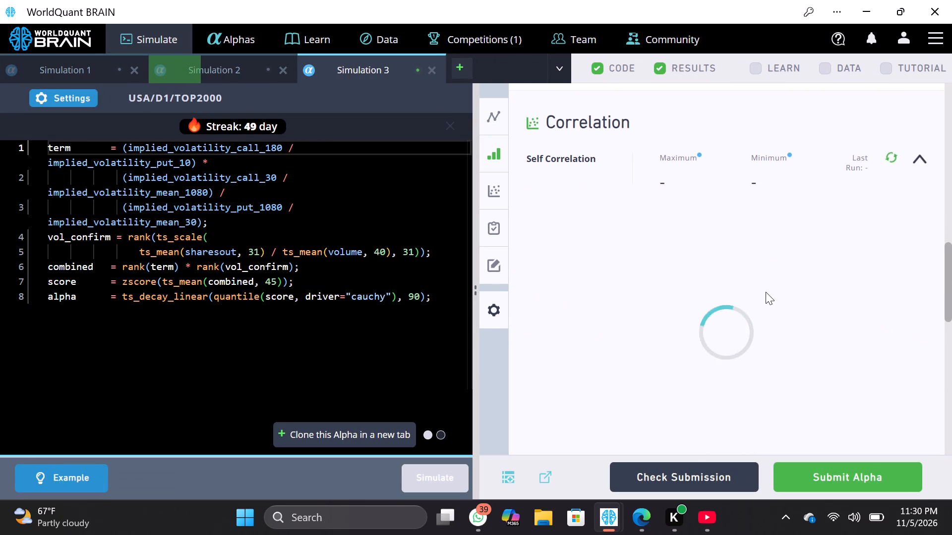
{"action": "scroll", "coordinate": [766, 292], "scroll_direction": "down", "scroll_amount": 1}
{"action": "scroll", "coordinate": [766, 292], "scroll_direction": "up", "scroll_amount": 1}
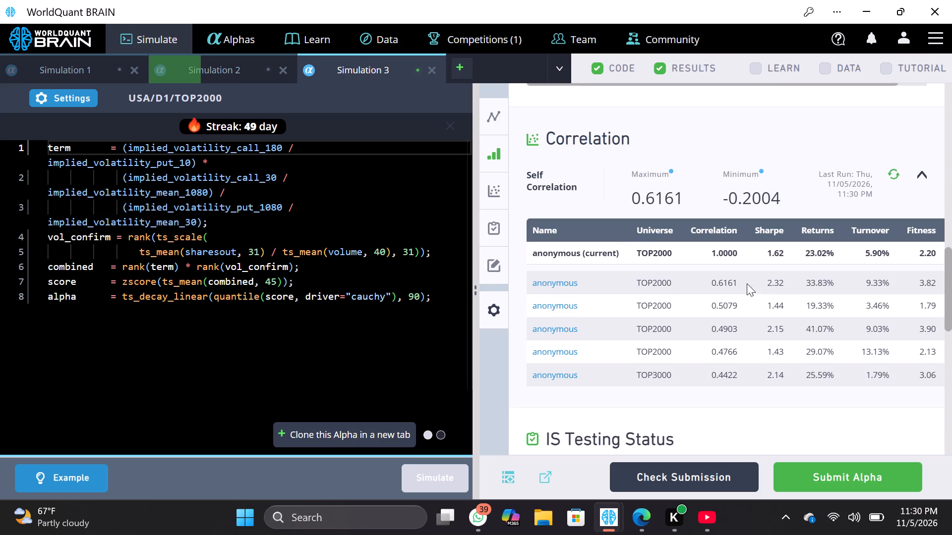
Select the whole Alpha expression in Simulation 3's code editor.
{"action": "left_click_drag", "start_coordinate": [448, 293], "coordinate": [62, 153]}
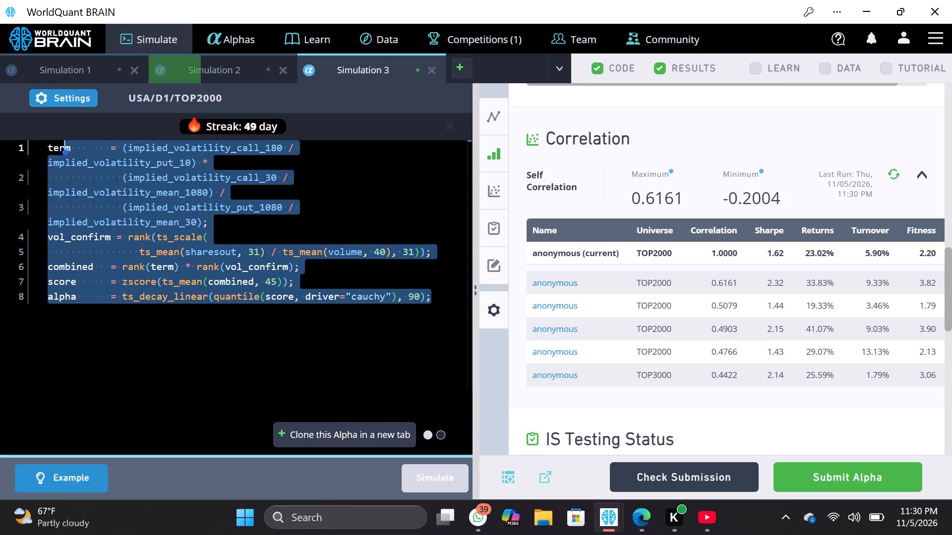
{"action": "left_click_drag", "start_coordinate": [62, 153], "coordinate": [38, 146]}
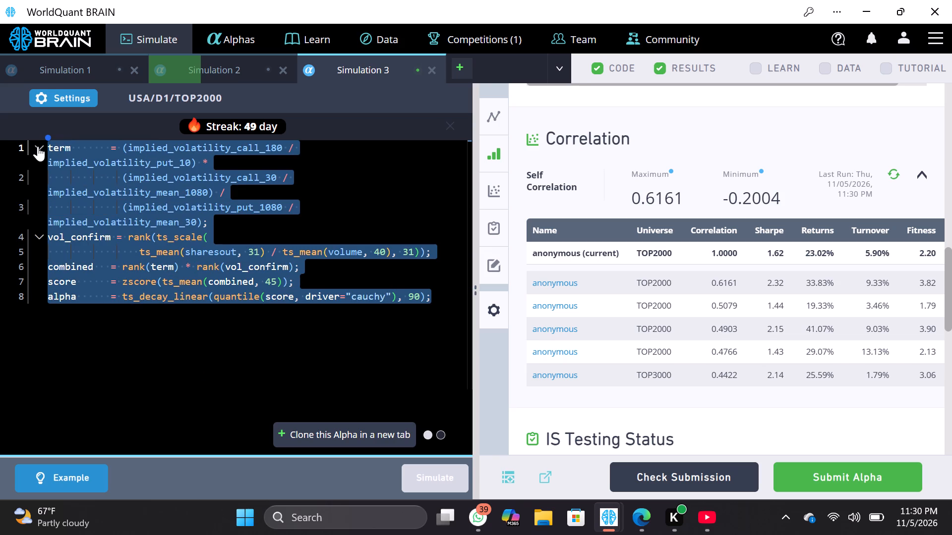
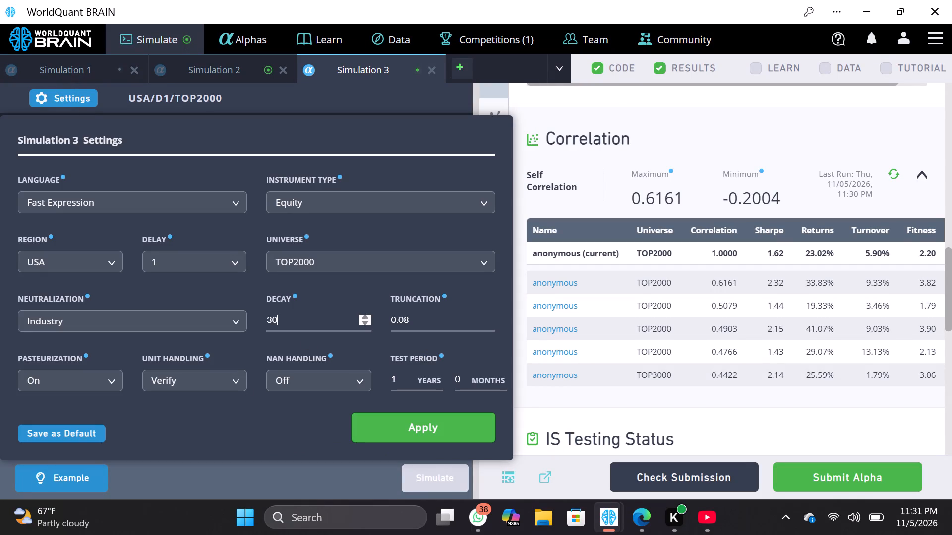
Set Simulation 3's decay to 10 and truncation to 0.02, apply the settings and run the simulation.
{"action": "key", "text": "BackSpace"}
{"action": "key", "text": "BackSpace"}
{"action": "type", "text": "10"}
{"action": "left_click", "coordinate": [411, 320]}
{"action": "key", "text": "BackSpace"}
{"action": "key", "text": "2"}
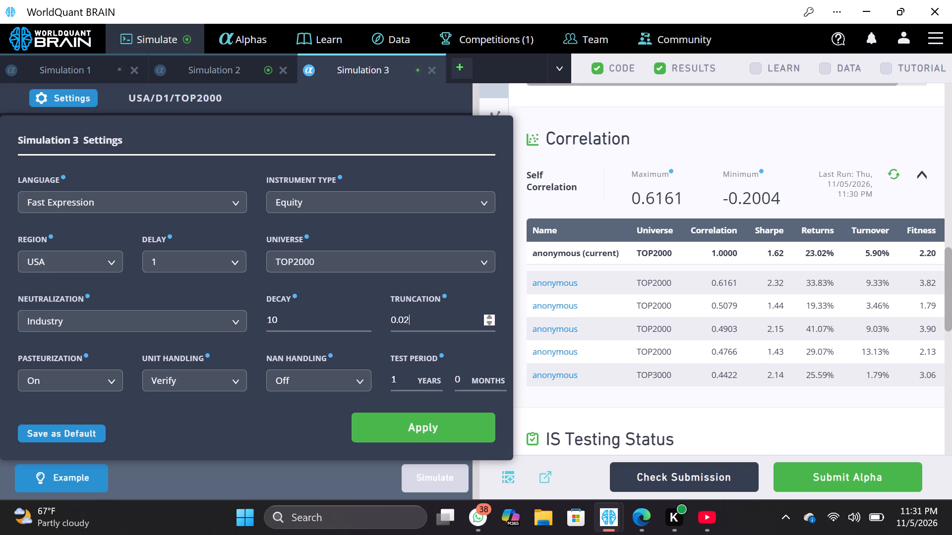
{"action": "left_click", "coordinate": [459, 432]}
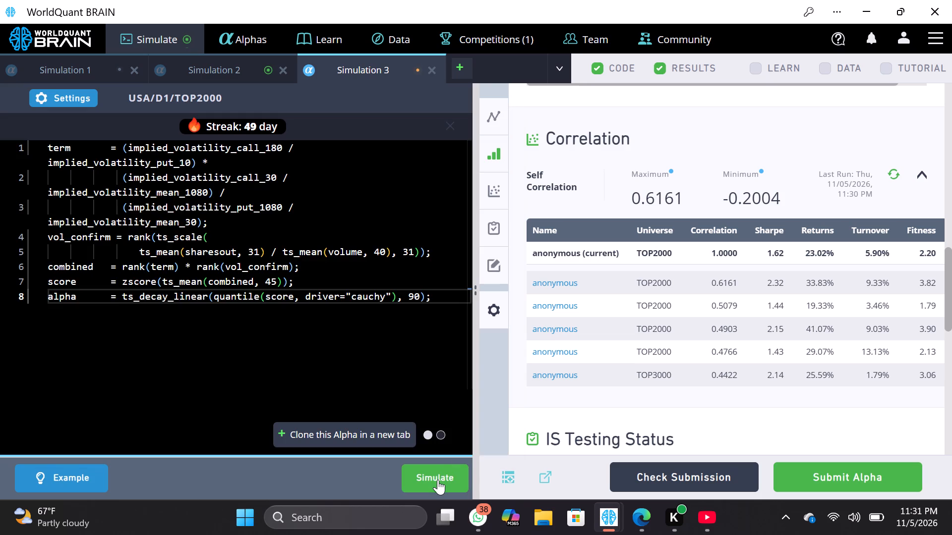
{"action": "left_click", "coordinate": [437, 480]}
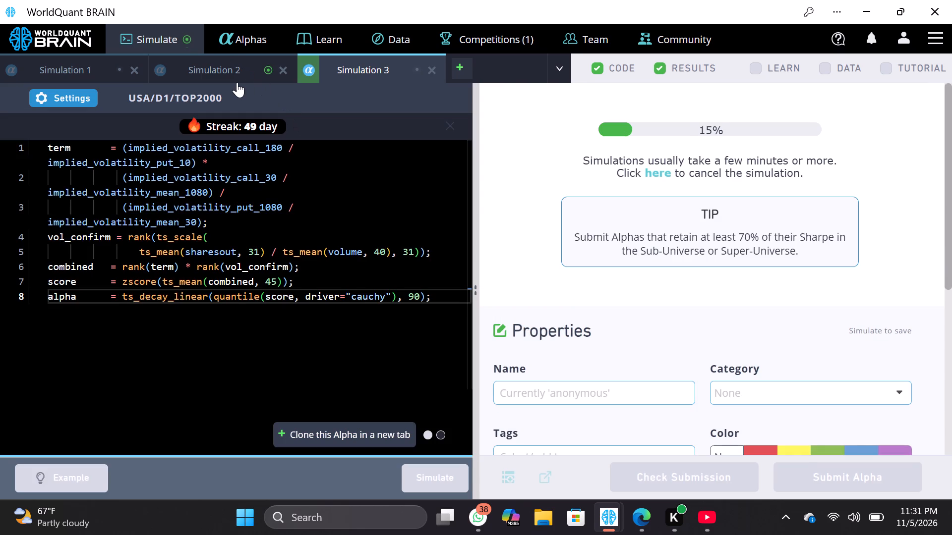
Switch to Simulation 2, dismiss its tutorial checks, review the training-period summary and show the test period.
{"action": "left_click", "coordinate": [237, 82]}
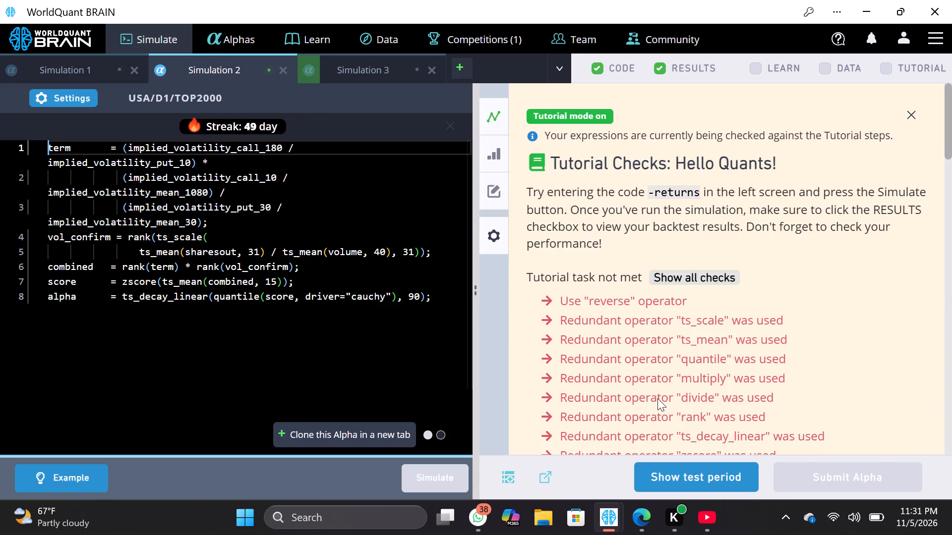
{"action": "left_click", "coordinate": [907, 109]}
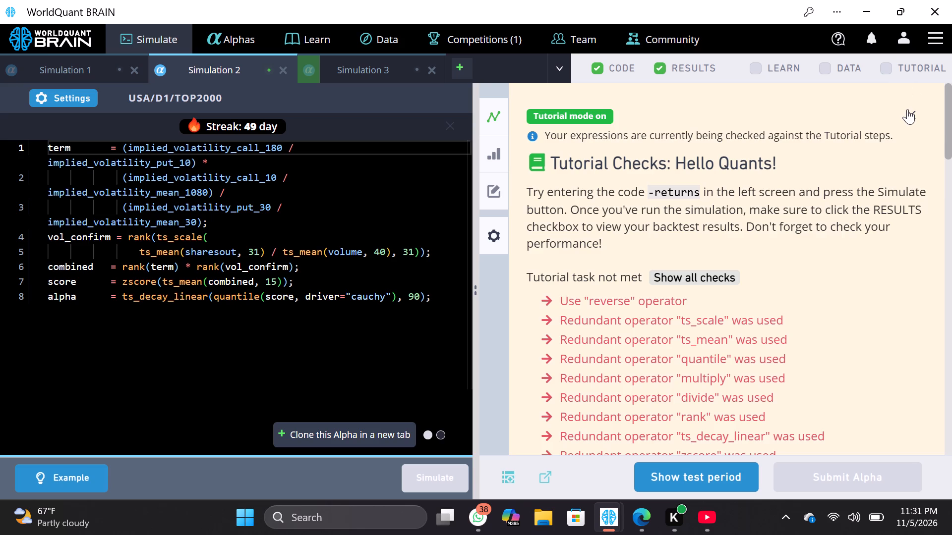
{"action": "scroll", "coordinate": [863, 270], "scroll_direction": "down", "scroll_amount": 3}
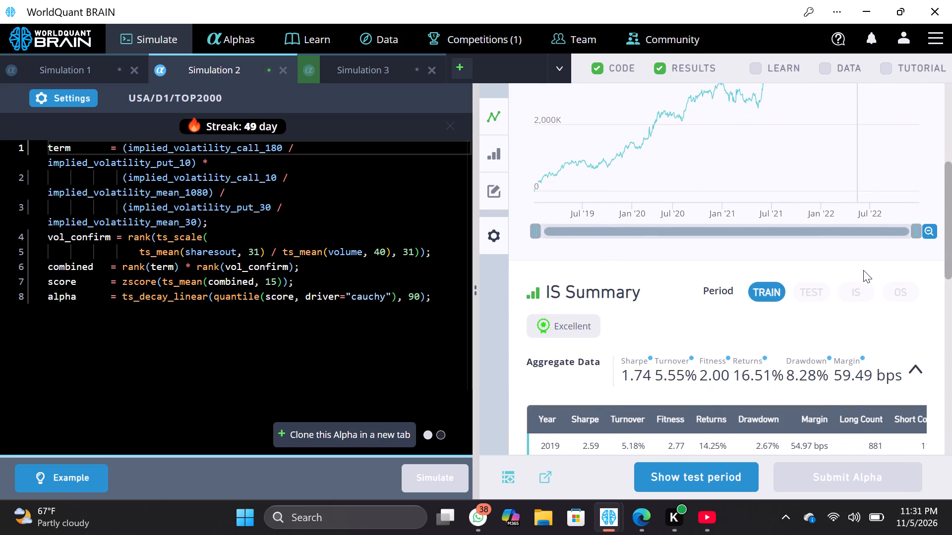
{"action": "left_click", "coordinate": [889, 65]}
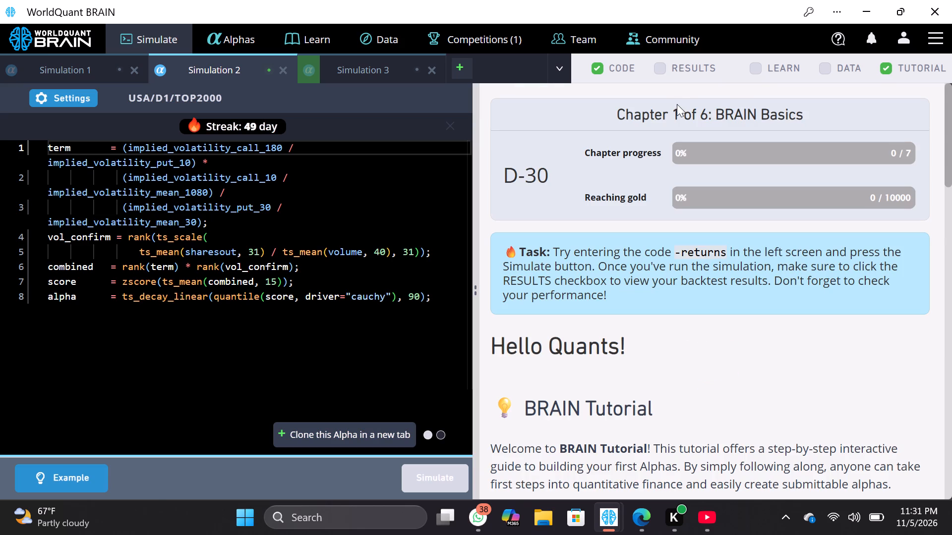
{"action": "left_click", "coordinate": [662, 71]}
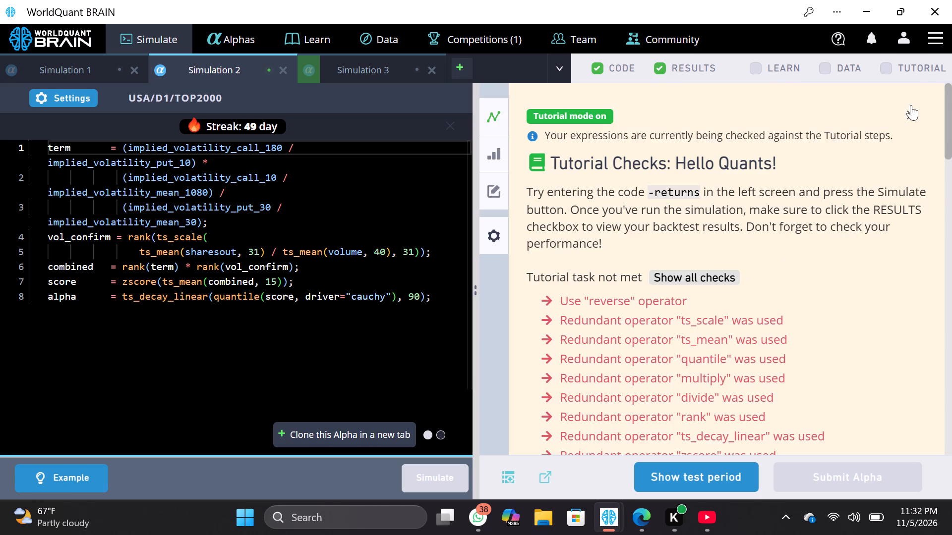
{"action": "left_click", "coordinate": [910, 113]}
{"action": "scroll", "coordinate": [837, 283], "scroll_direction": "down", "scroll_amount": 4}
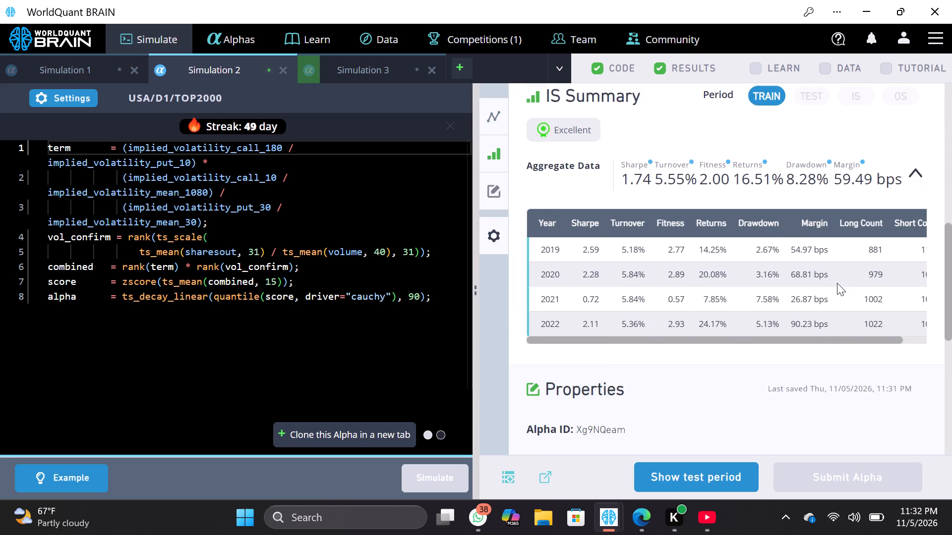
{"action": "scroll", "coordinate": [837, 283], "scroll_direction": "down", "scroll_amount": 2}
{"action": "left_click", "coordinate": [653, 488]}
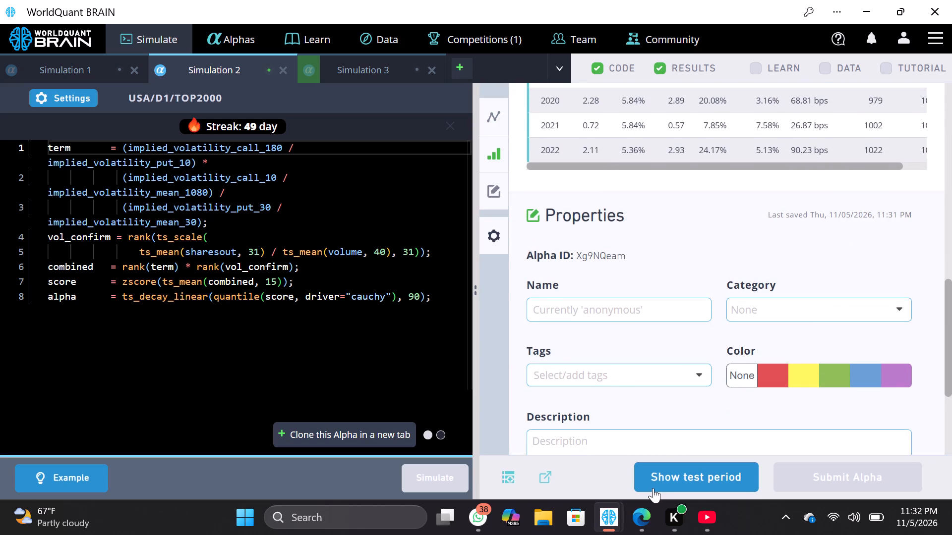
Run the self-correlation check for Simulation 2.
{"action": "scroll", "coordinate": [689, 379], "scroll_direction": "down", "scroll_amount": 1}
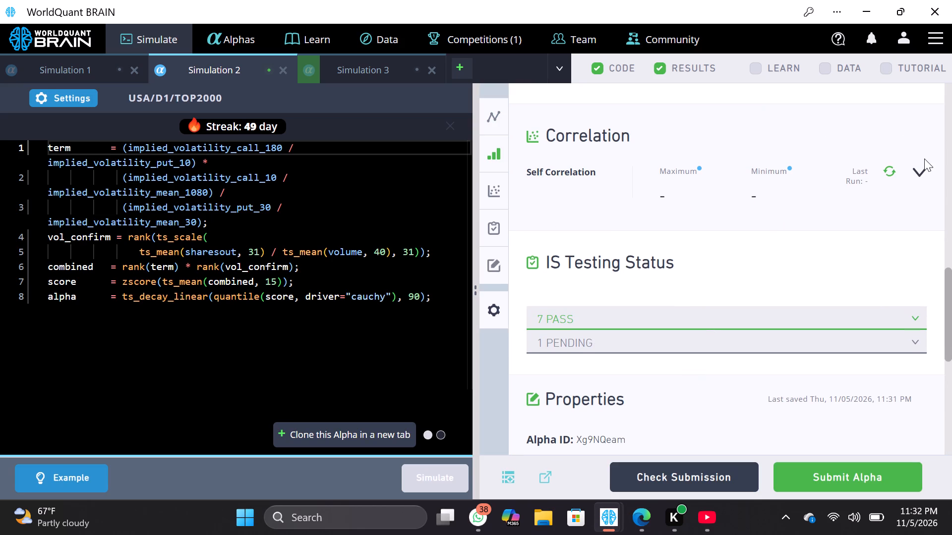
{"action": "left_click", "coordinate": [924, 164]}
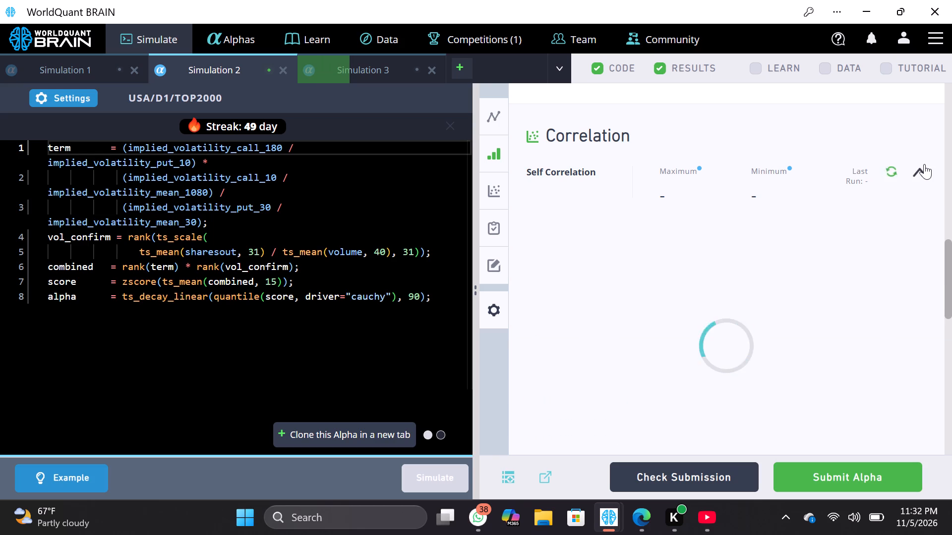
Close Simulation 1.
{"action": "left_click", "coordinate": [66, 77]}
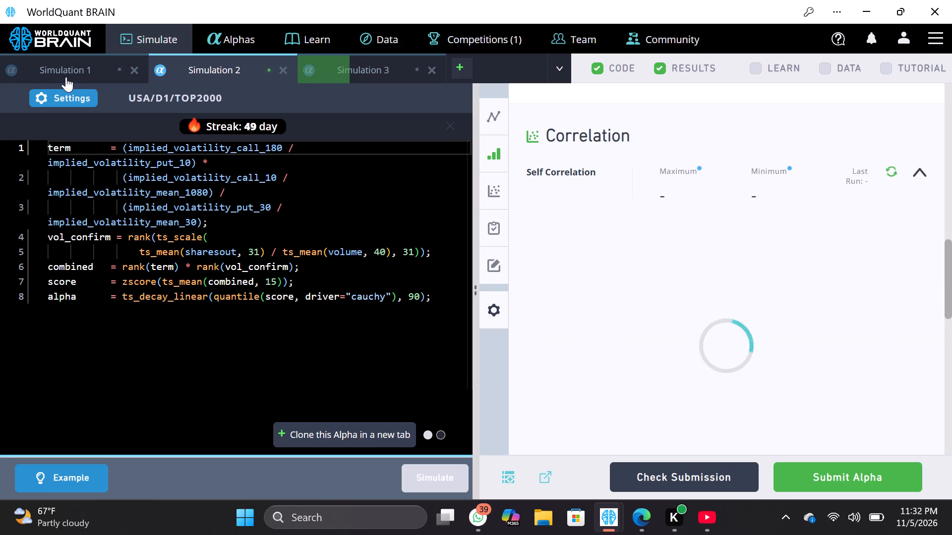
{"action": "left_click", "coordinate": [136, 72]}
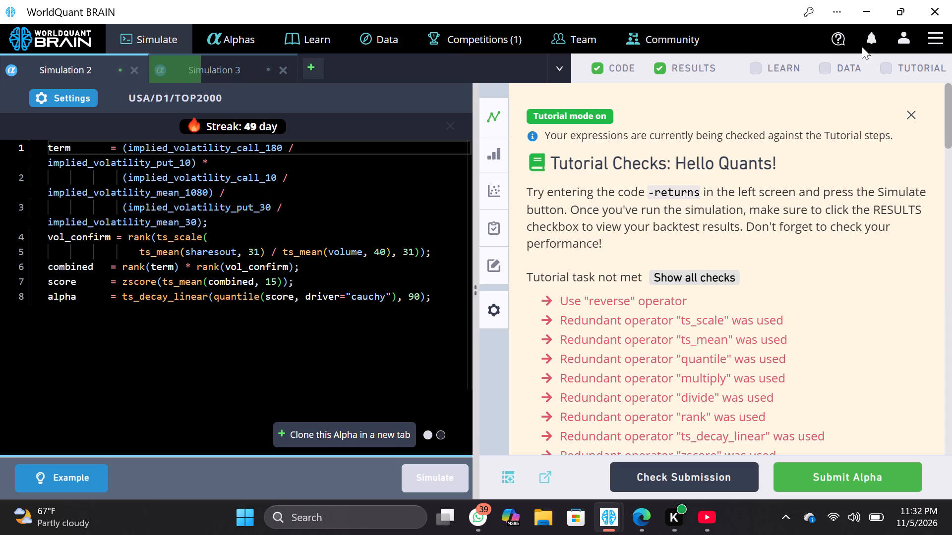
Dismiss Simulation 2's tutorial checks again and review the PnL chart and the test-period aggregate and yearly data.
{"action": "left_click", "coordinate": [911, 113]}
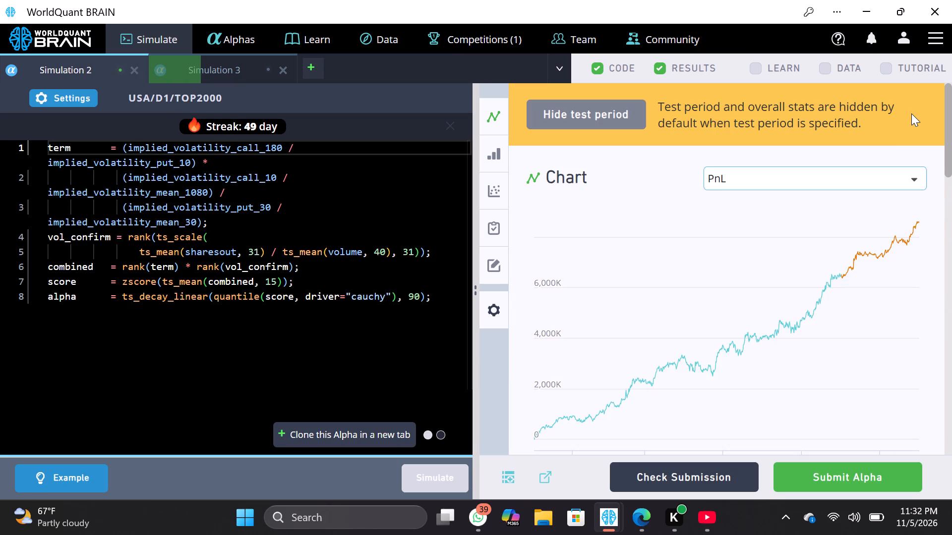
{"action": "scroll", "coordinate": [839, 248], "scroll_direction": "down", "scroll_amount": 3}
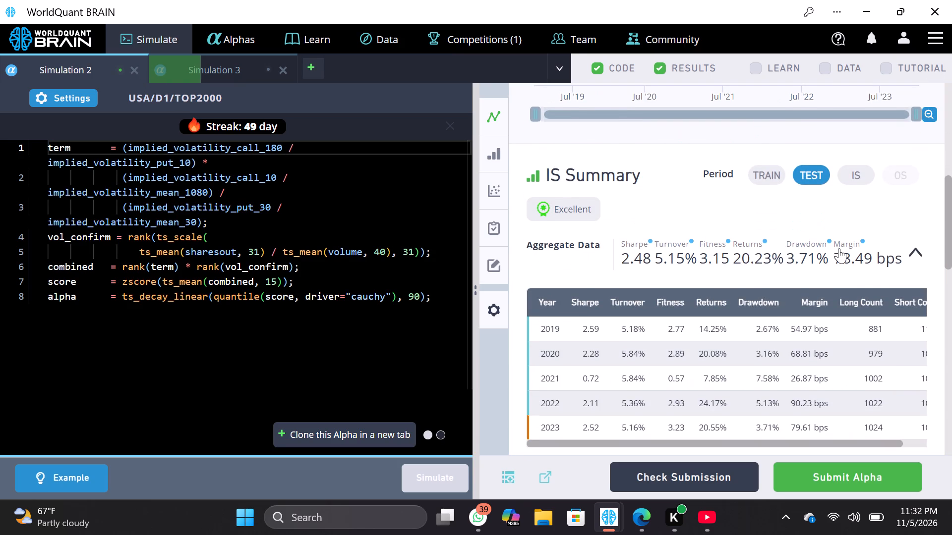
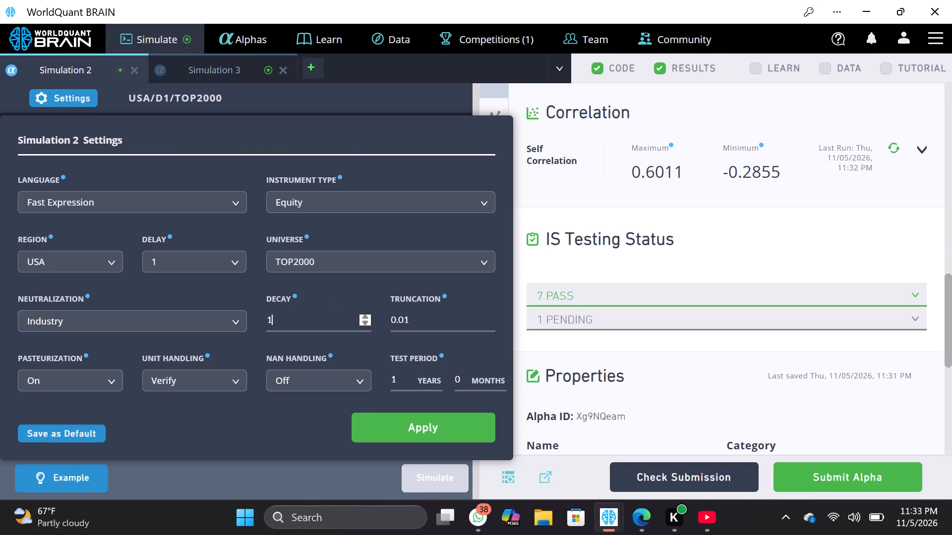
Set Simulation 2's neutralization to Subindustry, apply the settings and run the simulation again.
{"action": "left_click", "coordinate": [229, 330]}
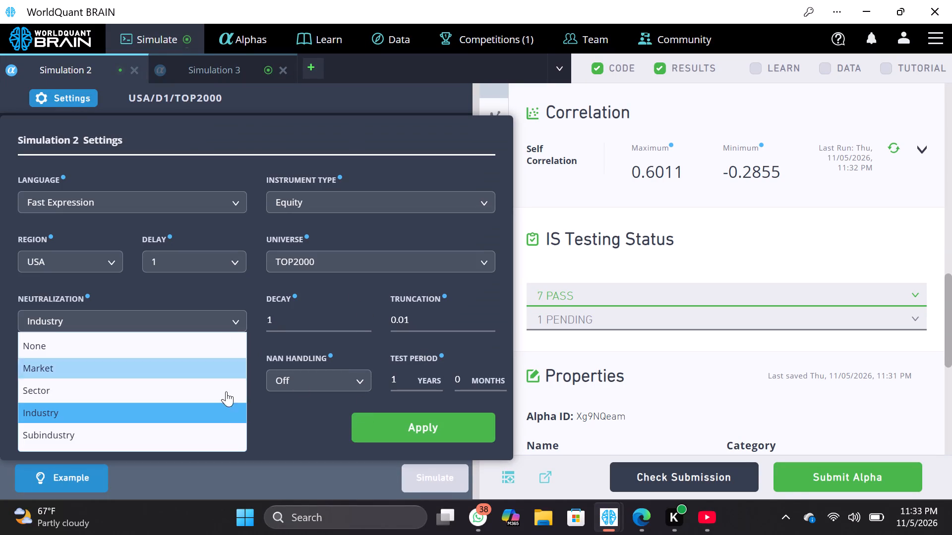
{"action": "left_click", "coordinate": [223, 445]}
{"action": "left_click", "coordinate": [411, 433]}
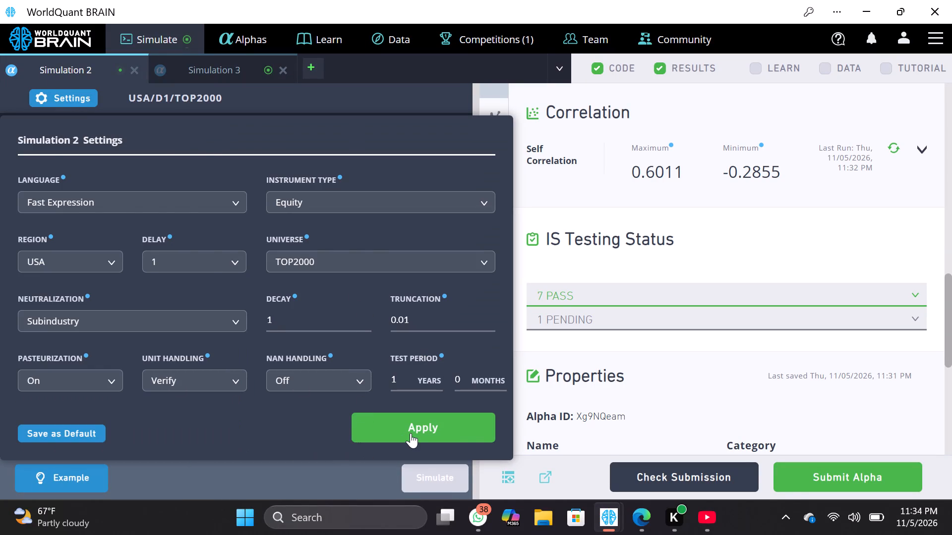
{"action": "left_click", "coordinate": [425, 473]}
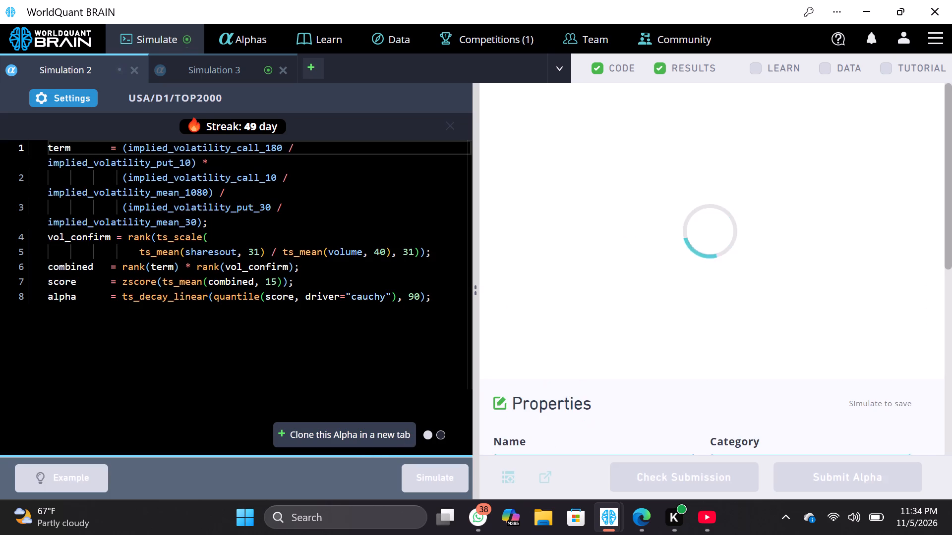
{"action": "left_click", "coordinate": [187, 87]}
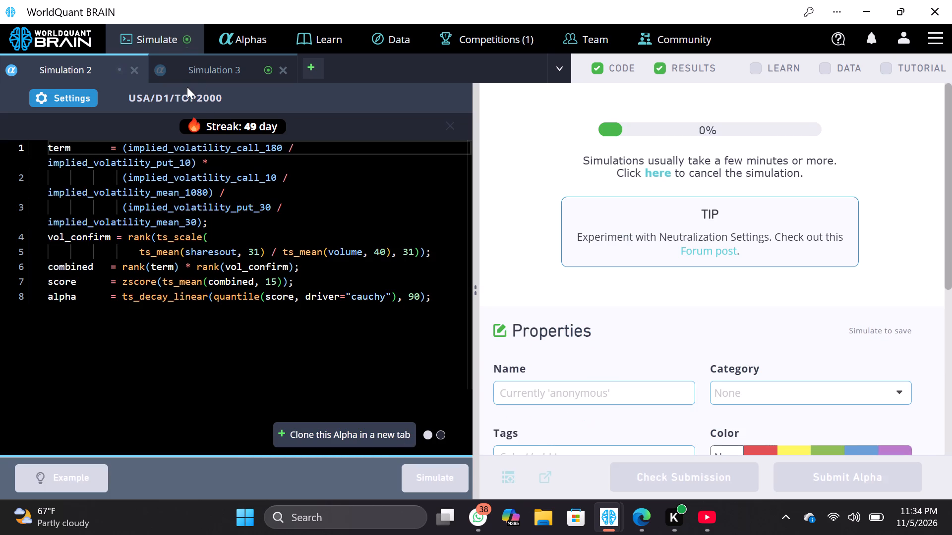
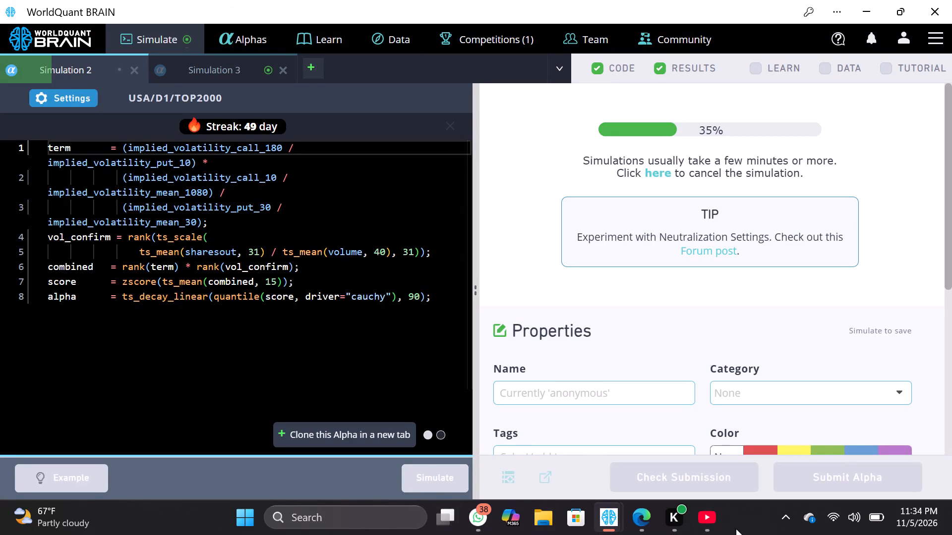
Switch to YouTube, close its extra blank window, and play "Virusi Mbaya - Stonners Mix 1" in a maximized window.
{"action": "left_click", "coordinate": [715, 511]}
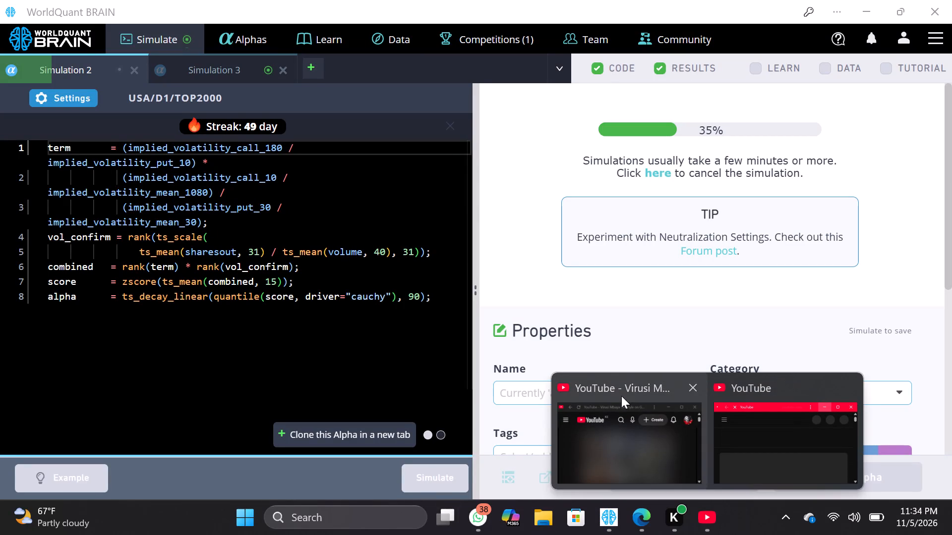
{"action": "left_click", "coordinate": [848, 379]}
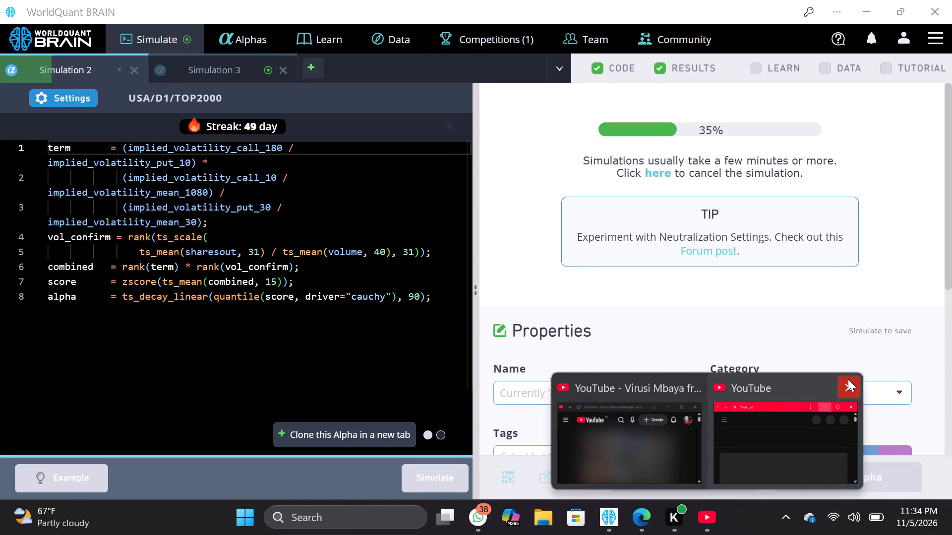
{"action": "left_click", "coordinate": [714, 468]}
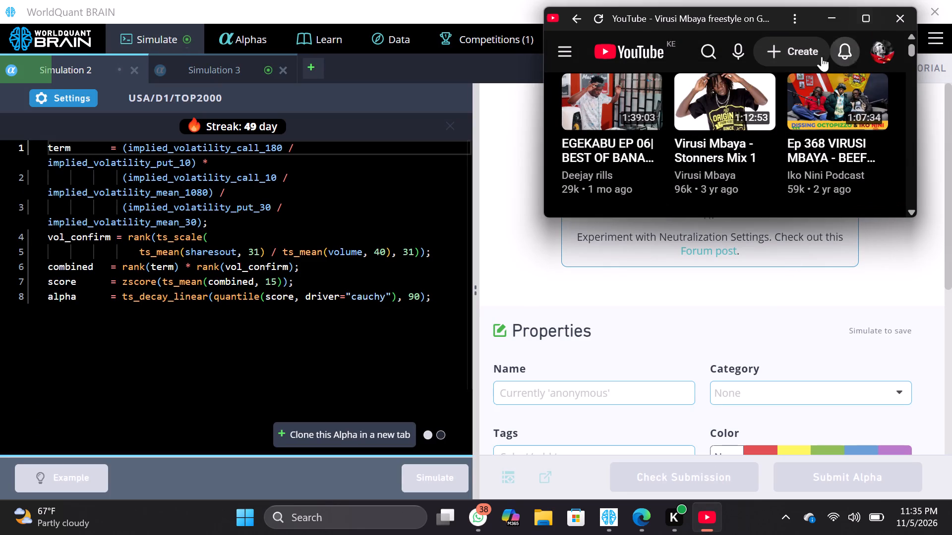
{"action": "left_click", "coordinate": [741, 108]}
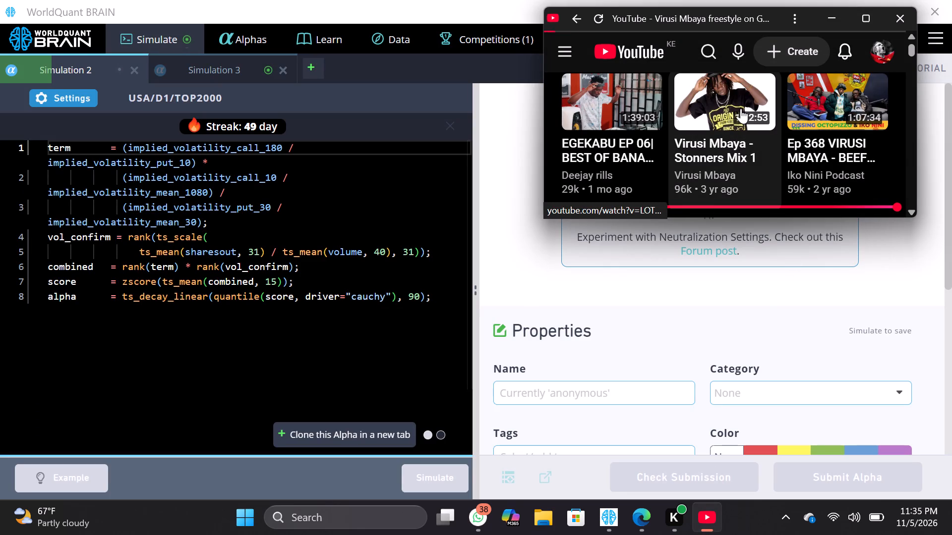
{"action": "left_click", "coordinate": [867, 14]}
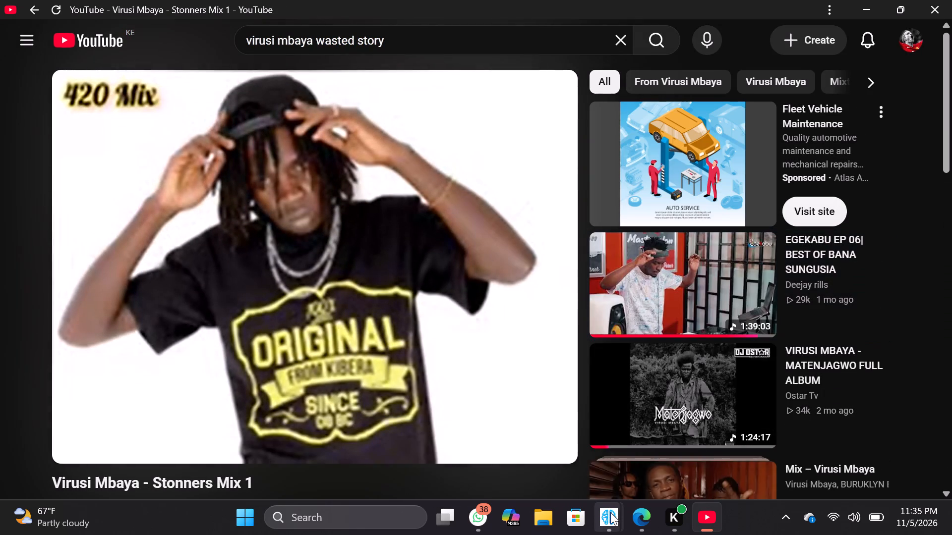
Switch back to WorldQuant BRAIN, closing its extra blank index window.
{"action": "left_click", "coordinate": [611, 517]}
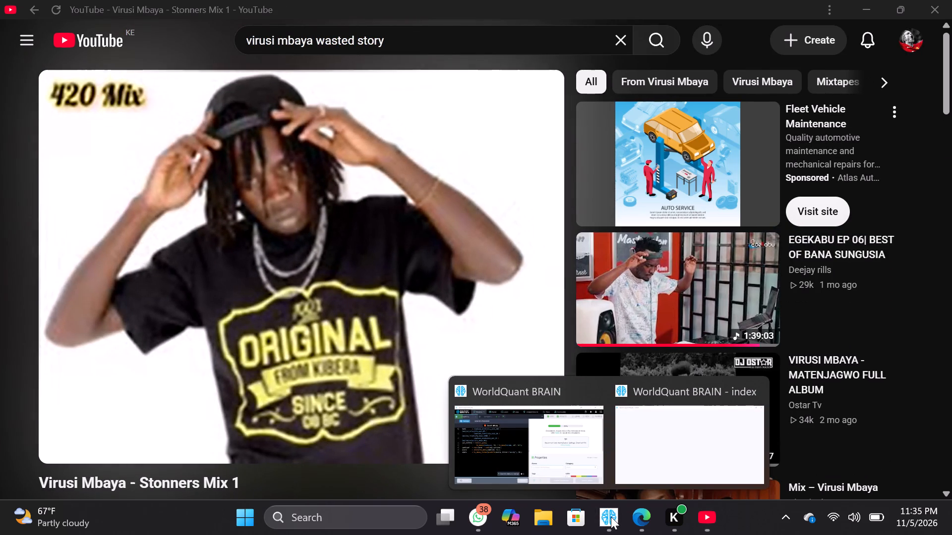
{"action": "left_click", "coordinate": [611, 517]}
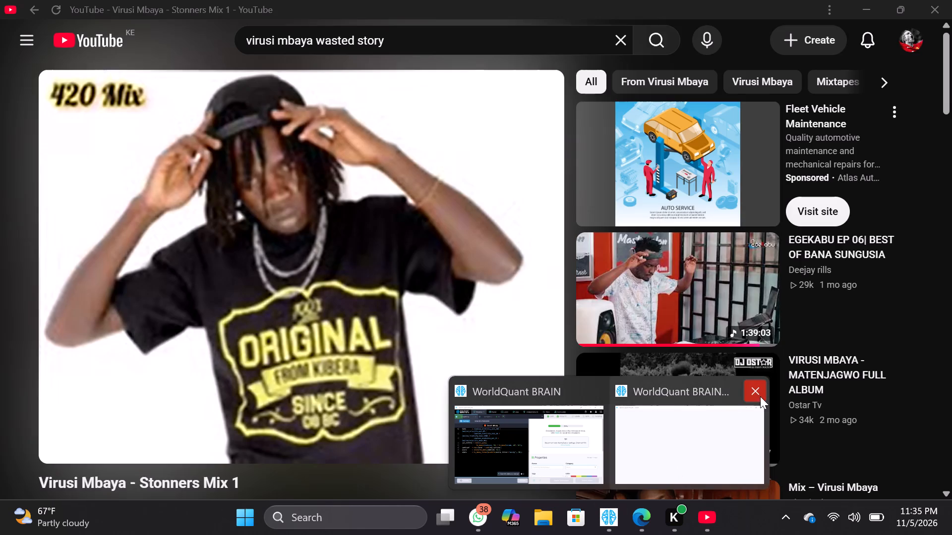
{"action": "left_click", "coordinate": [761, 395]}
{"action": "left_click", "coordinate": [622, 443]}
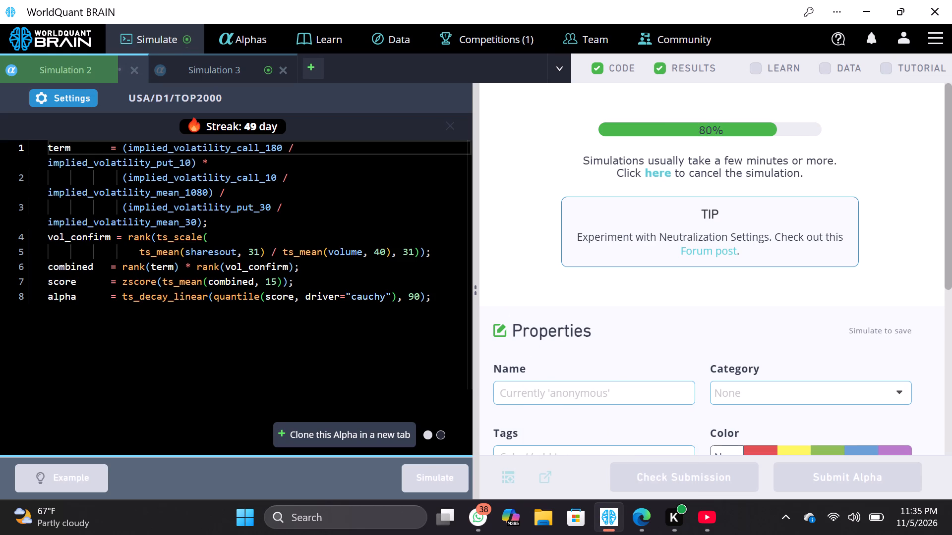
Review Simulation 3's results including the test period, and run its self-correlation check.
{"action": "left_click", "coordinate": [247, 72]}
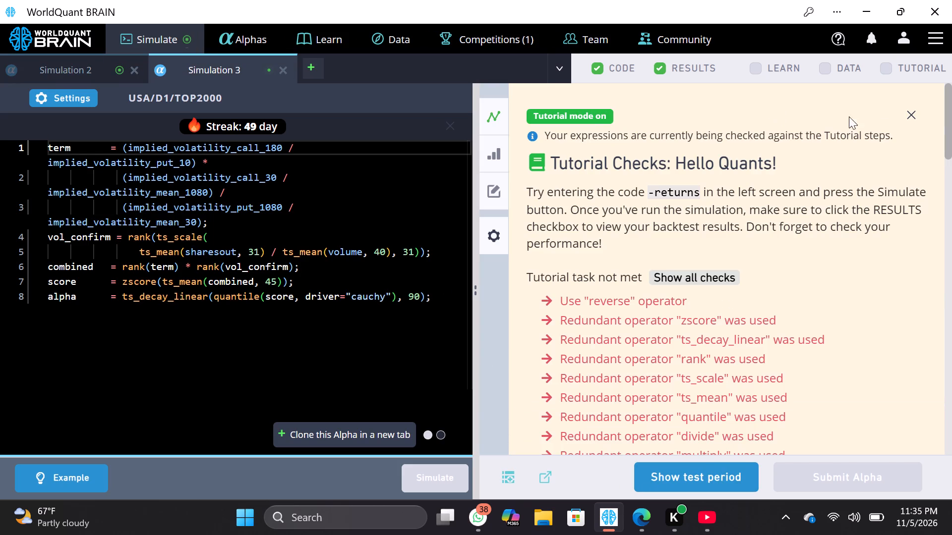
{"action": "left_click", "coordinate": [916, 116]}
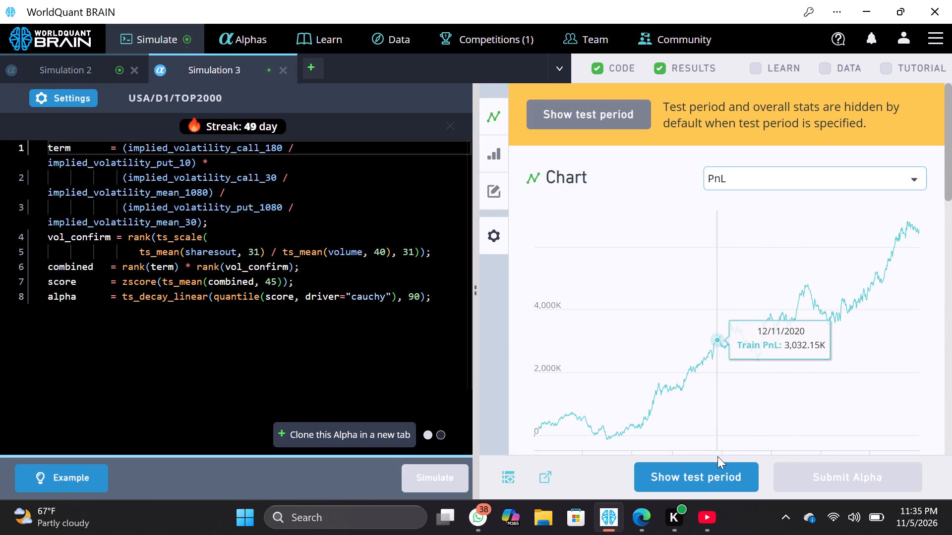
{"action": "left_click", "coordinate": [718, 477]}
{"action": "scroll", "coordinate": [738, 405], "scroll_direction": "down", "scroll_amount": 3}
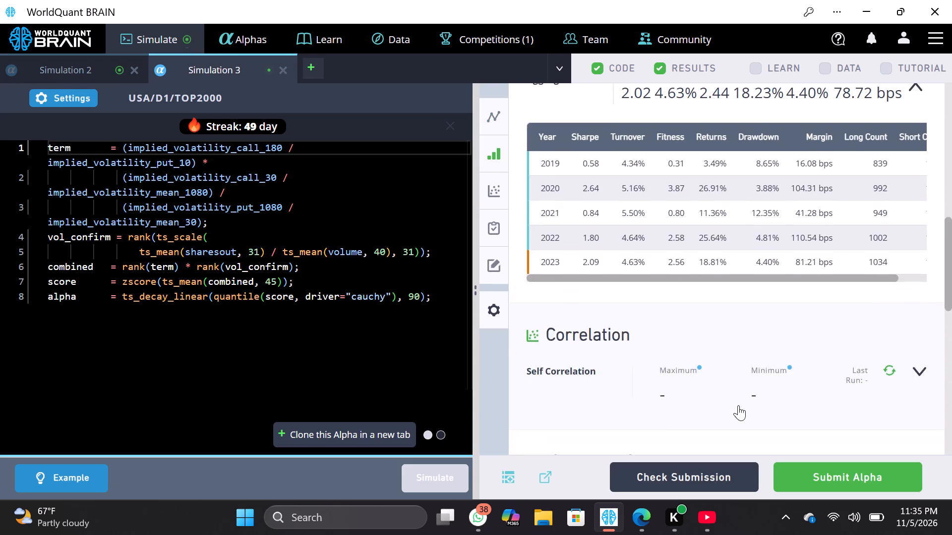
{"action": "scroll", "coordinate": [738, 405], "scroll_direction": "down", "scroll_amount": 2}
{"action": "scroll", "coordinate": [912, 251], "scroll_direction": "up", "scroll_amount": 1}
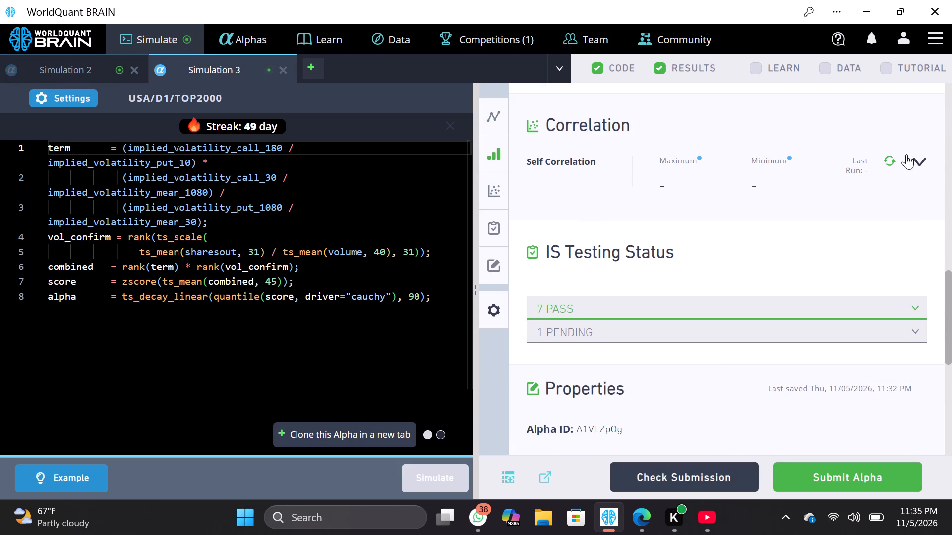
{"action": "left_click", "coordinate": [914, 163]}
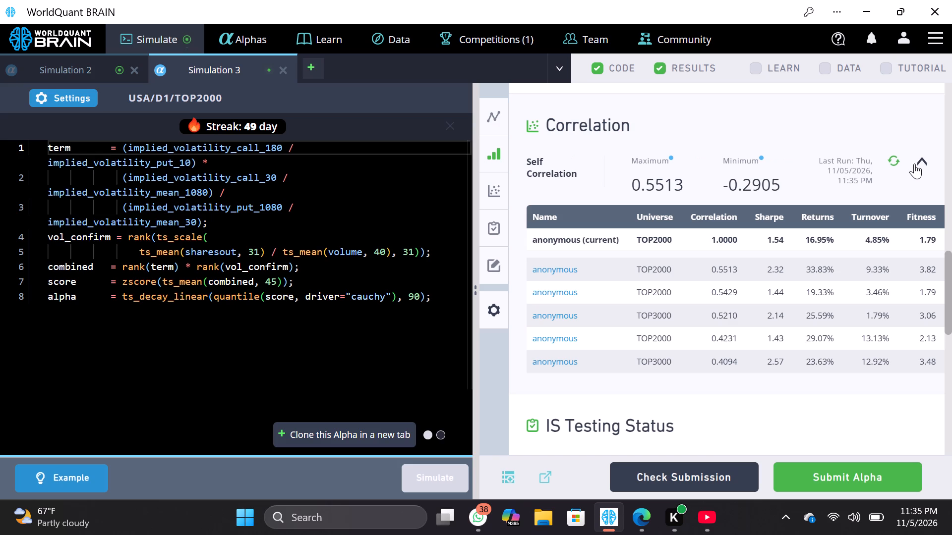
Set Simulation 3's neutralization to Subindustry, apply the settings and run the simulation again.
{"action": "left_click", "coordinate": [60, 93]}
{"action": "left_click", "coordinate": [236, 319]}
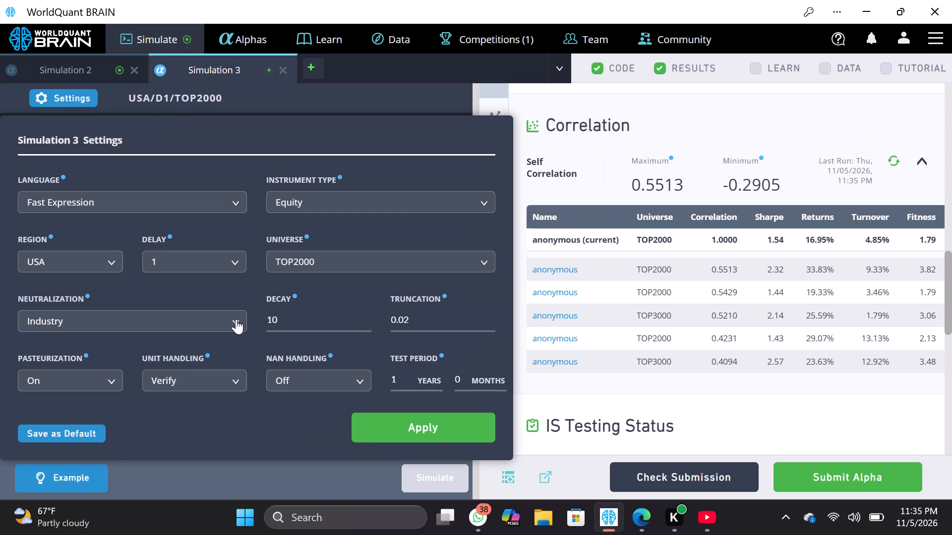
{"action": "left_click", "coordinate": [219, 427]}
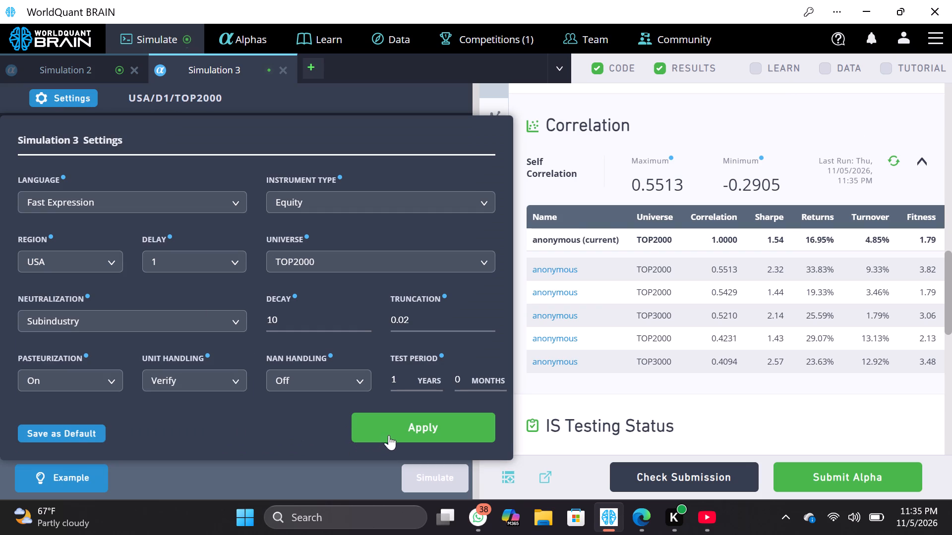
{"action": "left_click", "coordinate": [391, 434]}
{"action": "left_click", "coordinate": [427, 476]}
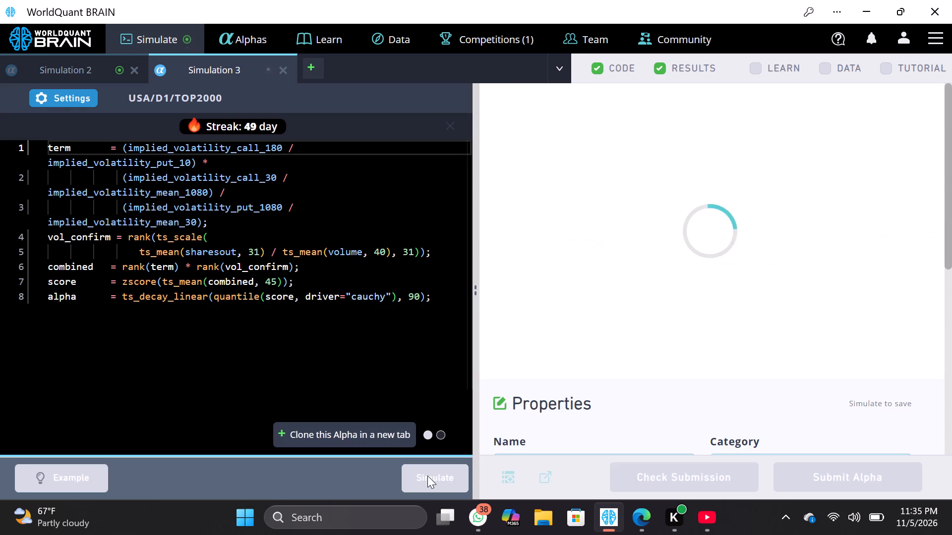
Review Simulation 2's results including the test period, and run its self-correlation check.
{"action": "left_click", "coordinate": [69, 59]}
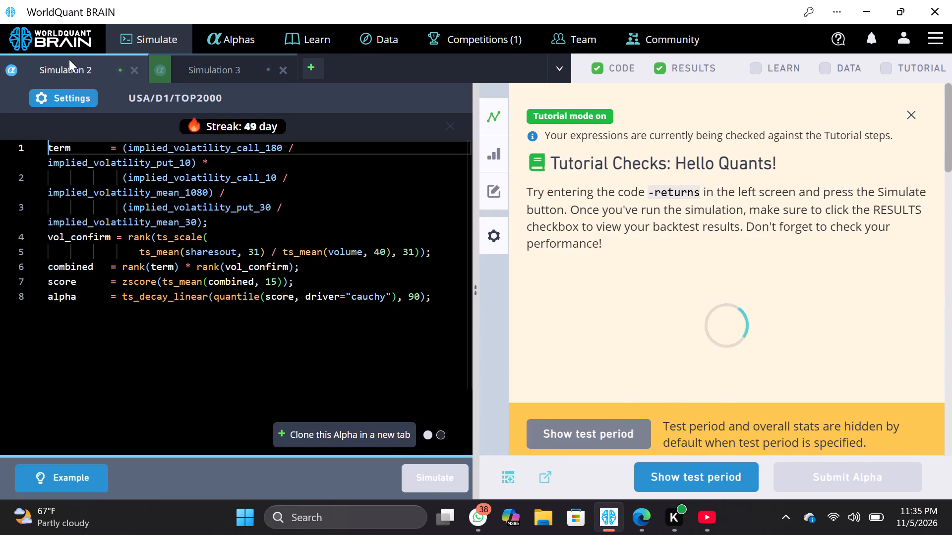
{"action": "left_click", "coordinate": [914, 116]}
{"action": "left_click", "coordinate": [725, 466]}
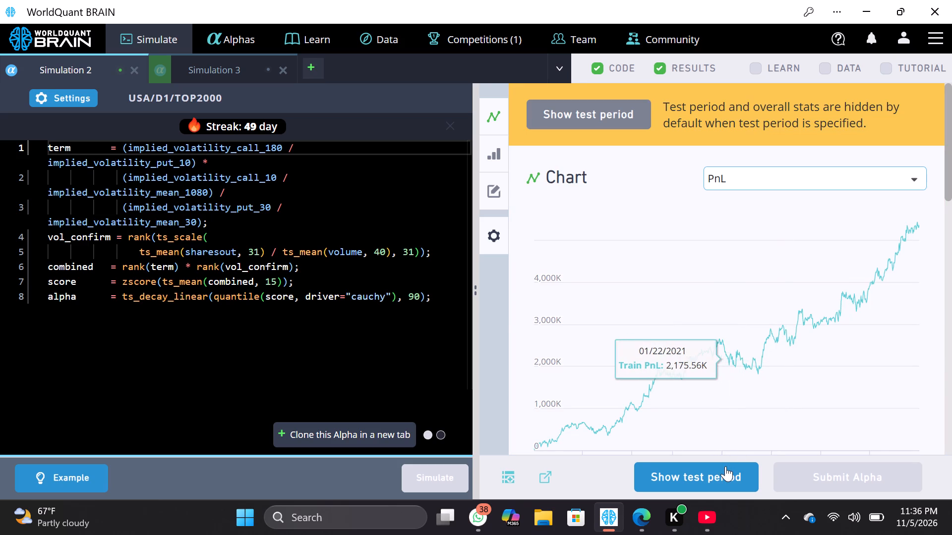
{"action": "scroll", "coordinate": [748, 407], "scroll_direction": "down", "scroll_amount": 5}
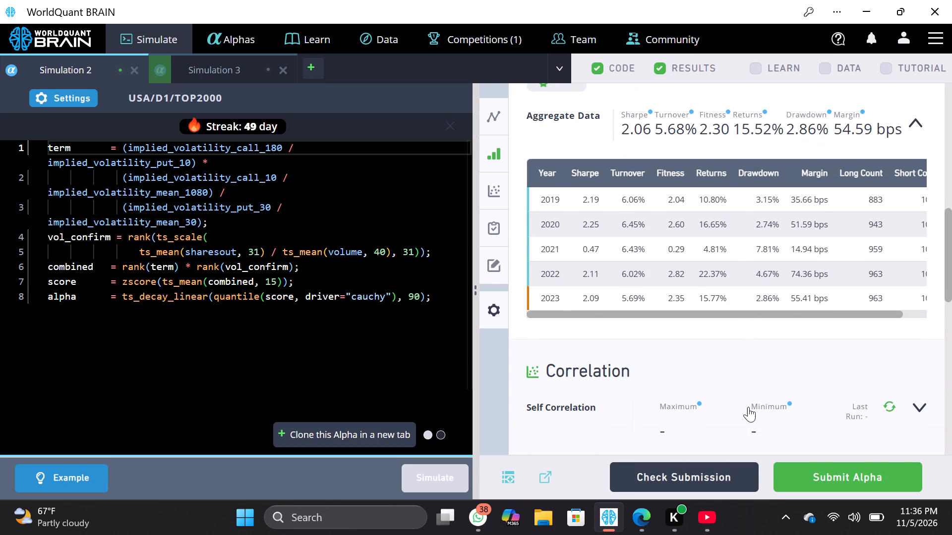
{"action": "left_click", "coordinate": [920, 404]}
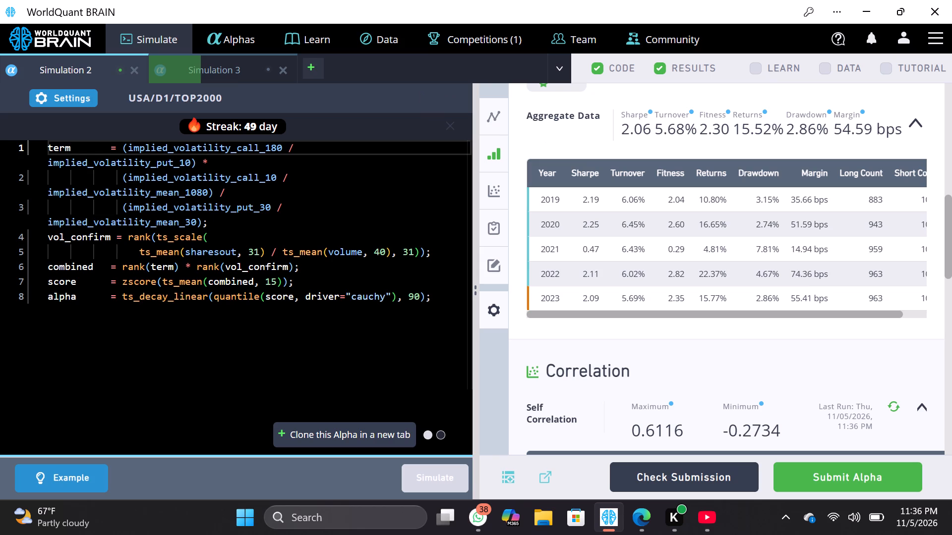
Set Simulation 2's neutralization to Sector, clone the Alpha into a new tab and simulate the clone.
{"action": "left_click", "coordinate": [60, 95]}
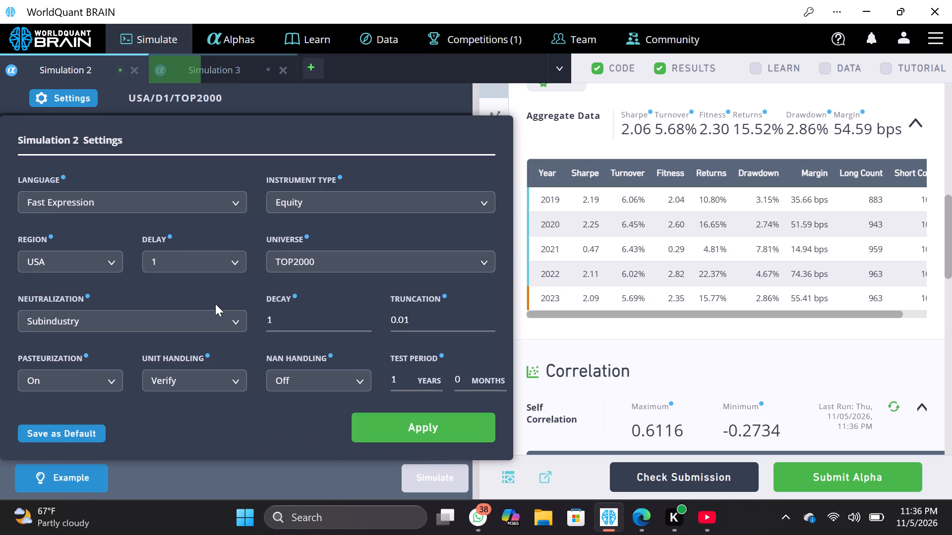
{"action": "left_click", "coordinate": [228, 324]}
{"action": "left_click", "coordinate": [212, 390]}
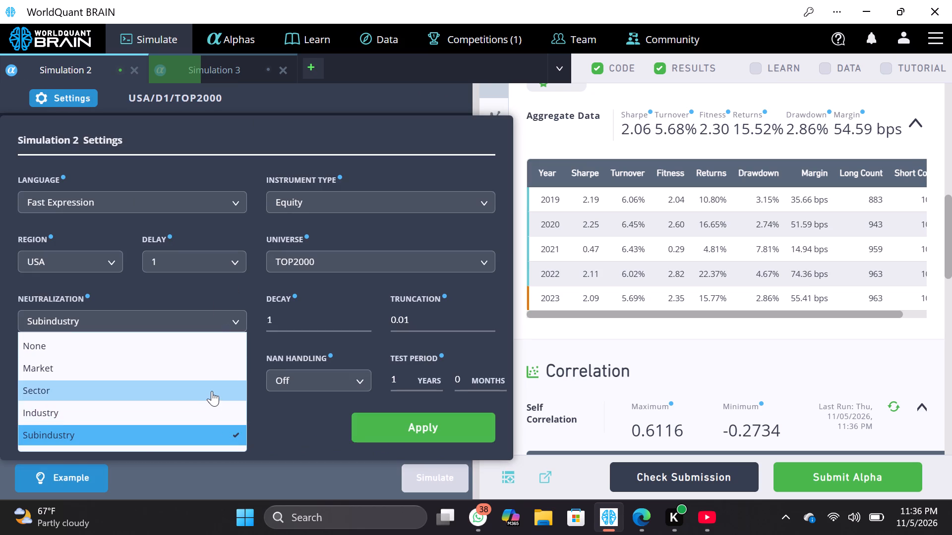
{"action": "left_click_drag", "start_coordinate": [393, 441], "coordinate": [396, 434]}
{"action": "left_click", "coordinate": [396, 434]}
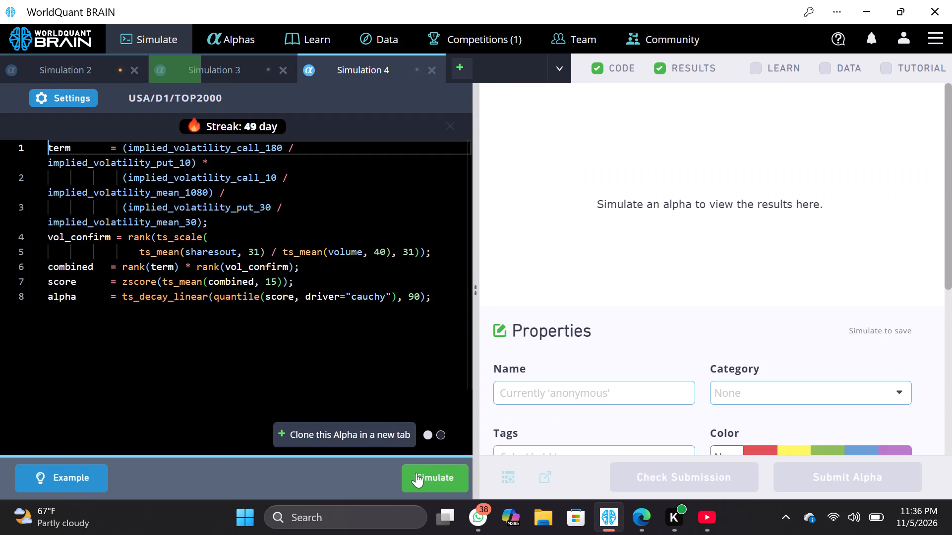
{"action": "left_click", "coordinate": [422, 478]}
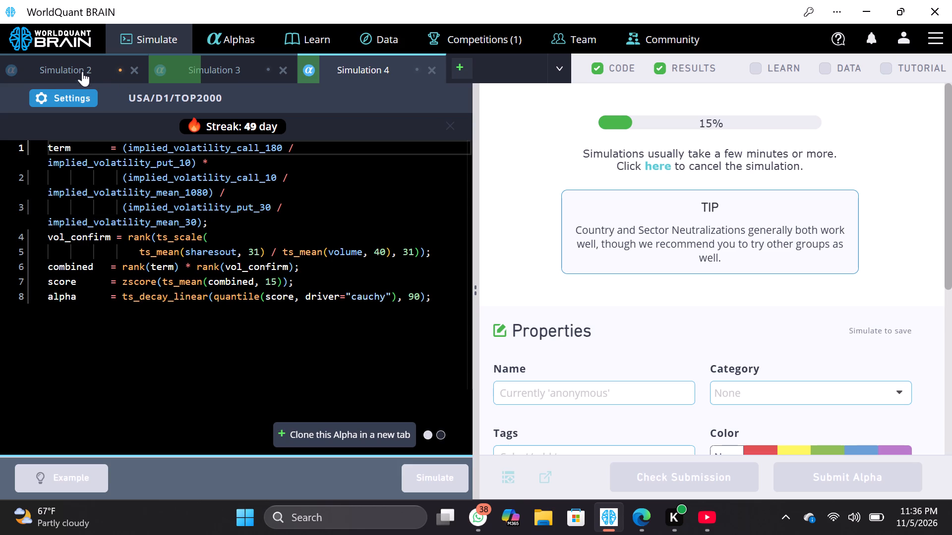
Set Simulation 2's decay to 10 and apply the settings.
{"action": "left_click", "coordinate": [62, 74]}
{"action": "left_click", "coordinate": [72, 93]}
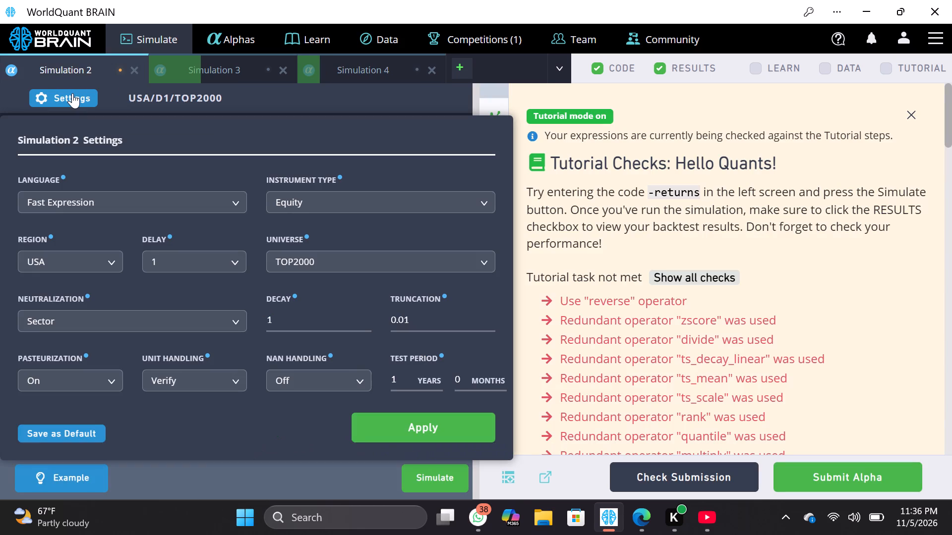
{"action": "left_click", "coordinate": [350, 318]}
{"action": "key", "text": "0"}
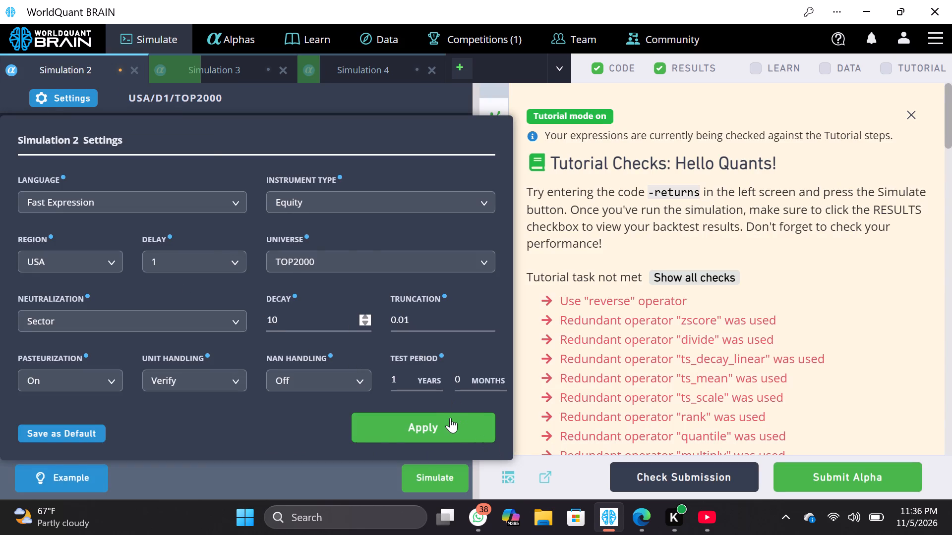
{"action": "left_click", "coordinate": [450, 418]}
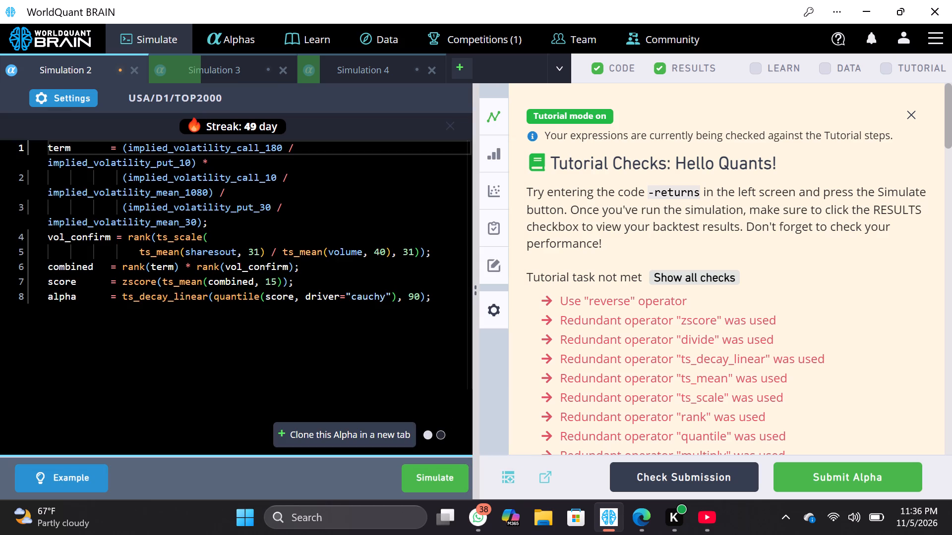
Replace implied_volatility_put_10 with implied_volatility_put_30 in Simulation 2's term expression and try to simulate it.
{"action": "left_click", "coordinate": [193, 162]}
{"action": "key", "text": "BackSpace"}
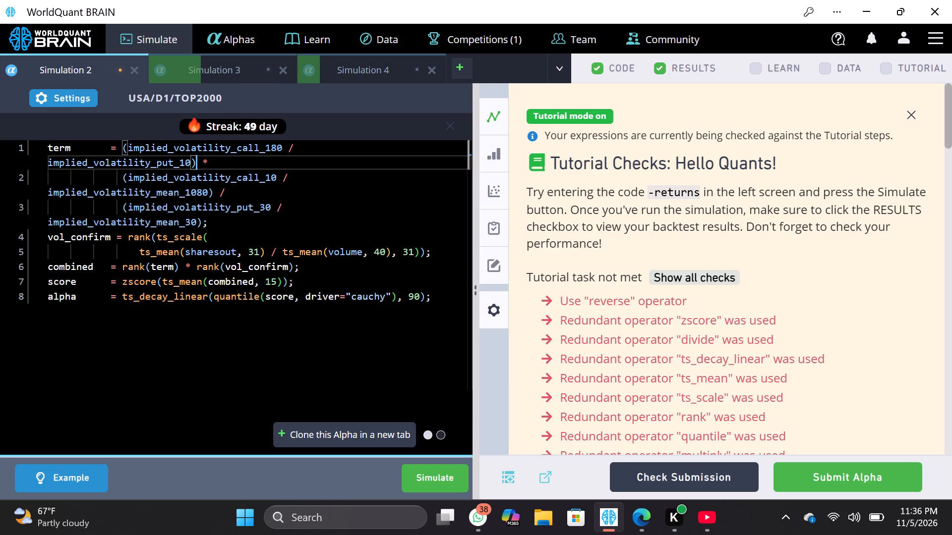
{"action": "key", "text": "BackSpace"}
{"action": "key", "text": "BackSpace"}
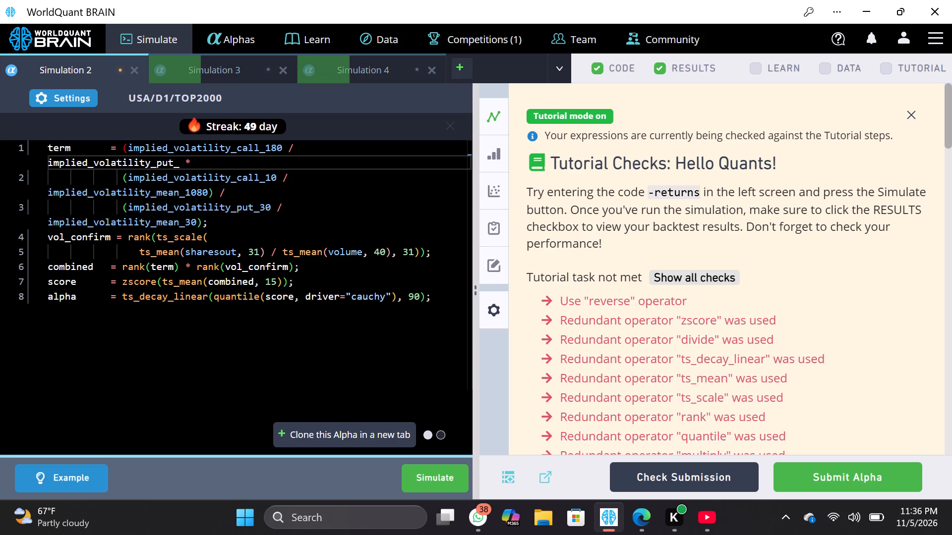
{"action": "type", "text": "30"}
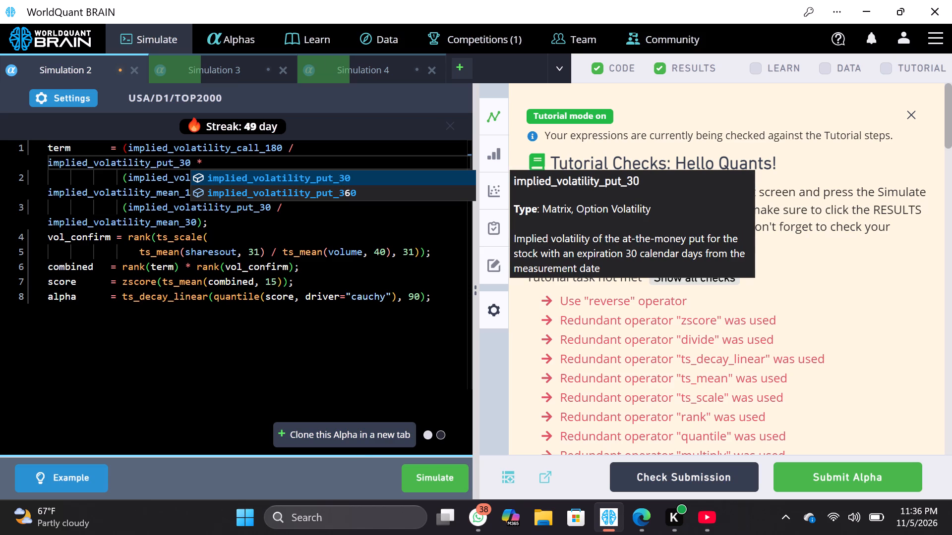
{"action": "left_click", "coordinate": [416, 485]}
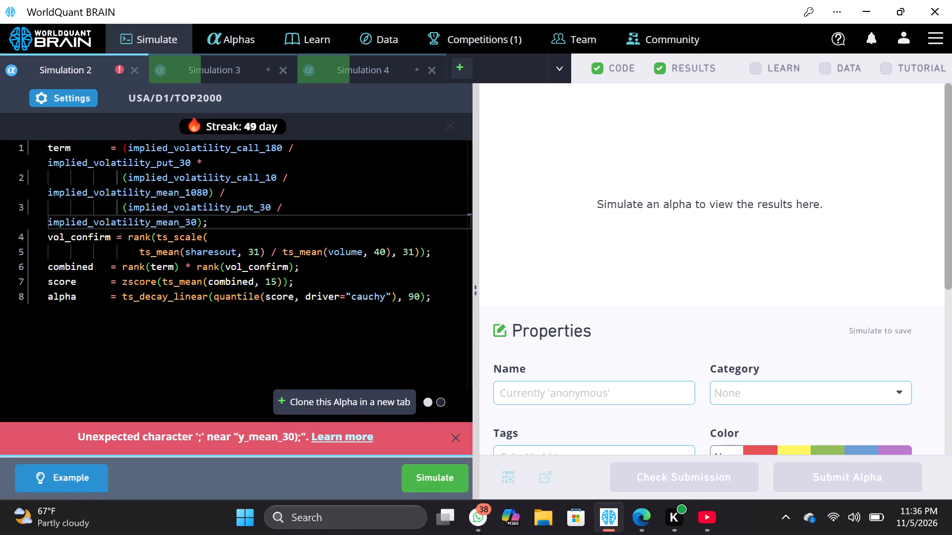
Add the missing closing parenthesis after implied_volatility_put_30 in Simulation 2's term expression.
{"action": "left_click", "coordinate": [194, 161]}
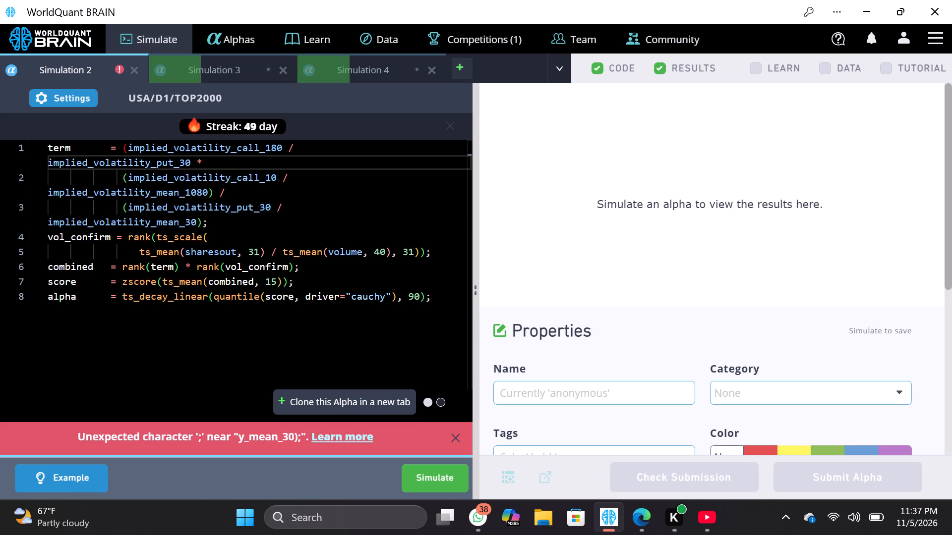
{"action": "key", "text": "ctrl+0"}
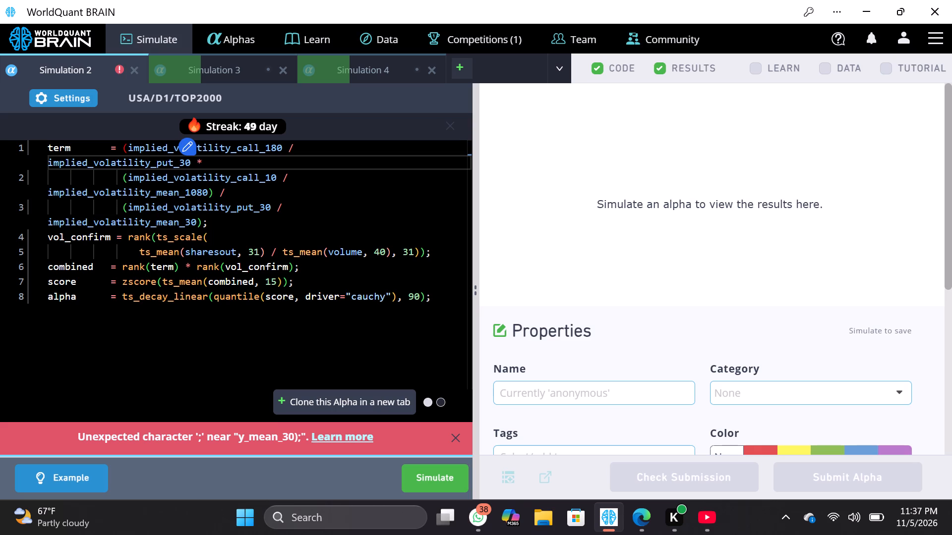
{"action": "key", "text": "shift+parenright"}
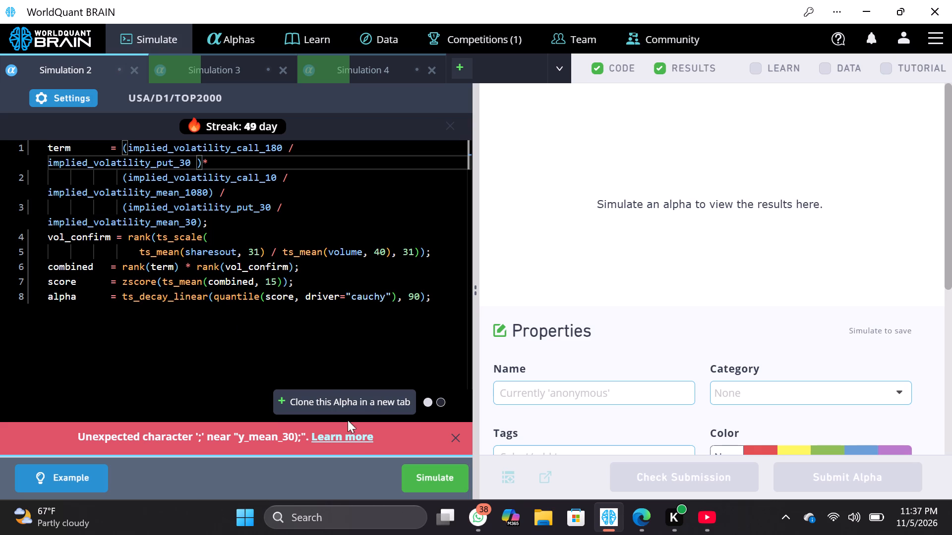
Simulate the corrected Alpha in Simulation 2.
{"action": "left_click", "coordinate": [416, 475]}
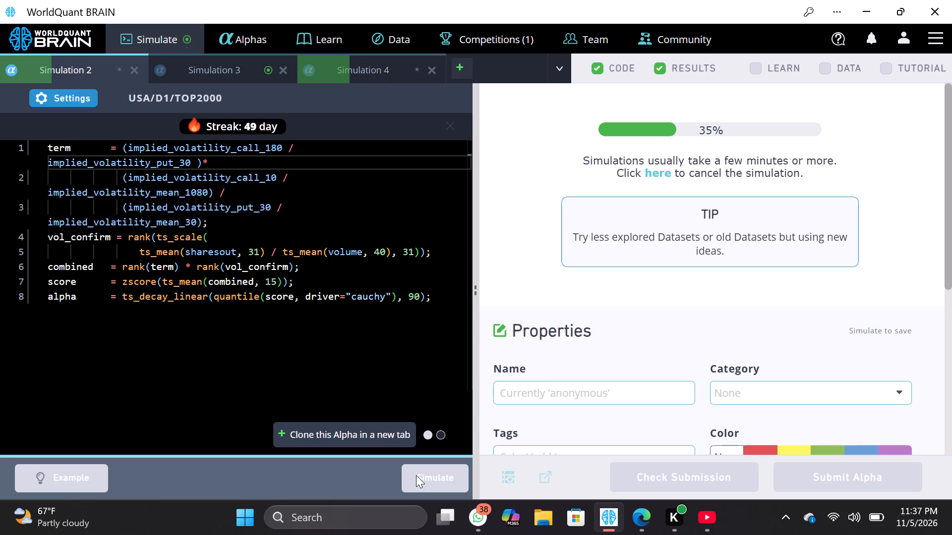
Switch to YouTube and pause the Virusi Mbaya - Stonners Mix 1 video.
{"action": "left_click", "coordinate": [716, 521]}
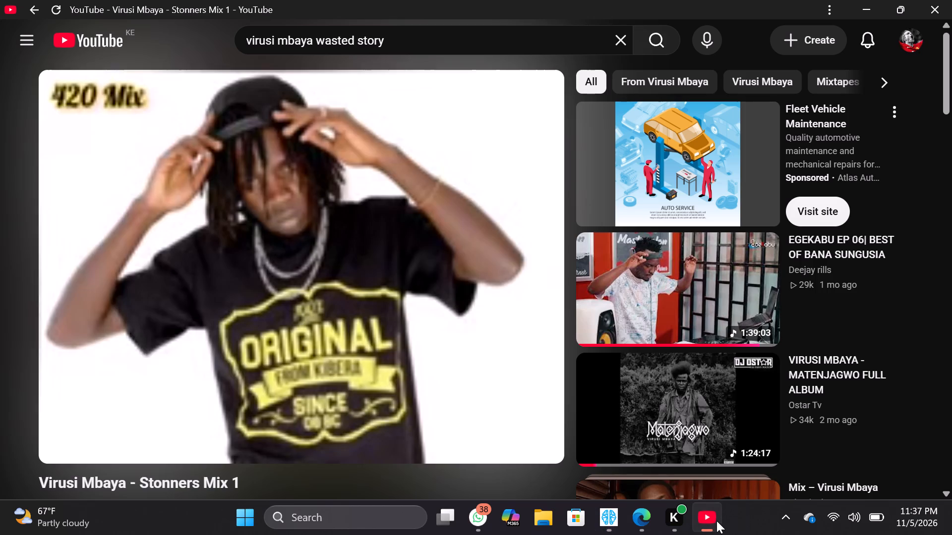
{"action": "scroll", "coordinate": [706, 282], "scroll_direction": "down", "scroll_amount": 3}
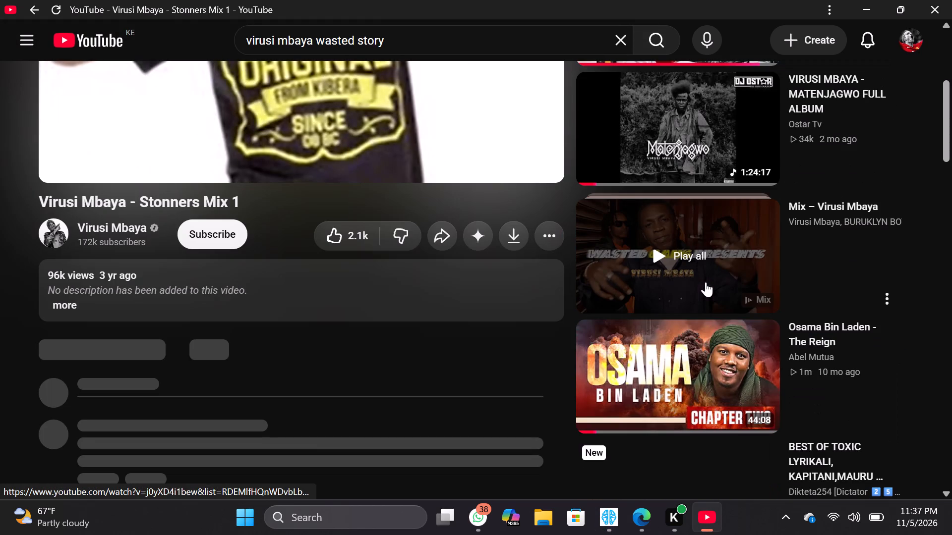
{"action": "scroll", "coordinate": [699, 311], "scroll_direction": "down", "scroll_amount": 1}
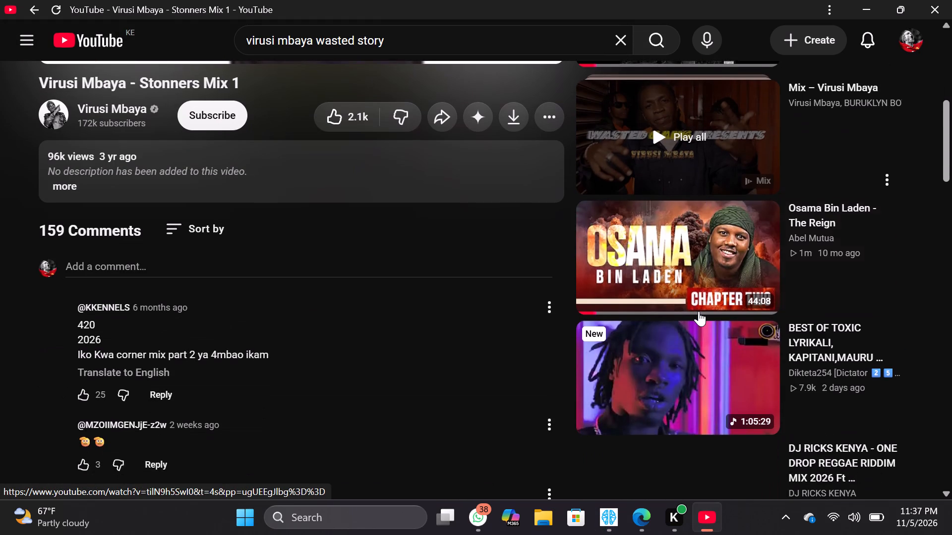
{"action": "scroll", "coordinate": [699, 311], "scroll_direction": "up", "scroll_amount": 1}
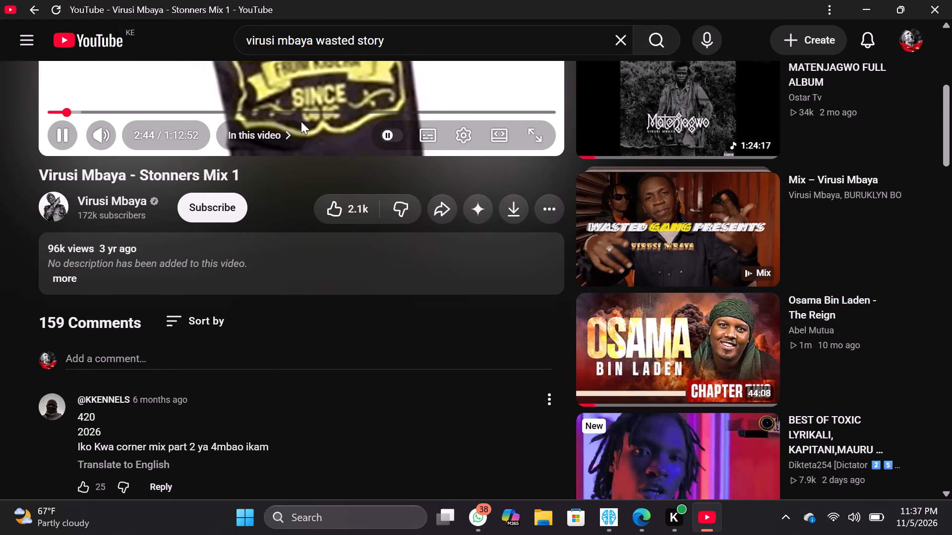
{"action": "left_click", "coordinate": [61, 134]}
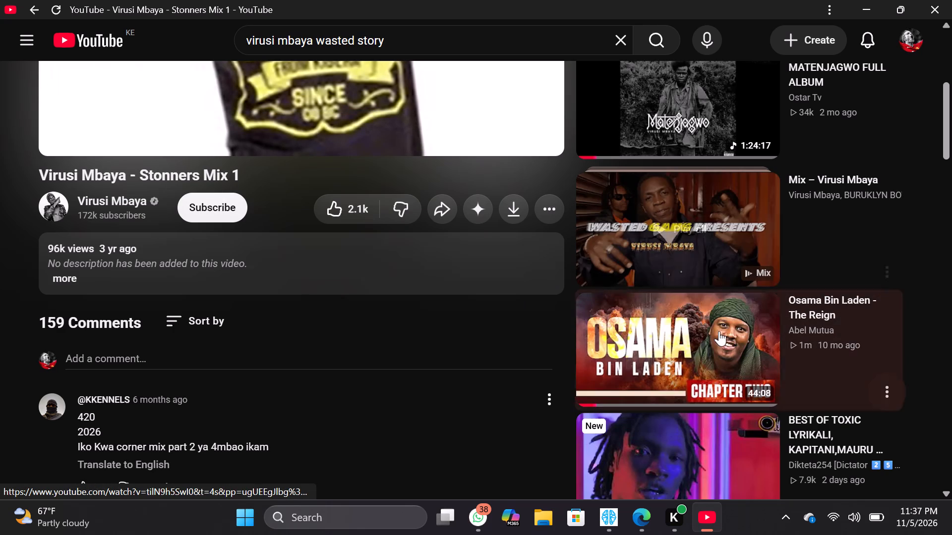
Rerun the video search for "virusi mbaya wasted story" and open Virusi Mbaya's G.O.A.T (Gwangi Of All Time Challenge) one take video.
{"action": "left_click", "coordinate": [640, 50]}
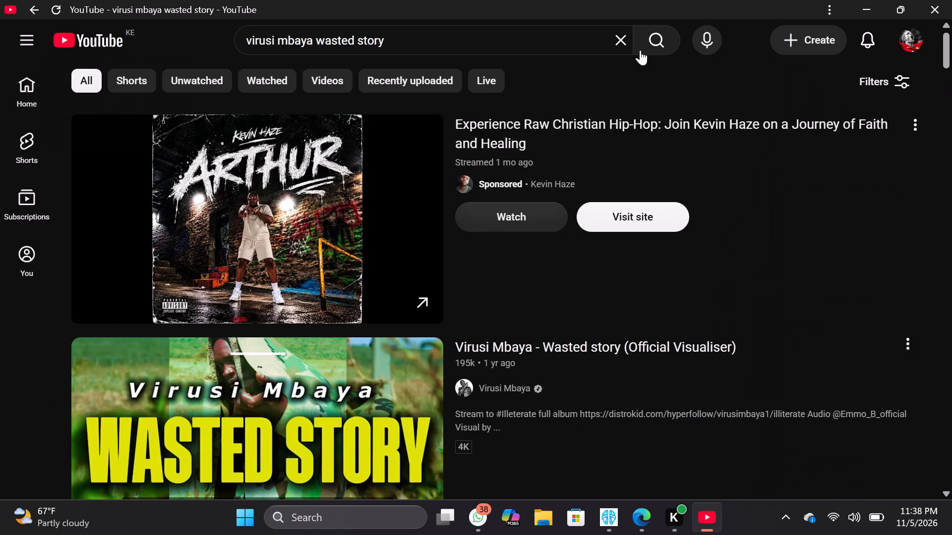
{"action": "scroll", "coordinate": [640, 50], "scroll_direction": "down", "scroll_amount": 4}
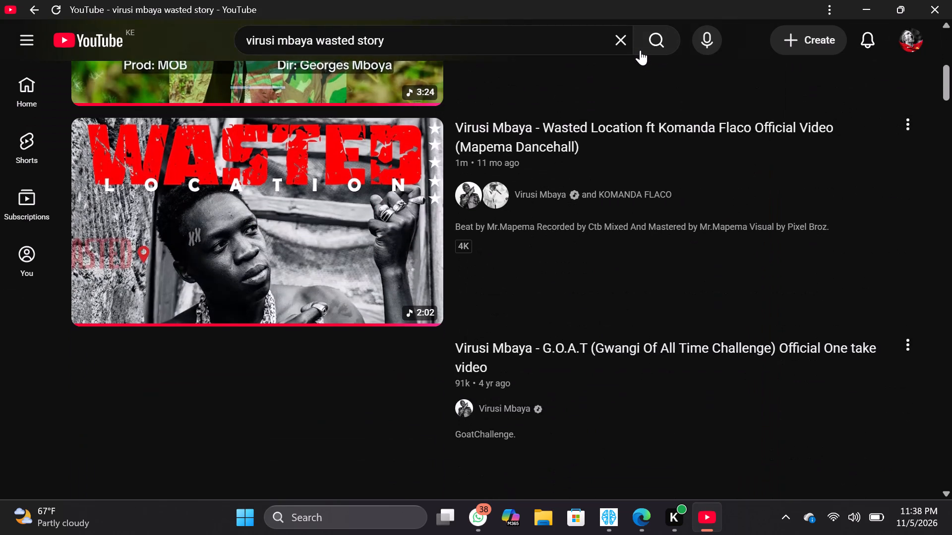
{"action": "scroll", "coordinate": [640, 50], "scroll_direction": "down", "scroll_amount": 2}
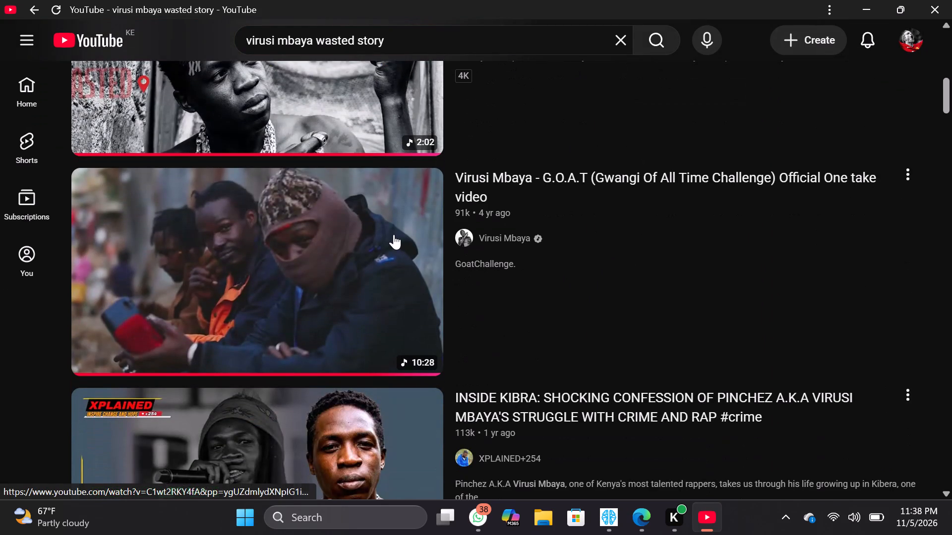
{"action": "left_click", "coordinate": [394, 234]}
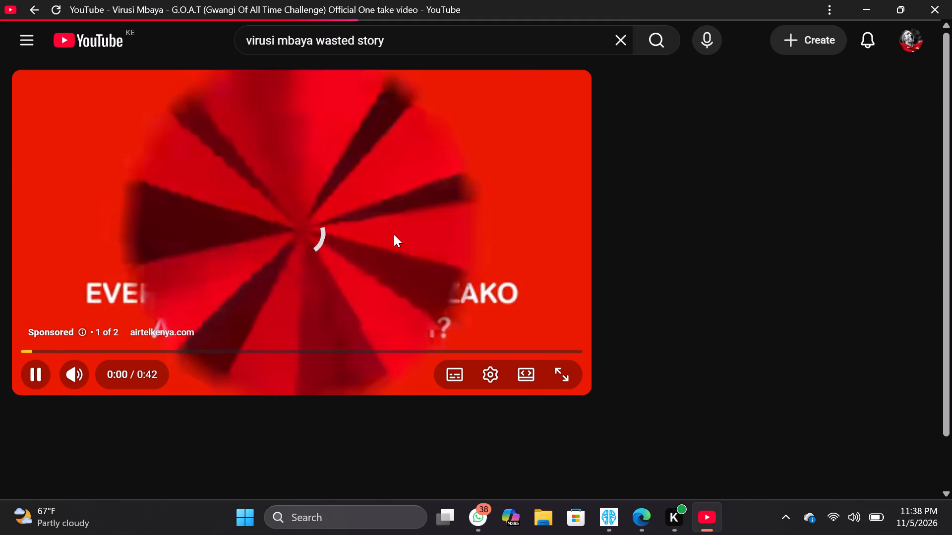
Skip the sponsored ad before the G.O.A.T video and decline the YouTube Premium family trial offer.
{"action": "left_click", "coordinate": [45, 368]}
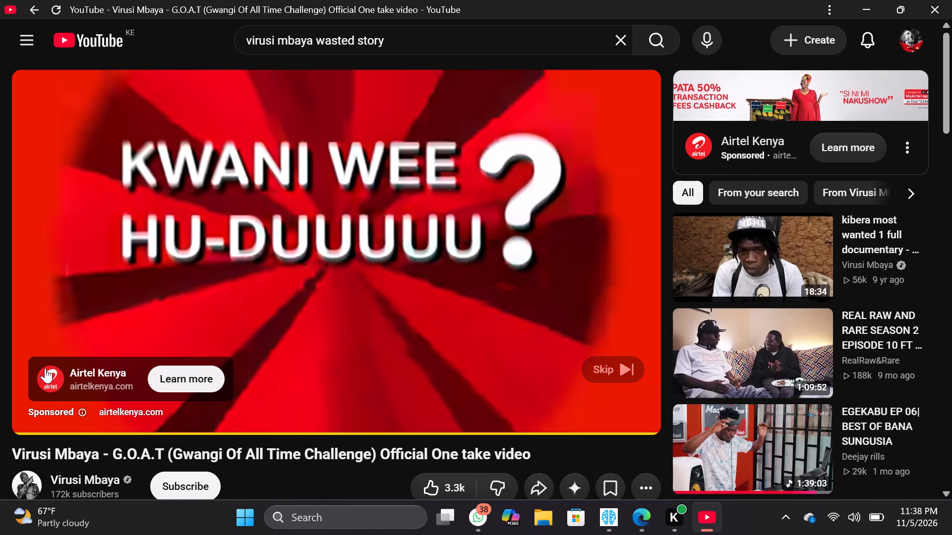
{"action": "left_click", "coordinate": [611, 370]}
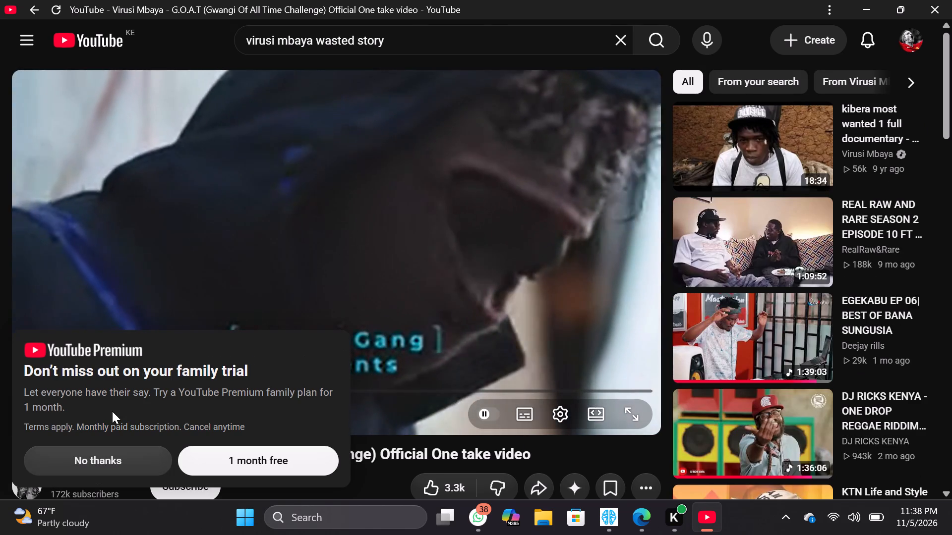
{"action": "left_click", "coordinate": [122, 452]}
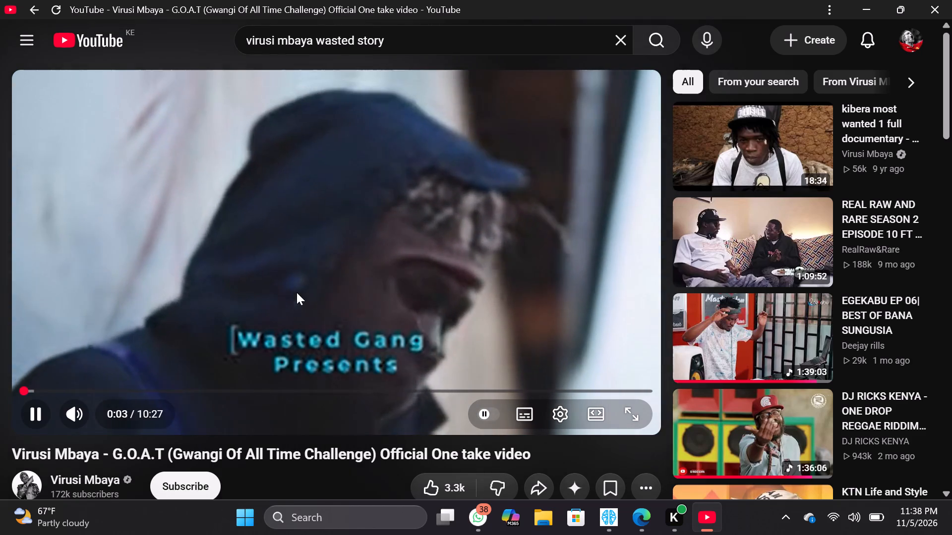
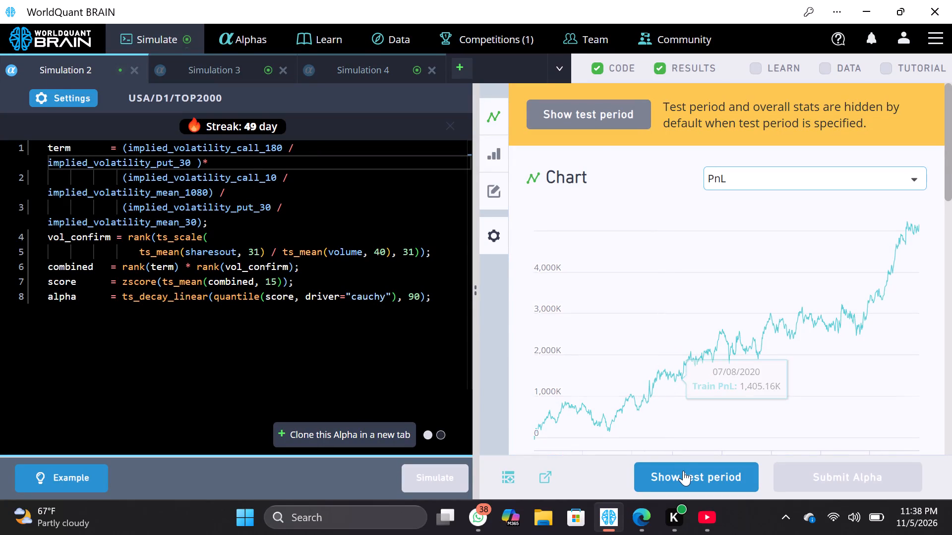
Change the denominator field on line 1 of the Simulation 2 Alpha to implied_volatility_put_120 and simulate it.
{"action": "scroll", "coordinate": [736, 323], "scroll_direction": "down", "scroll_amount": 3}
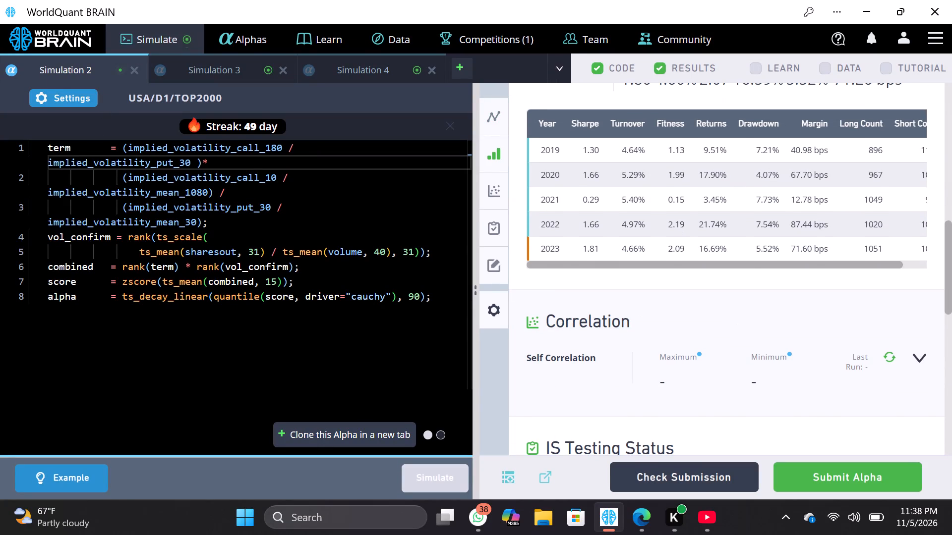
{"action": "left_click", "coordinate": [187, 162]}
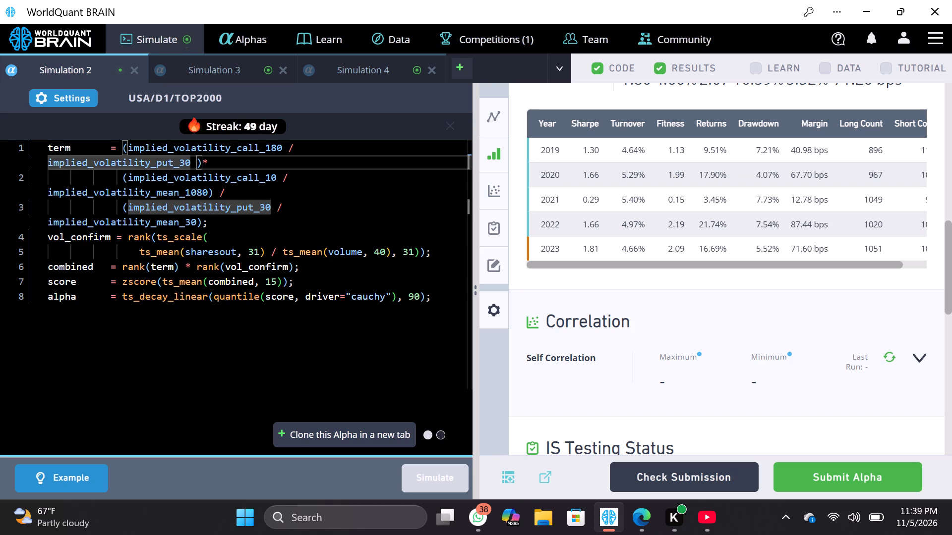
{"action": "key", "text": "BackSpace"}
{"action": "type", "text": "12"}
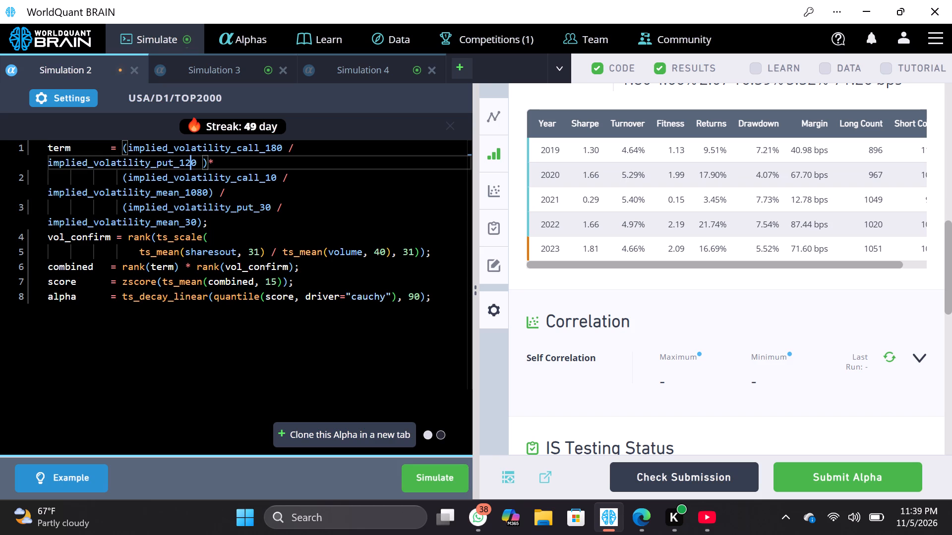
{"action": "left_click", "coordinate": [420, 471]}
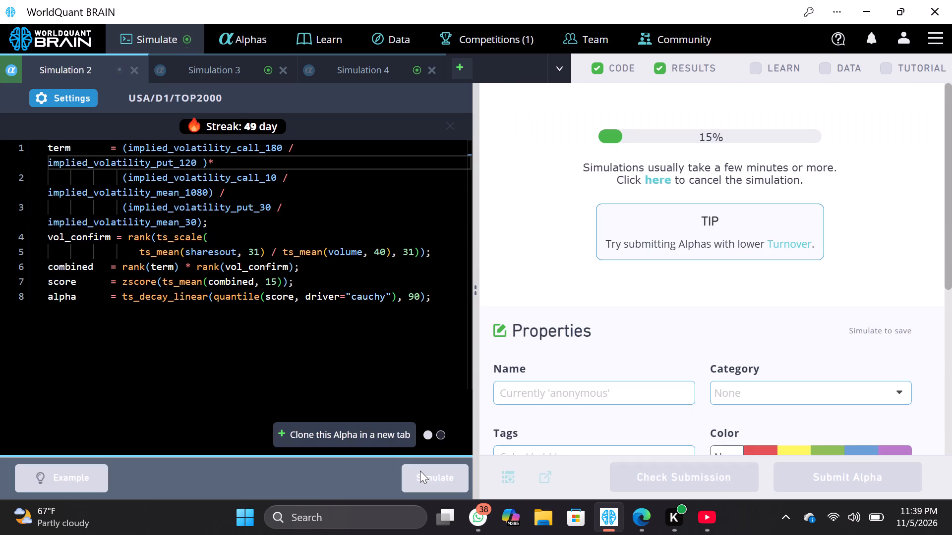
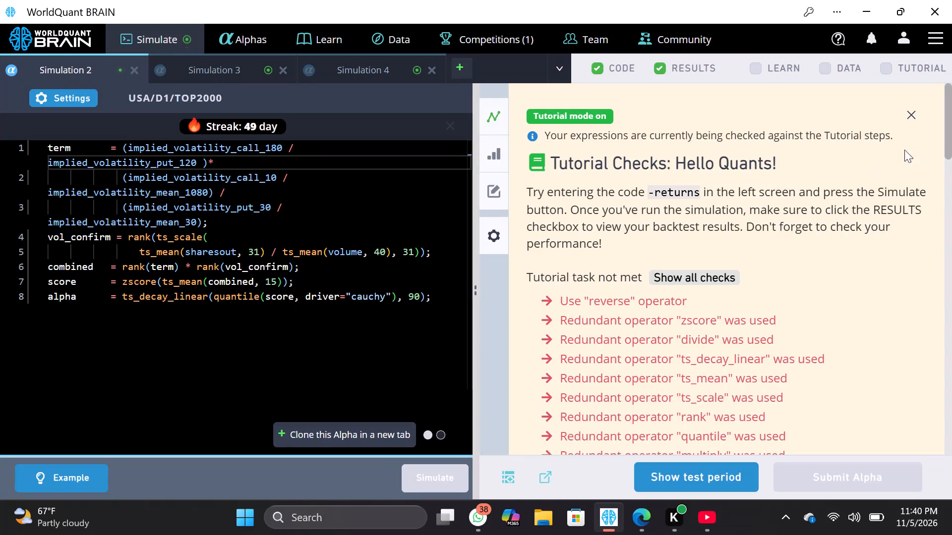
Check the training performance in the Simulation 2 IS Summary and close that simulation.
{"action": "left_click", "coordinate": [909, 120]}
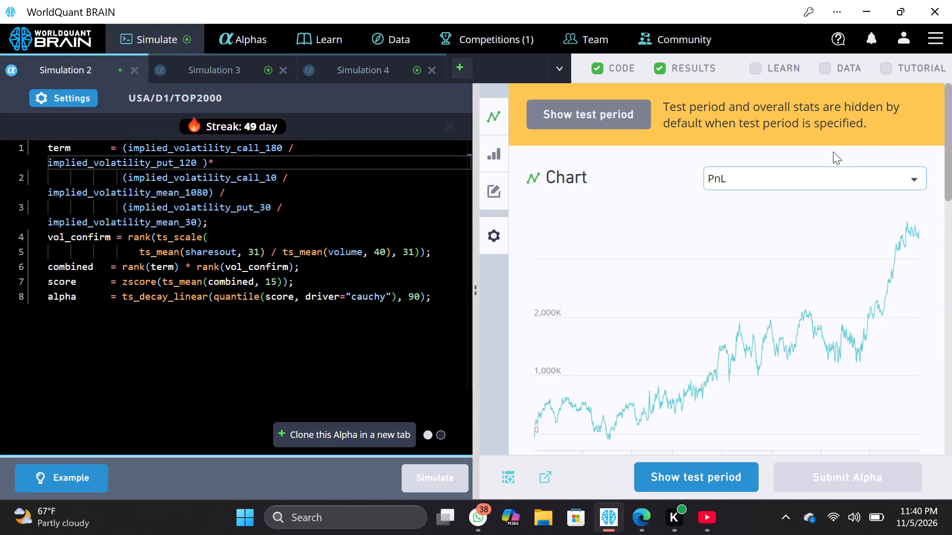
{"action": "scroll", "coordinate": [827, 235], "scroll_direction": "down", "scroll_amount": 3}
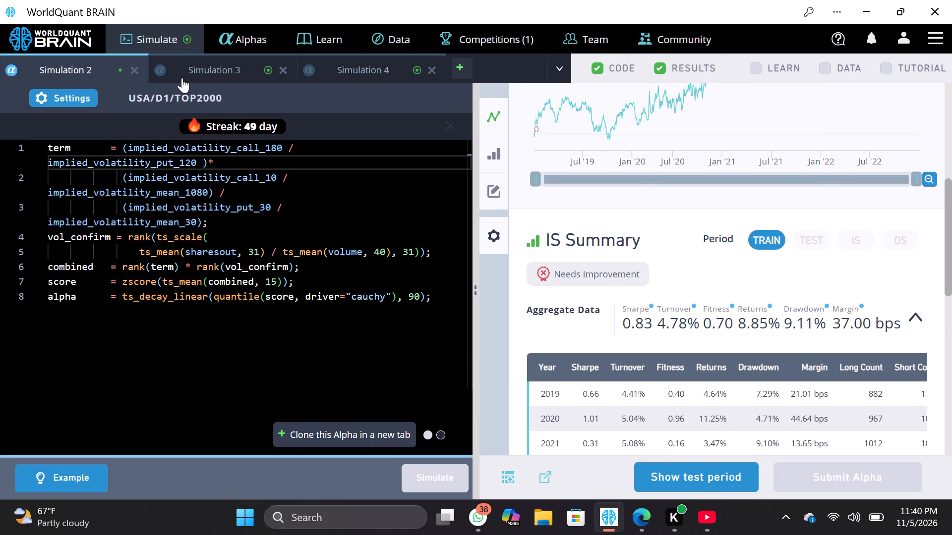
{"action": "left_click", "coordinate": [132, 63]}
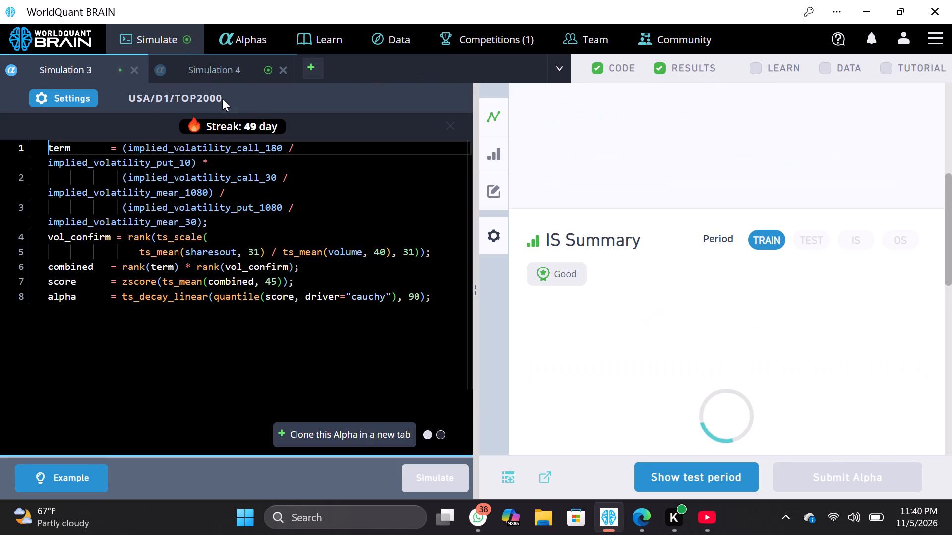
Show the test period for Simulation 4, review its IS testing status and run its self-correlation check.
{"action": "left_click", "coordinate": [216, 66]}
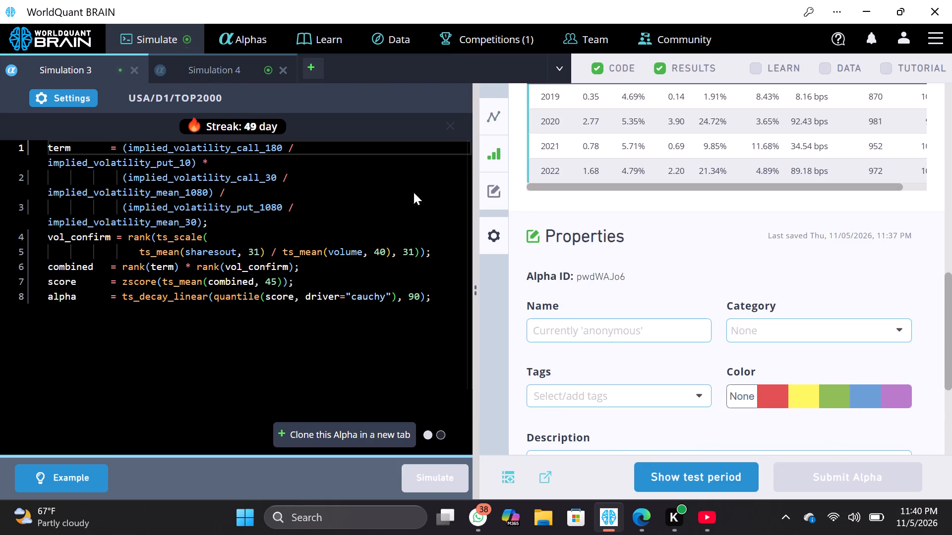
{"action": "left_click", "coordinate": [683, 476]}
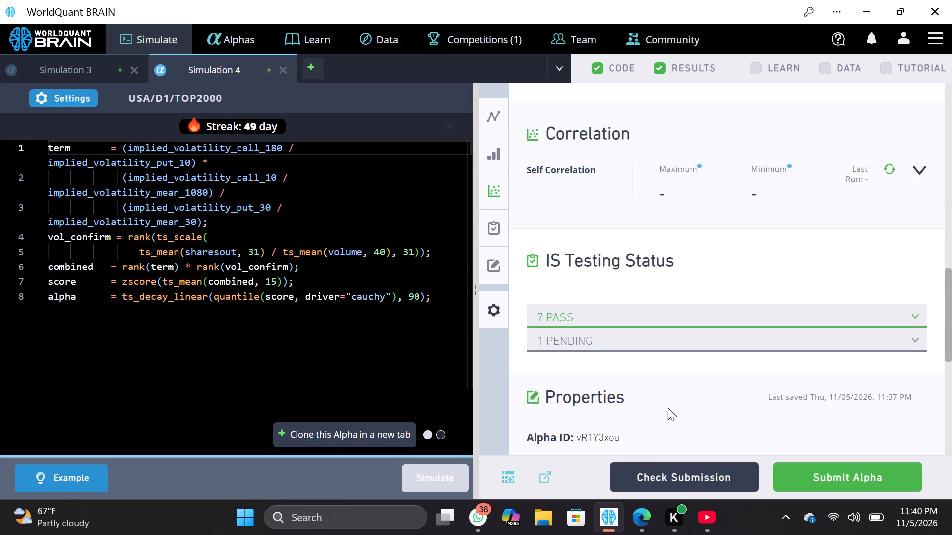
{"action": "scroll", "coordinate": [679, 377], "scroll_direction": "down", "scroll_amount": 1}
{"action": "scroll", "coordinate": [679, 377], "scroll_direction": "up", "scroll_amount": 2}
{"action": "scroll", "coordinate": [679, 377], "scroll_direction": "down", "scroll_amount": 1}
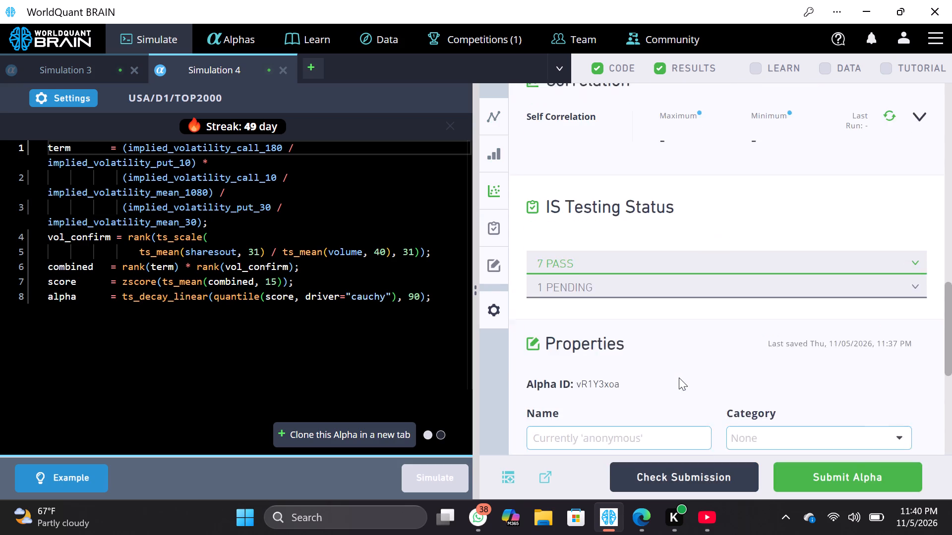
{"action": "scroll", "coordinate": [679, 377], "scroll_direction": "down", "scroll_amount": 1}
{"action": "scroll", "coordinate": [679, 377], "scroll_direction": "up", "scroll_amount": 3}
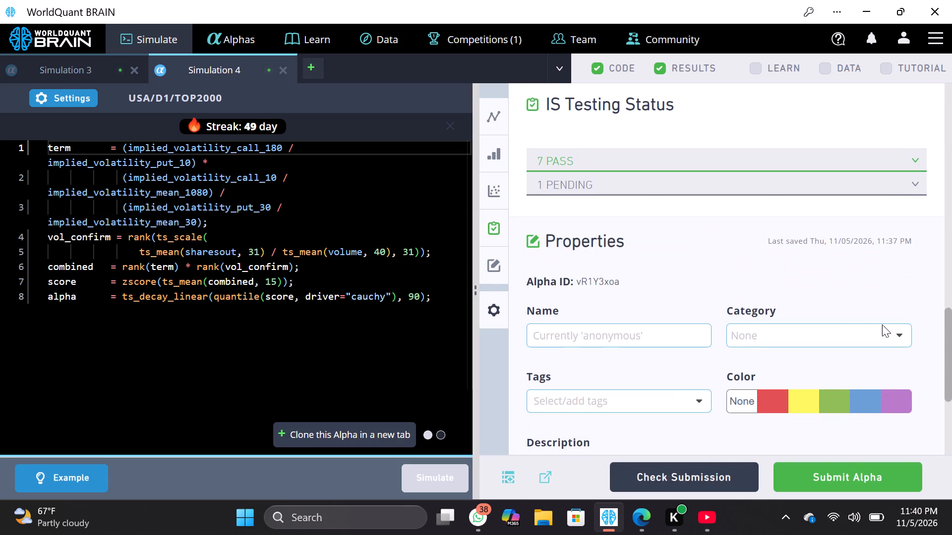
{"action": "scroll", "coordinate": [861, 273], "scroll_direction": "up", "scroll_amount": 1}
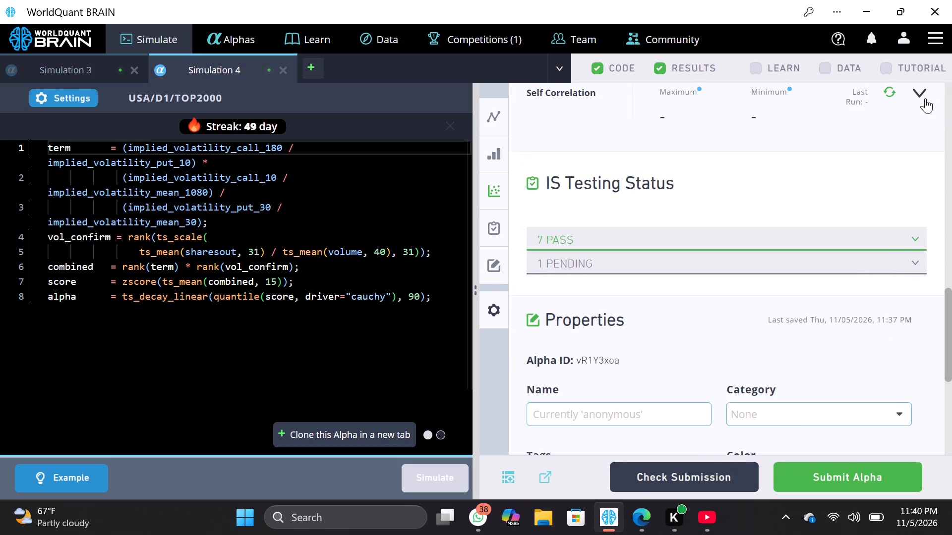
{"action": "left_click", "coordinate": [924, 97]}
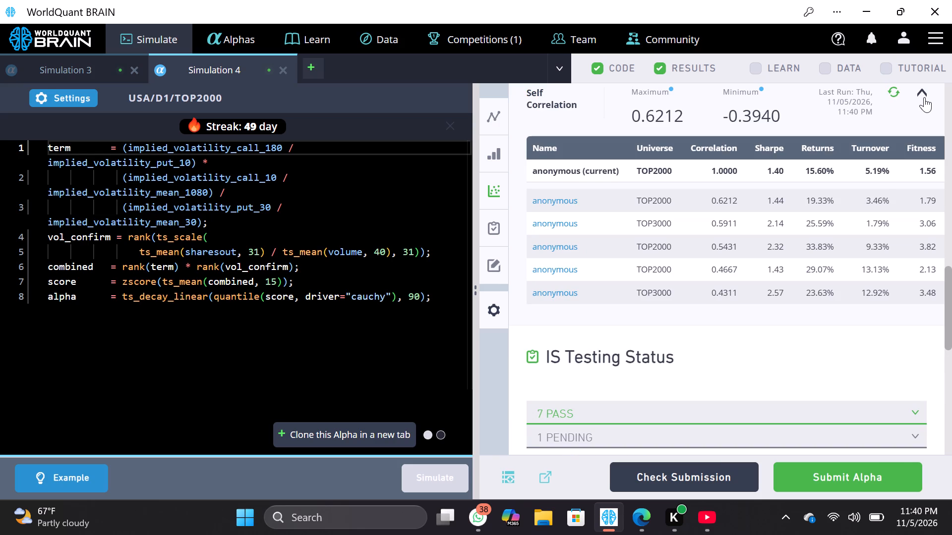
Set the Simulation 4 neutralization to Industry and simulate the Alpha.
{"action": "left_click", "coordinate": [59, 98]}
{"action": "left_click", "coordinate": [237, 311]}
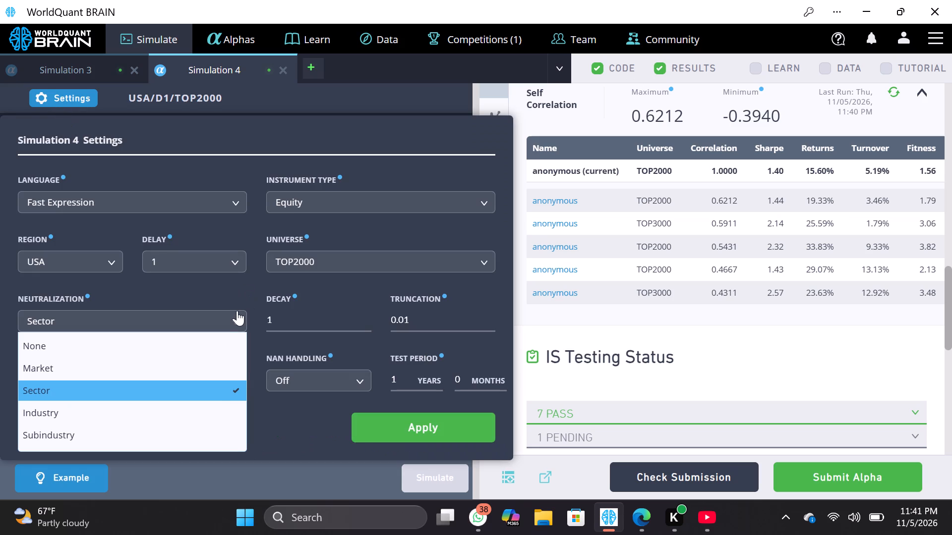
{"action": "left_click", "coordinate": [214, 402]}
{"action": "left_click", "coordinate": [199, 417]}
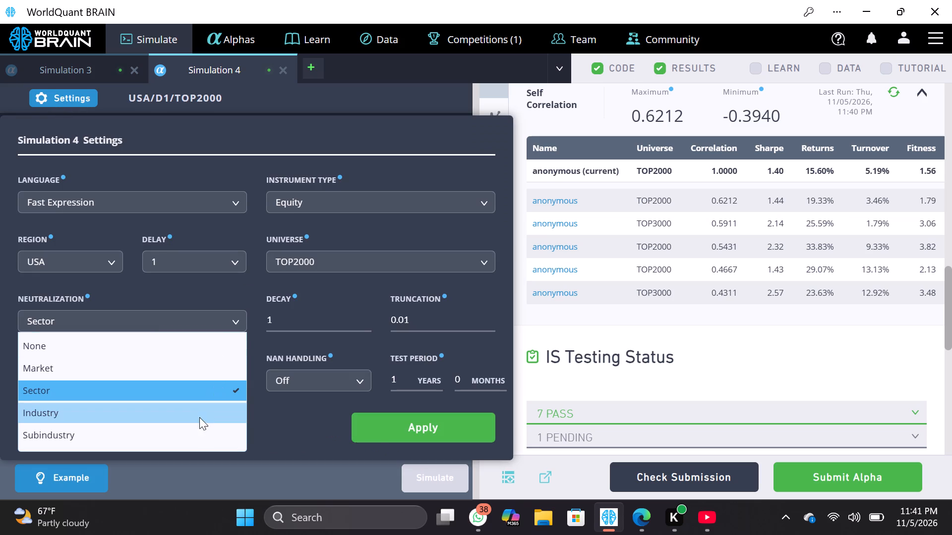
{"action": "left_click", "coordinate": [383, 439]}
{"action": "left_click", "coordinate": [432, 479]}
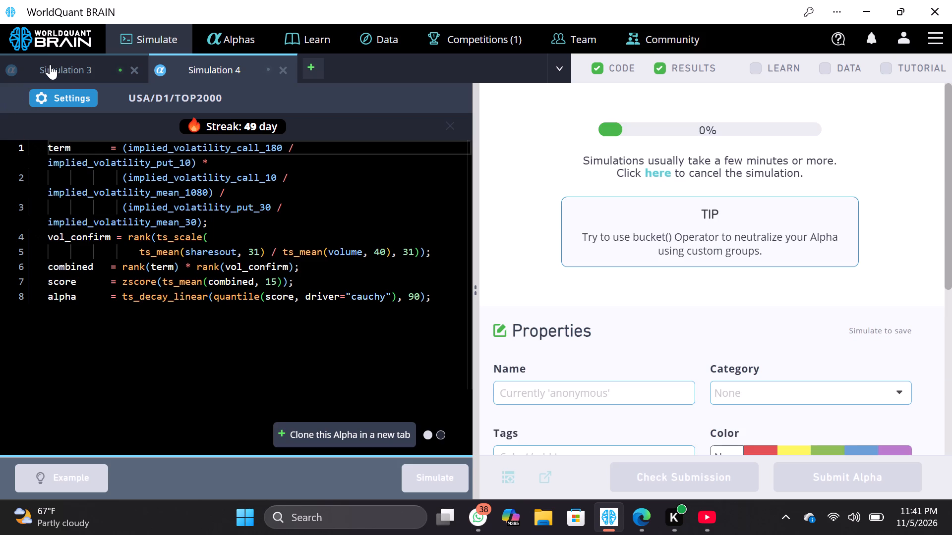
Show the test period for Simulation 3, review its IS Summary and run its self-correlation check.
{"action": "left_click", "coordinate": [51, 64]}
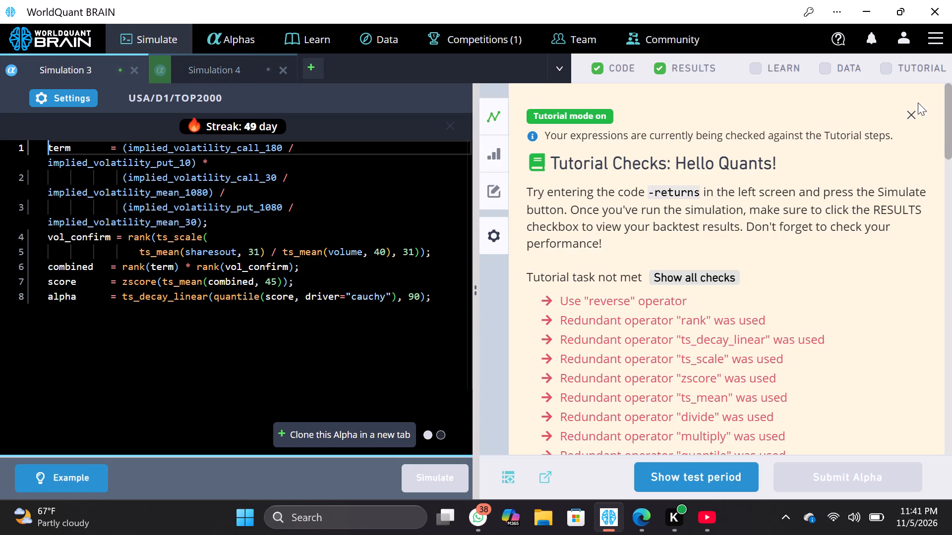
{"action": "left_click", "coordinate": [911, 117]}
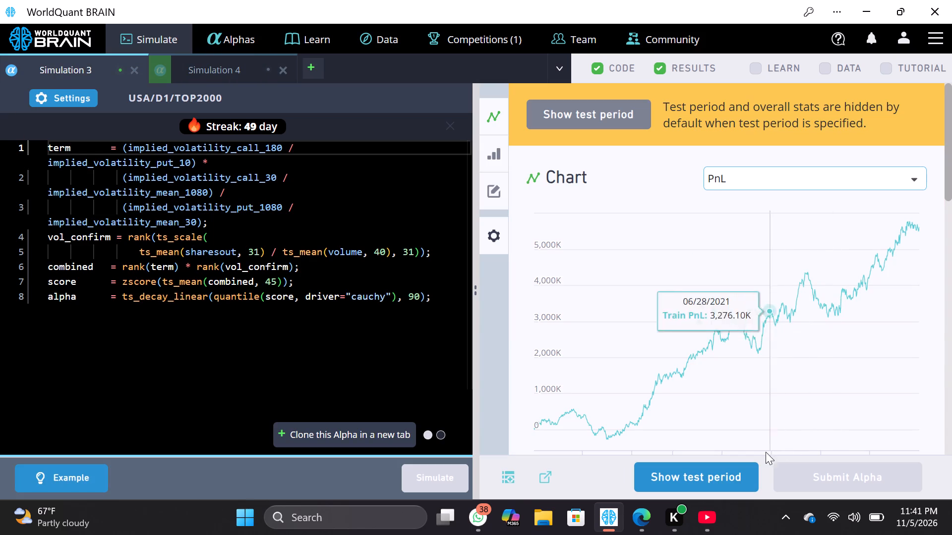
{"action": "left_click", "coordinate": [727, 484]}
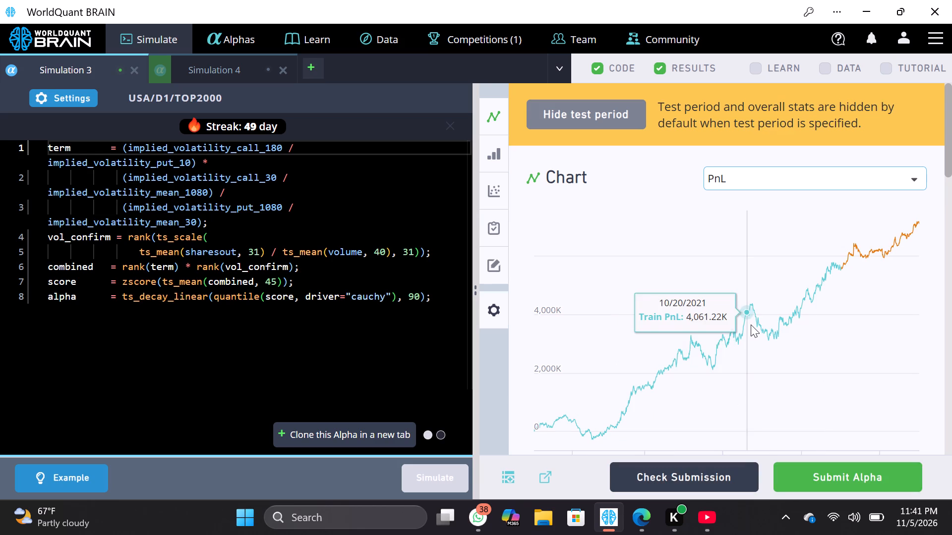
{"action": "scroll", "coordinate": [751, 324], "scroll_direction": "down", "scroll_amount": 4}
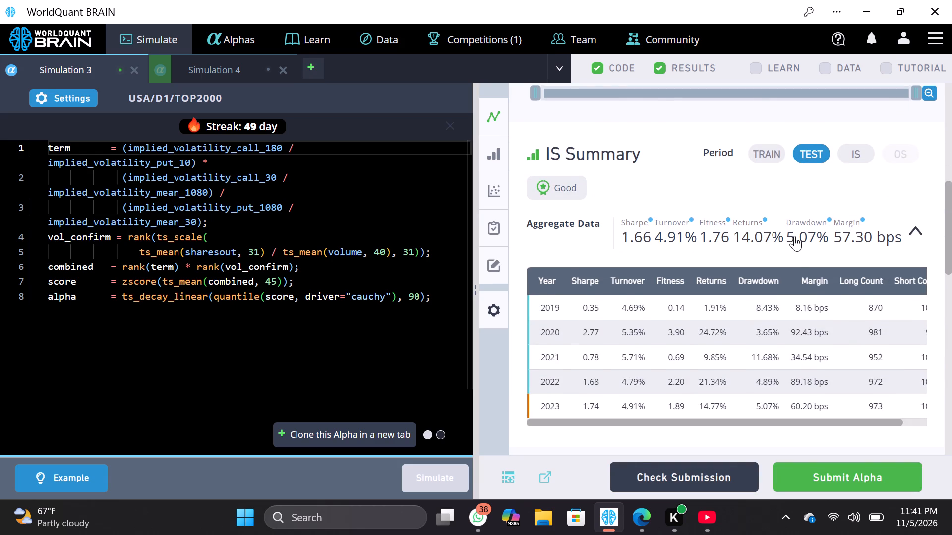
{"action": "scroll", "coordinate": [794, 236], "scroll_direction": "down", "scroll_amount": 2}
{"action": "left_click", "coordinate": [922, 262]}
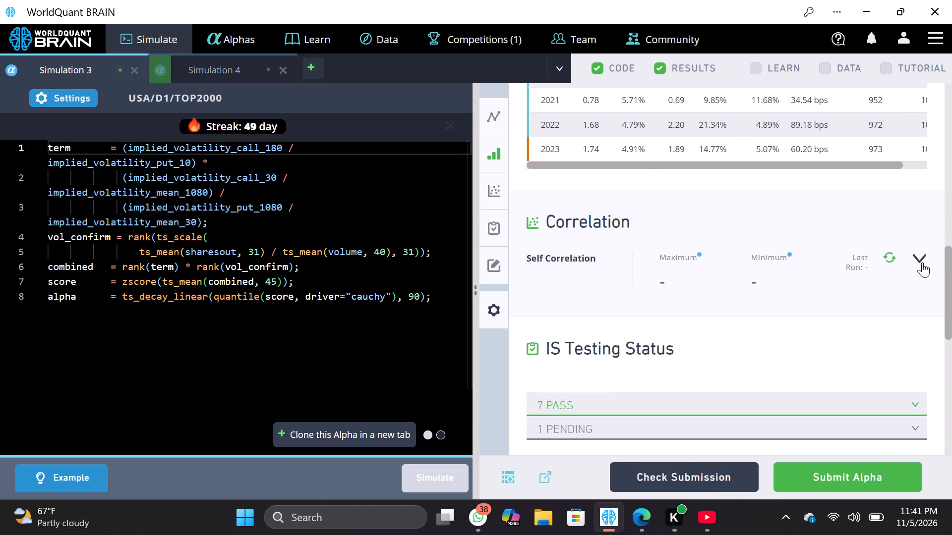
{"action": "scroll", "coordinate": [915, 332], "scroll_direction": "down", "scroll_amount": 1}
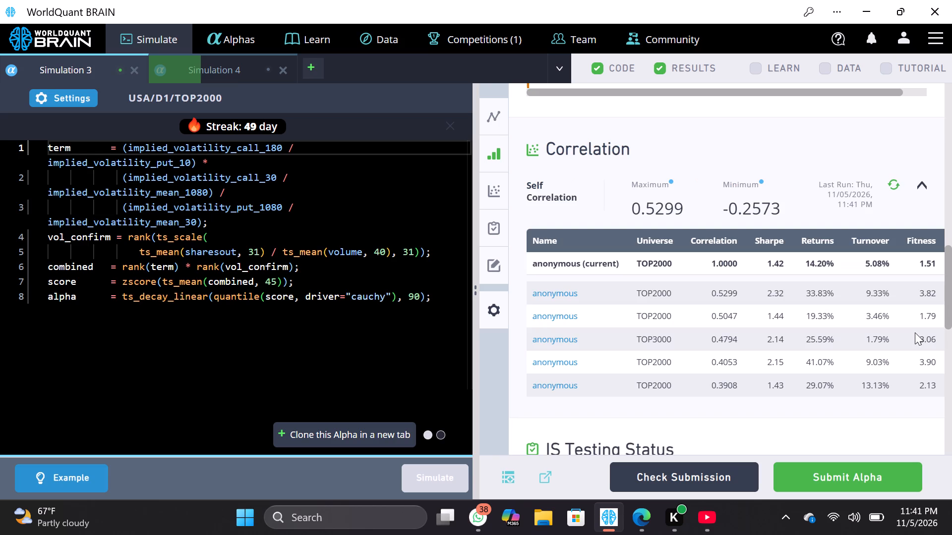
Set the Simulation 3 decay to 1 and simulate the Alpha.
{"action": "left_click", "coordinate": [76, 93]}
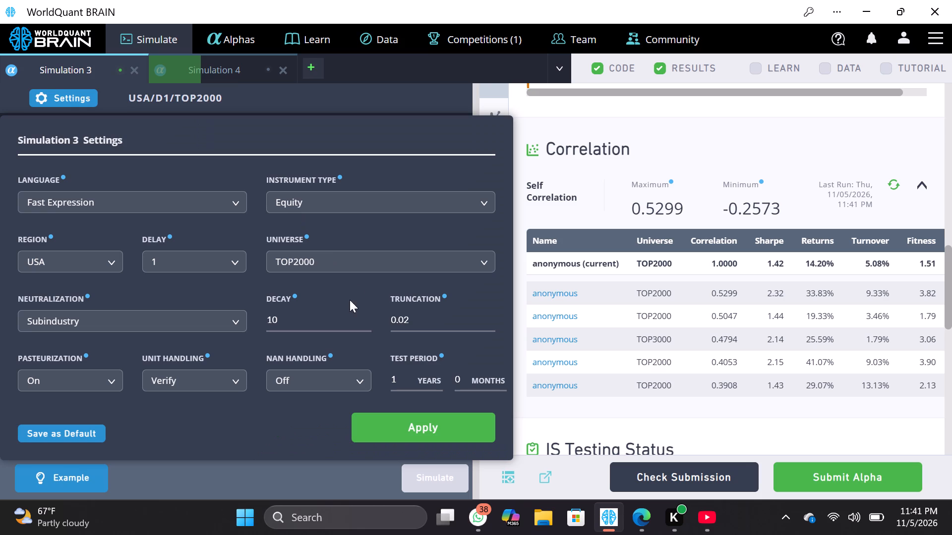
{"action": "left_click", "coordinate": [331, 320]}
{"action": "key", "text": "BackSpace"}
{"action": "key", "text": "BackSpace"}
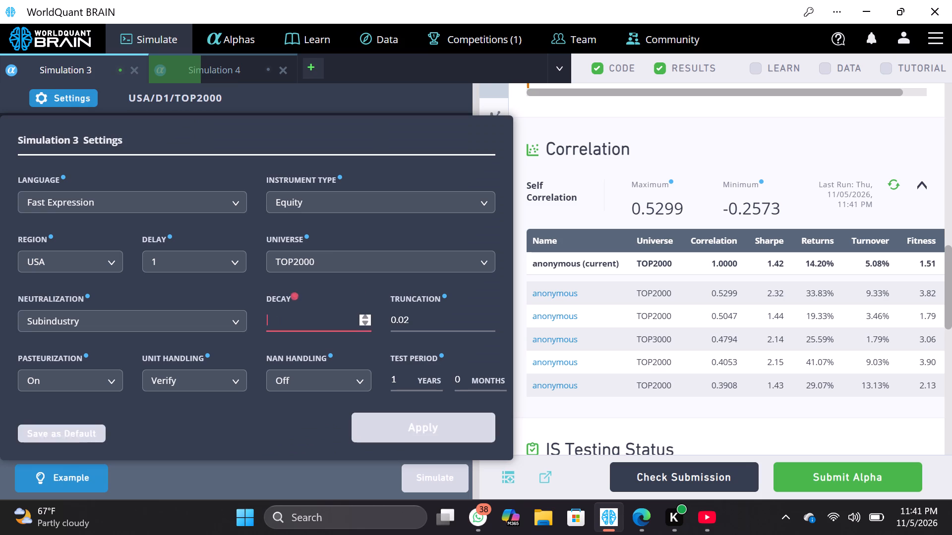
{"action": "key", "text": "1"}
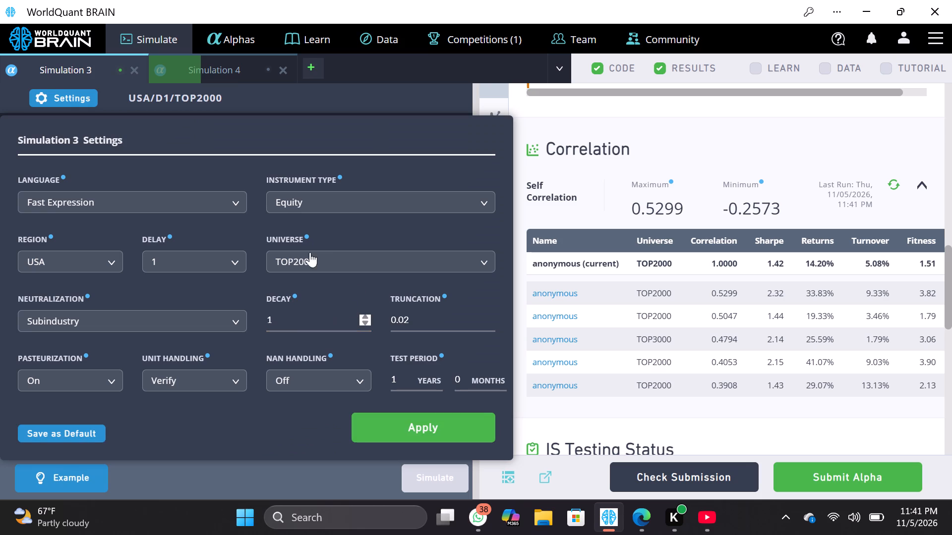
{"action": "left_click", "coordinate": [451, 432]}
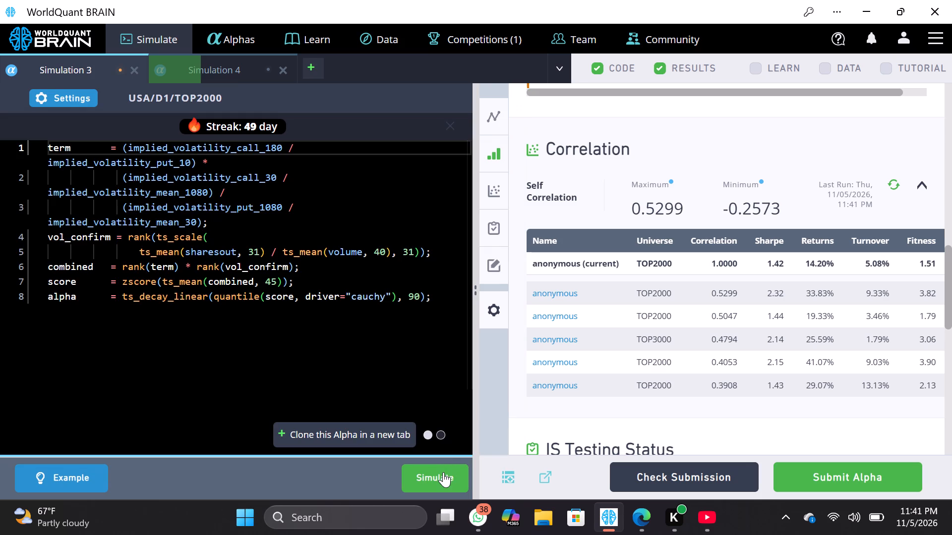
{"action": "left_click", "coordinate": [443, 472]}
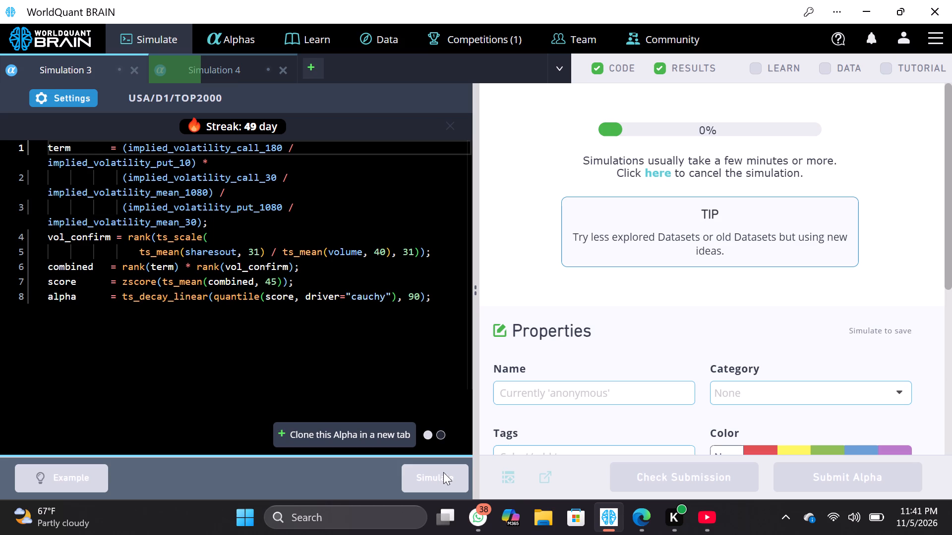
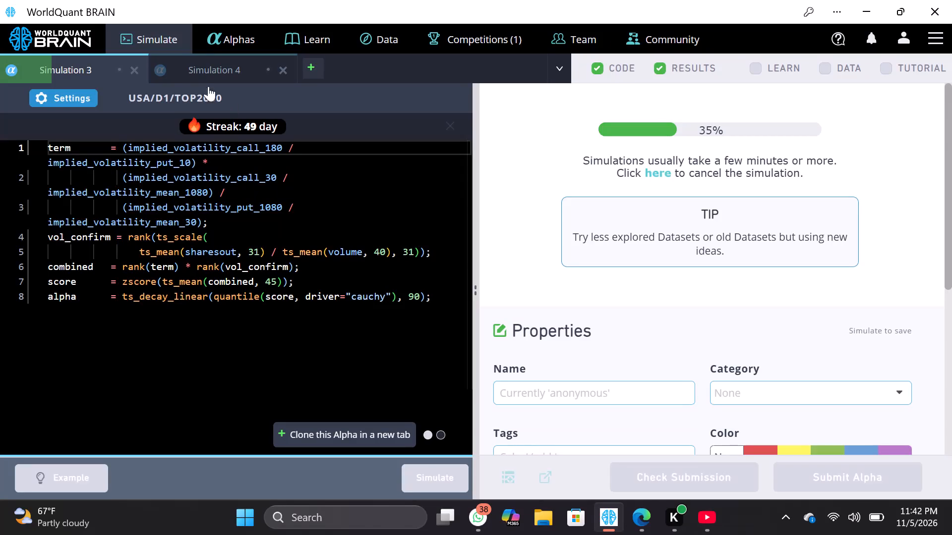
Show the test period for Simulation 4, review its yearly IS Summary and run its self-correlation check.
{"action": "left_click", "coordinate": [195, 71]}
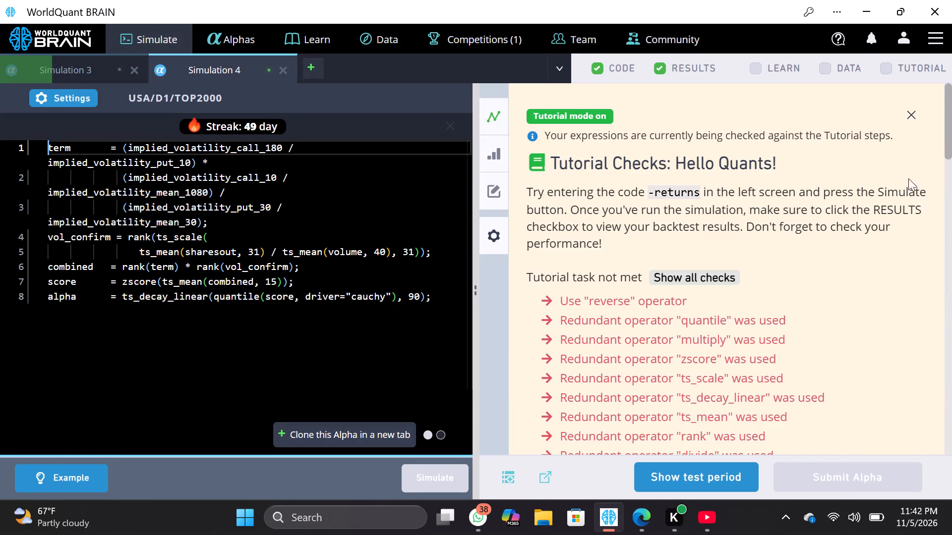
{"action": "left_click", "coordinate": [915, 112]}
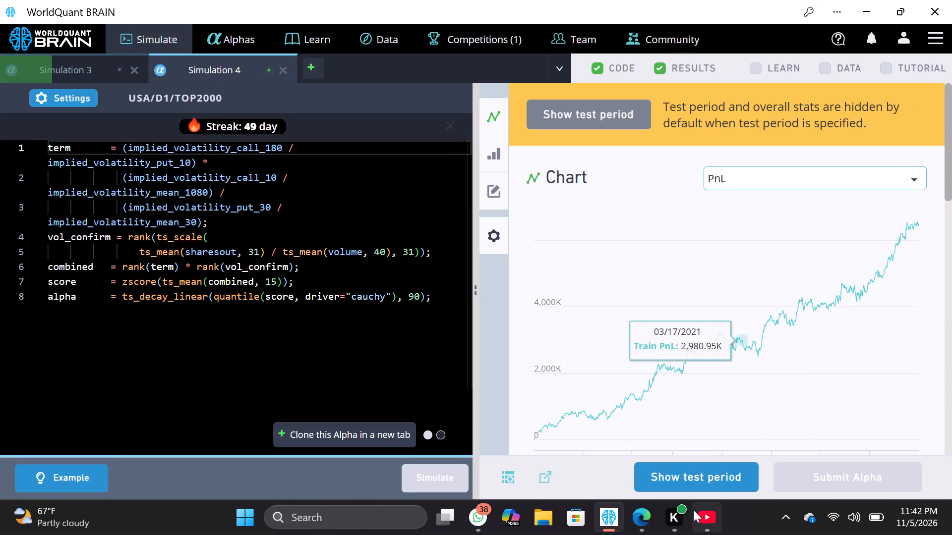
{"action": "left_click", "coordinate": [701, 468]}
{"action": "scroll", "coordinate": [728, 394], "scroll_direction": "down", "scroll_amount": 2}
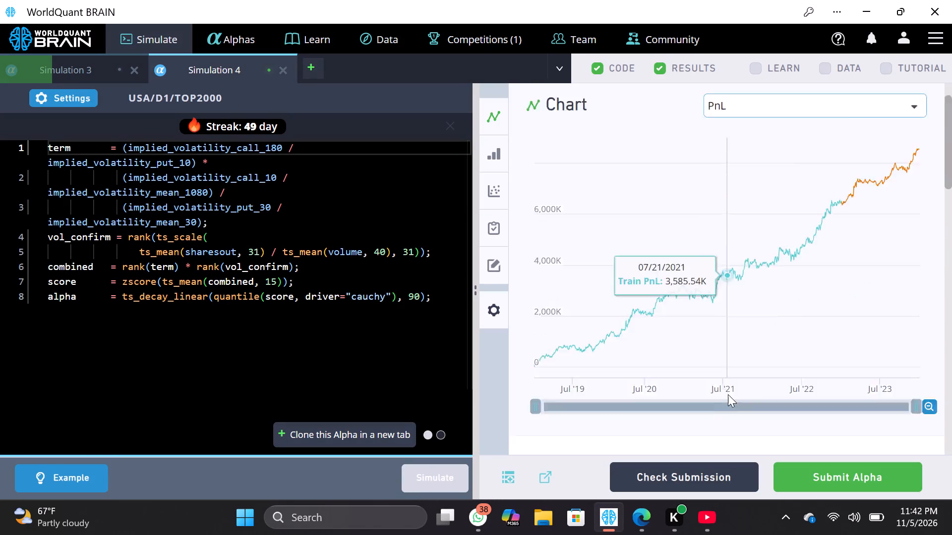
{"action": "scroll", "coordinate": [728, 394], "scroll_direction": "down", "scroll_amount": 4}
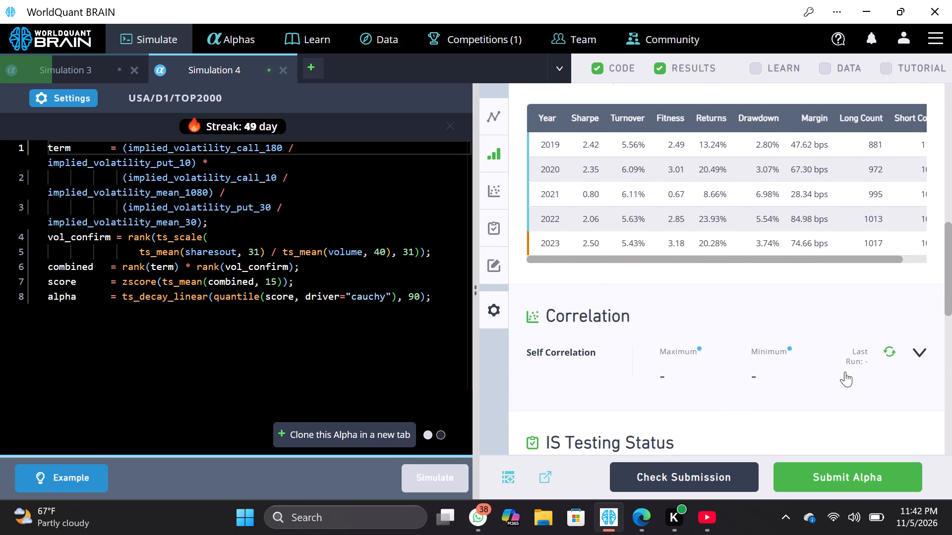
{"action": "left_click", "coordinate": [916, 348]}
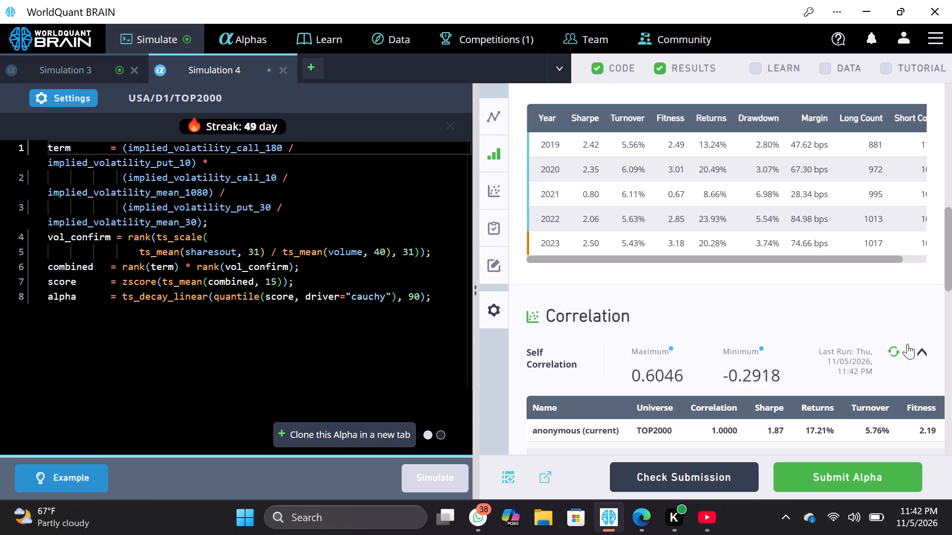
{"action": "scroll", "coordinate": [731, 351], "scroll_direction": "down", "scroll_amount": 2}
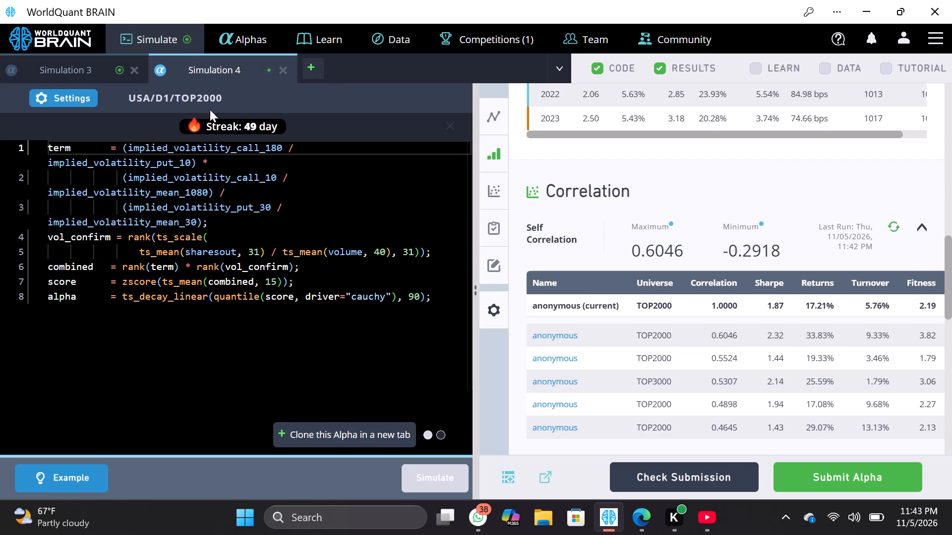
Check the Simulation 4 settings and clone its Alpha in a new tab.
{"action": "left_click", "coordinate": [86, 93]}
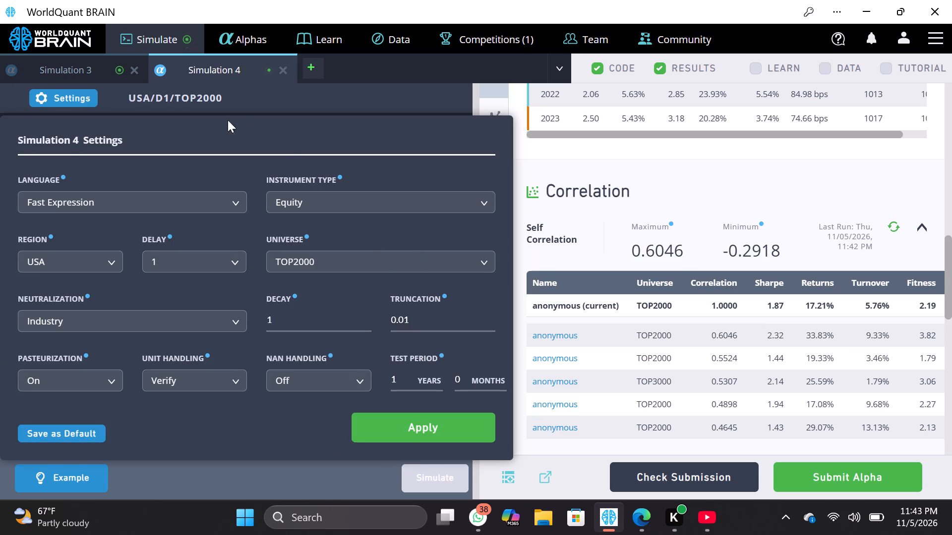
{"action": "left_click", "coordinate": [89, 88]}
{"action": "left_click", "coordinate": [402, 432]}
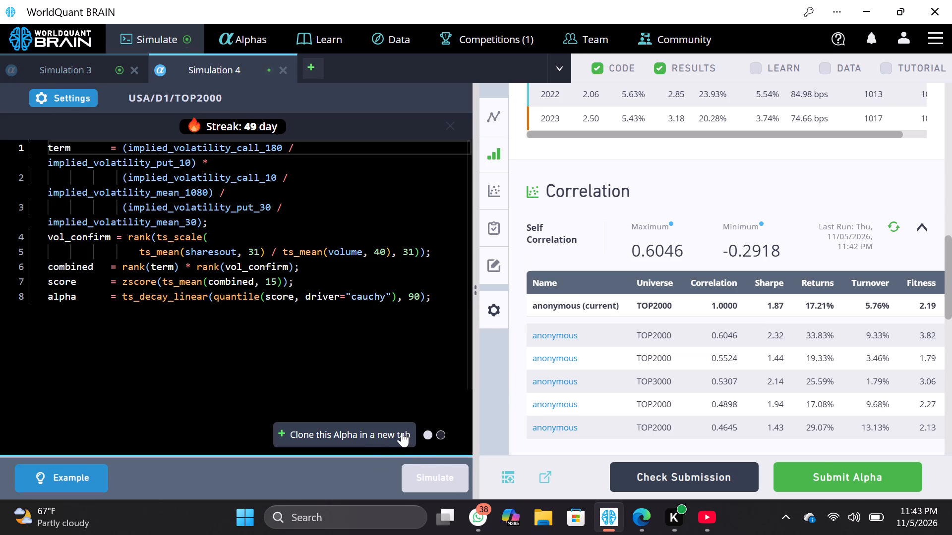
Set the universe of the Simulation 4 clone to TOP1000 and simulate the Alpha.
{"action": "left_click", "coordinate": [91, 96]}
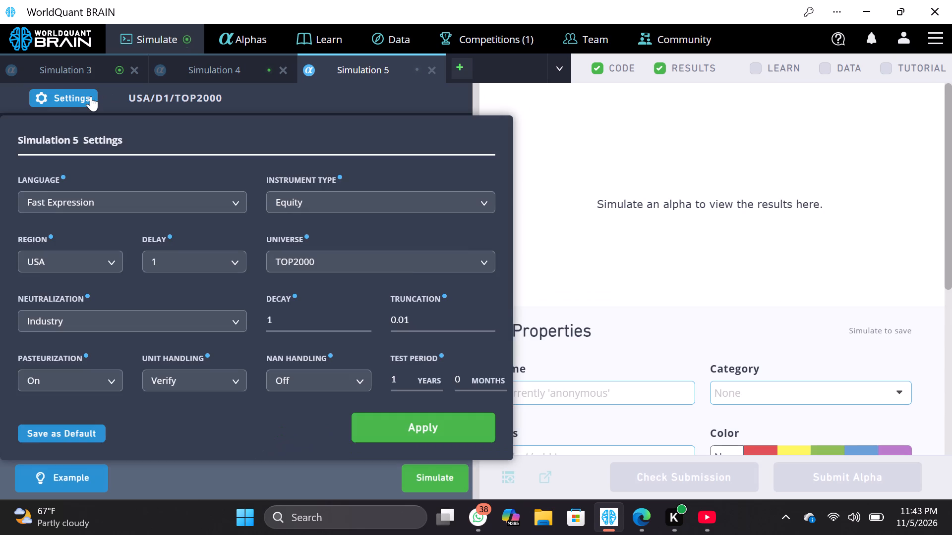
{"action": "left_click", "coordinate": [483, 262]}
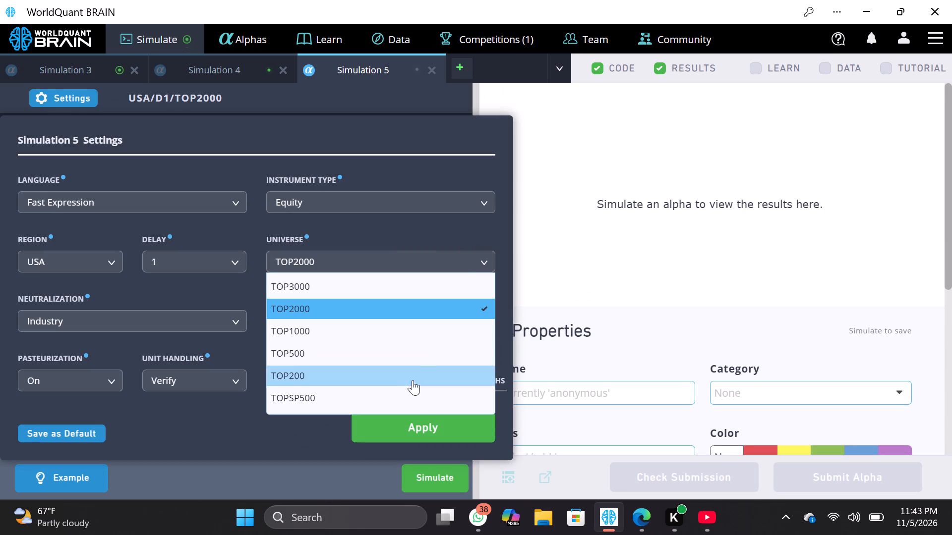
{"action": "left_click", "coordinate": [402, 331]}
{"action": "left_click", "coordinate": [449, 437]}
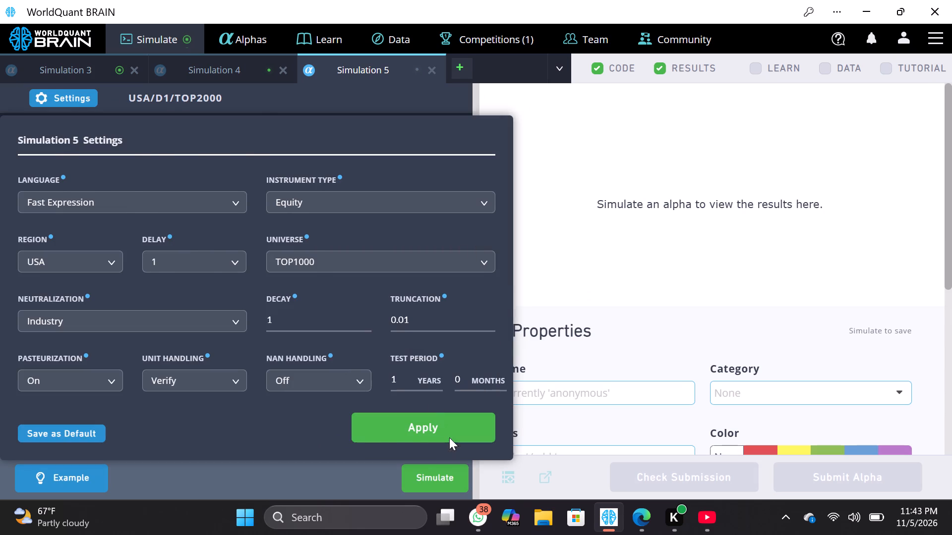
{"action": "left_click", "coordinate": [459, 478]}
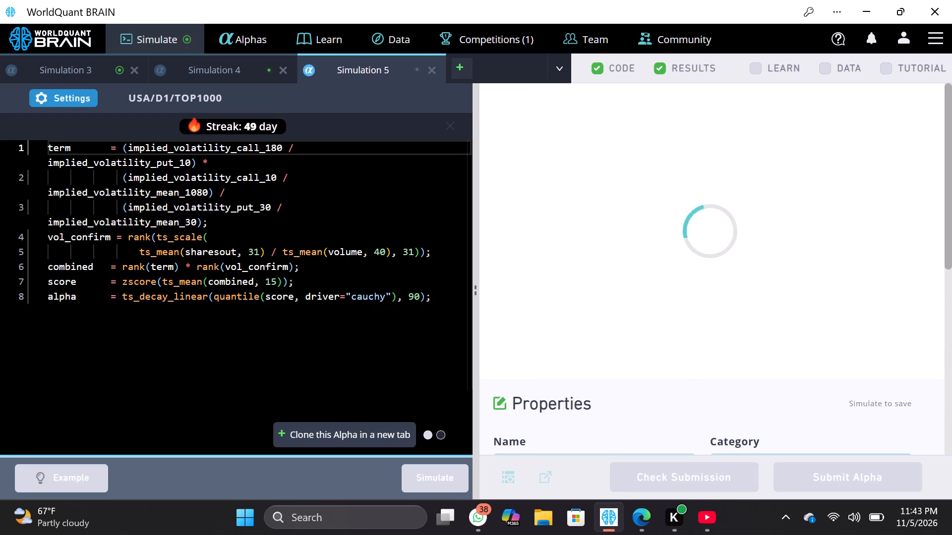
Show the test period for Simulation 3, review its IS Summary and run its self-correlation check.
{"action": "left_click", "coordinate": [97, 72]}
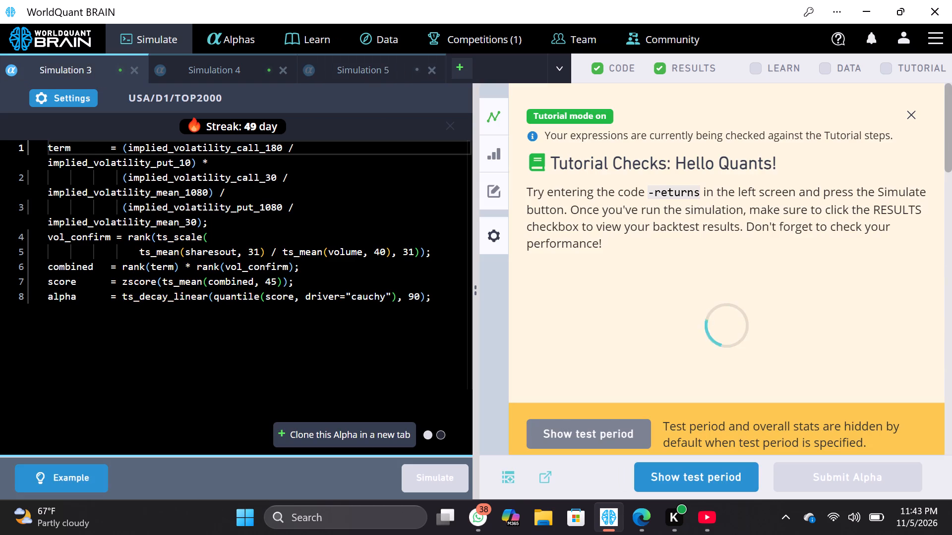
{"action": "left_click", "coordinate": [913, 111]}
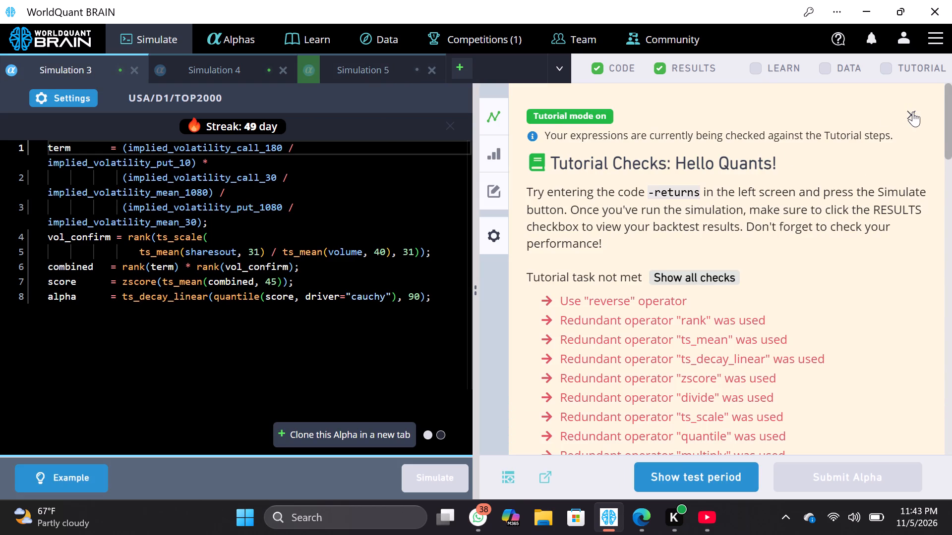
{"action": "left_click", "coordinate": [721, 483]}
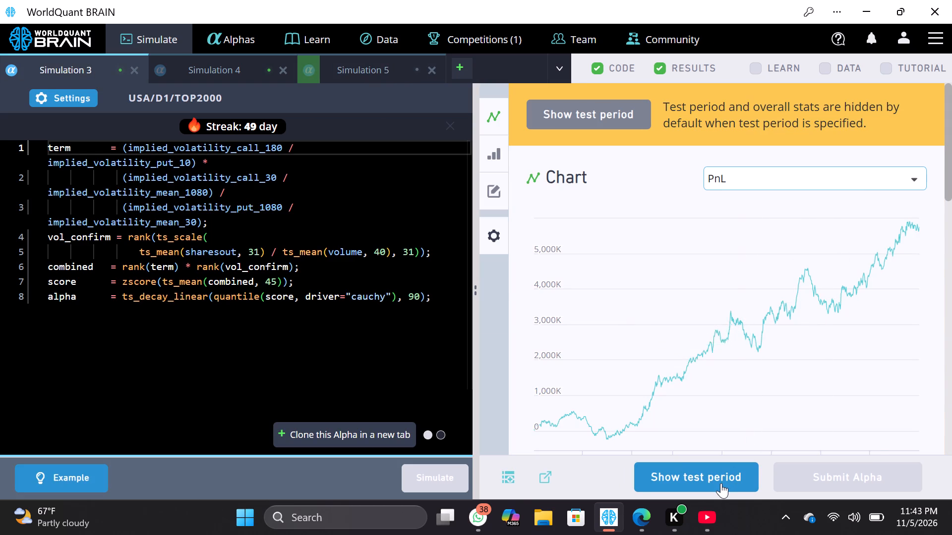
{"action": "scroll", "coordinate": [753, 350], "scroll_direction": "down", "scroll_amount": 5}
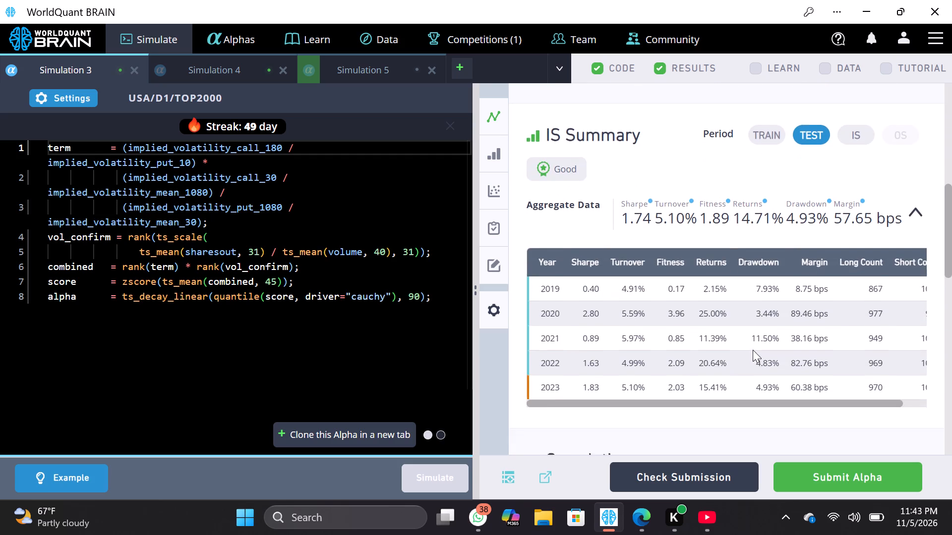
{"action": "scroll", "coordinate": [753, 350], "scroll_direction": "down", "scroll_amount": 2}
{"action": "left_click", "coordinate": [919, 281]}
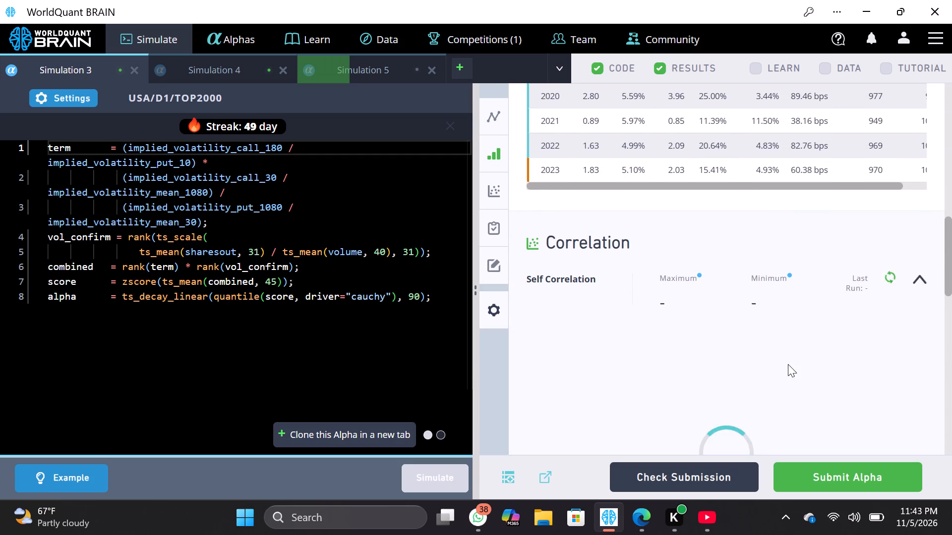
{"action": "scroll", "coordinate": [786, 365], "scroll_direction": "down", "scroll_amount": 2}
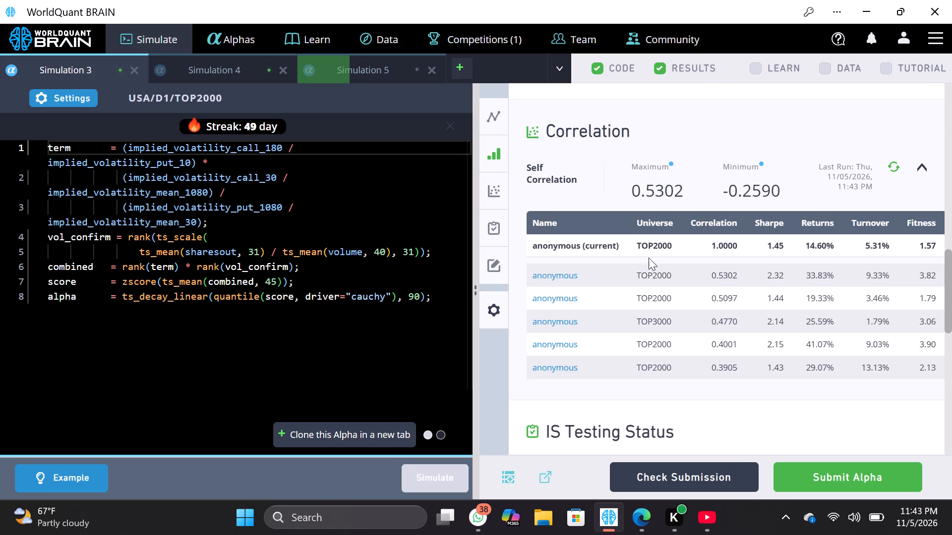
Check the Simulation 3 settings and clone its Alpha in a new tab.
{"action": "left_click", "coordinate": [86, 100]}
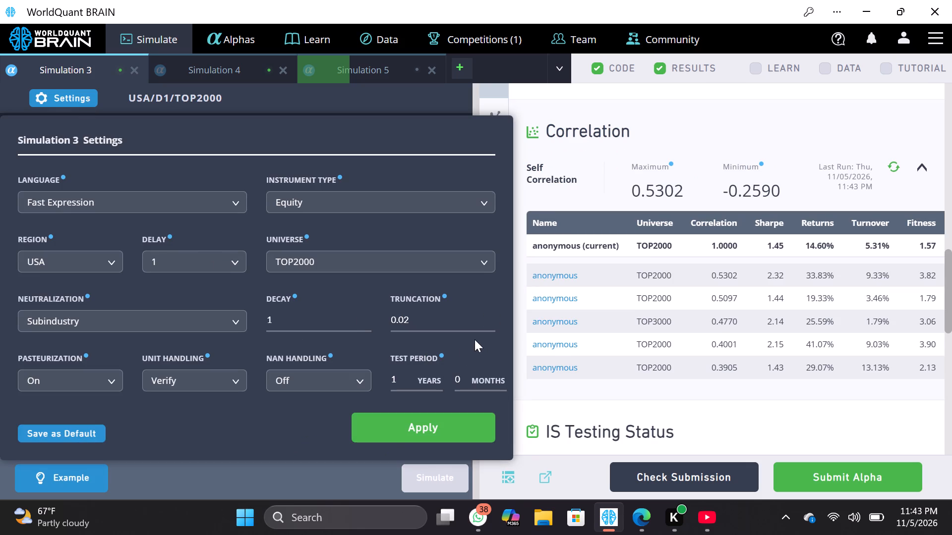
{"action": "left_click", "coordinate": [463, 328]}
{"action": "left_click", "coordinate": [79, 97]}
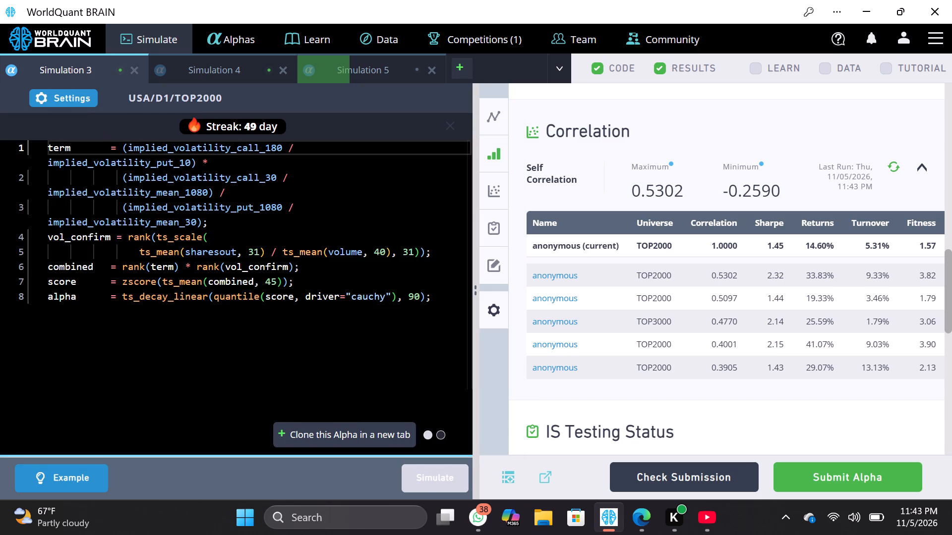
{"action": "left_click", "coordinate": [371, 436]}
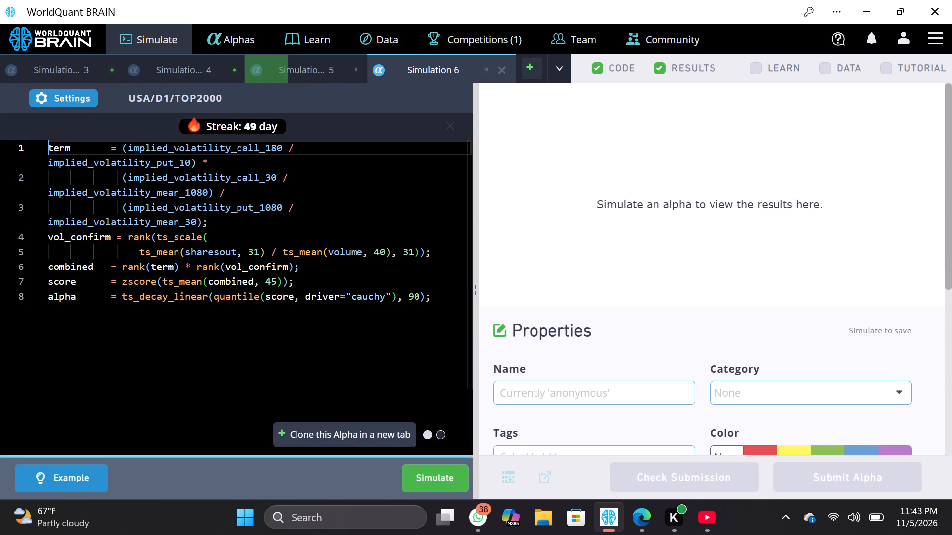
Set the universe of the Simulation 3 clone to TOP3000 and simulate the Alpha.
{"action": "left_click", "coordinate": [70, 88]}
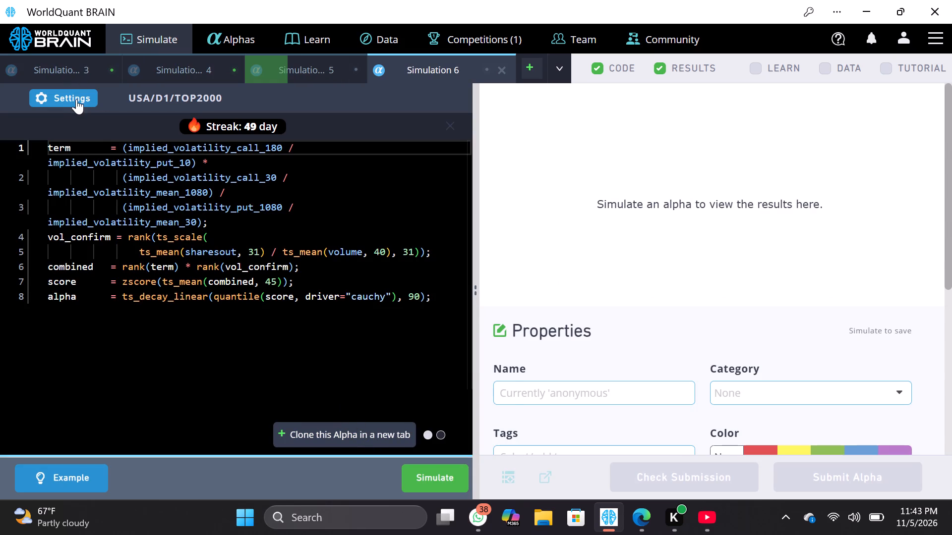
{"action": "left_click", "coordinate": [76, 99]}
{"action": "left_click", "coordinate": [424, 322]}
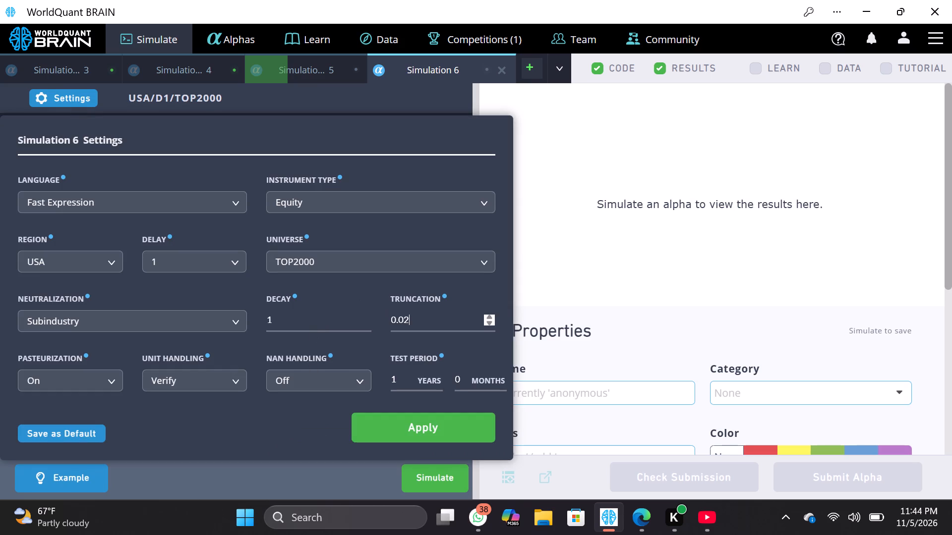
{"action": "left_click", "coordinate": [470, 268]}
{"action": "left_click", "coordinate": [406, 289]}
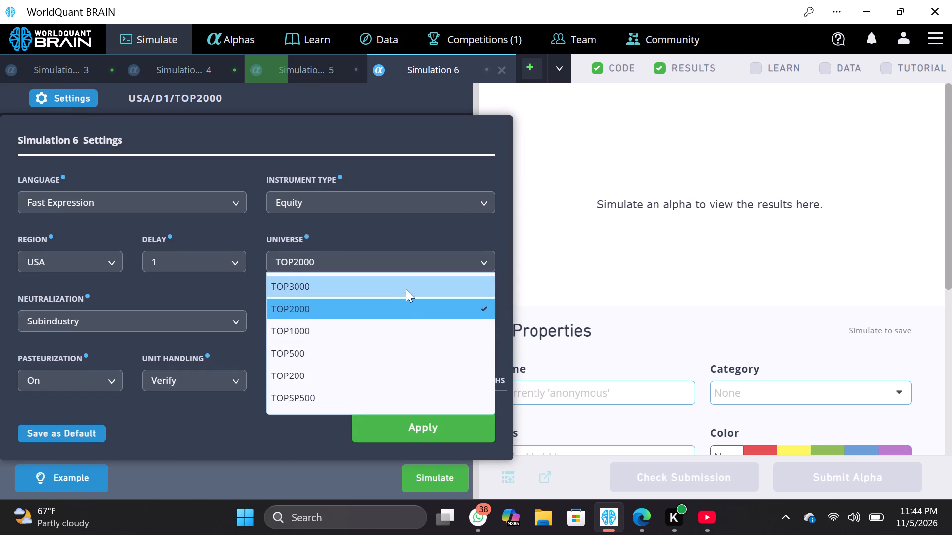
{"action": "left_click", "coordinate": [420, 418]}
{"action": "left_click", "coordinate": [438, 485]}
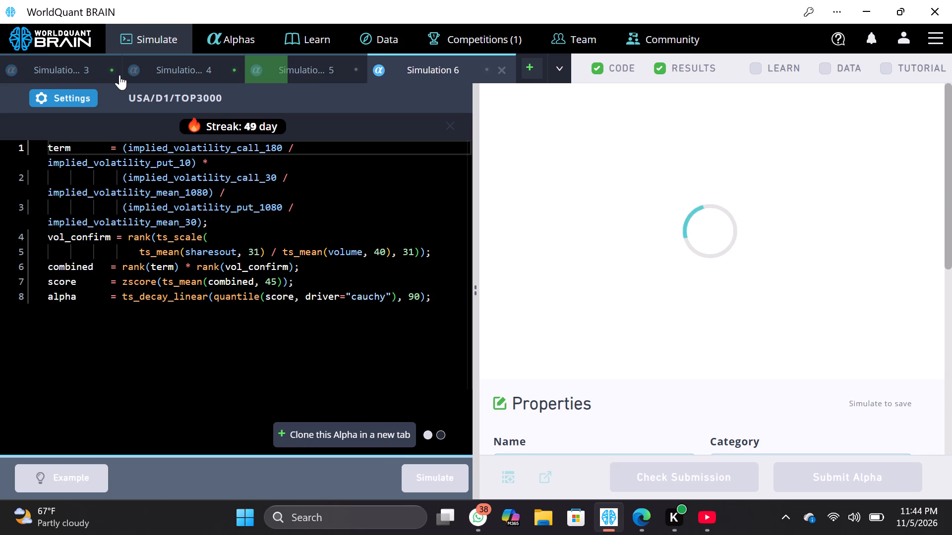
Set the original Simulation 3 decay to 8 and truncation to 0.04, and simulate the Alpha again.
{"action": "left_click", "coordinate": [94, 64]}
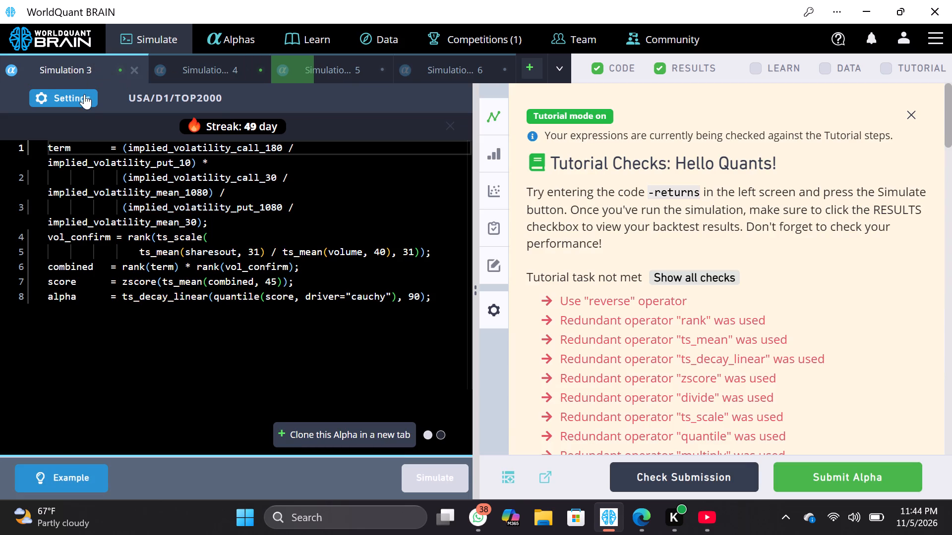
{"action": "left_click", "coordinate": [80, 98]}
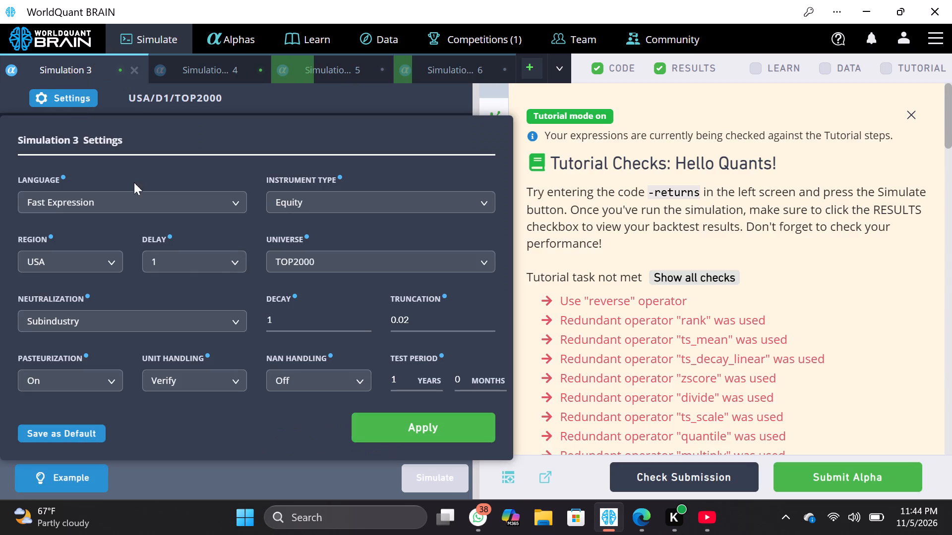
{"action": "scroll", "coordinate": [646, 304], "scroll_direction": "down", "scroll_amount": 2}
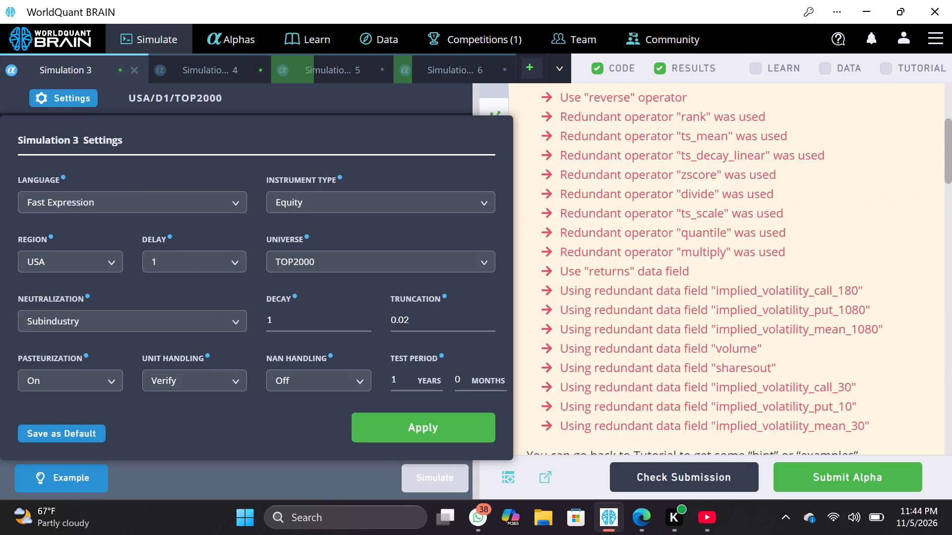
{"action": "scroll", "coordinate": [646, 304], "scroll_direction": "down", "scroll_amount": 8}
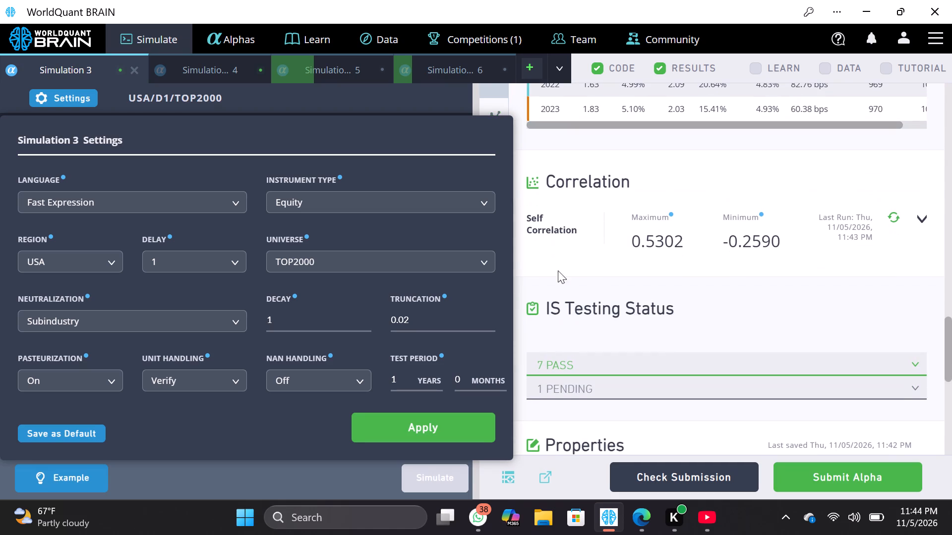
{"action": "left_click", "coordinate": [345, 321]}
{"action": "key", "text": "BackSpace"}
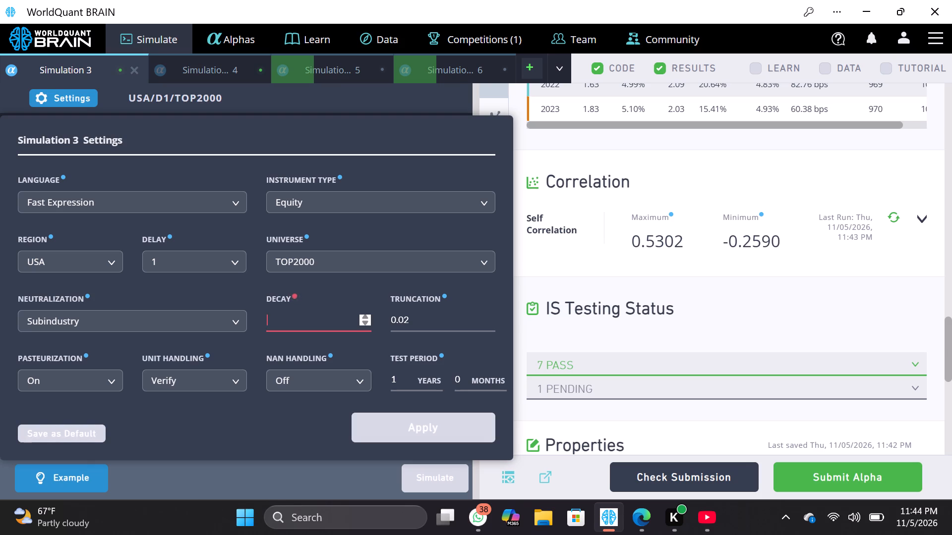
{"action": "key", "text": "8"}
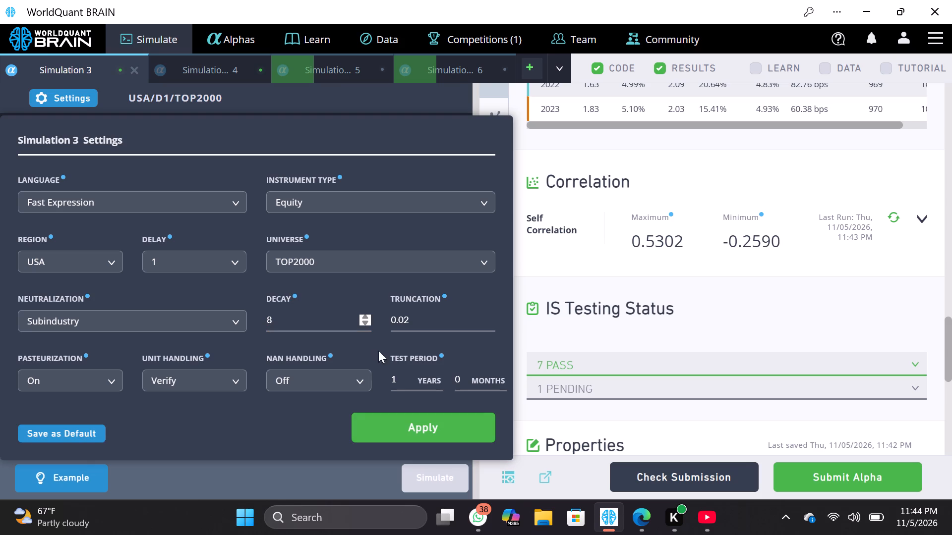
{"action": "left_click", "coordinate": [445, 317]}
{"action": "key", "text": "BackSpace"}
{"action": "key", "text": "4"}
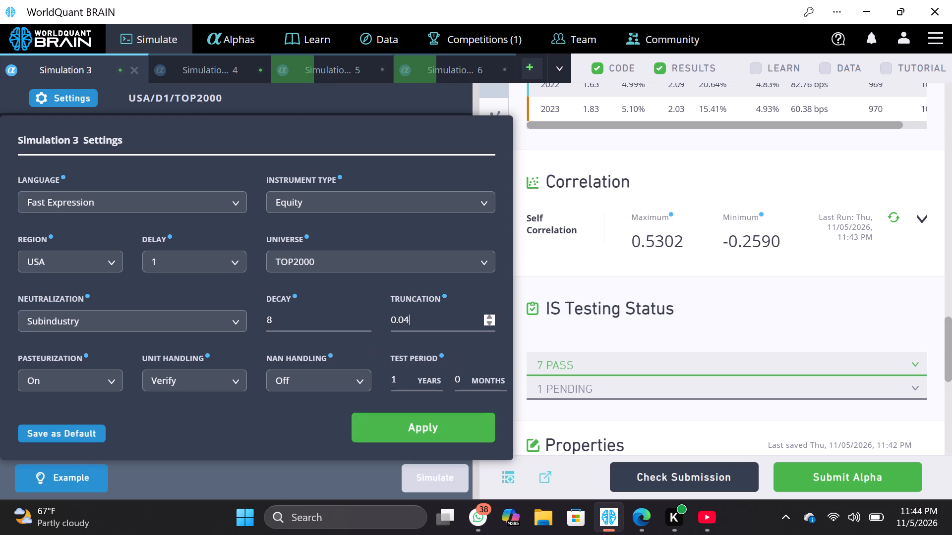
{"action": "left_click", "coordinate": [441, 436]}
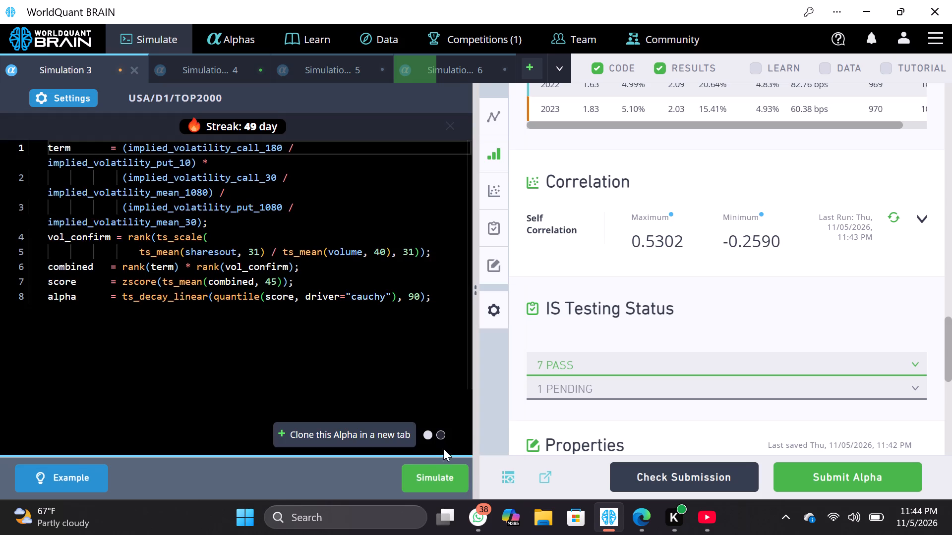
{"action": "left_click", "coordinate": [440, 477]}
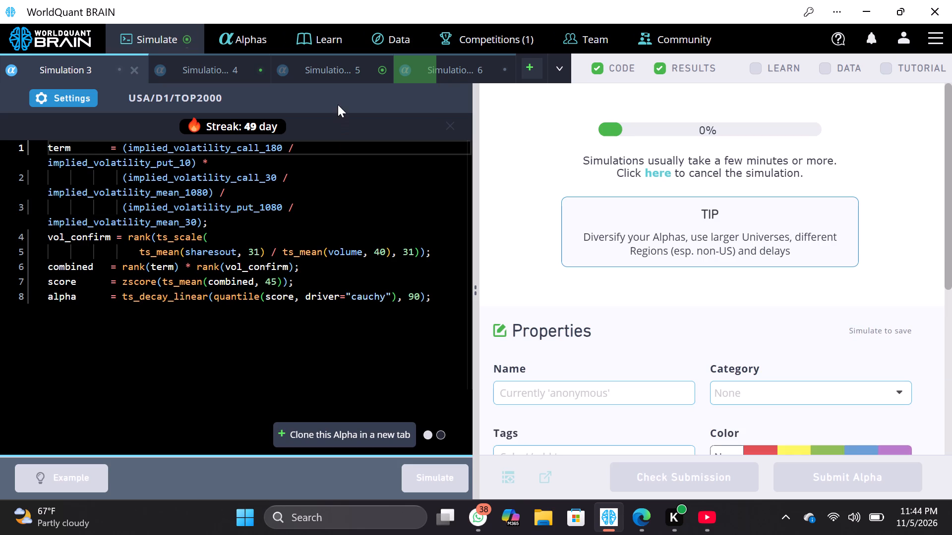
Review the IS Summary of Simulation 5, dismissing its tutorial checks, and close that simulation.
{"action": "left_click", "coordinate": [335, 70]}
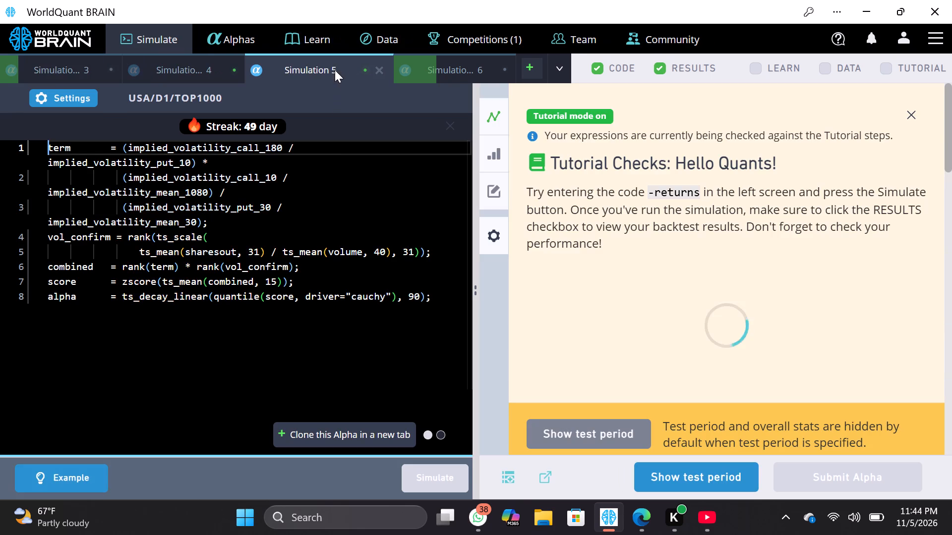
{"action": "left_click", "coordinate": [913, 117]}
{"action": "scroll", "coordinate": [895, 263], "scroll_direction": "down", "scroll_amount": 3}
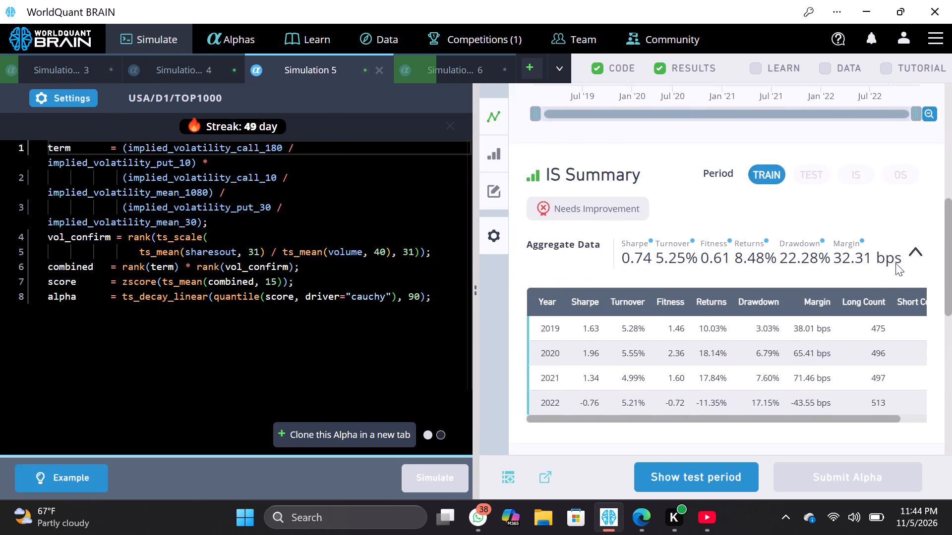
{"action": "scroll", "coordinate": [895, 263], "scroll_direction": "down", "scroll_amount": 6}
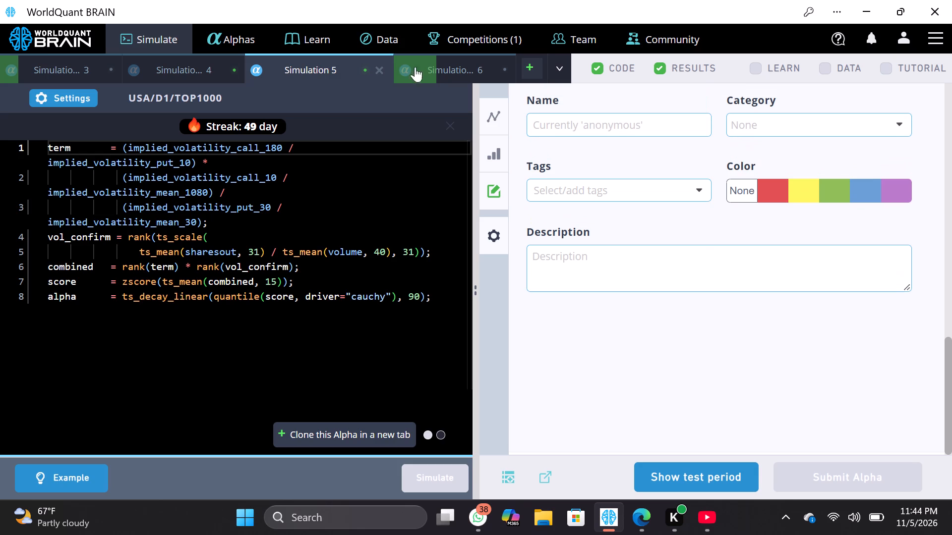
{"action": "left_click", "coordinate": [378, 65]}
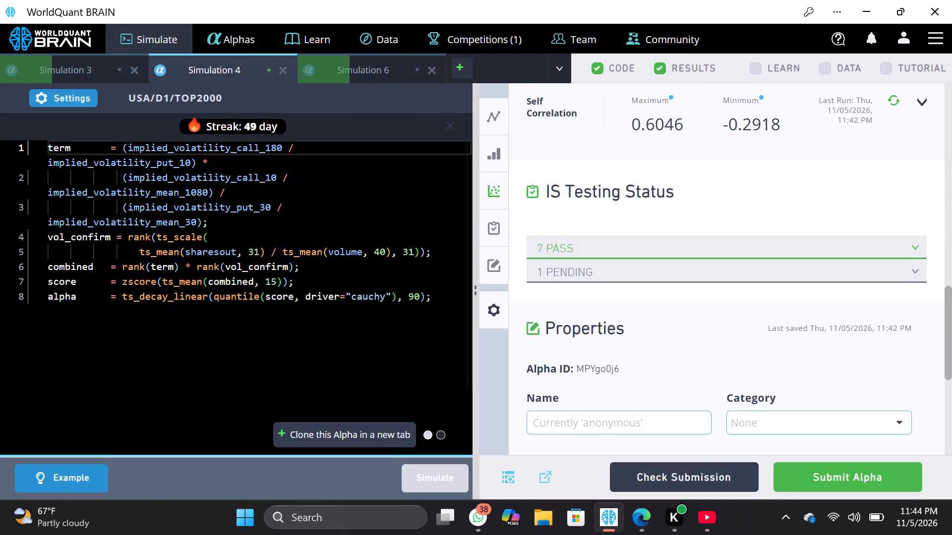
In the Simulation 4 code, set the ts_mean window of volume to 60 and that of combined to 30.
{"action": "left_click", "coordinate": [383, 247]}
{"action": "key", "text": "BackSpace"}
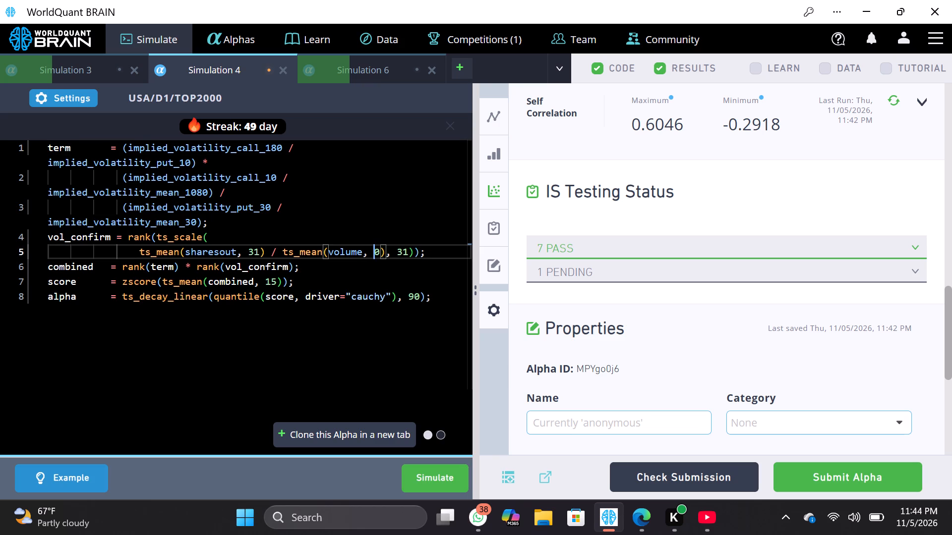
{"action": "key", "text": "6"}
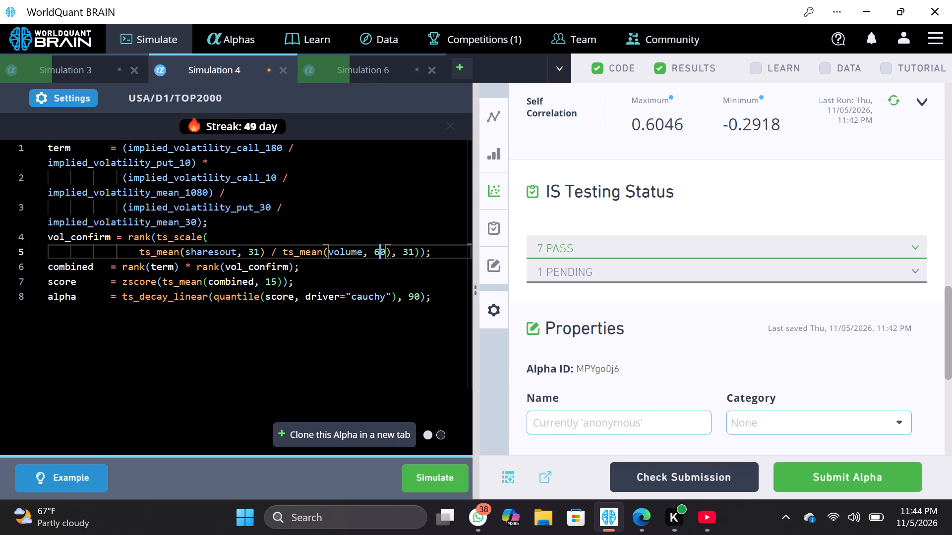
{"action": "left_click", "coordinate": [277, 277]}
{"action": "key", "text": "BackSpace"}
{"action": "key", "text": "BackSpace"}
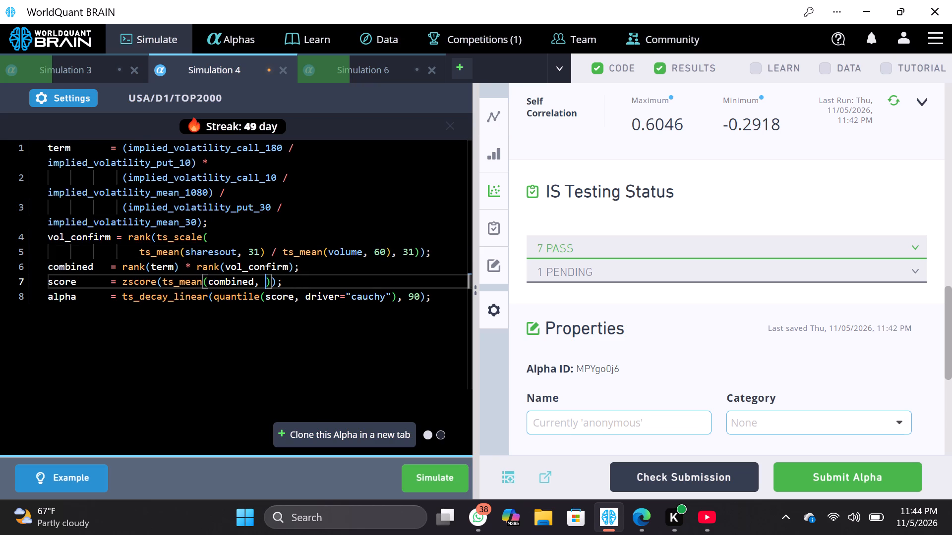
{"action": "type", "text": "30"}
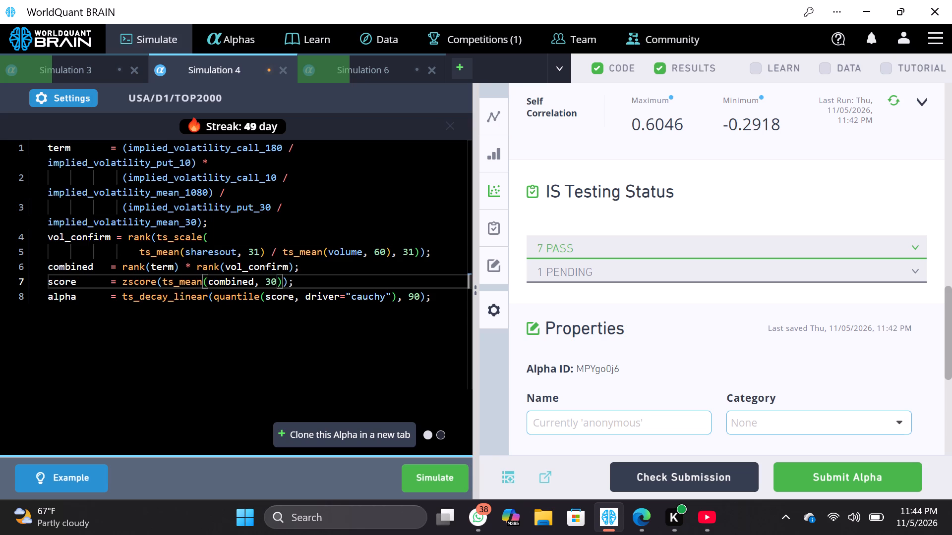
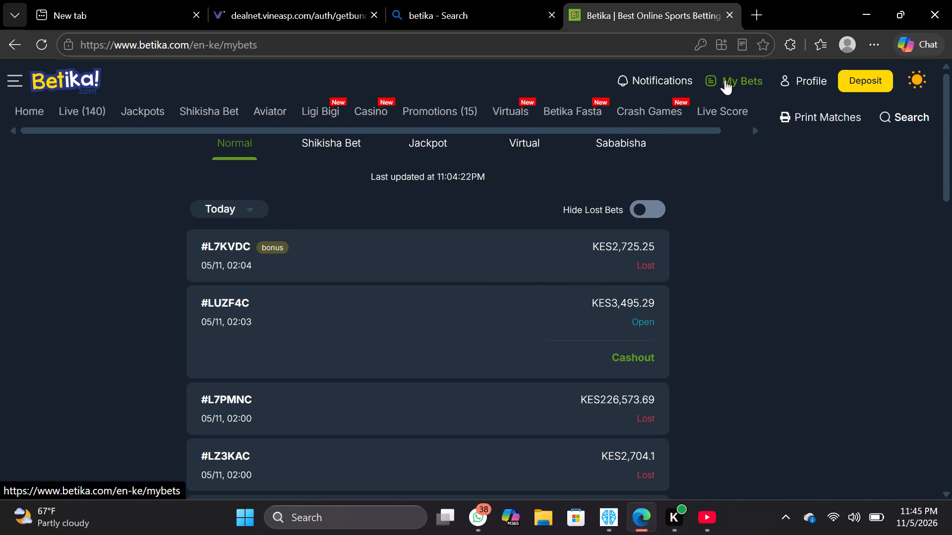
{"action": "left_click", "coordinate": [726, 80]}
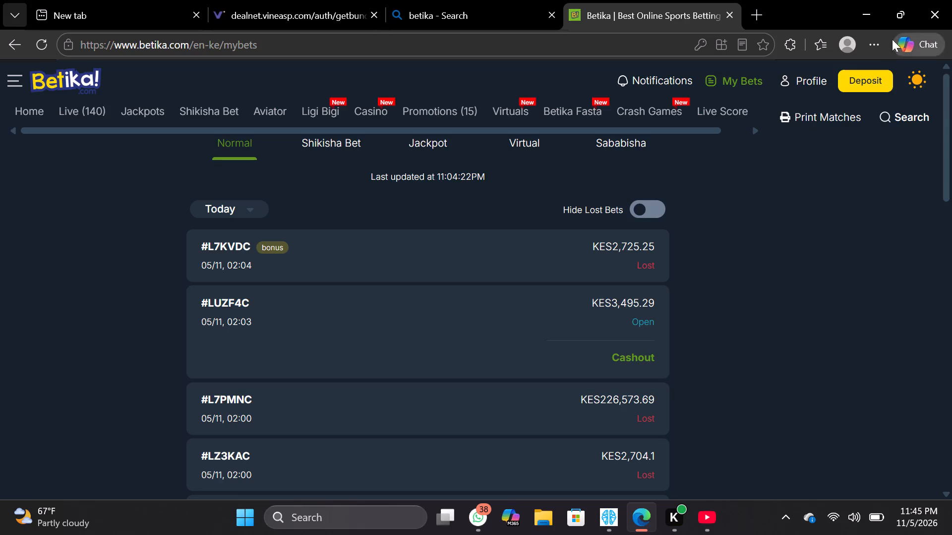
Open a guest browser window, search for worldquant, and open the WorldQuant BRAIN platform site, accepting all cookies.
{"action": "left_click", "coordinate": [852, 48]}
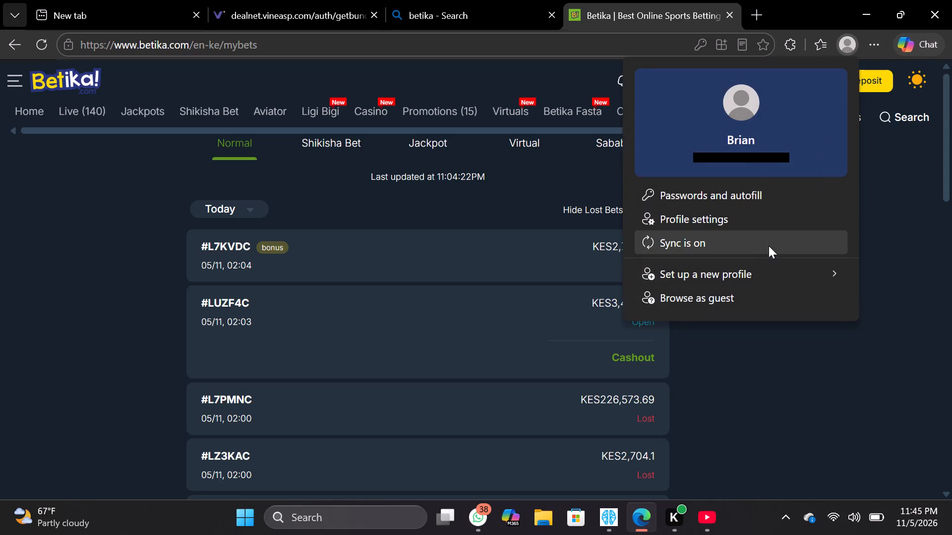
{"action": "left_click", "coordinate": [782, 289]}
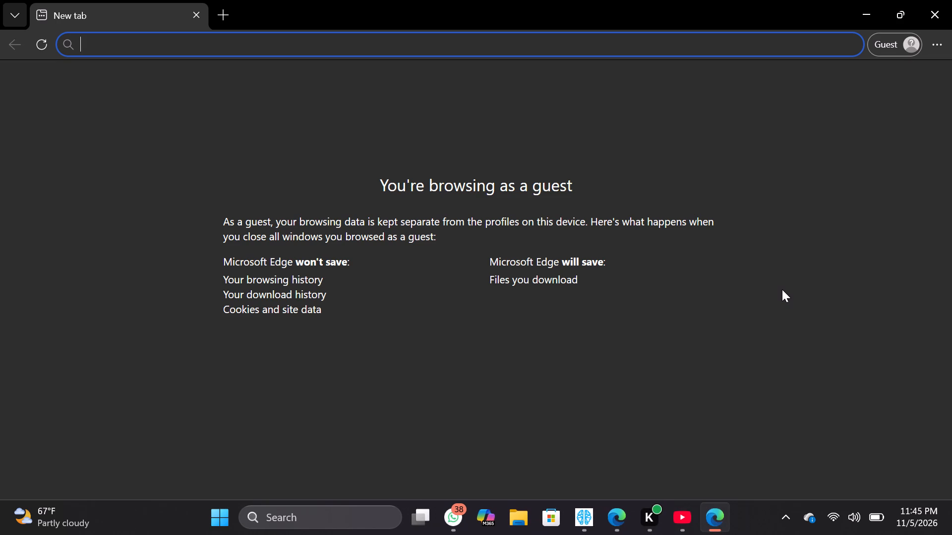
{"action": "type", "text": "world"}
{"action": "type", "text": "quant"}
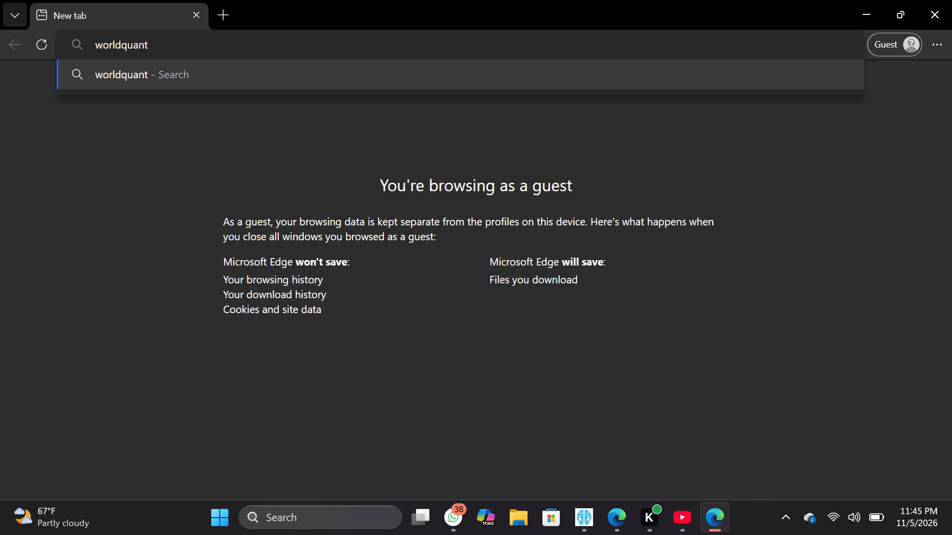
{"action": "key", "text": "Return"}
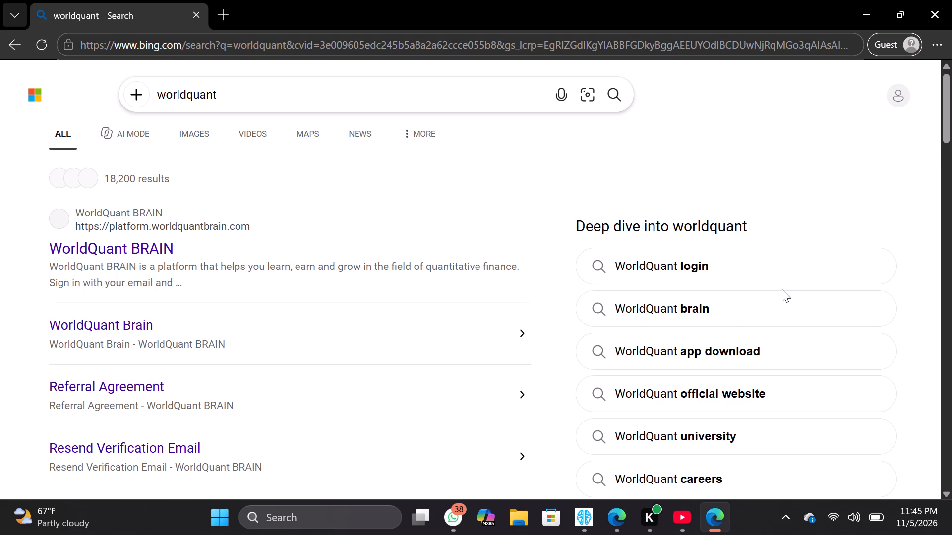
{"action": "left_click", "coordinate": [160, 240]}
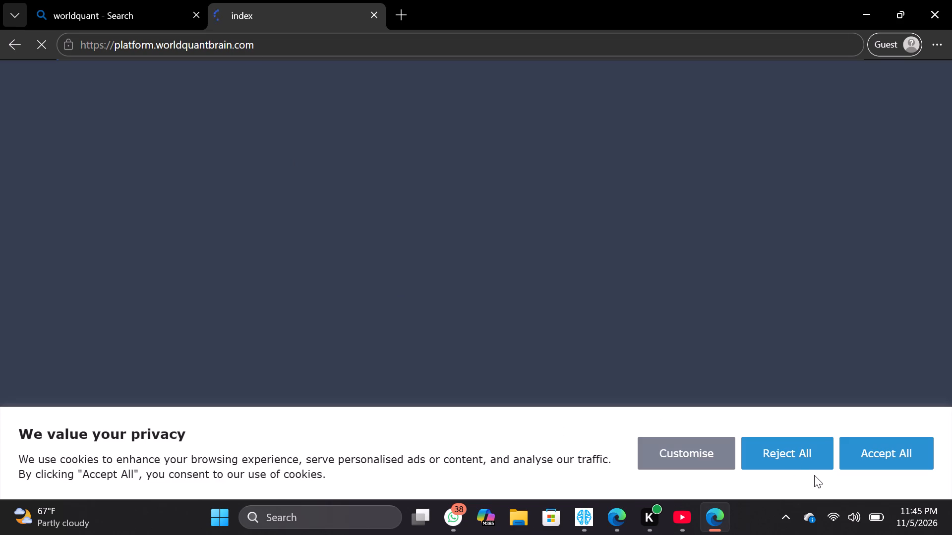
{"action": "left_click", "coordinate": [852, 454]}
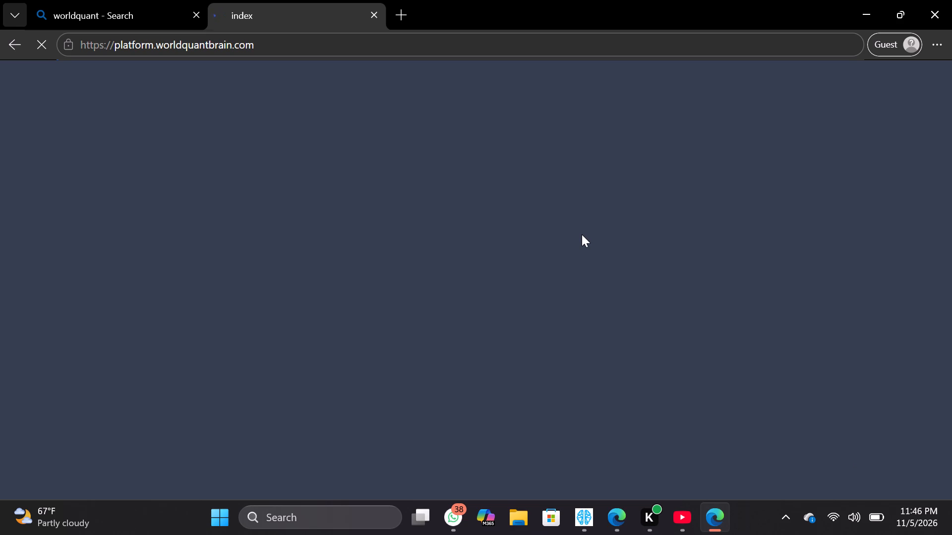
Switch to the WorldQuant BRAIN app and exit tutorial mode from the Simulation 6 results.
{"action": "left_click", "coordinate": [587, 511]}
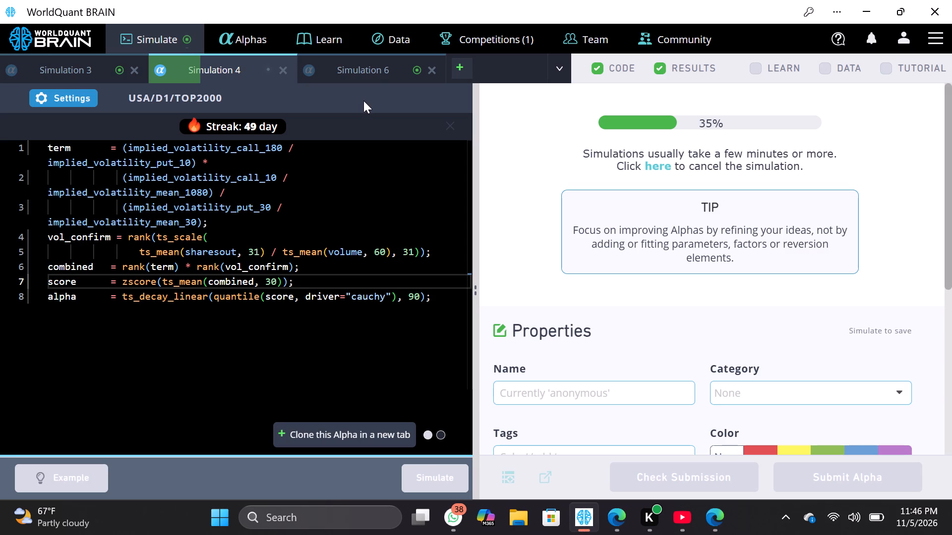
{"action": "left_click", "coordinate": [372, 74]}
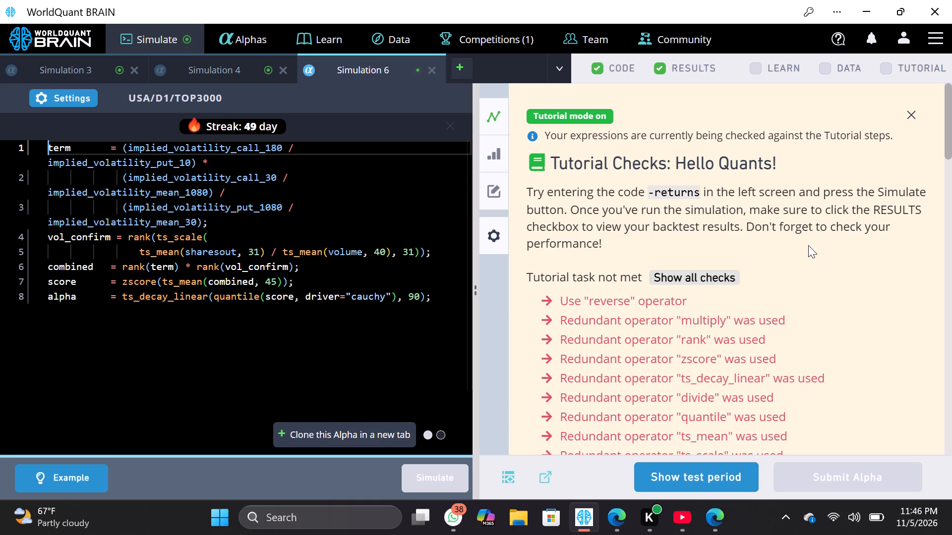
{"action": "scroll", "coordinate": [808, 245], "scroll_direction": "down", "scroll_amount": 3}
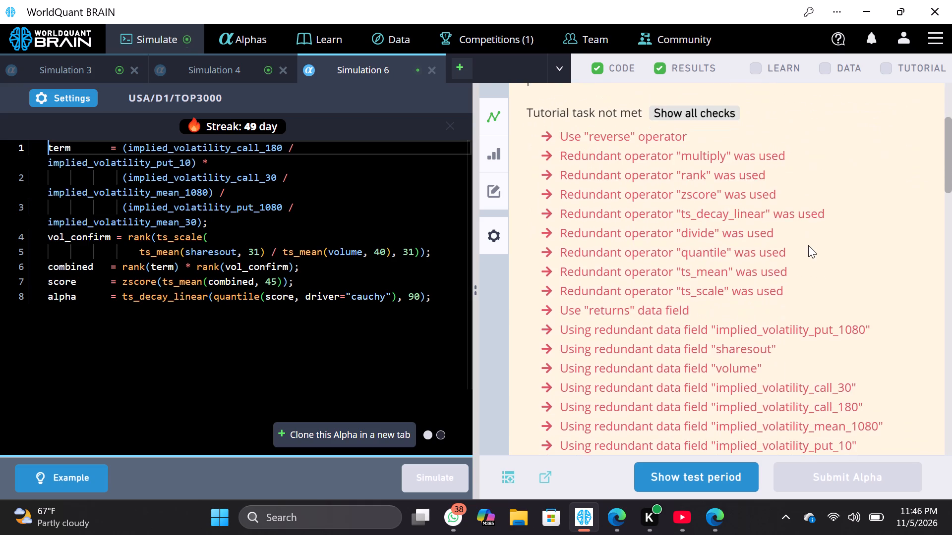
{"action": "scroll", "coordinate": [808, 245], "scroll_direction": "down", "scroll_amount": 2}
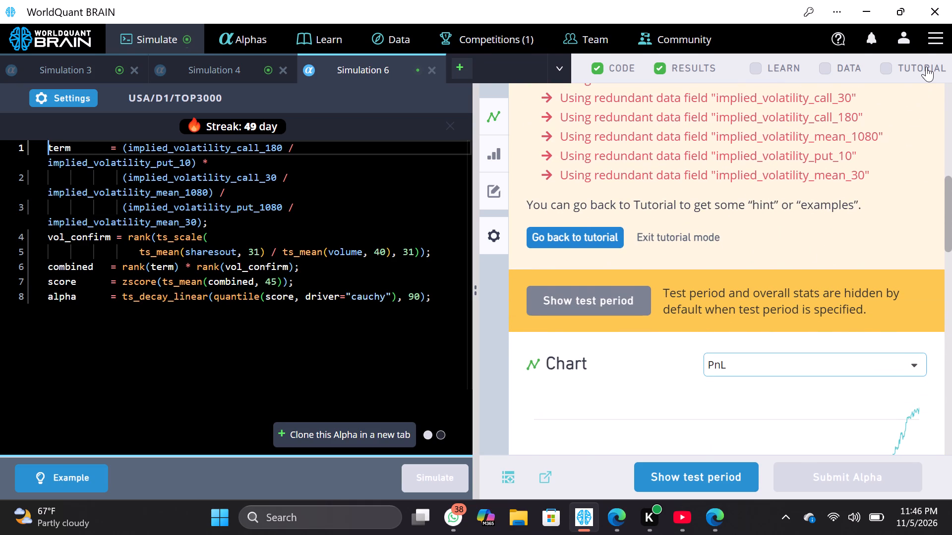
{"action": "scroll", "coordinate": [926, 68], "scroll_direction": "up", "scroll_amount": 1}
{"action": "left_click", "coordinate": [675, 231]}
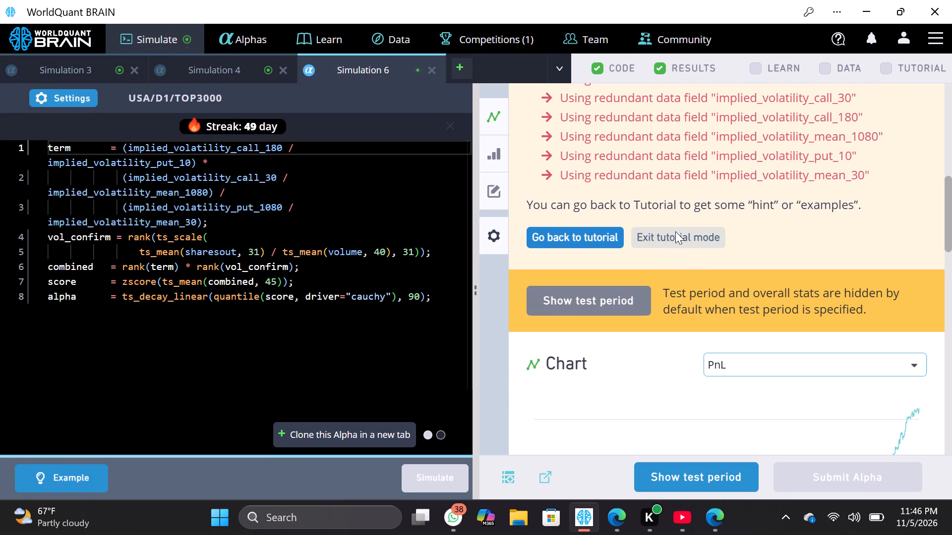
{"action": "left_click", "coordinate": [639, 340]}
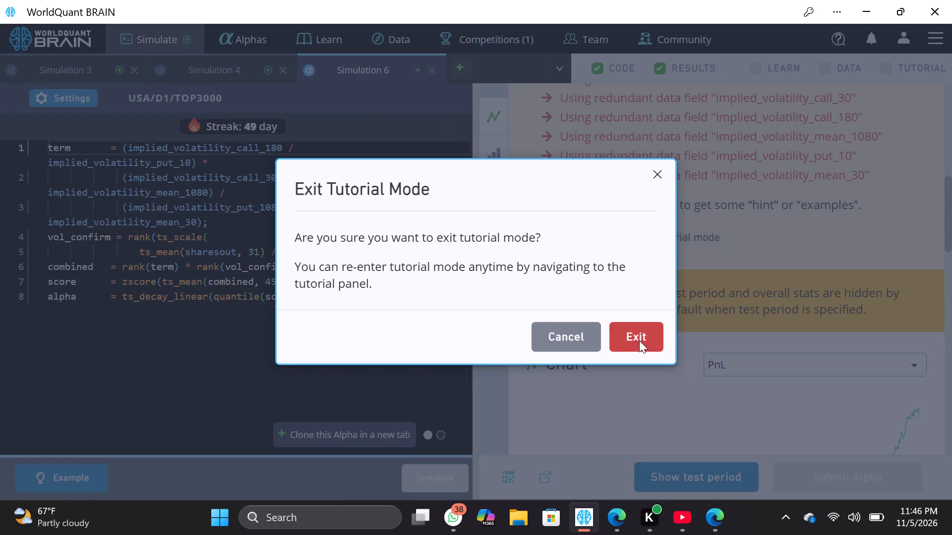
Show the test period of Simulation 6 and run its self-correlation check.
{"action": "scroll", "coordinate": [699, 333], "scroll_direction": "down", "scroll_amount": 2}
{"action": "left_click", "coordinate": [681, 471]}
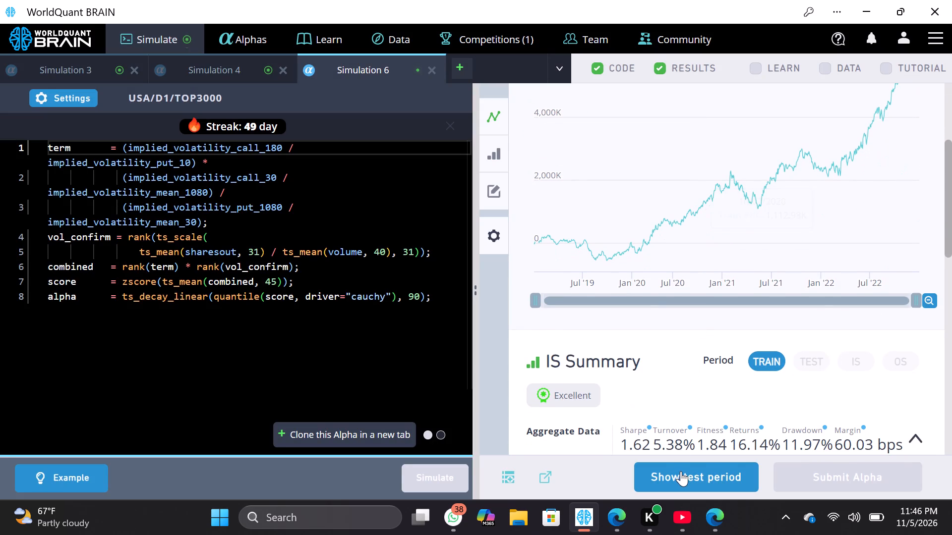
{"action": "scroll", "coordinate": [717, 387], "scroll_direction": "down", "scroll_amount": 4}
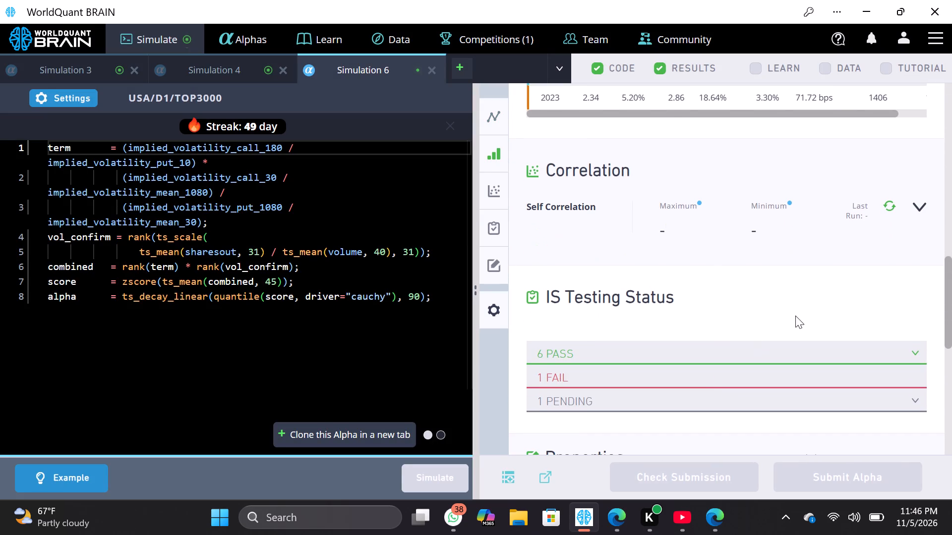
{"action": "left_click", "coordinate": [917, 201]}
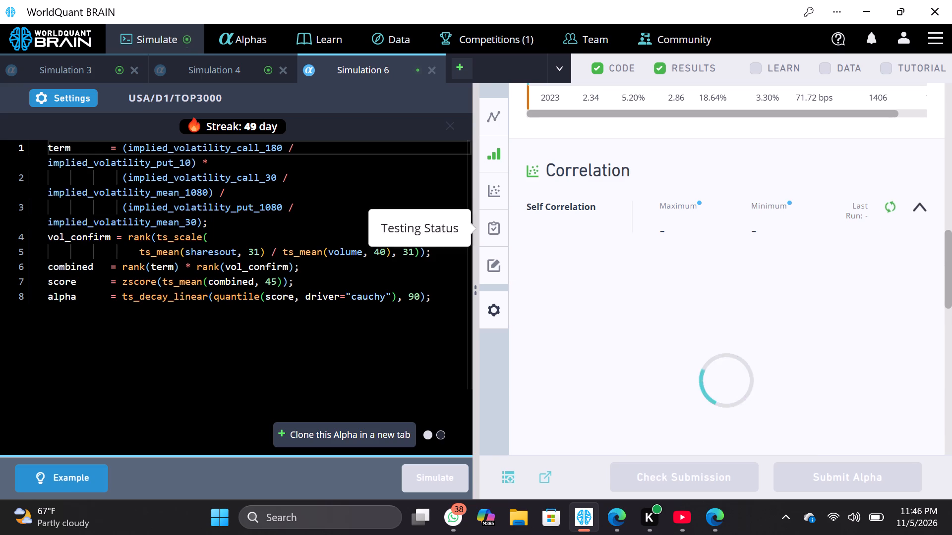
Set the Simulation 6 truncation to 0.08 and simulate the Alpha again.
{"action": "left_click", "coordinate": [85, 88]}
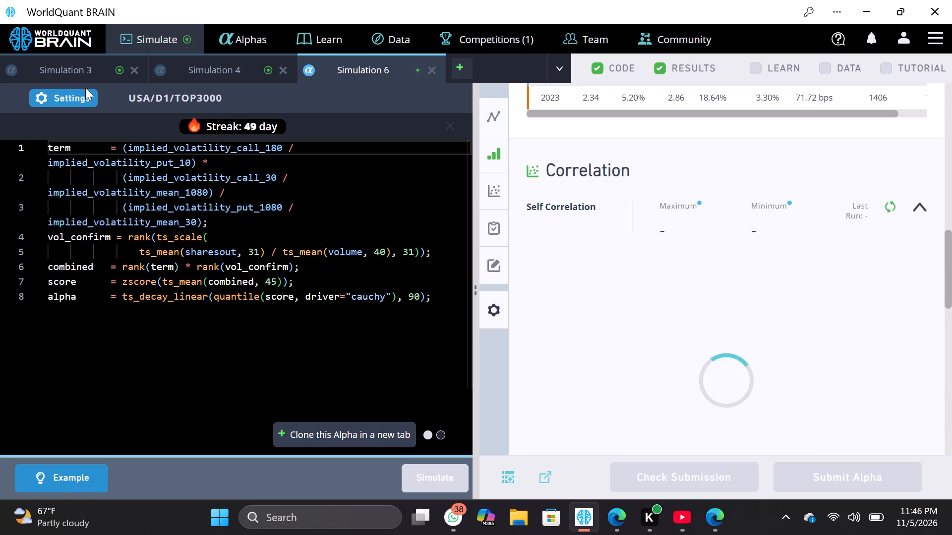
{"action": "left_click", "coordinate": [79, 99]}
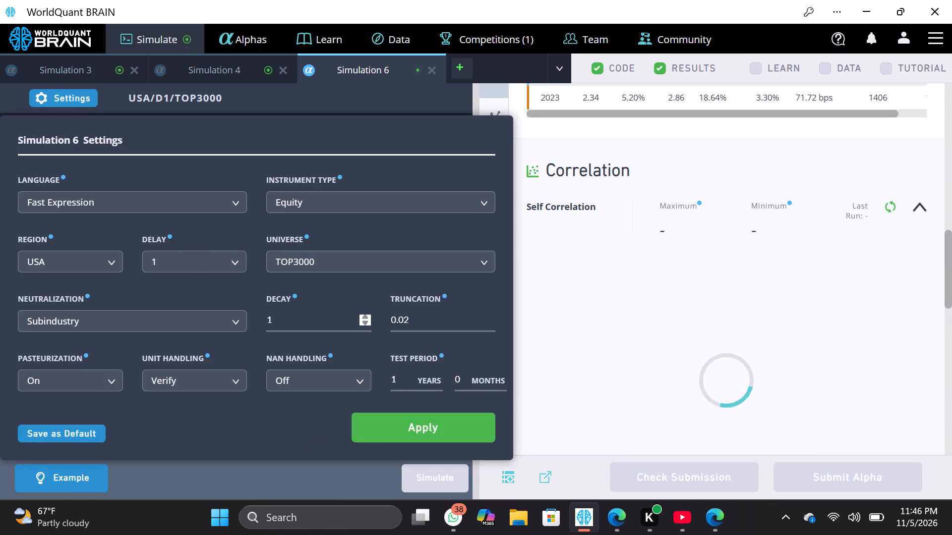
{"action": "double_click", "coordinate": [438, 321]}
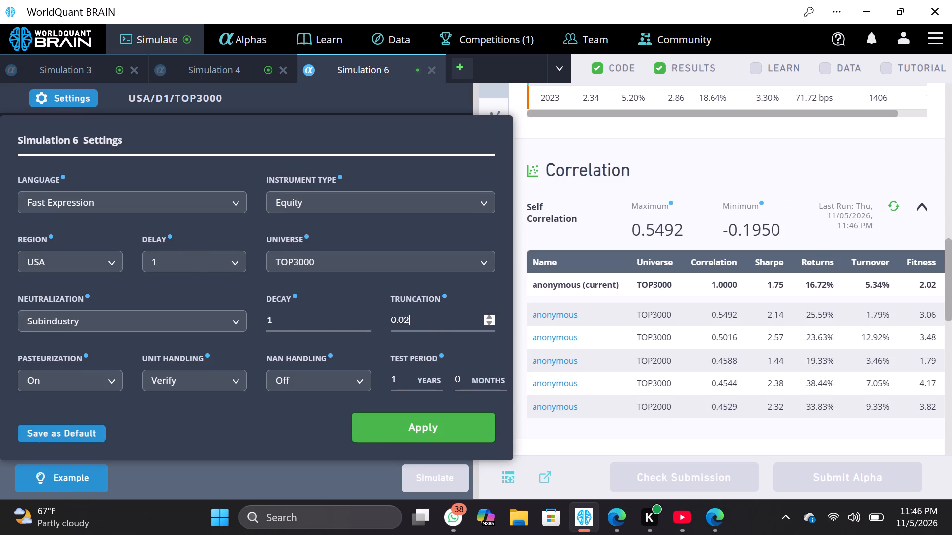
{"action": "key", "text": "BackSpace"}
{"action": "key", "text": "8"}
{"action": "left_click", "coordinate": [464, 416]}
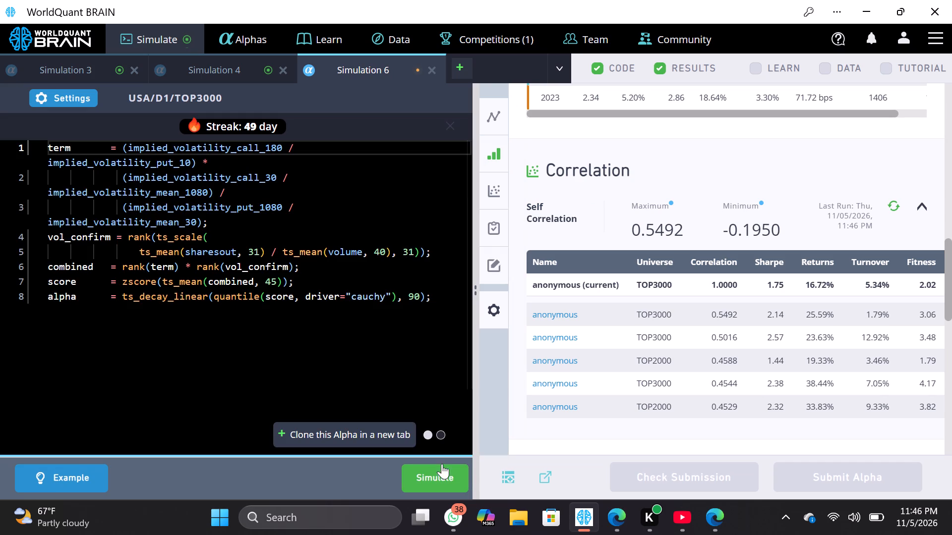
{"action": "left_click", "coordinate": [435, 484]}
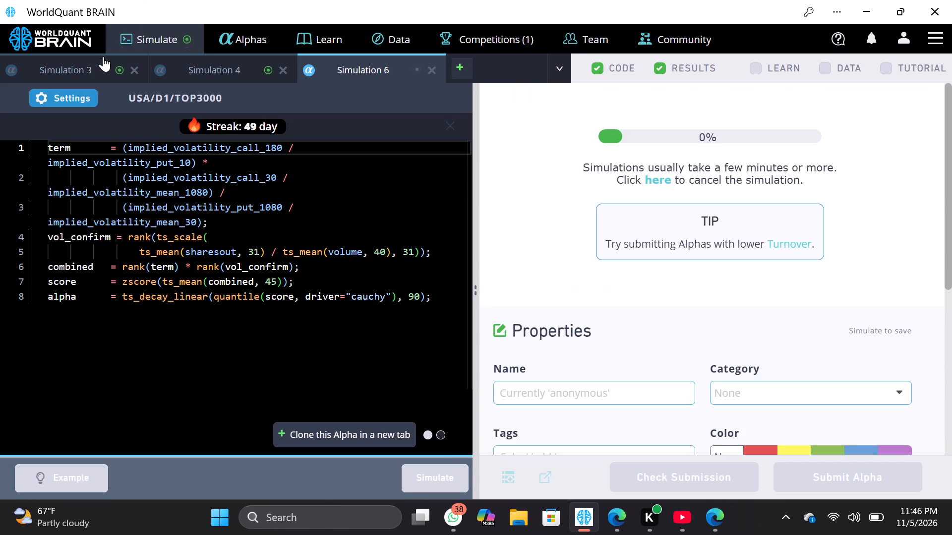
Show the test period of Simulation 3 and run its self-correlation check.
{"action": "left_click", "coordinate": [98, 65]}
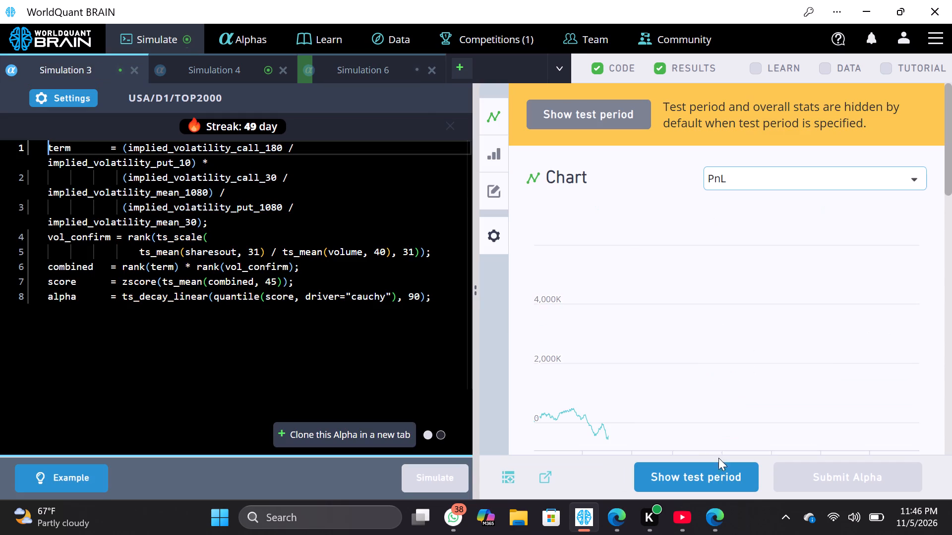
{"action": "left_click", "coordinate": [718, 470]}
{"action": "scroll", "coordinate": [729, 232], "scroll_direction": "down", "scroll_amount": 2}
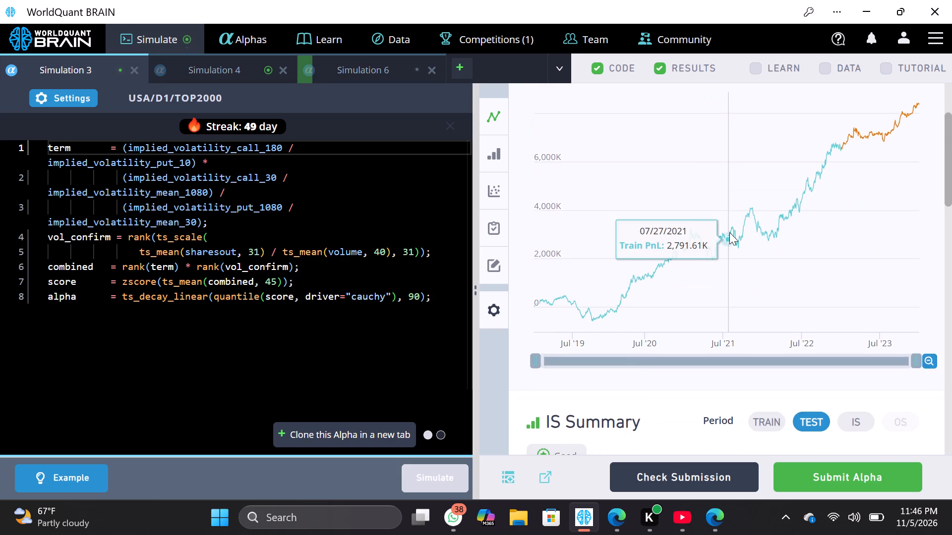
{"action": "scroll", "coordinate": [729, 232], "scroll_direction": "down", "scroll_amount": 3}
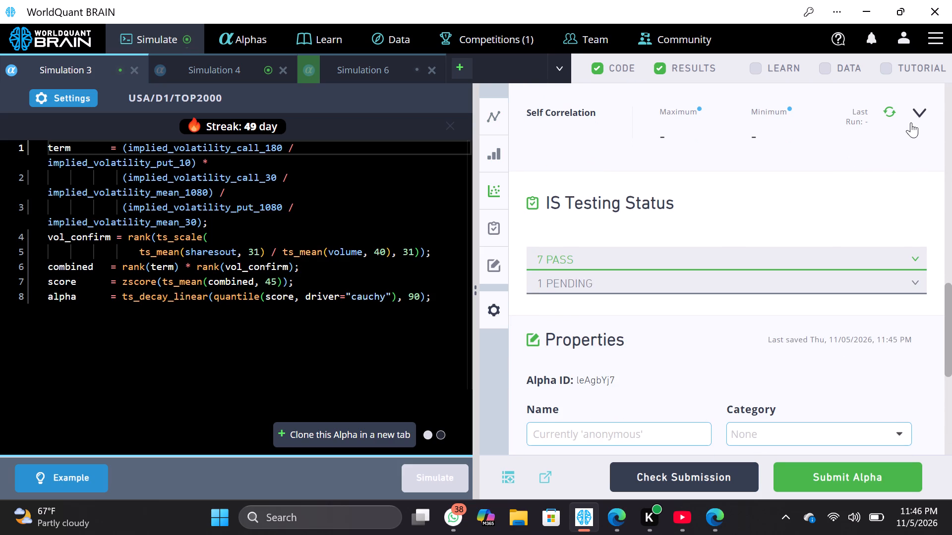
{"action": "left_click", "coordinate": [917, 114]}
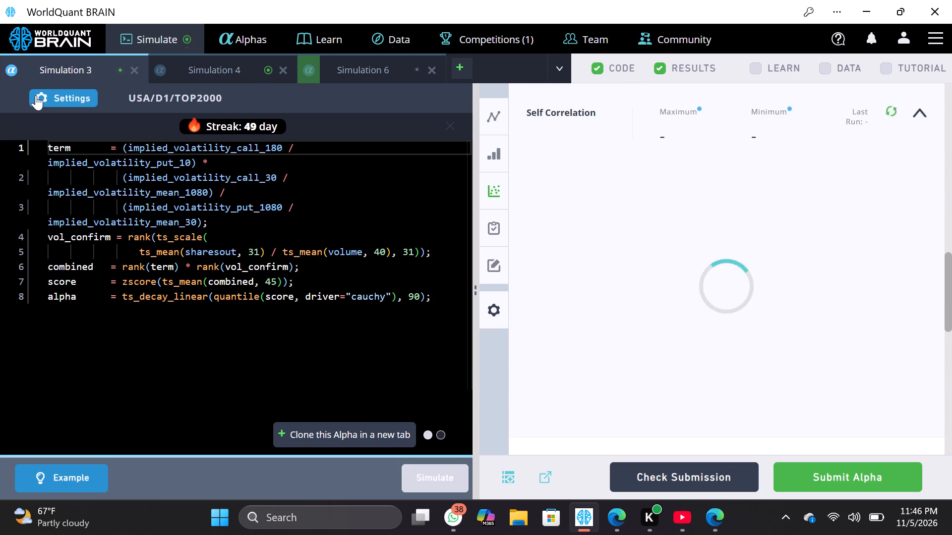
Set the Simulation 3 truncation to 0.12 and simulate the Alpha again.
{"action": "left_click", "coordinate": [36, 95]}
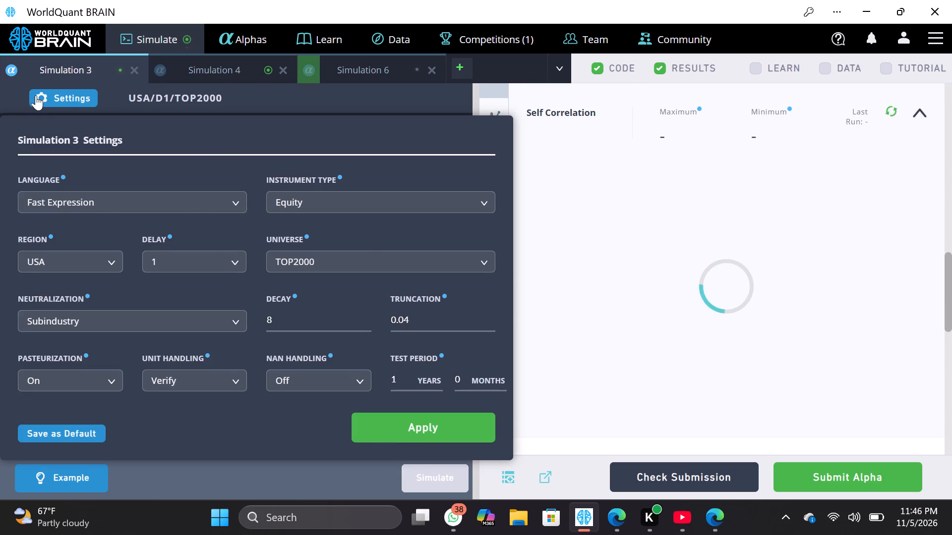
{"action": "left_click", "coordinate": [36, 95]}
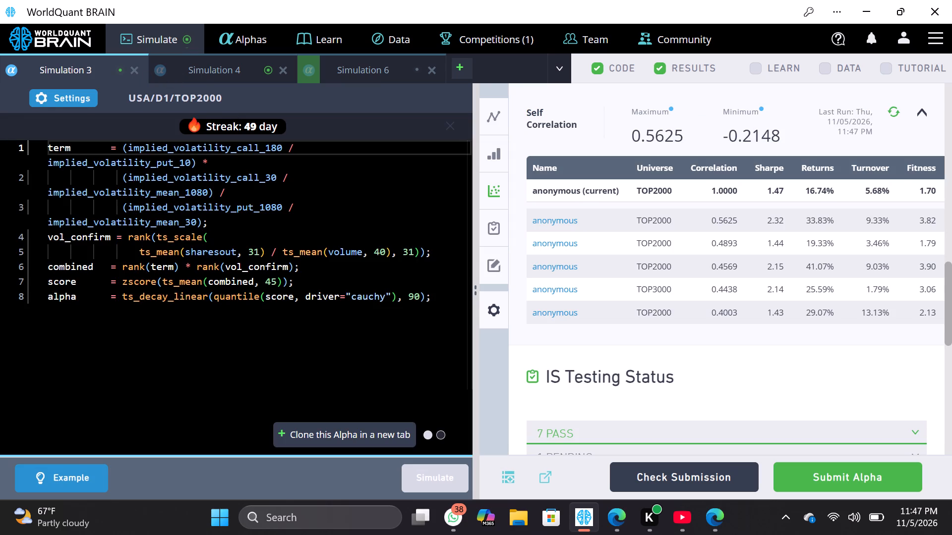
{"action": "left_click", "coordinate": [83, 97]}
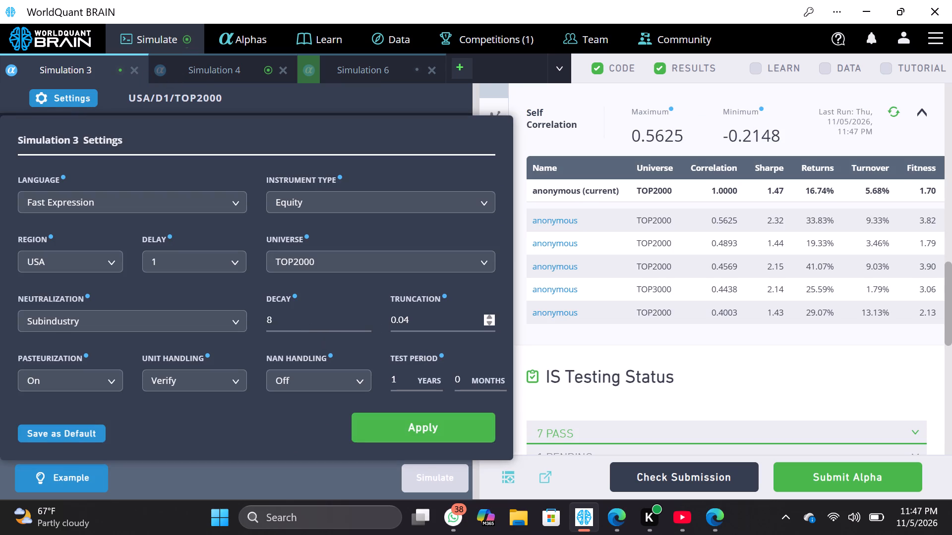
{"action": "left_click", "coordinate": [417, 316]}
{"action": "key", "text": "BackSpace"}
{"action": "key", "text": "BackSpace"}
{"action": "type", "text": "12"}
{"action": "left_click", "coordinate": [431, 423]}
{"action": "left_click", "coordinate": [425, 472]}
Show the test period of Simulation 4 and run its self-correlation check.
{"action": "left_click", "coordinate": [230, 65]}
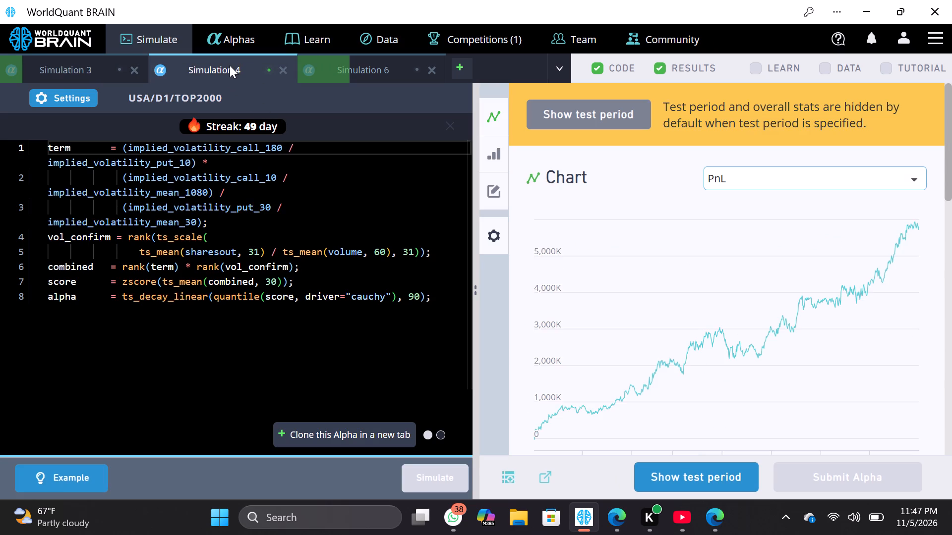
{"action": "left_click", "coordinate": [678, 470]}
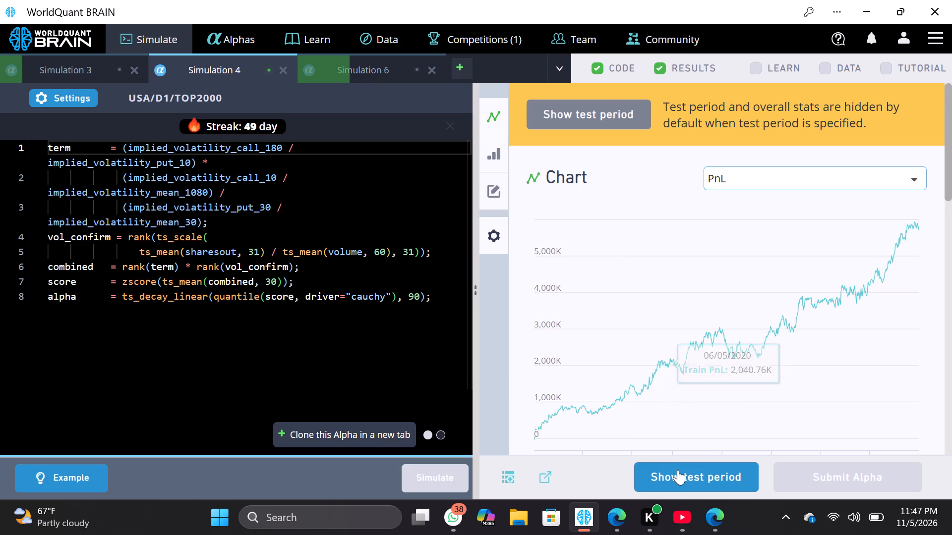
{"action": "scroll", "coordinate": [679, 410], "scroll_direction": "down", "scroll_amount": 3}
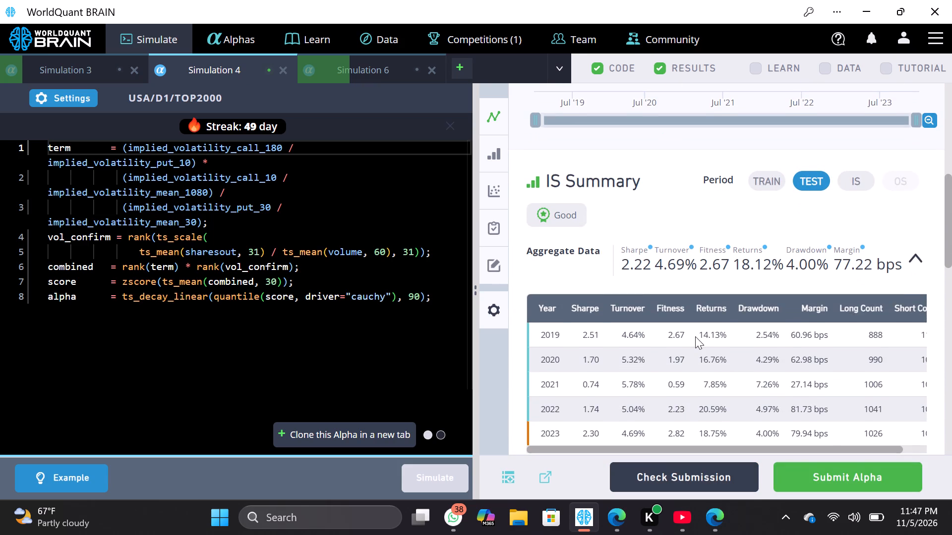
{"action": "scroll", "coordinate": [695, 336], "scroll_direction": "down", "scroll_amount": 1}
{"action": "scroll", "coordinate": [695, 174], "scroll_direction": "down", "scroll_amount": 2}
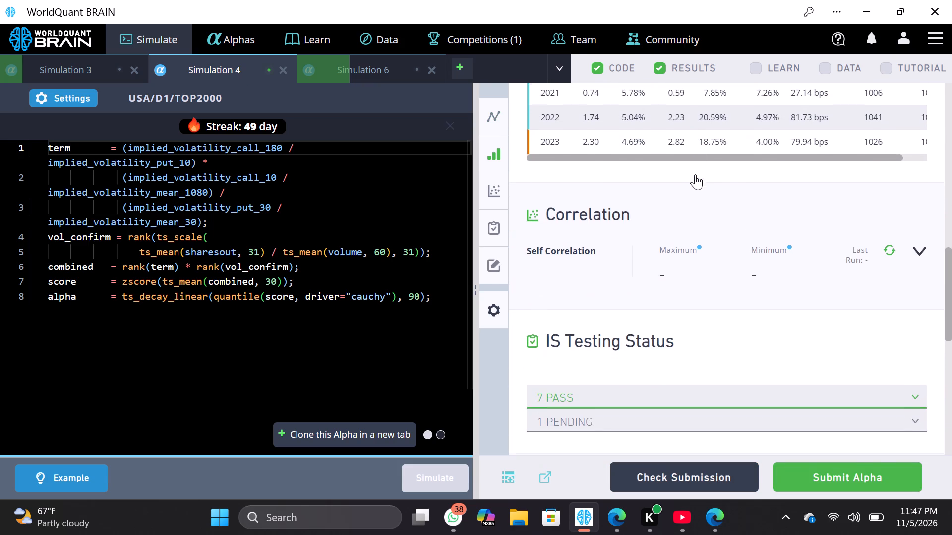
{"action": "left_click", "coordinate": [917, 252]}
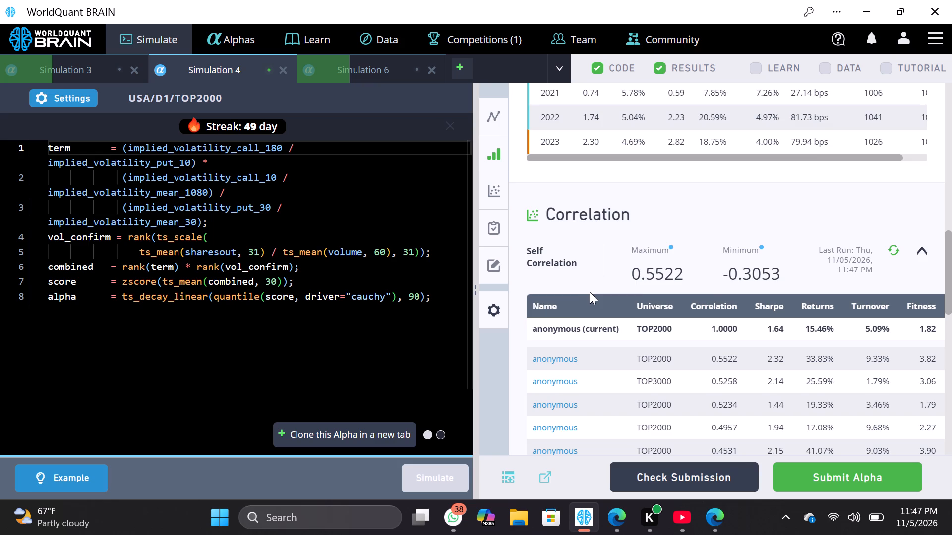
{"action": "scroll", "coordinate": [590, 292], "scroll_direction": "down", "scroll_amount": 3}
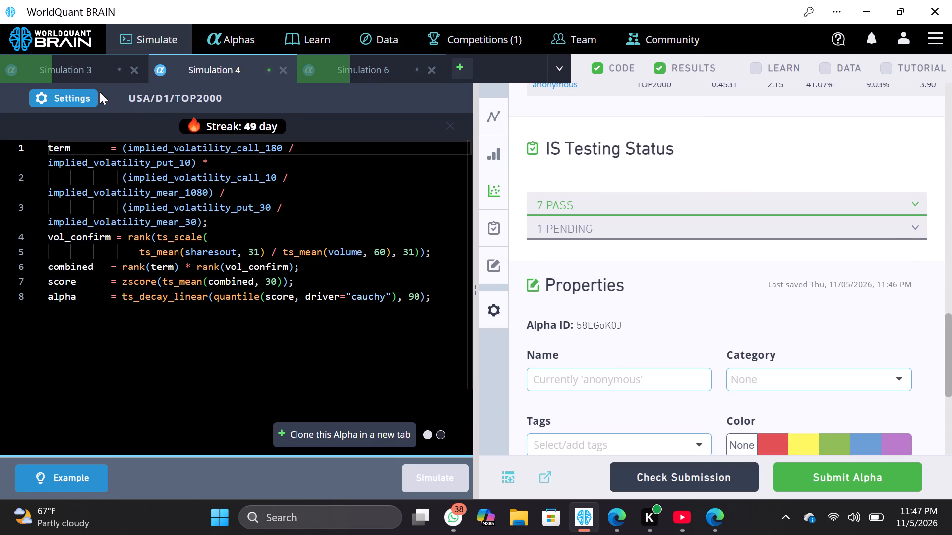
Set the Simulation 4 truncation to 0.1 and simulate the Alpha again.
{"action": "left_click", "coordinate": [91, 94]}
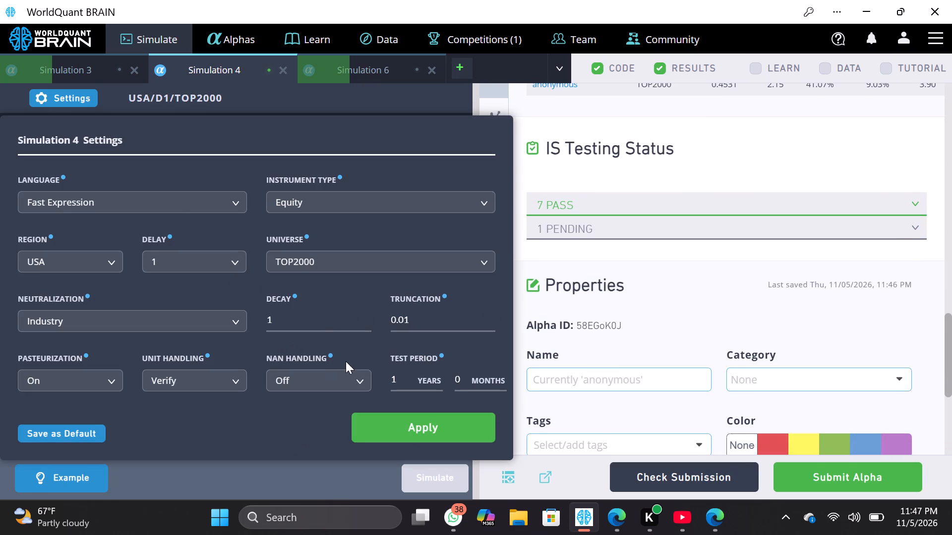
{"action": "left_click", "coordinate": [454, 314]}
{"action": "key", "text": "BackSpace"}
{"action": "key", "text": "BackSpace"}
{"action": "key", "text": "1"}
{"action": "left_click", "coordinate": [462, 424]}
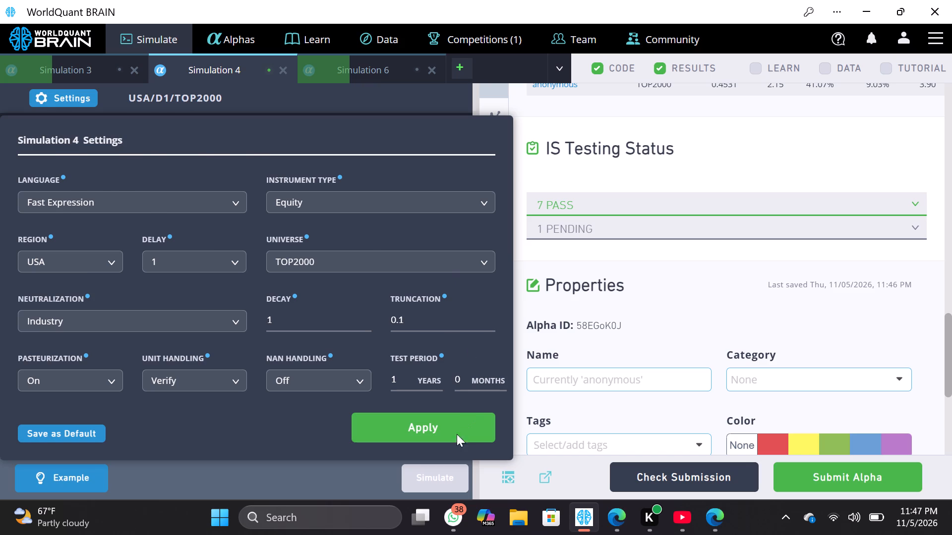
{"action": "left_click", "coordinate": [441, 475]}
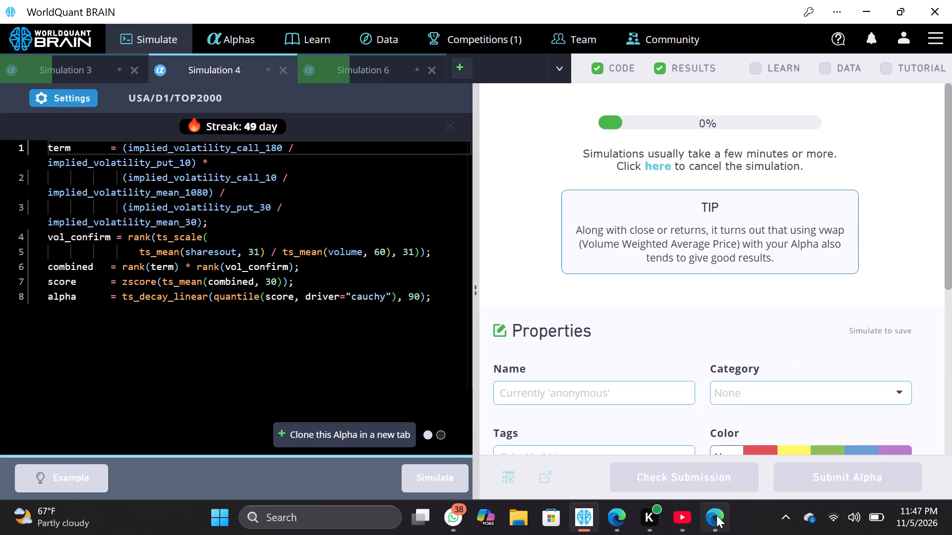
Switch to the Edge guest window and reload the WorldQuant BRAIN platform page.
{"action": "left_click", "coordinate": [716, 516]}
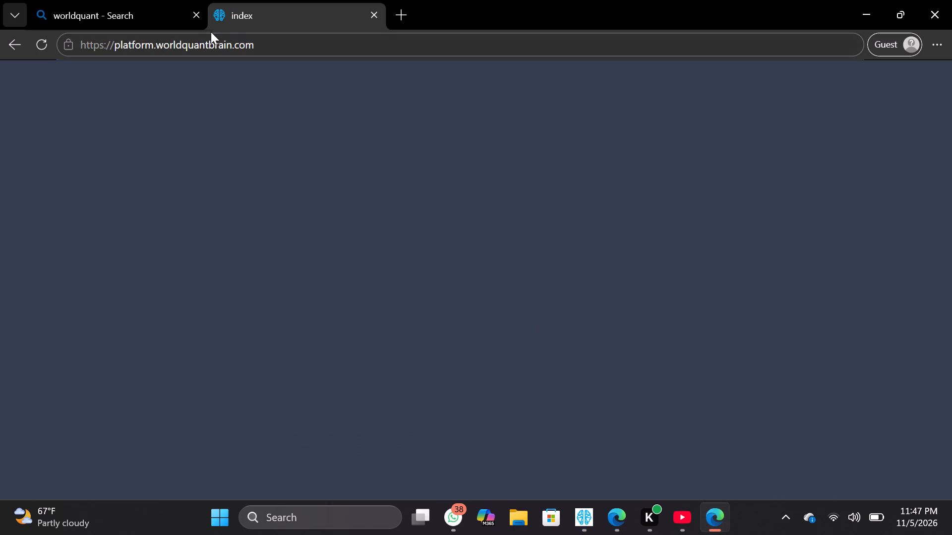
{"action": "left_click", "coordinate": [34, 38]}
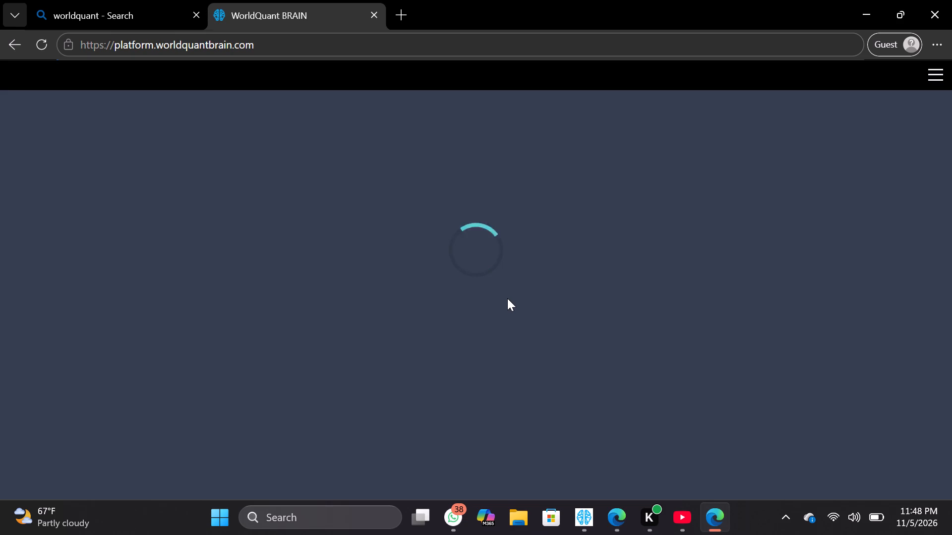
Switch to YouTube and play the suggested video "VIRUSI MBAYA KULIKO KORONA KUTOKA KIBERA", skipping the advertisement.
{"action": "left_click", "coordinate": [671, 534]}
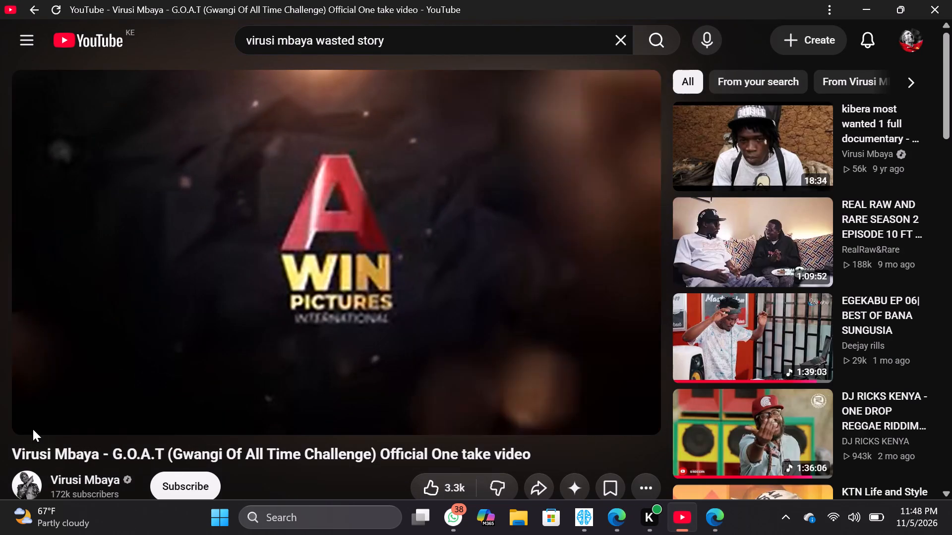
{"action": "left_click", "coordinate": [31, 417]}
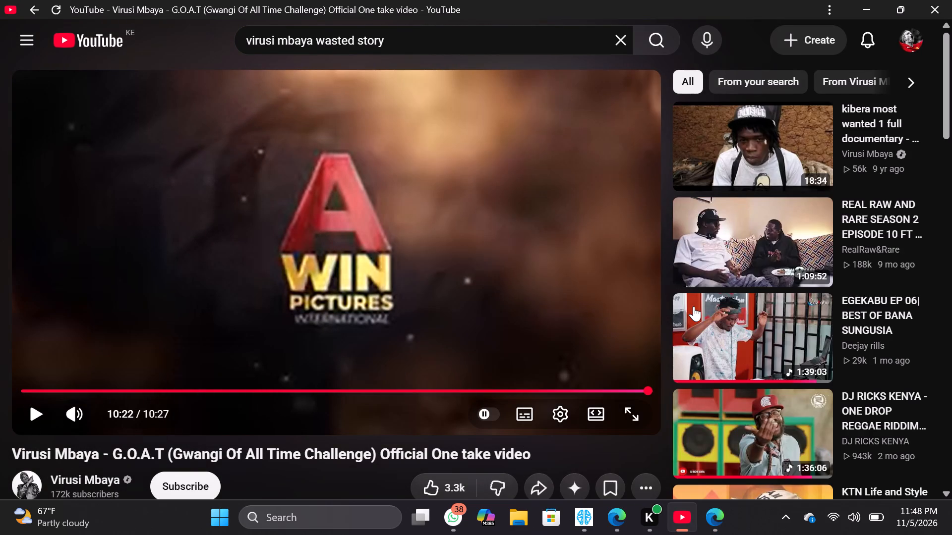
{"action": "scroll", "coordinate": [772, 340], "scroll_direction": "down", "scroll_amount": 1}
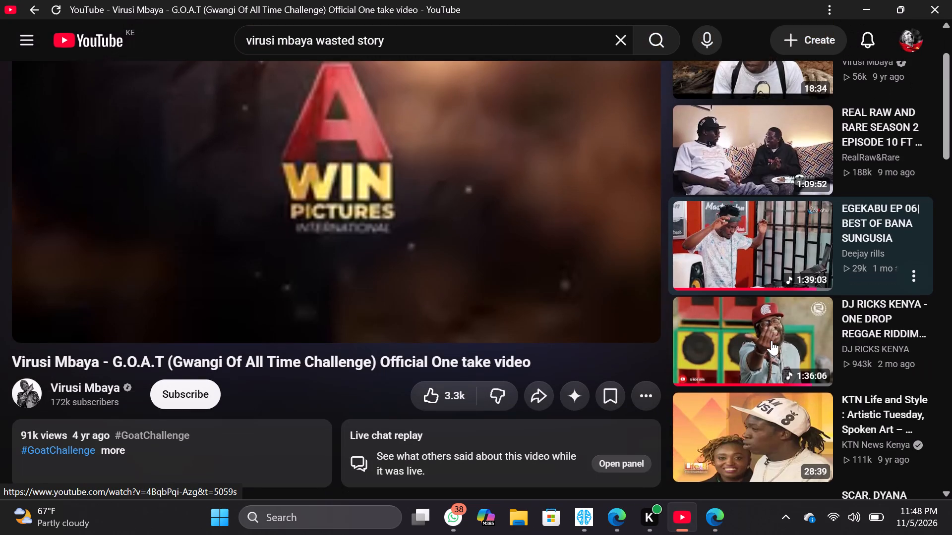
{"action": "scroll", "coordinate": [772, 340], "scroll_direction": "down", "scroll_amount": 1}
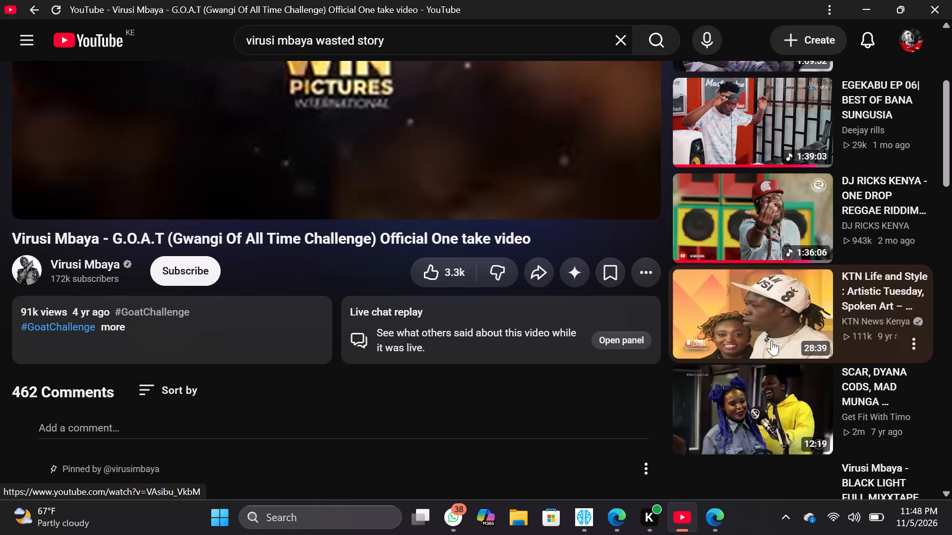
{"action": "scroll", "coordinate": [766, 308], "scroll_direction": "down", "scroll_amount": 1}
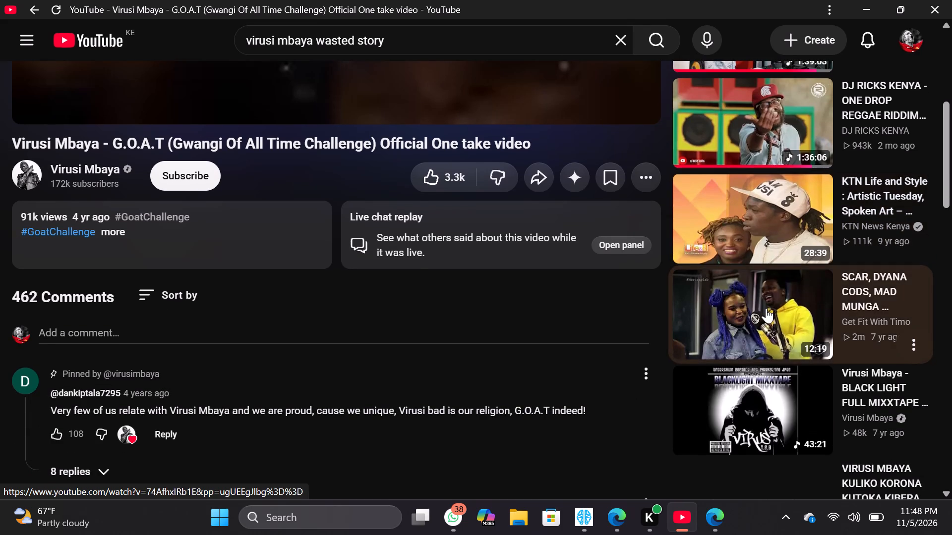
{"action": "scroll", "coordinate": [786, 403], "scroll_direction": "down", "scroll_amount": 1}
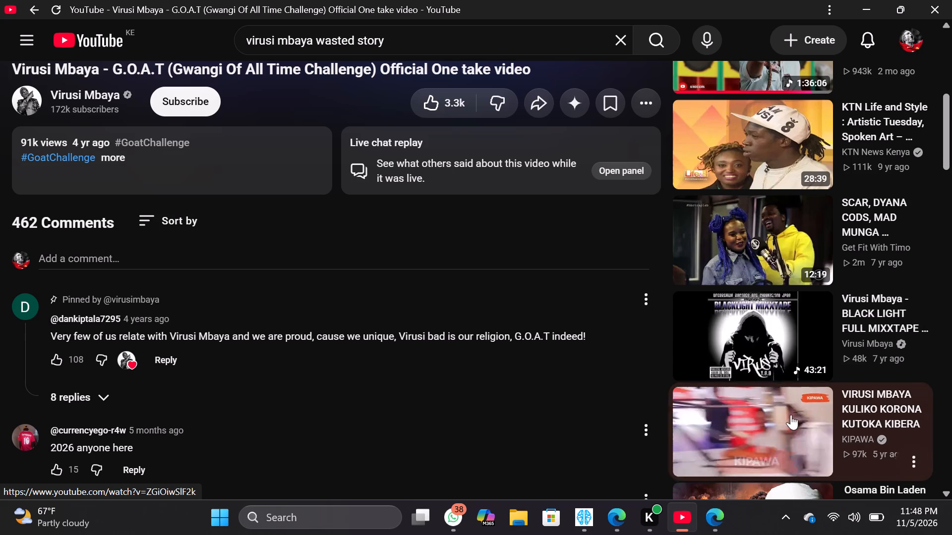
{"action": "scroll", "coordinate": [791, 415], "scroll_direction": "down", "scroll_amount": 1}
{"action": "left_click", "coordinate": [776, 375]}
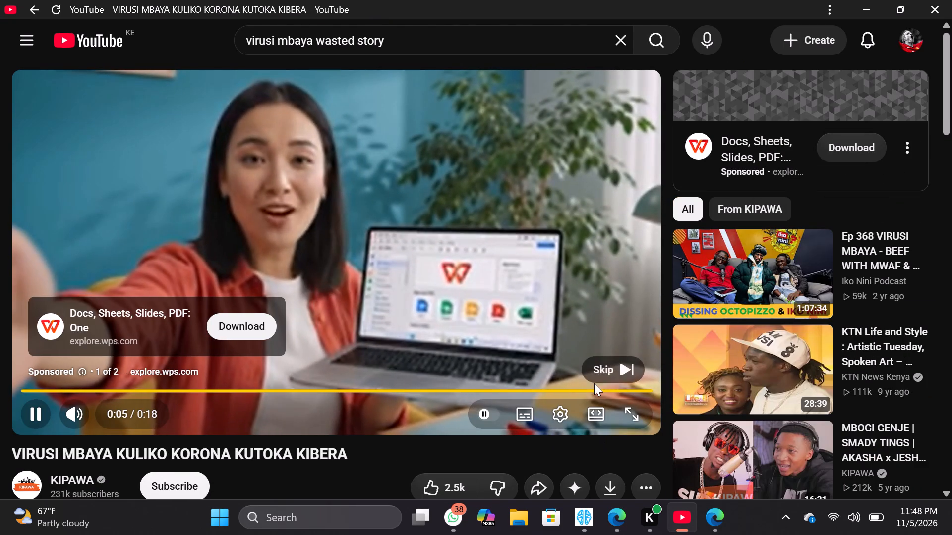
{"action": "left_click", "coordinate": [601, 365]}
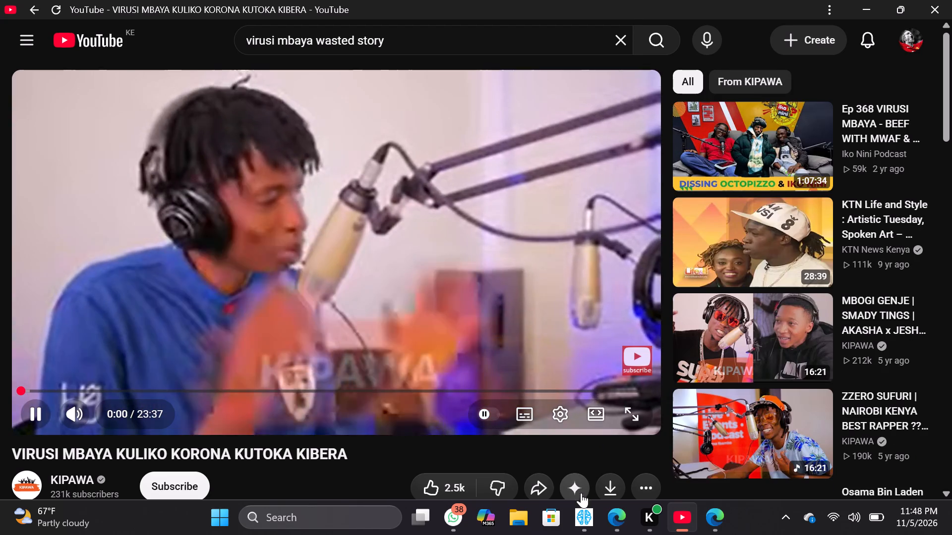
Return to WorldQuant BRAIN, show the test period of Simulation 6 and run its self-correlation check.
{"action": "left_click", "coordinate": [596, 520]}
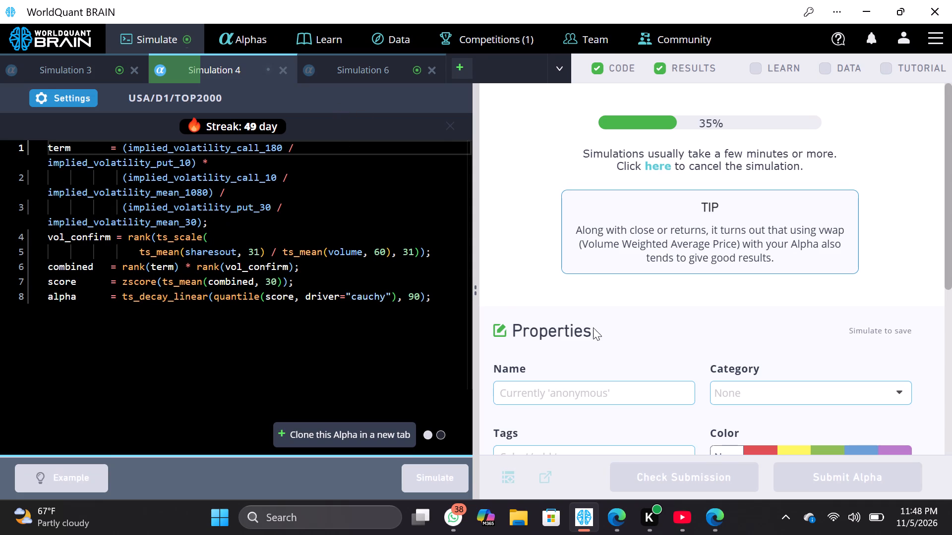
{"action": "left_click", "coordinate": [363, 67]}
{"action": "scroll", "coordinate": [690, 351], "scroll_direction": "down", "scroll_amount": 2}
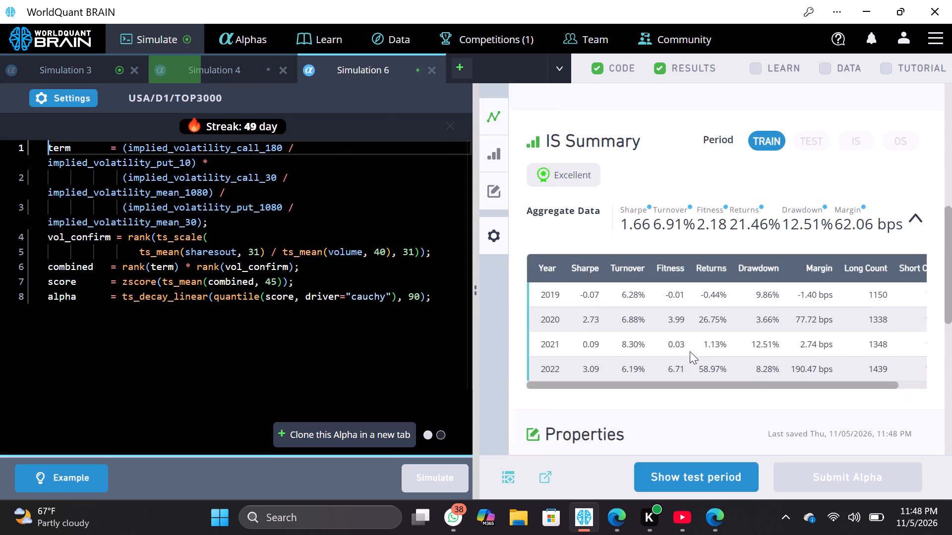
{"action": "scroll", "coordinate": [690, 351], "scroll_direction": "down", "scroll_amount": 1}
{"action": "scroll", "coordinate": [690, 351], "scroll_direction": "up", "scroll_amount": 2}
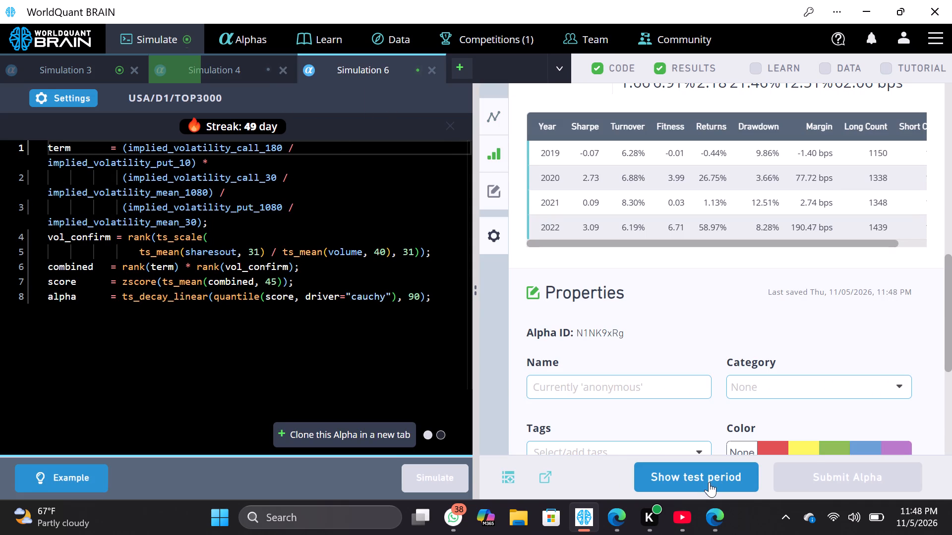
{"action": "left_click", "coordinate": [709, 482]}
{"action": "scroll", "coordinate": [720, 392], "scroll_direction": "down", "scroll_amount": 2}
{"action": "scroll", "coordinate": [720, 392], "scroll_direction": "up", "scroll_amount": 1}
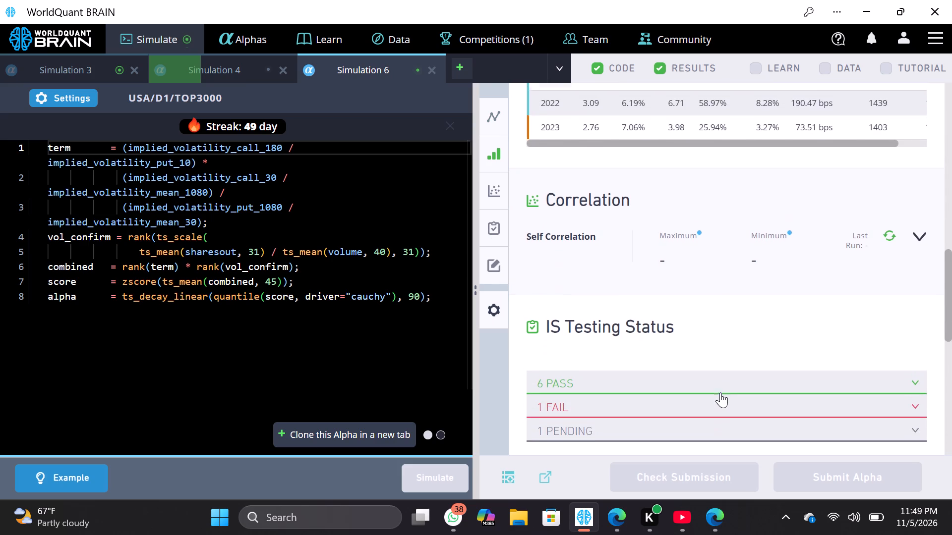
{"action": "scroll", "coordinate": [720, 392], "scroll_direction": "up", "scroll_amount": 1}
{"action": "left_click", "coordinate": [922, 233]}
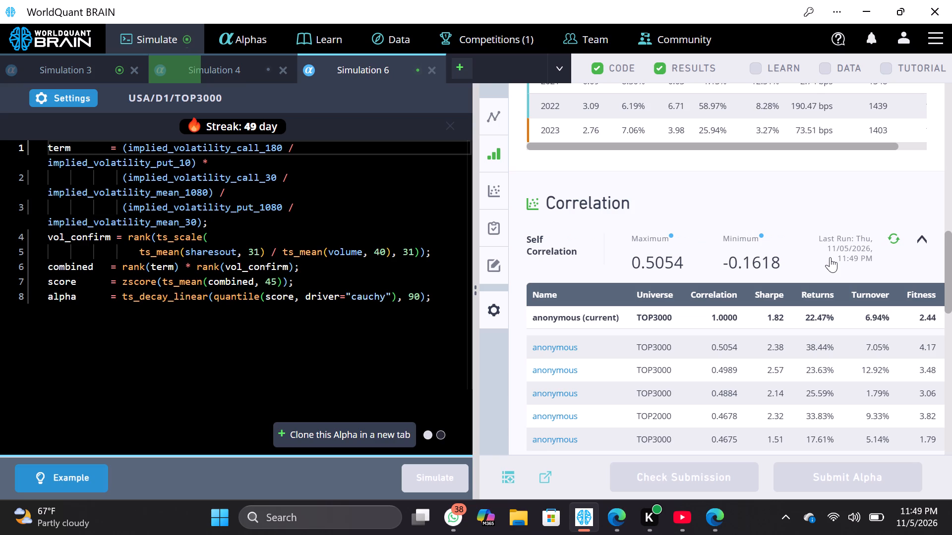
{"action": "scroll", "coordinate": [639, 247], "scroll_direction": "down", "scroll_amount": 3}
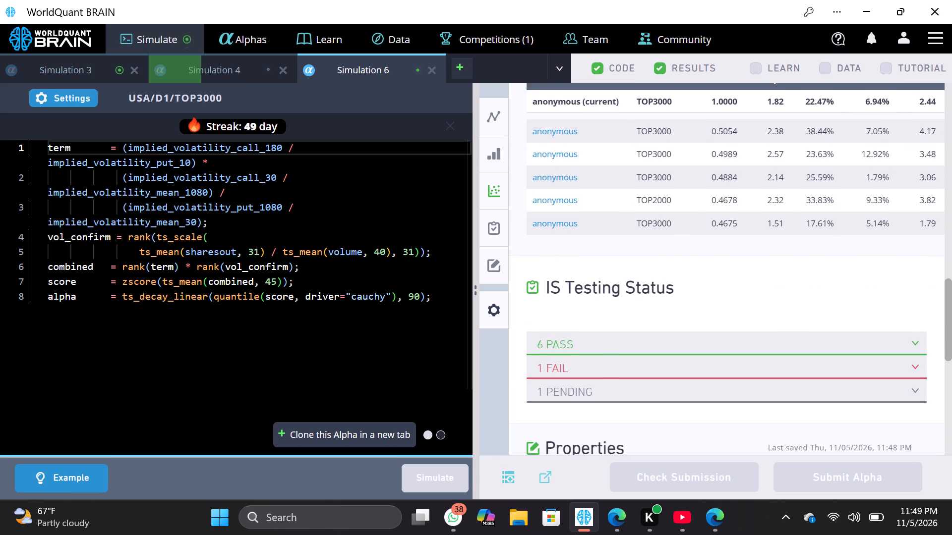
Examine the failed test under the Simulation 6 IS Testing Status.
{"action": "left_click", "coordinate": [81, 97]}
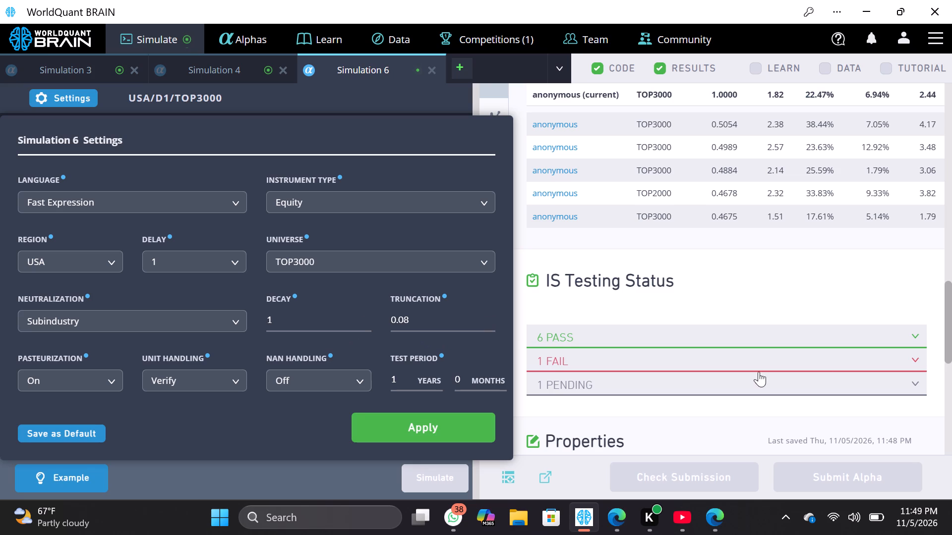
{"action": "left_click", "coordinate": [916, 364]}
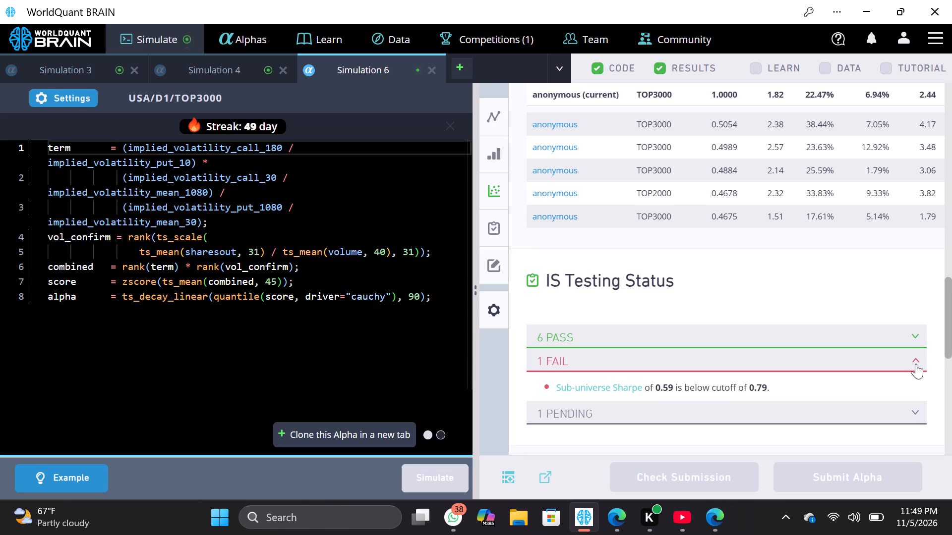
{"action": "left_click", "coordinate": [916, 364]}
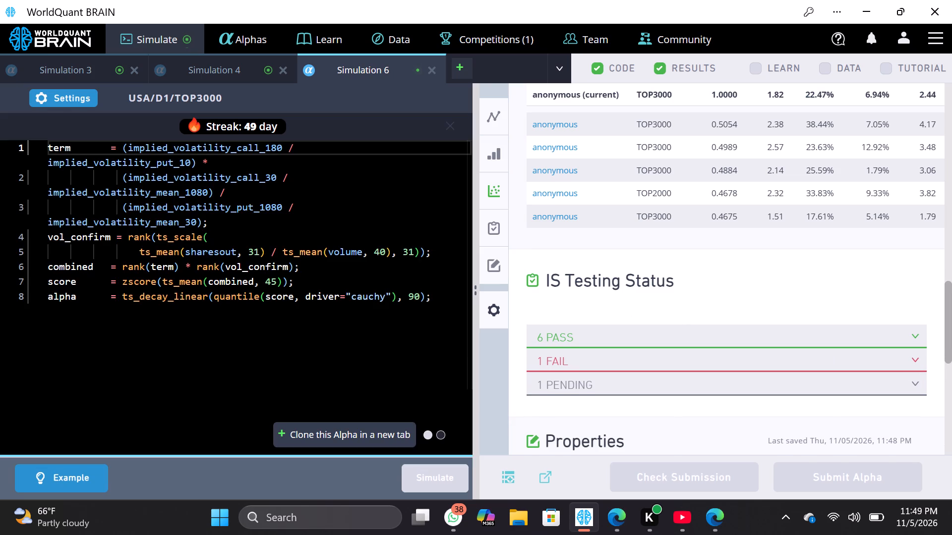
Set the Simulation 6 neutralization to Industry and simulate the Alpha again.
{"action": "left_click", "coordinate": [41, 98]}
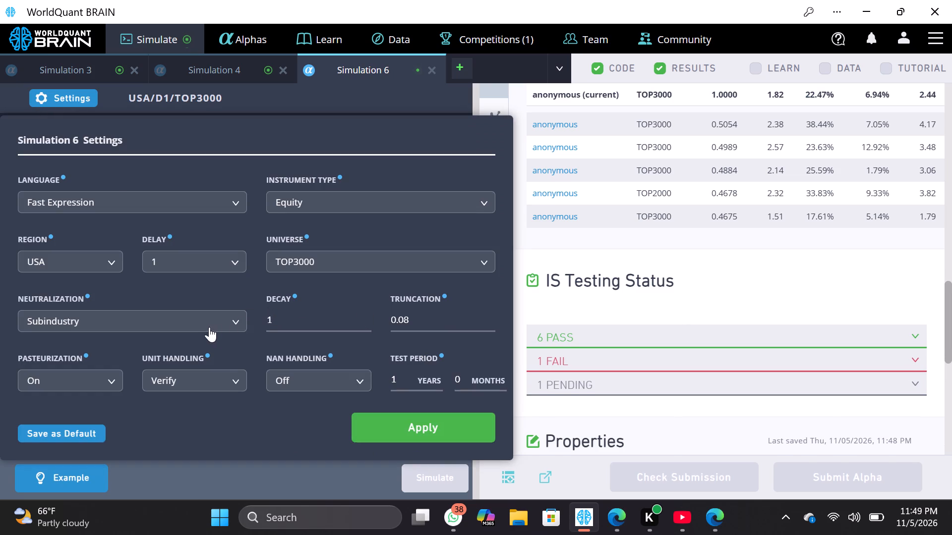
{"action": "left_click", "coordinate": [227, 311]}
{"action": "left_click", "coordinate": [217, 406]}
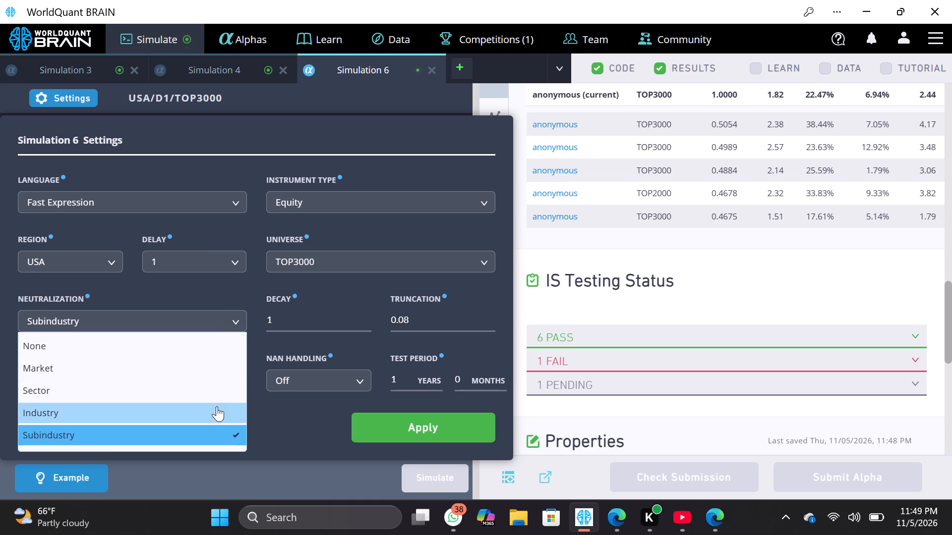
{"action": "left_click", "coordinate": [360, 430]}
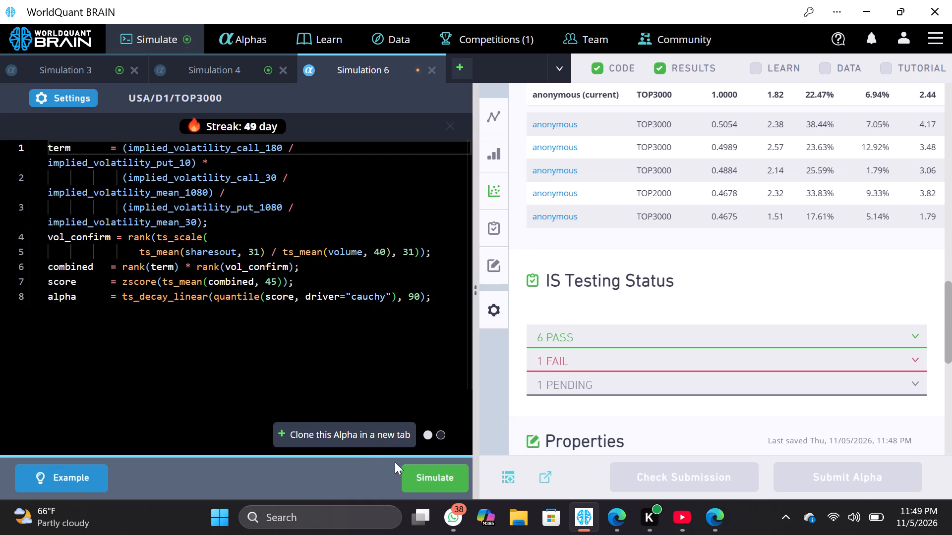
{"action": "left_click", "coordinate": [420, 475]}
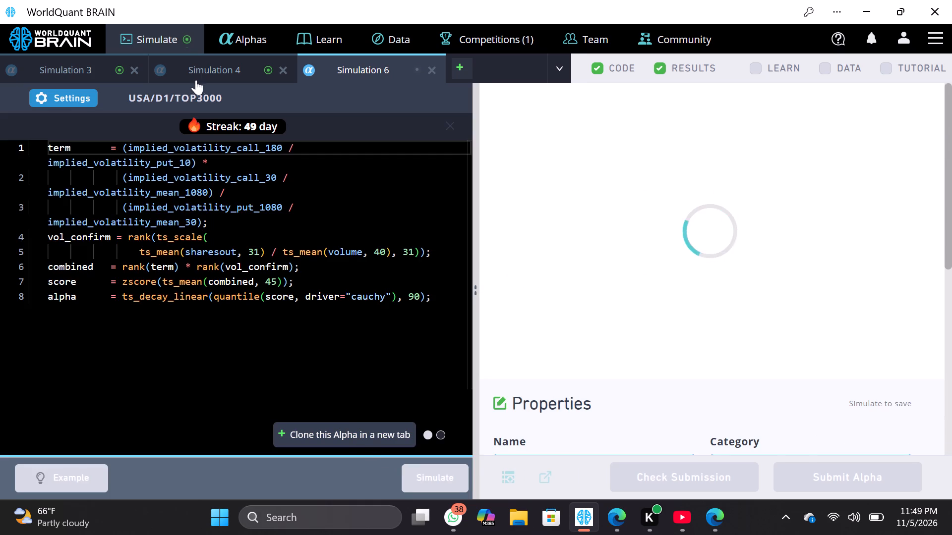
Open Simulation 4, show its test period and run its self-correlation check.
{"action": "left_click", "coordinate": [204, 70]}
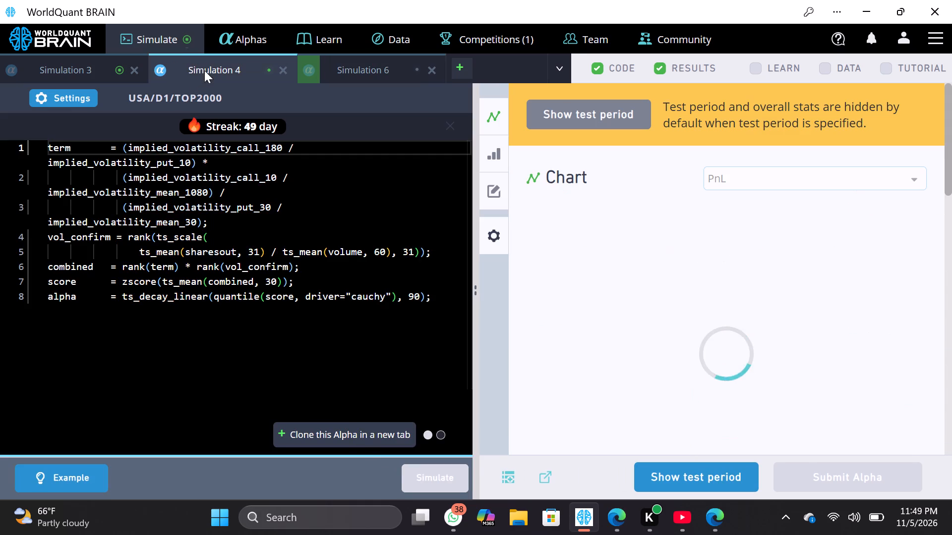
{"action": "scroll", "coordinate": [645, 259], "scroll_direction": "down", "scroll_amount": 3}
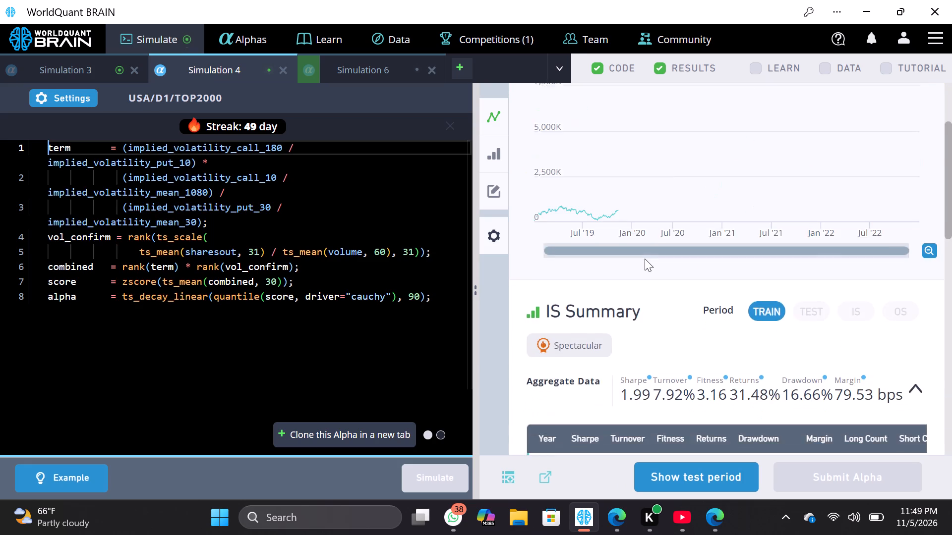
{"action": "scroll", "coordinate": [645, 259], "scroll_direction": "down", "scroll_amount": 6}
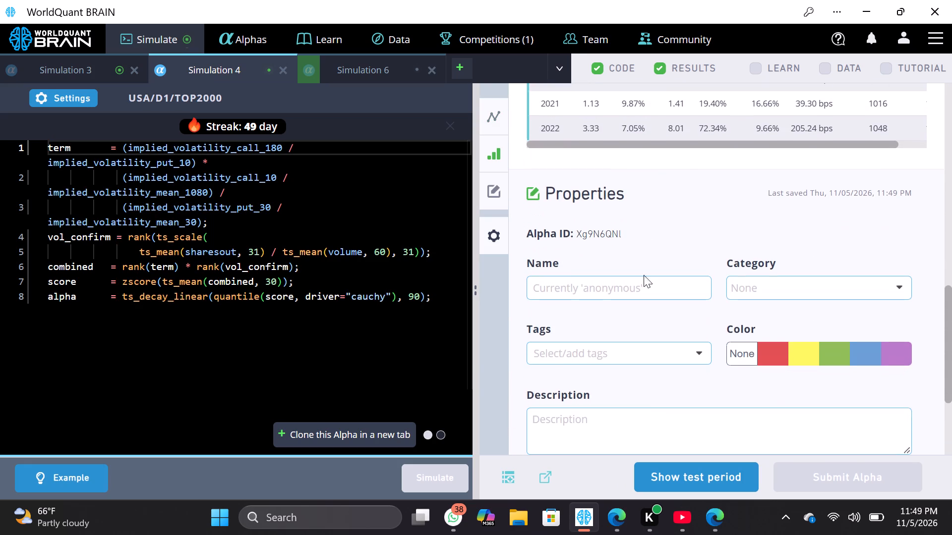
{"action": "left_click", "coordinate": [665, 479]}
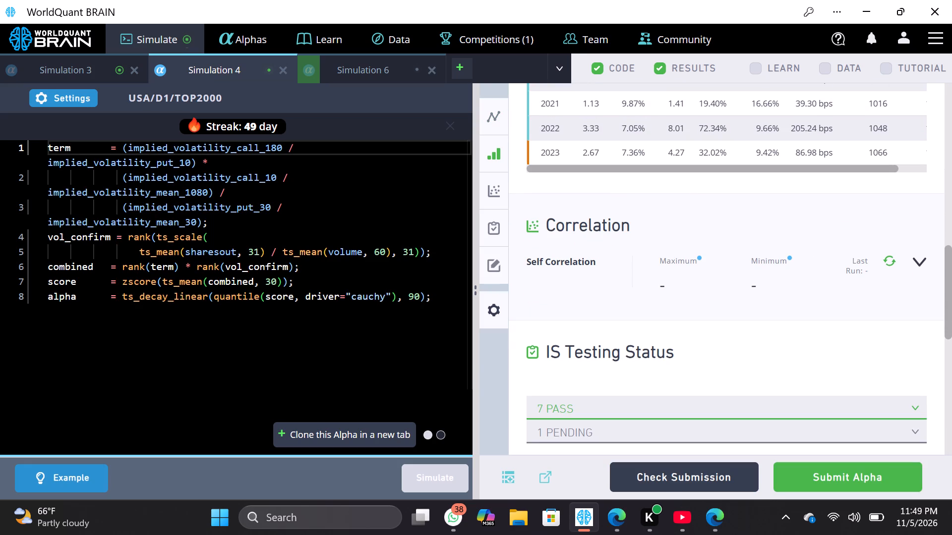
{"action": "left_click", "coordinate": [79, 100]}
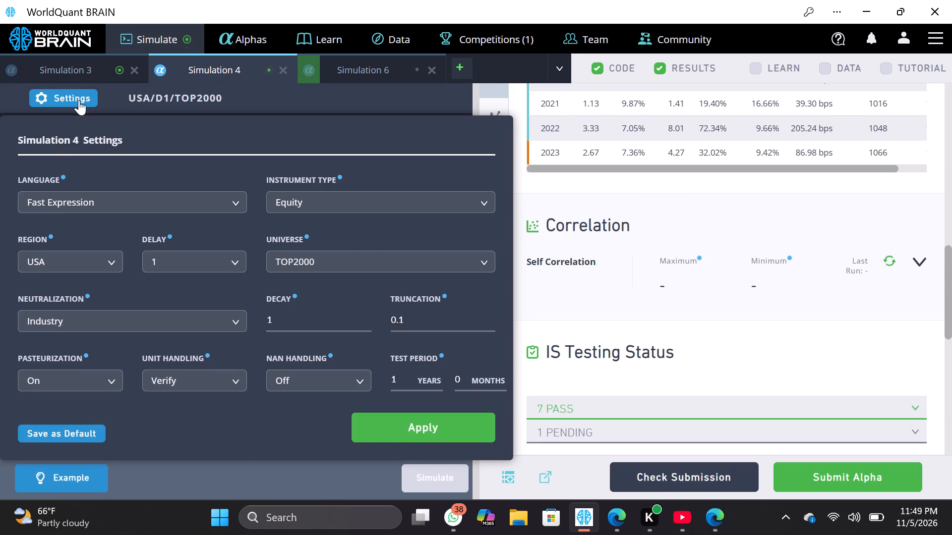
{"action": "left_click", "coordinate": [79, 100]}
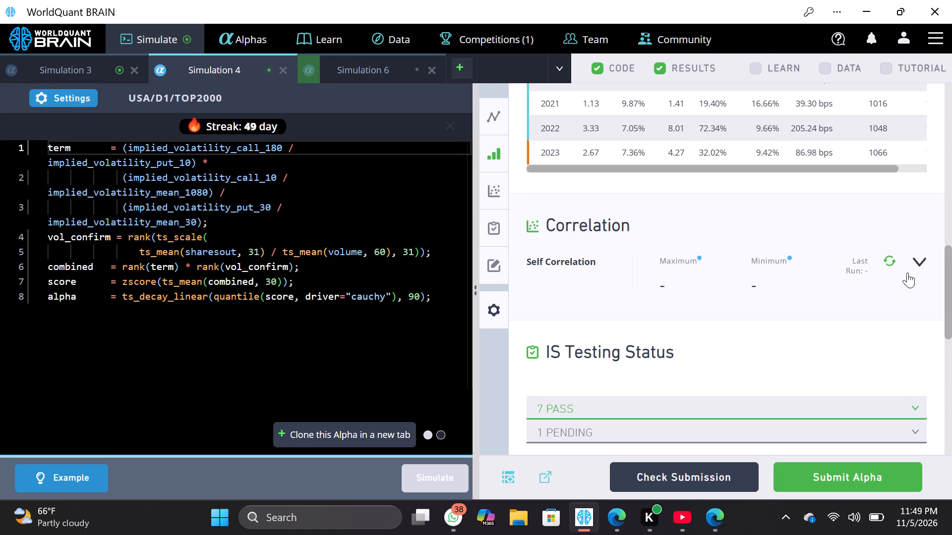
{"action": "left_click", "coordinate": [914, 265]}
{"action": "scroll", "coordinate": [900, 299], "scroll_direction": "down", "scroll_amount": 1}
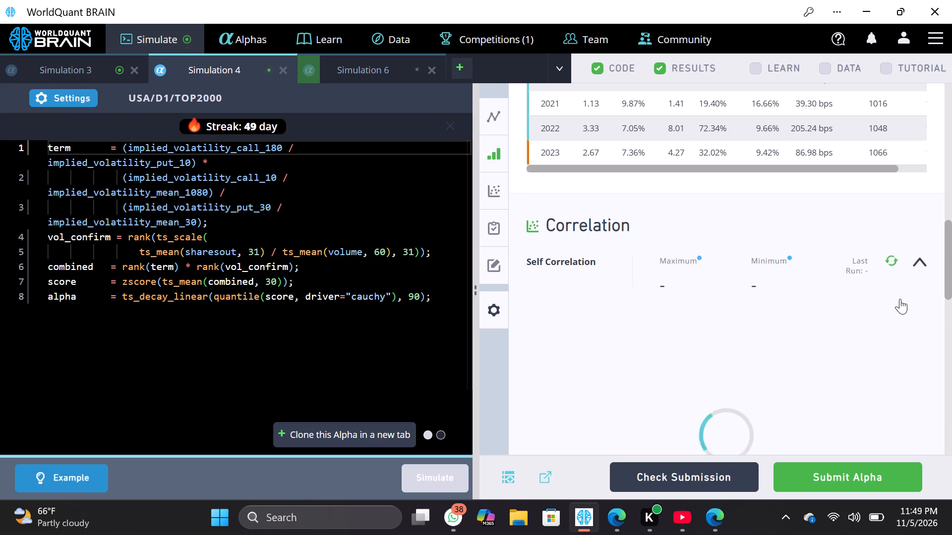
{"action": "scroll", "coordinate": [900, 299], "scroll_direction": "down", "scroll_amount": 1}
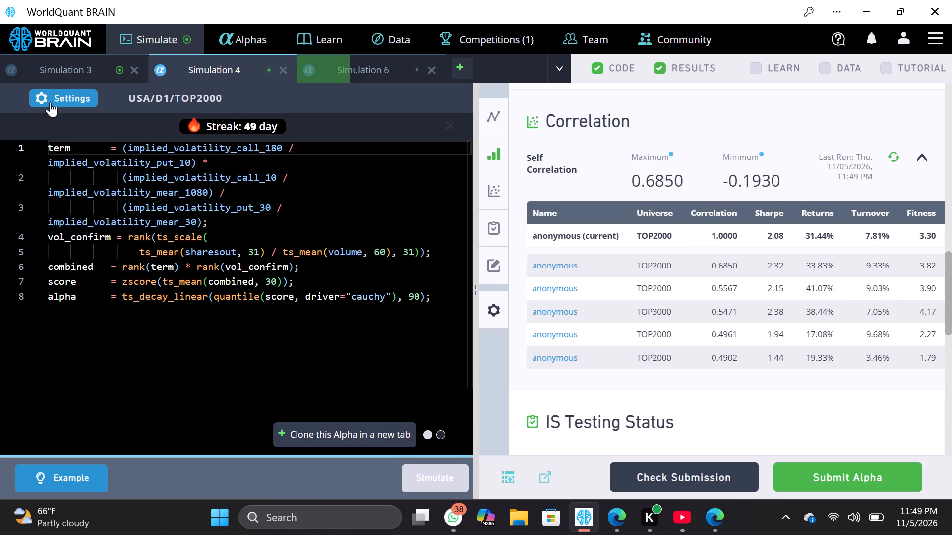
Set the Simulation 4 decay to 152 and simulate the Alpha again.
{"action": "left_click", "coordinate": [63, 94]}
{"action": "left_click", "coordinate": [281, 322]}
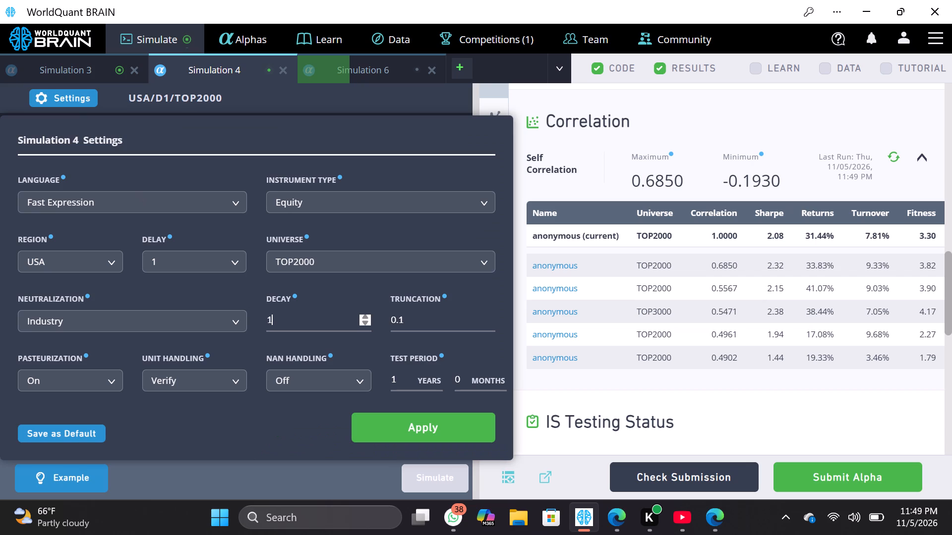
{"action": "type", "text": "52"}
{"action": "left_click", "coordinate": [394, 433]}
{"action": "left_click", "coordinate": [419, 465]}
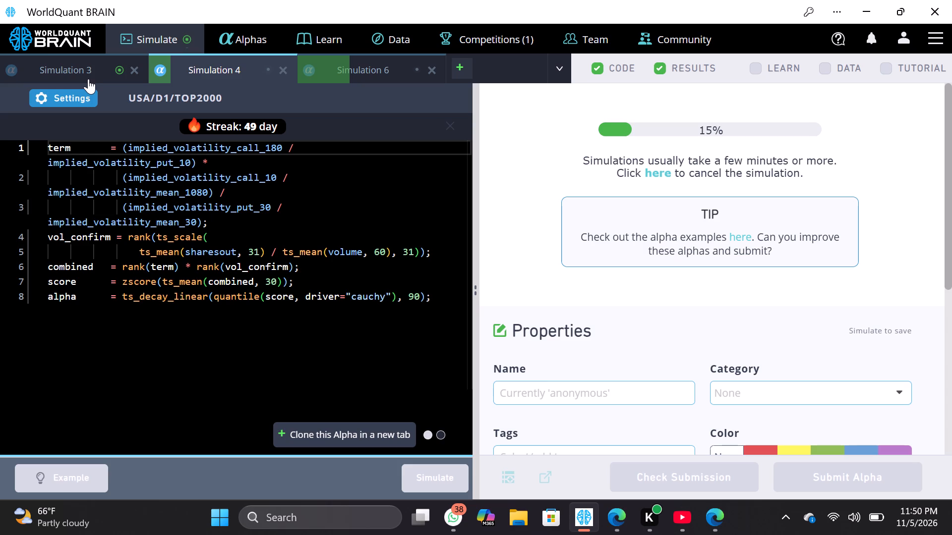
Open Simulation 3, show its test period and examine the failed test under IS Testing Status.
{"action": "left_click", "coordinate": [88, 79]}
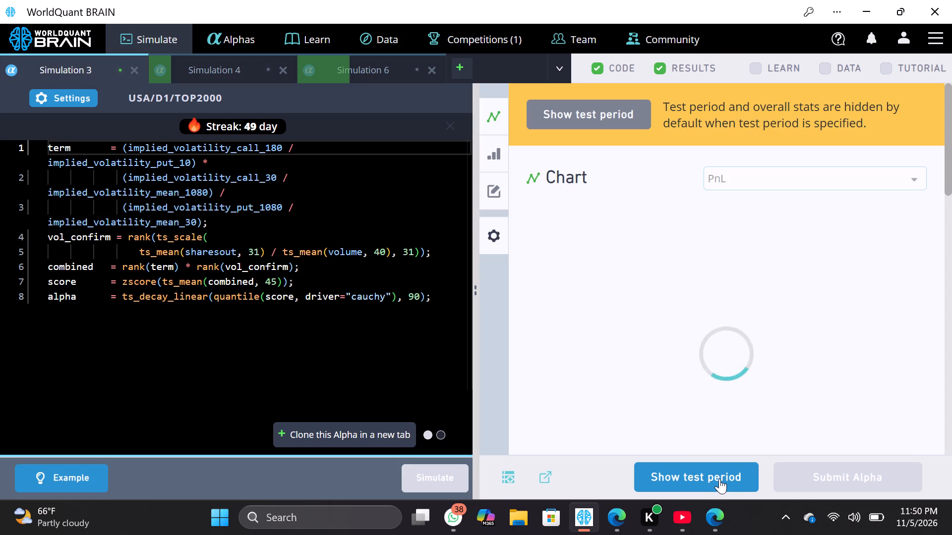
{"action": "left_click", "coordinate": [719, 479]}
{"action": "scroll", "coordinate": [714, 372], "scroll_direction": "down", "scroll_amount": 4}
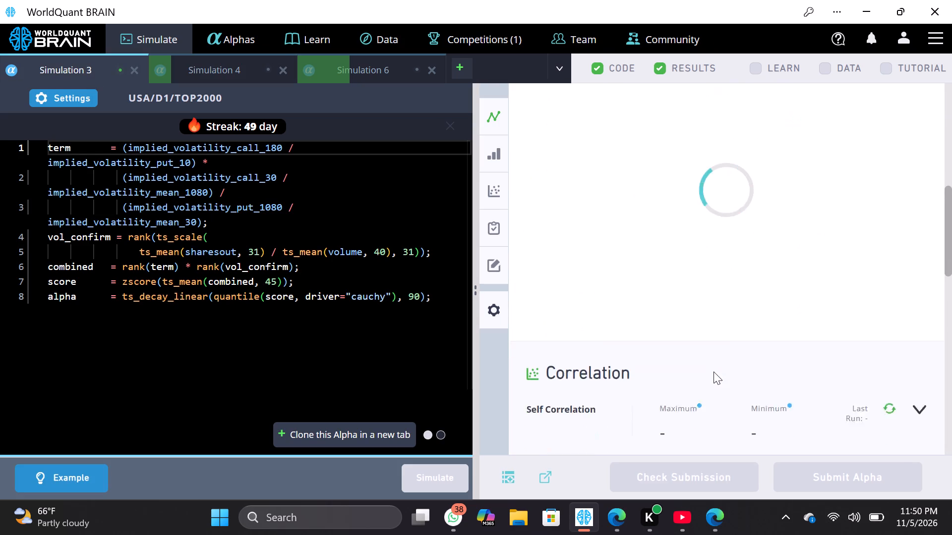
{"action": "scroll", "coordinate": [714, 372], "scroll_direction": "down", "scroll_amount": 2}
{"action": "scroll", "coordinate": [833, 315], "scroll_direction": "down", "scroll_amount": 1}
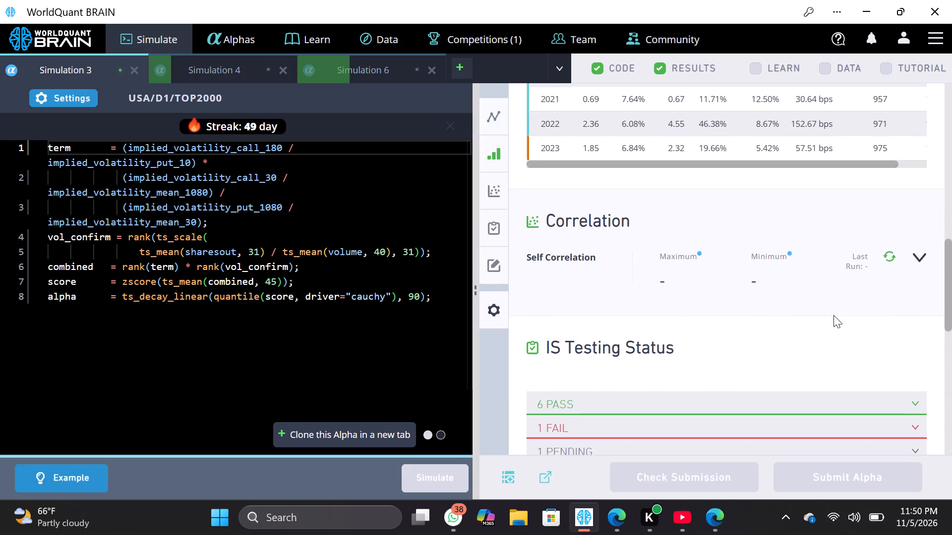
{"action": "scroll", "coordinate": [833, 315], "scroll_direction": "down", "scroll_amount": 1}
{"action": "left_click", "coordinate": [916, 354]}
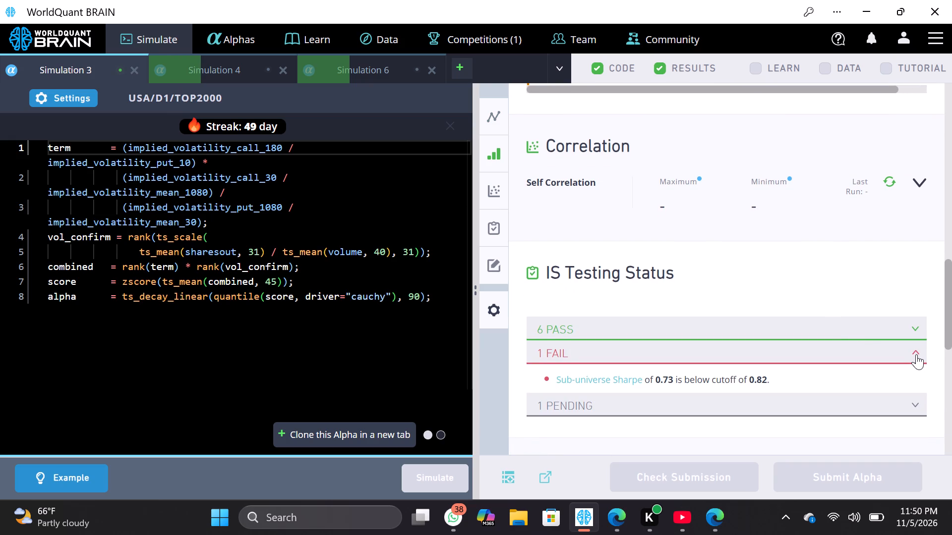
Run the self-correlation check for Simulation 3.
{"action": "left_click", "coordinate": [923, 174]}
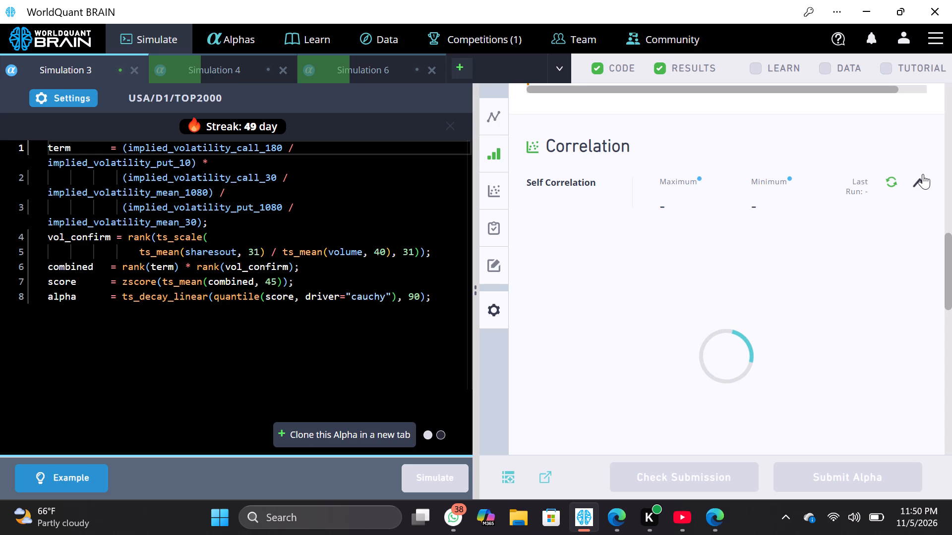
Set the Simulation 3 neutralization to Industry and simulate the Alpha again.
{"action": "left_click", "coordinate": [92, 97]}
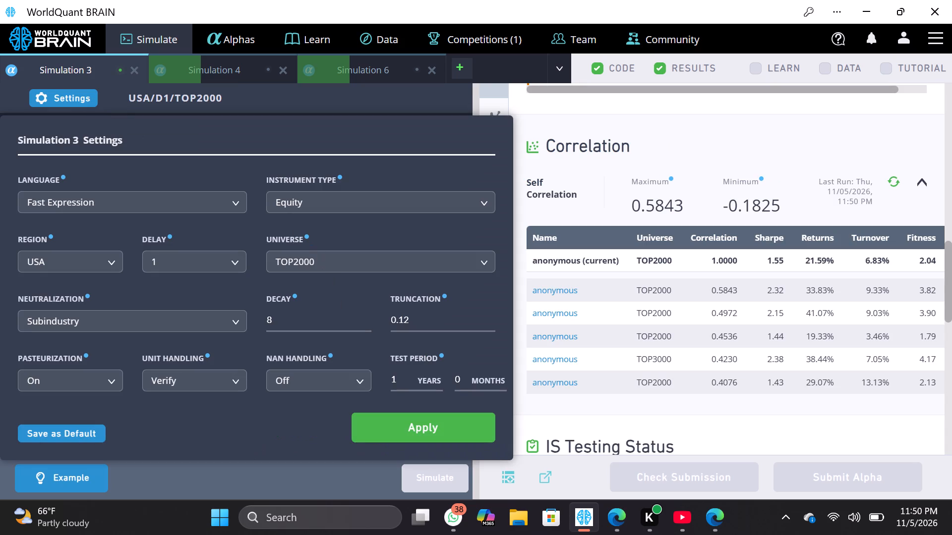
{"action": "left_click", "coordinate": [231, 323]}
{"action": "left_click", "coordinate": [213, 406]}
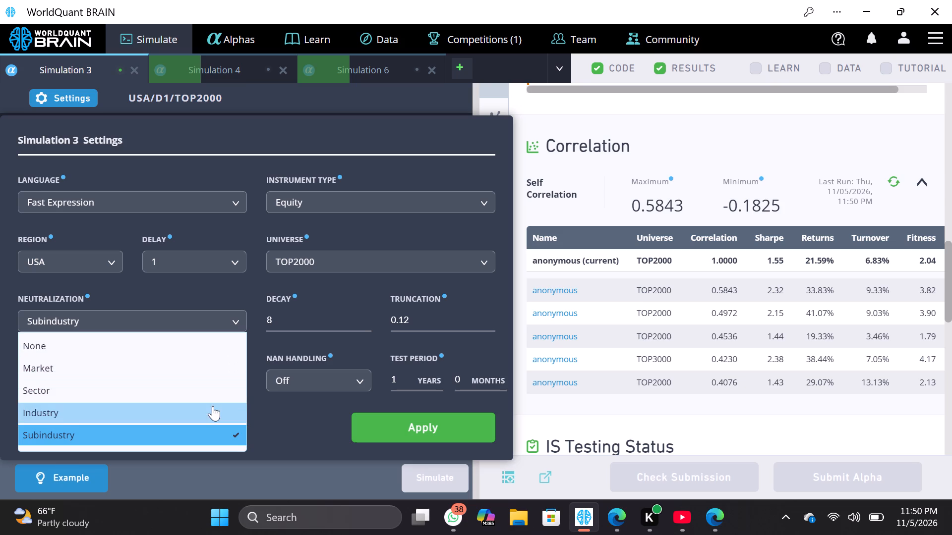
{"action": "left_click", "coordinate": [437, 436]}
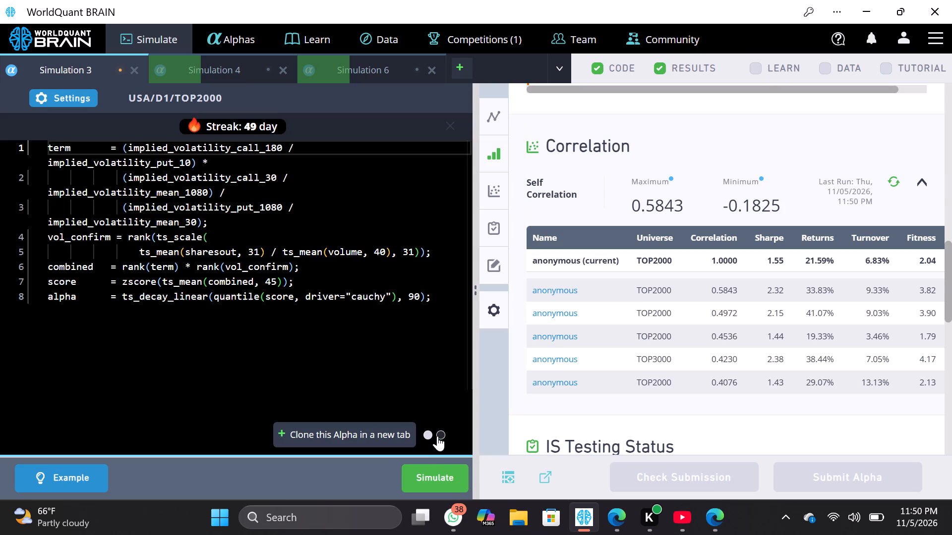
{"action": "left_click", "coordinate": [436, 475]}
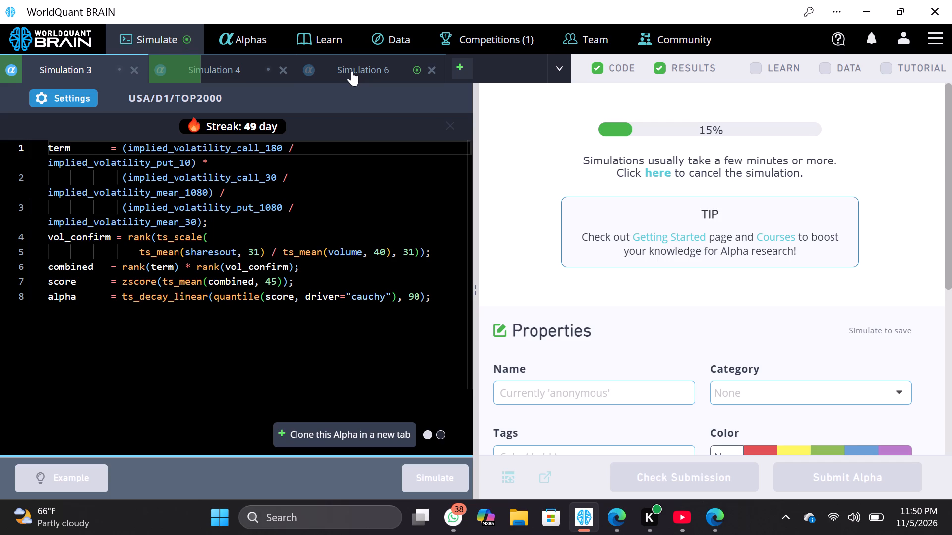
Open Simulation 6, show its test period and run its self-correlation check.
{"action": "left_click", "coordinate": [352, 71]}
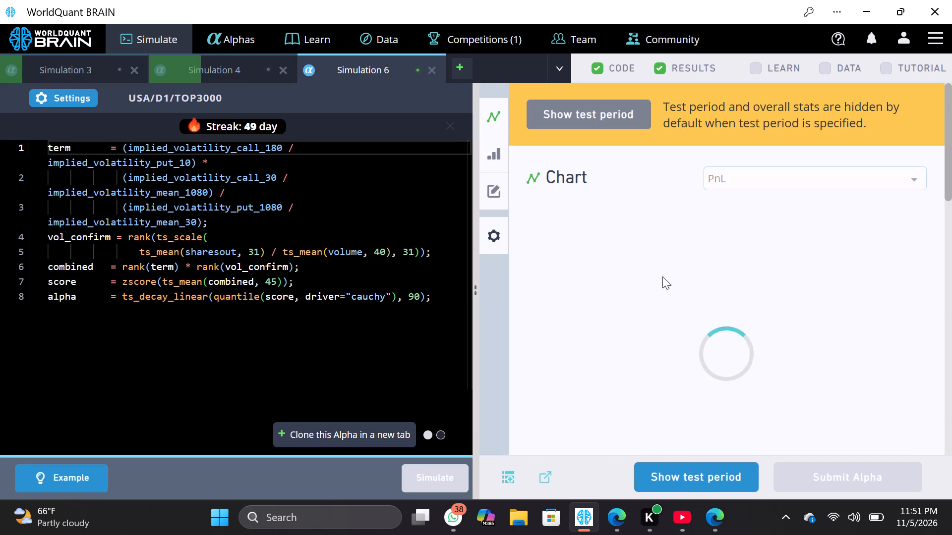
{"action": "scroll", "coordinate": [738, 381], "scroll_direction": "down", "scroll_amount": 1}
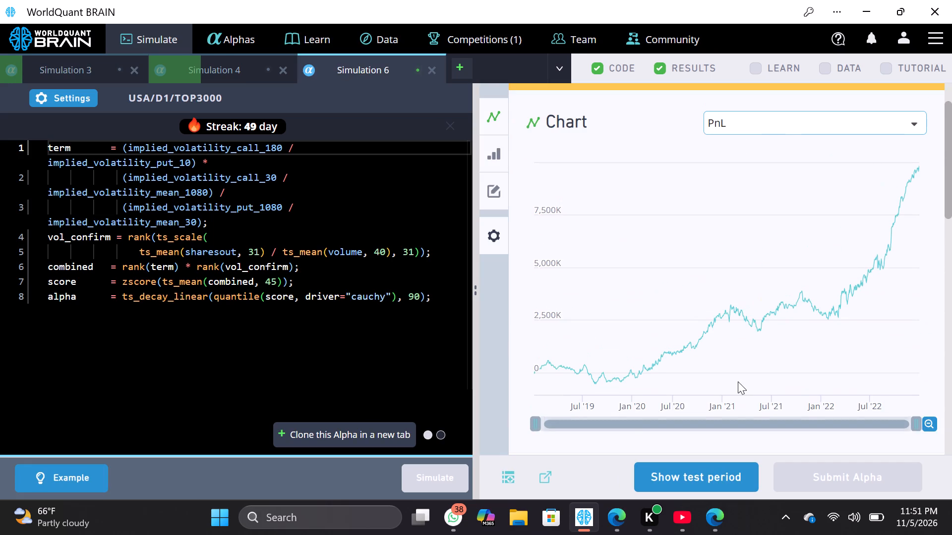
{"action": "left_click", "coordinate": [726, 479]}
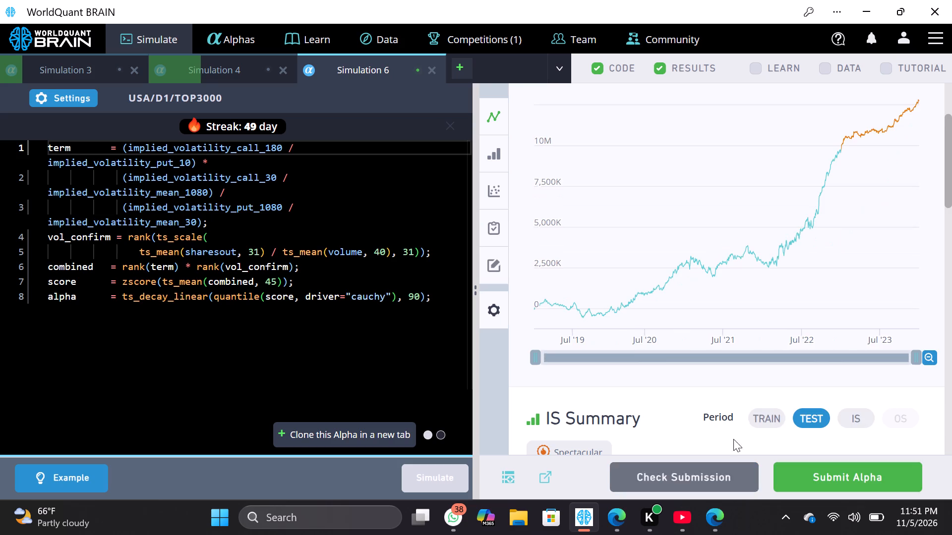
{"action": "scroll", "coordinate": [741, 413], "scroll_direction": "down", "scroll_amount": 4}
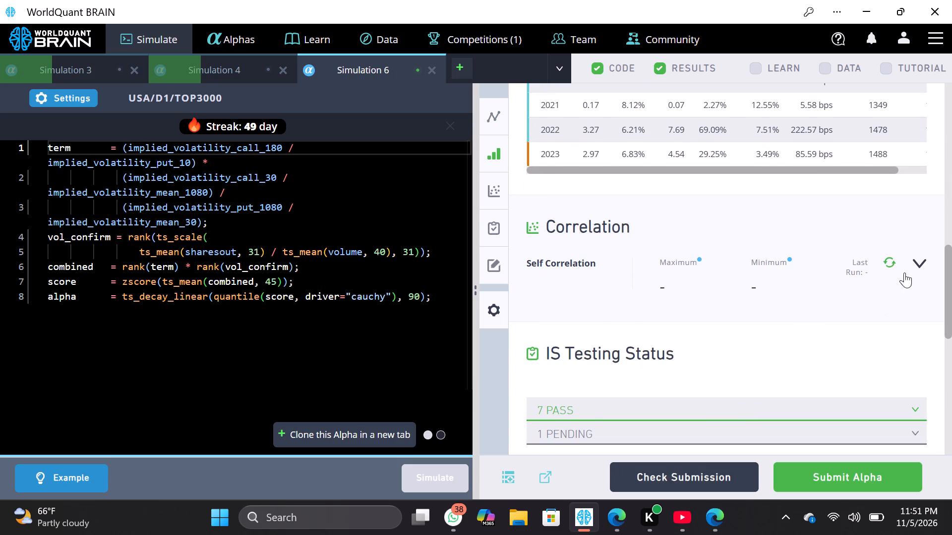
{"action": "left_click", "coordinate": [923, 266]}
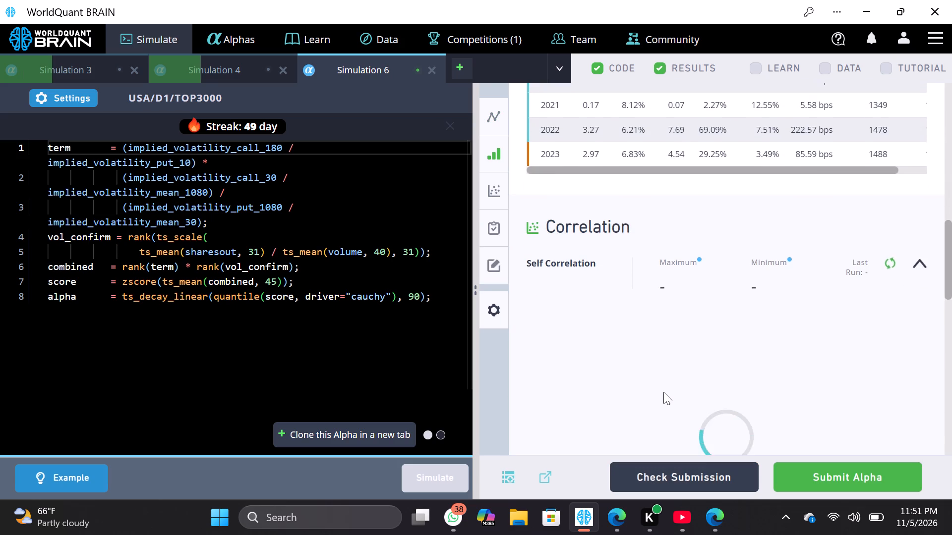
{"action": "scroll", "coordinate": [663, 392], "scroll_direction": "down", "scroll_amount": 1}
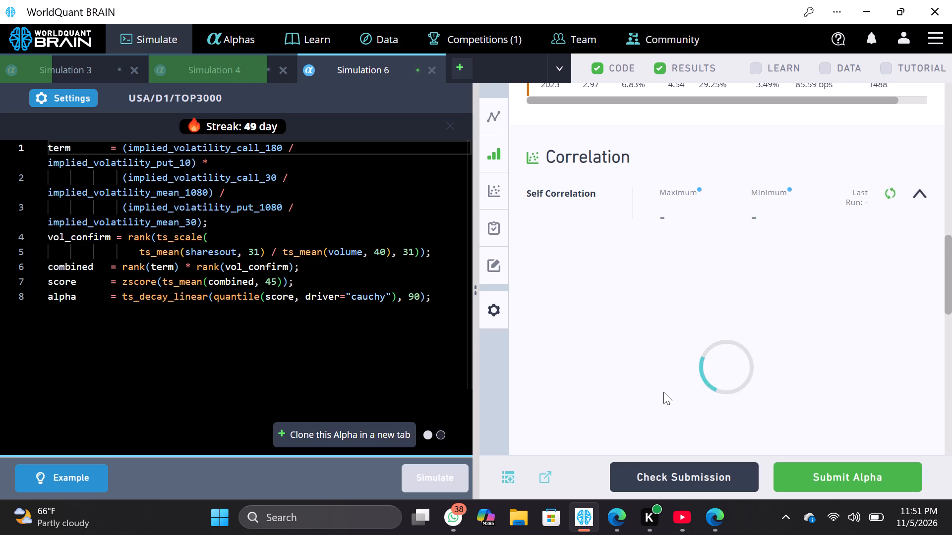
{"action": "scroll", "coordinate": [624, 247], "scroll_direction": "up", "scroll_amount": 6}
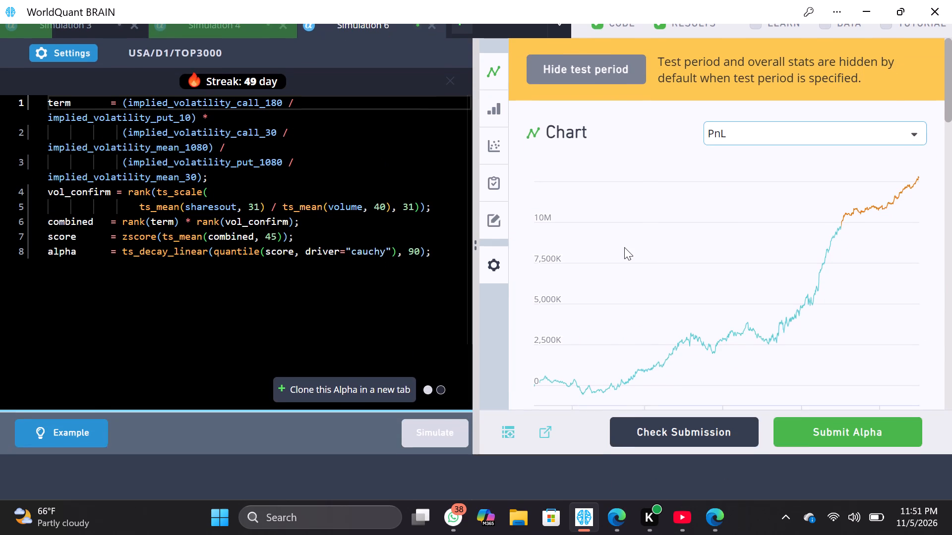
{"action": "scroll", "coordinate": [624, 247], "scroll_direction": "down", "scroll_amount": 1}
Switch to YouTube and resume the video "VIRUSI MBAYA KULIKO KORONA KUTOKA KIBERA".
{"action": "left_click", "coordinate": [671, 515]}
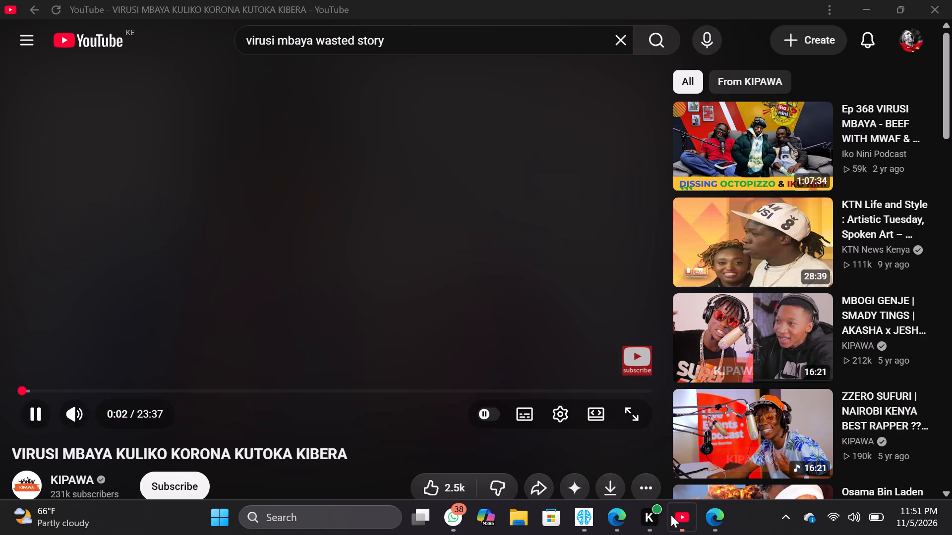
{"action": "key", "text": "space"}
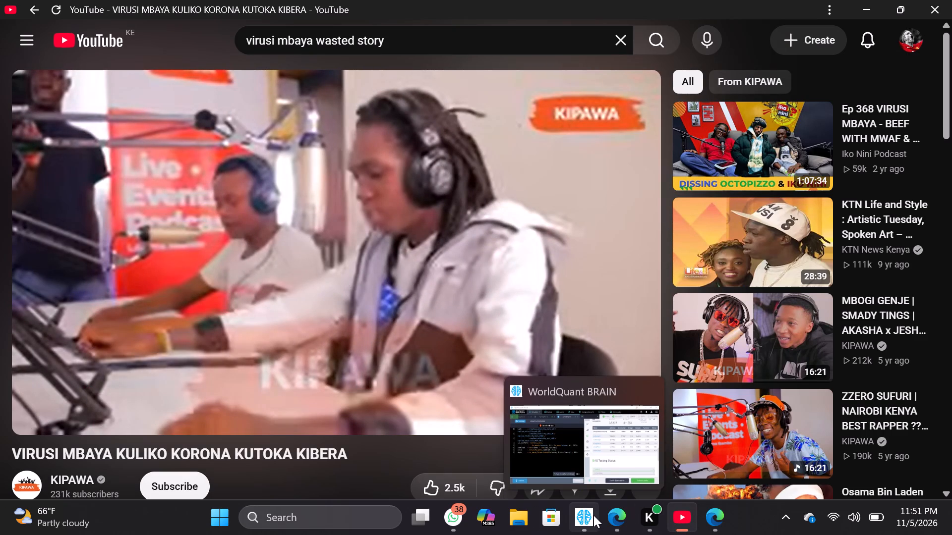
Return to WorldQuant BRAIN and review the Simulation 6 self-correlation table, IS Summary and simulation settings.
{"action": "left_click", "coordinate": [591, 460]}
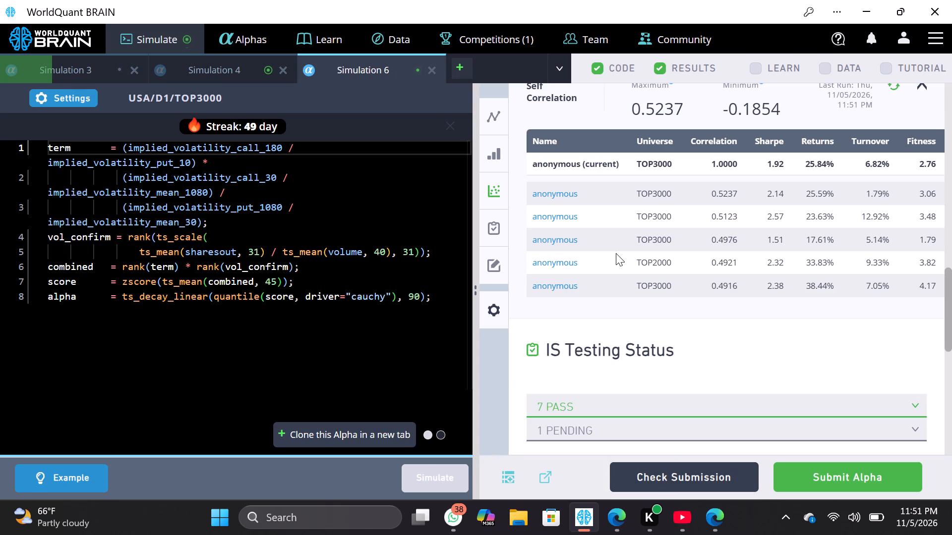
{"action": "scroll", "coordinate": [616, 253], "scroll_direction": "up", "scroll_amount": 1}
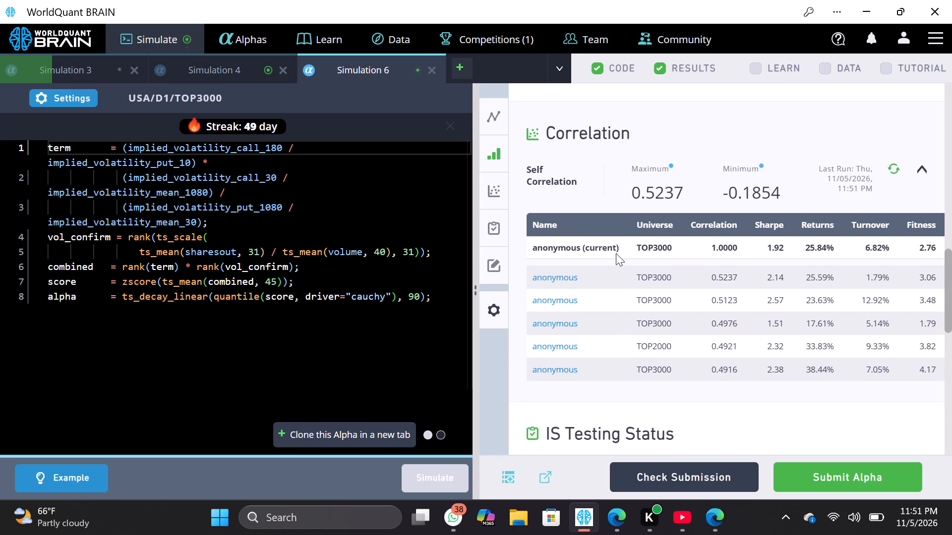
{"action": "scroll", "coordinate": [863, 152], "scroll_direction": "up", "scroll_amount": 3}
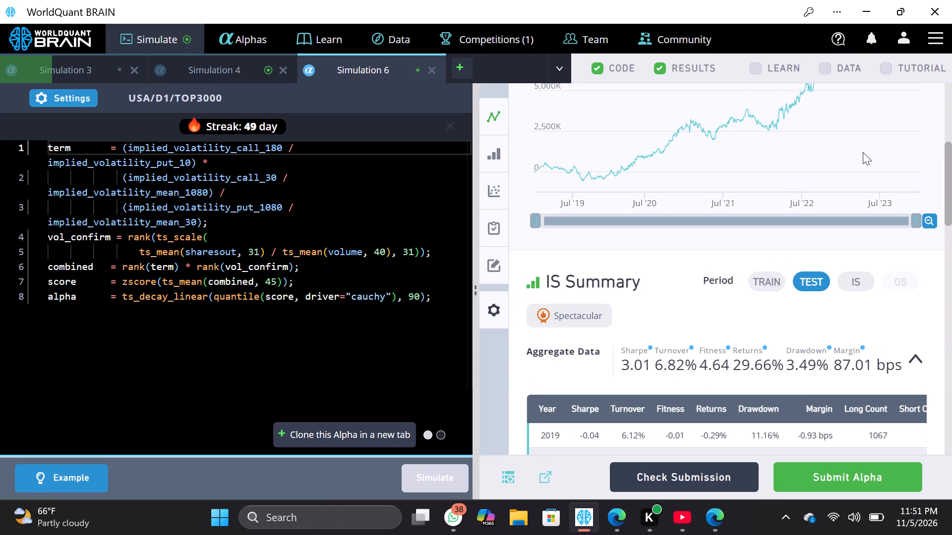
{"action": "scroll", "coordinate": [863, 152], "scroll_direction": "up", "scroll_amount": 1}
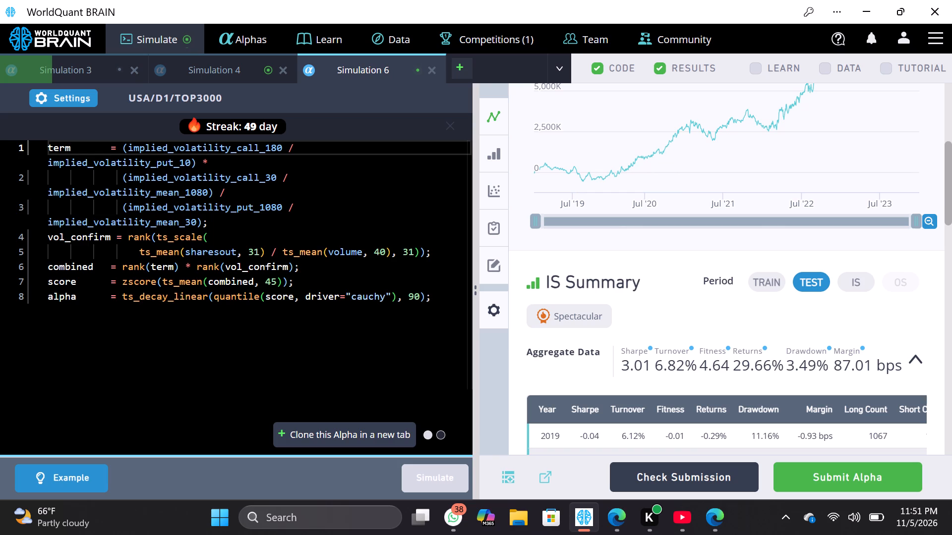
{"action": "left_click", "coordinate": [89, 95]}
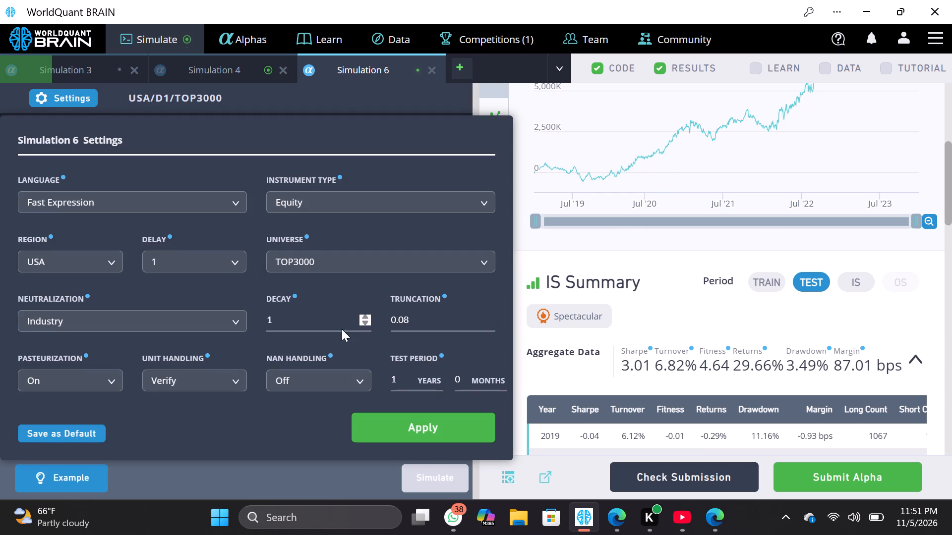
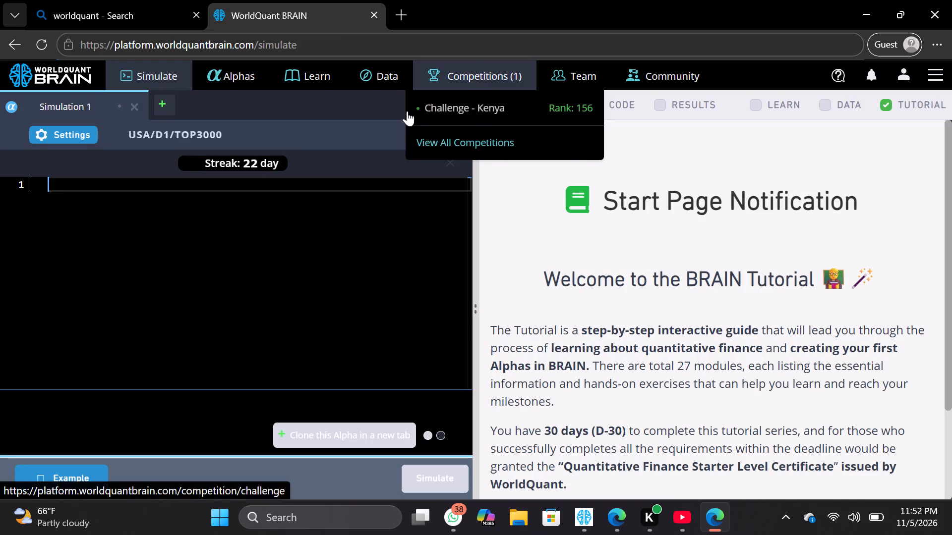
Open the Challenge - Kenya competition page to check the ranking.
{"action": "left_click_drag", "start_coordinate": [477, 78], "coordinate": [483, 100]}
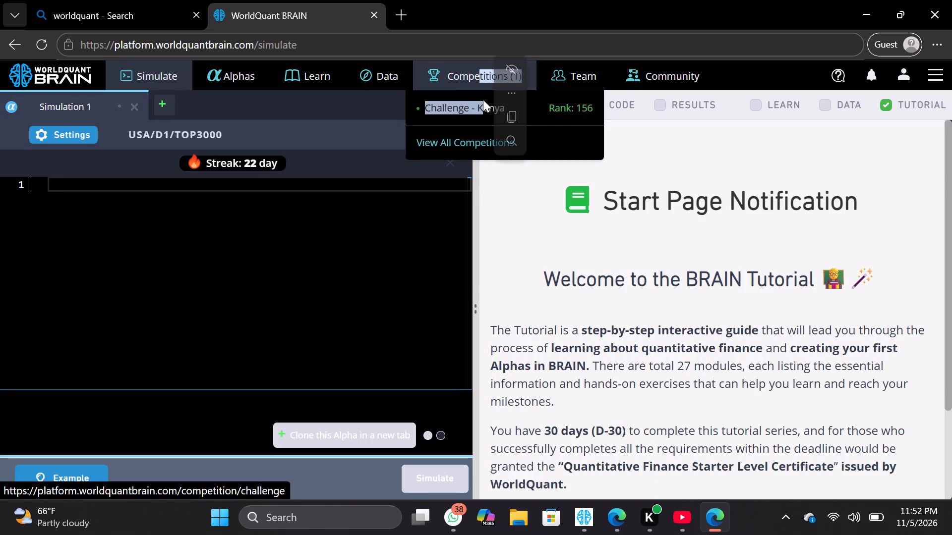
{"action": "left_click", "coordinate": [564, 108]}
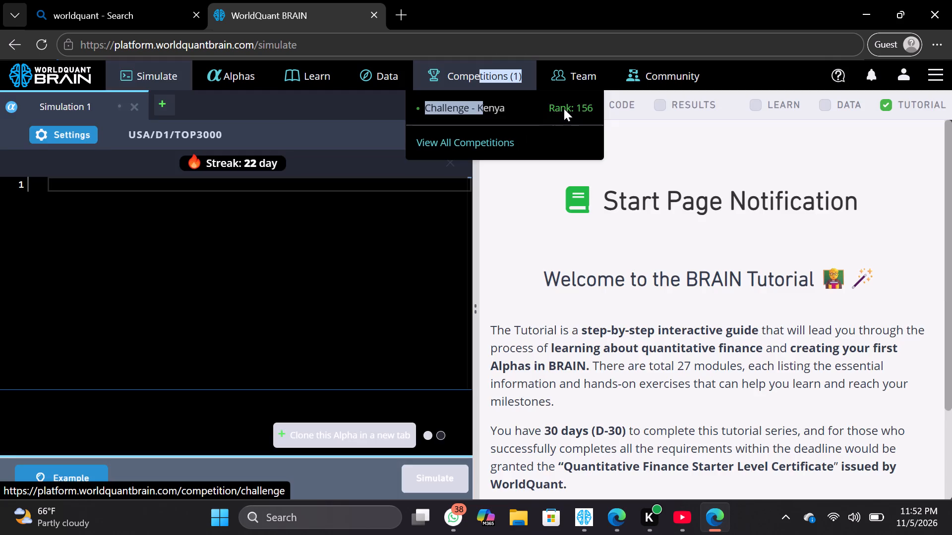
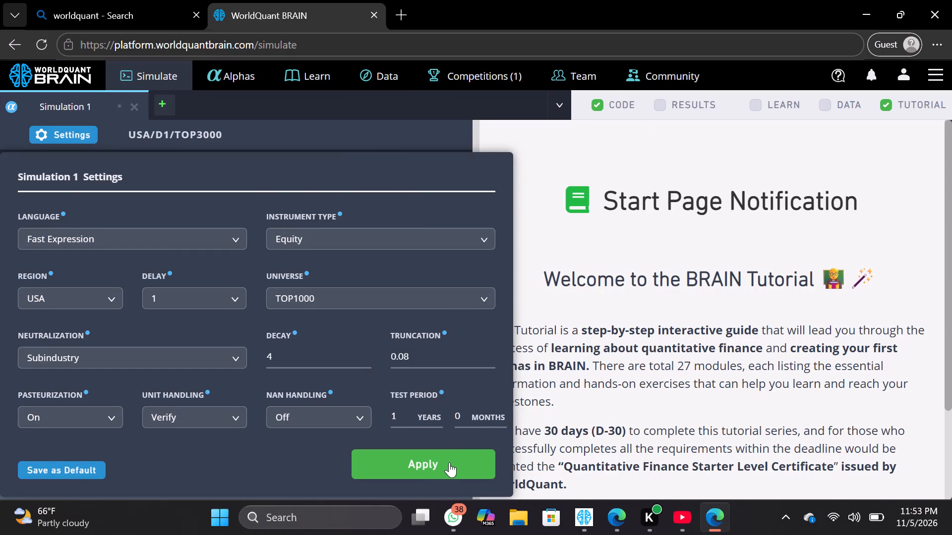
Apply the TOP1000 universe settings to Simulation 1 and start simulating its Parkinson-volatility Alpha.
{"action": "left_click", "coordinate": [449, 462]}
{"action": "left_click", "coordinate": [448, 472]}
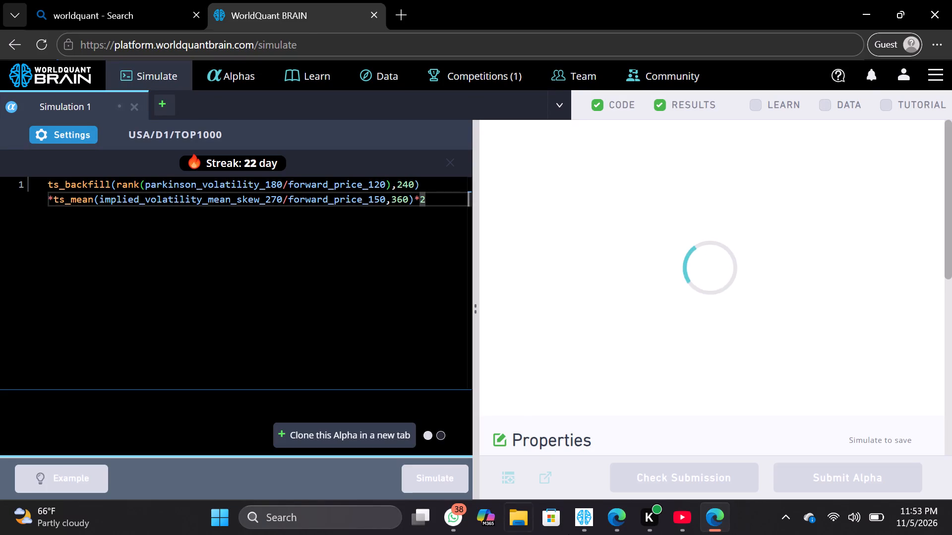
Copy the full Alpha code of Simulation 6 from the WorldQuant BRAIN app into a new simulation in the Edge guest window.
{"action": "left_click", "coordinate": [583, 513]}
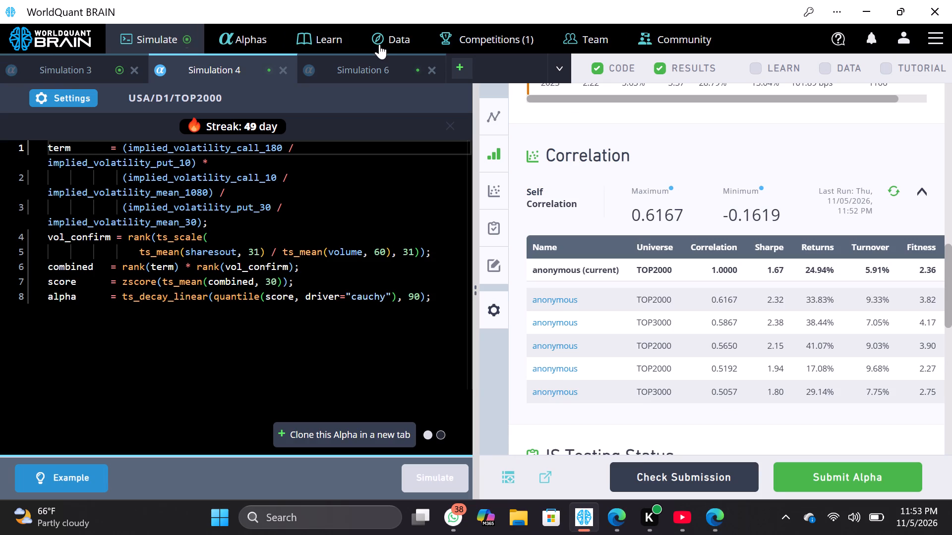
{"action": "left_click", "coordinate": [367, 59]}
{"action": "left_click_drag", "start_coordinate": [429, 302], "coordinate": [53, 97]}
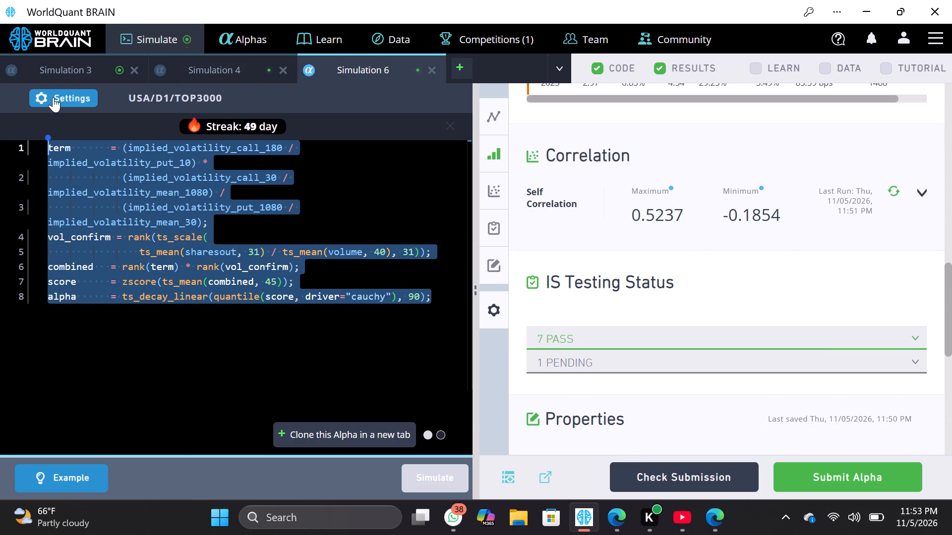
{"action": "key", "text": "ctrl+c"}
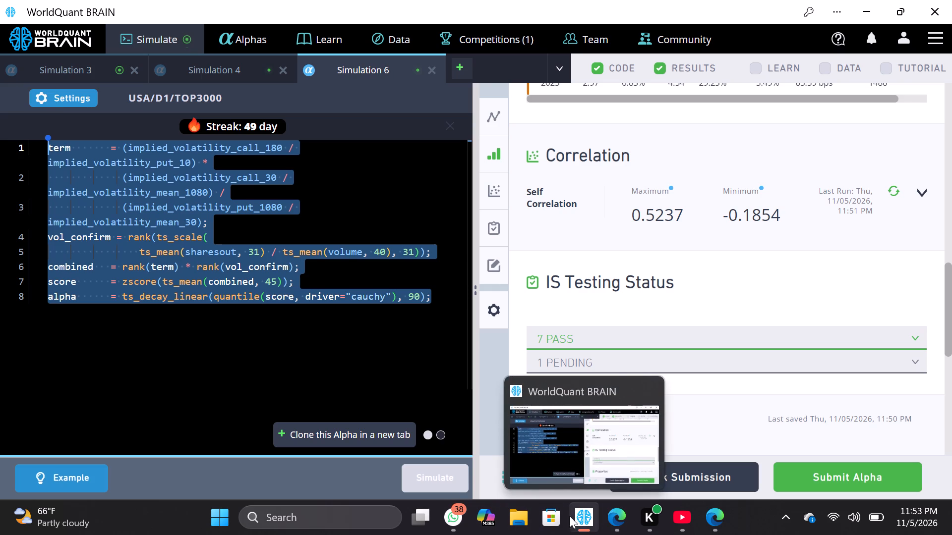
{"action": "left_click", "coordinate": [704, 524]}
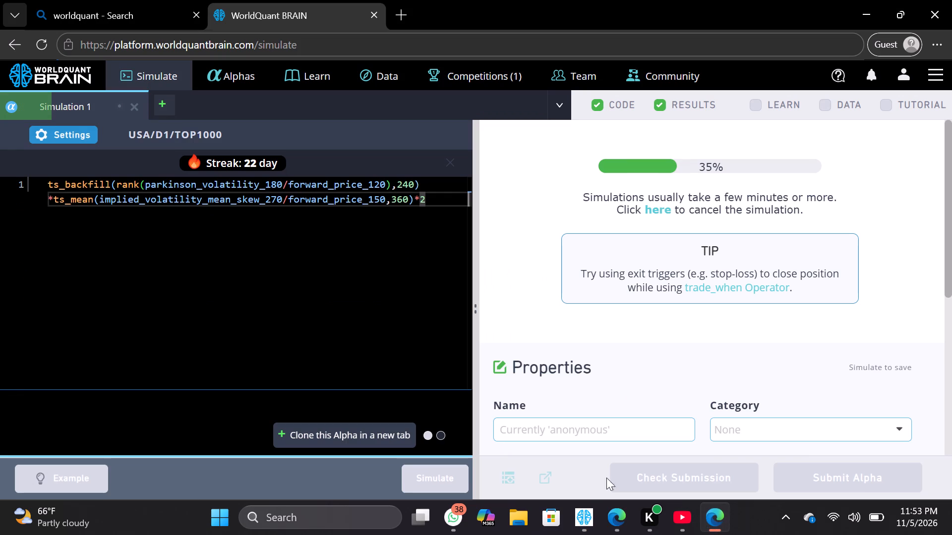
{"action": "left_click", "coordinate": [164, 102]}
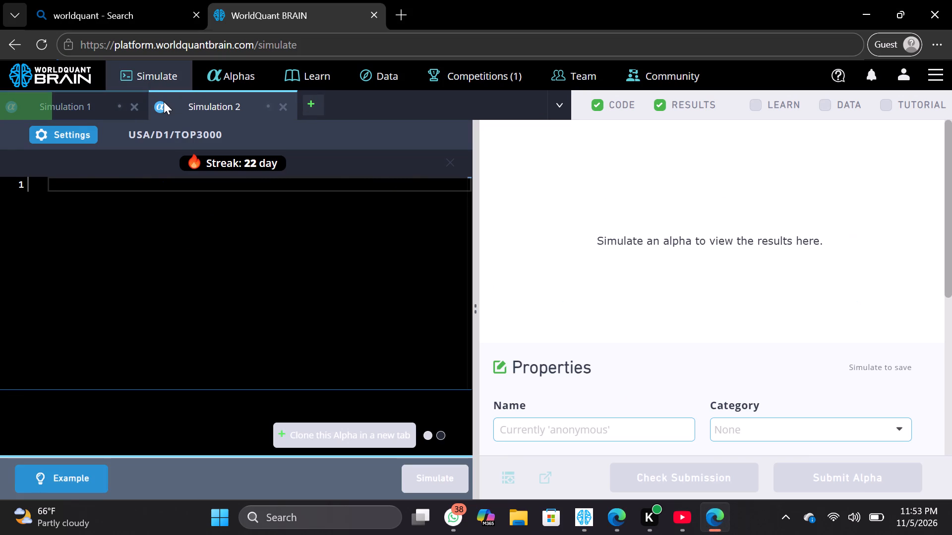
{"action": "key", "text": "ctrl+v"}
Match Simulation 2 in Edge to Simulation 6's settings, with Industry neutralization and decay 1, and start its simulation.
{"action": "left_click", "coordinate": [572, 509]}
{"action": "left_click", "coordinate": [85, 95]}
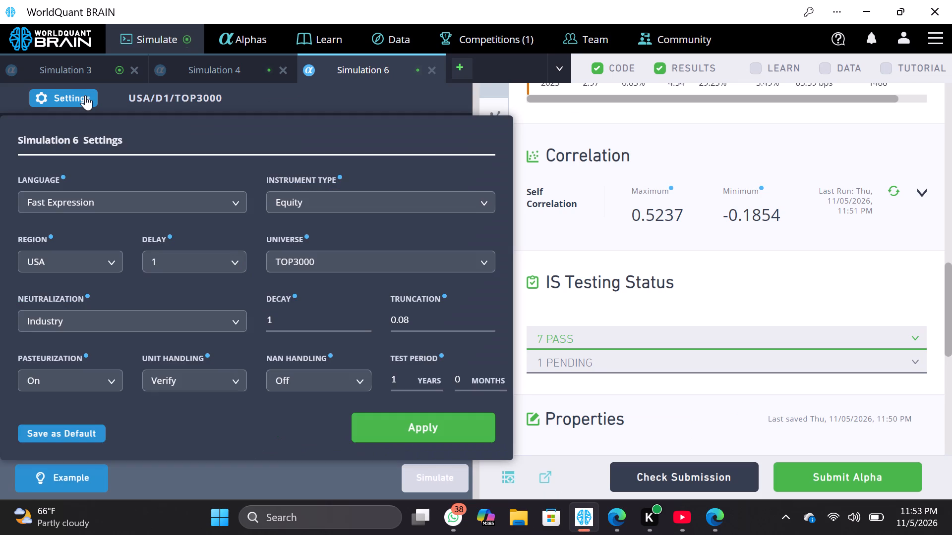
{"action": "left_click", "coordinate": [85, 95]}
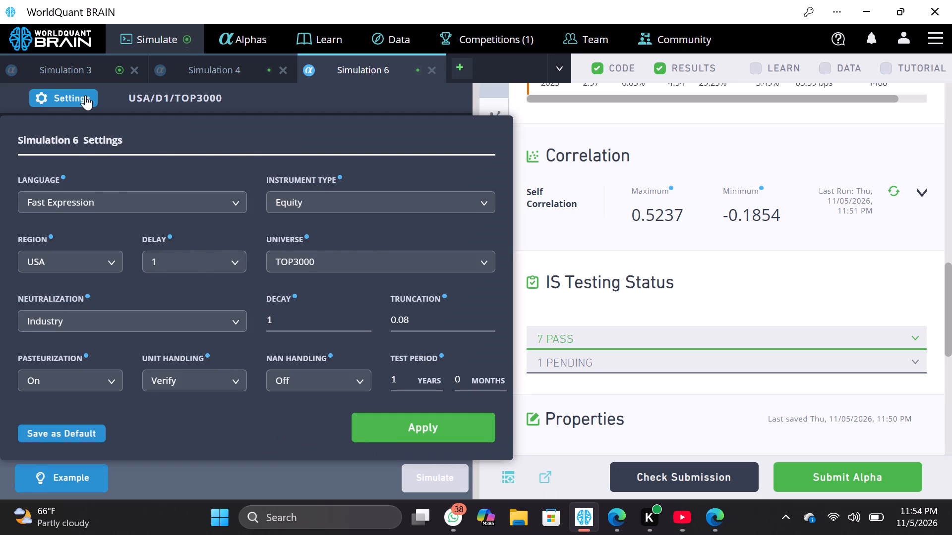
{"action": "left_click", "coordinate": [85, 95]}
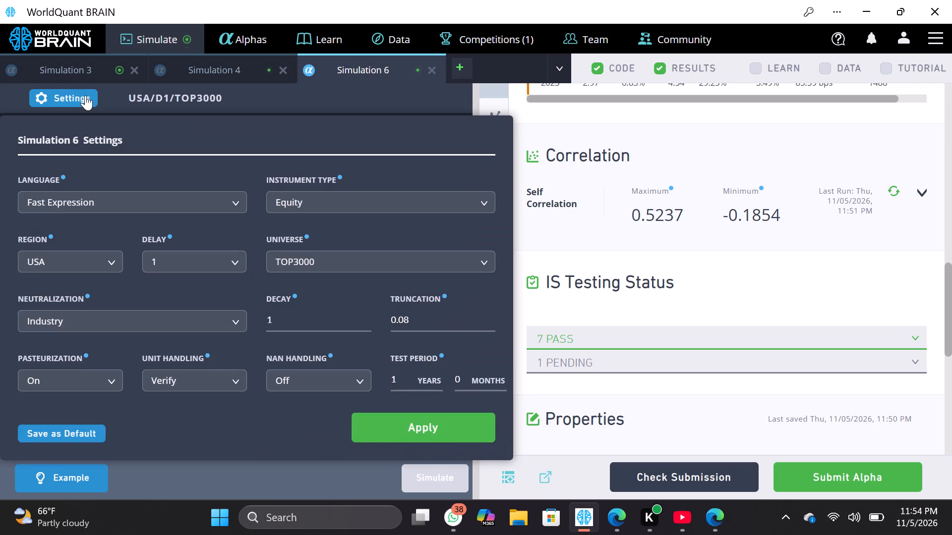
{"action": "left_click", "coordinate": [85, 95]}
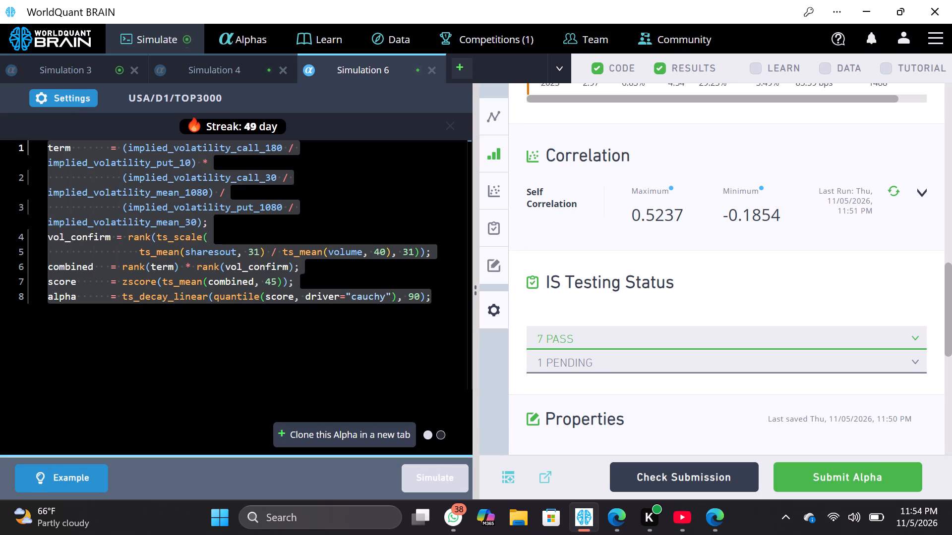
{"action": "left_click", "coordinate": [729, 520]}
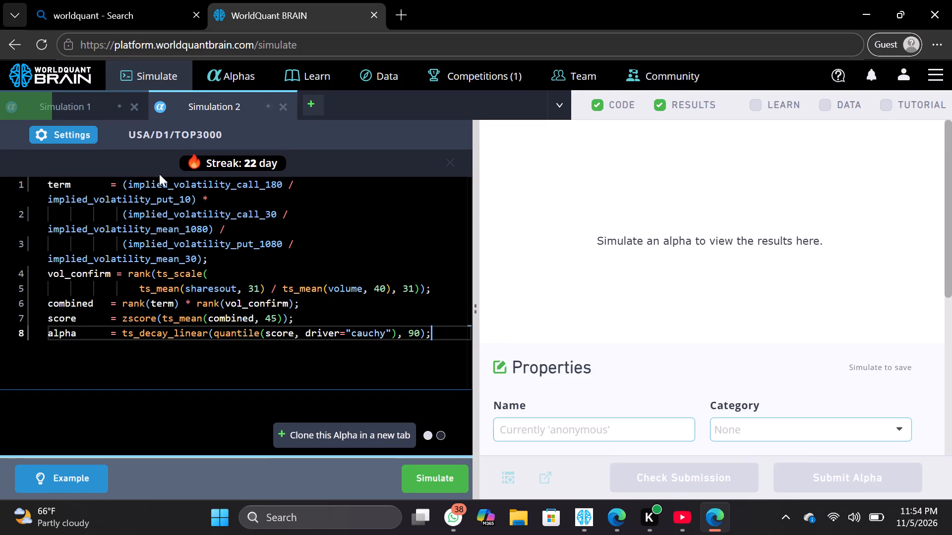
{"action": "left_click", "coordinate": [76, 143]}
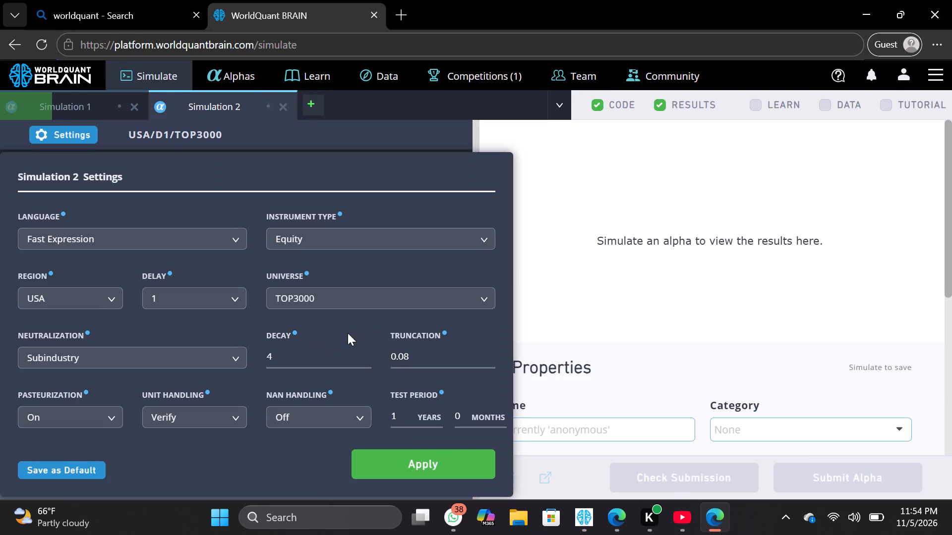
{"action": "left_click", "coordinate": [232, 347]}
{"action": "left_click", "coordinate": [198, 441]}
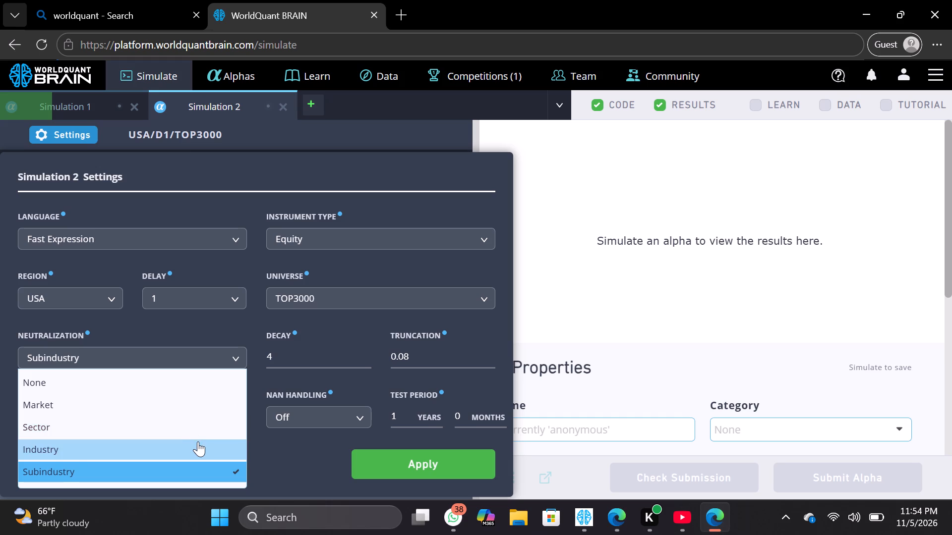
{"action": "left_click", "coordinate": [341, 366]}
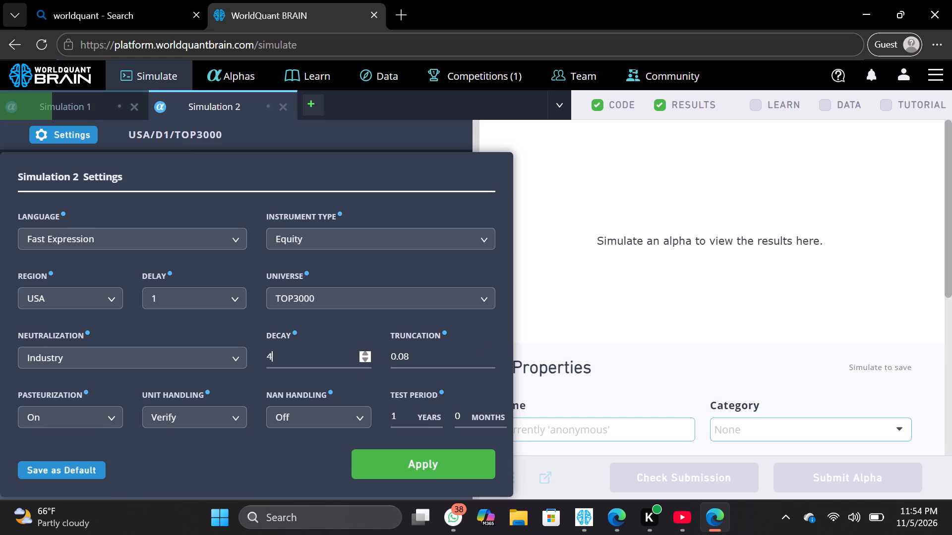
{"action": "key", "text": "BackSpace"}
{"action": "key", "text": "1"}
{"action": "left_click", "coordinate": [398, 474]}
{"action": "left_click", "coordinate": [410, 481]}
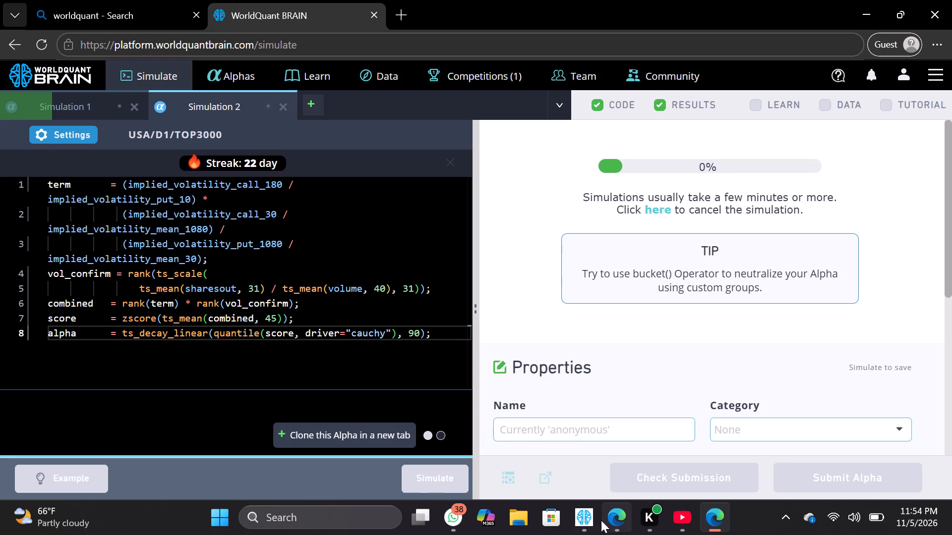
Switch back to the WorldQuant BRAIN app and review the settings of Simulation 4 and Simulation 3.
{"action": "left_click", "coordinate": [588, 509]}
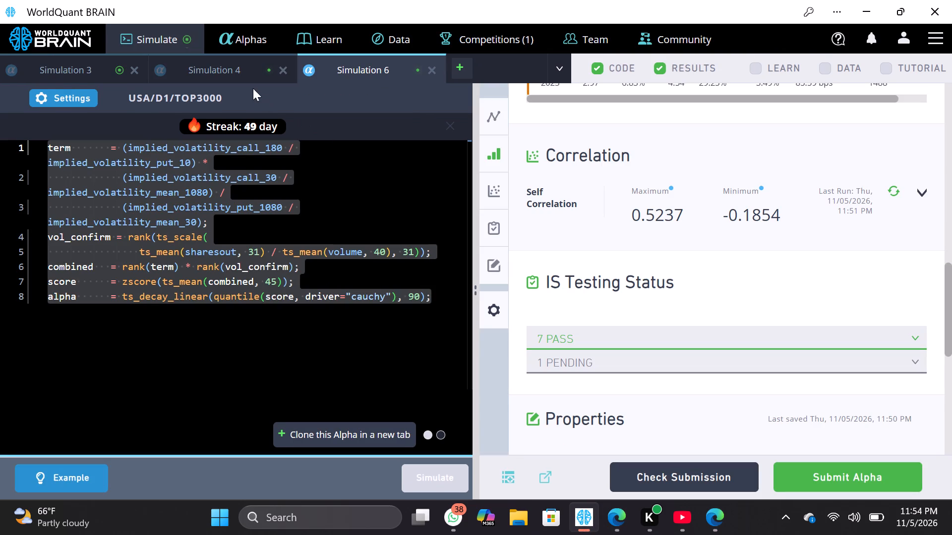
{"action": "left_click", "coordinate": [240, 77]}
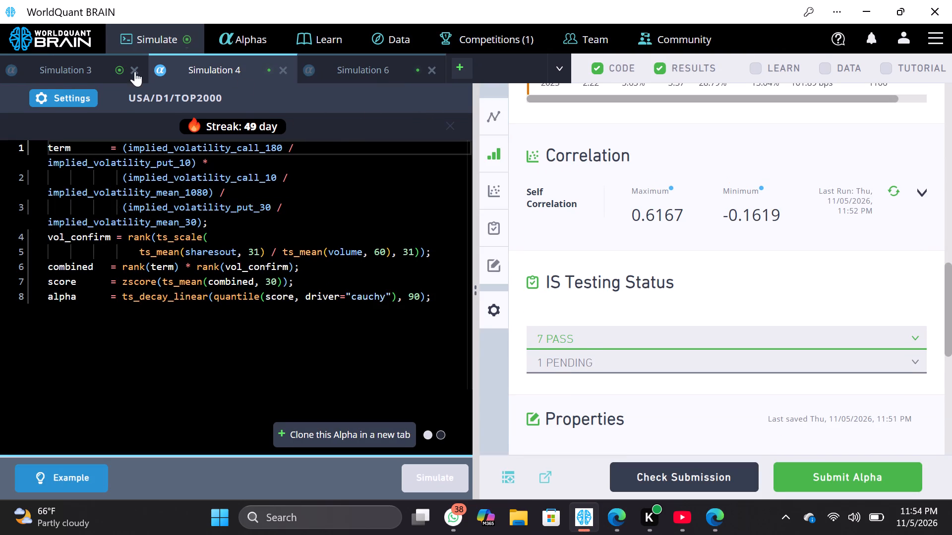
{"action": "left_click", "coordinate": [84, 101]}
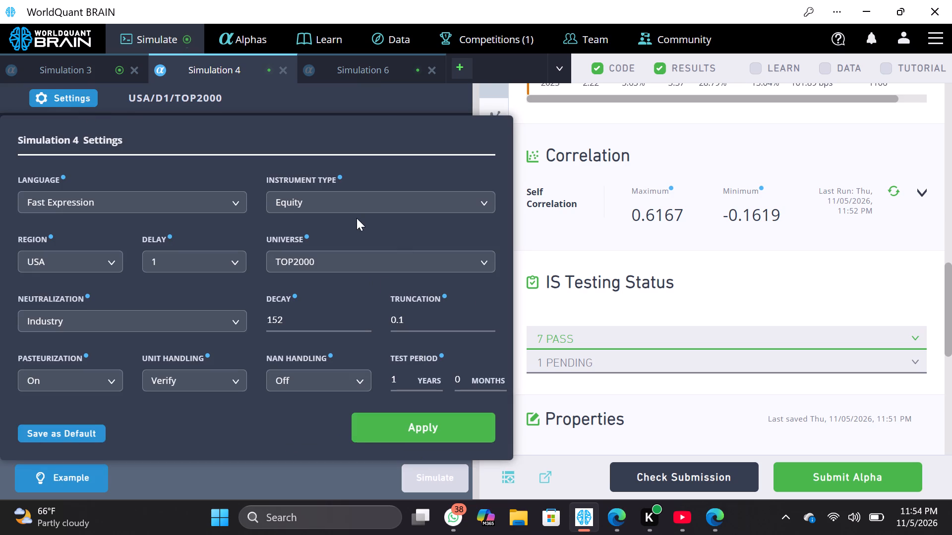
{"action": "left_click", "coordinate": [76, 62]}
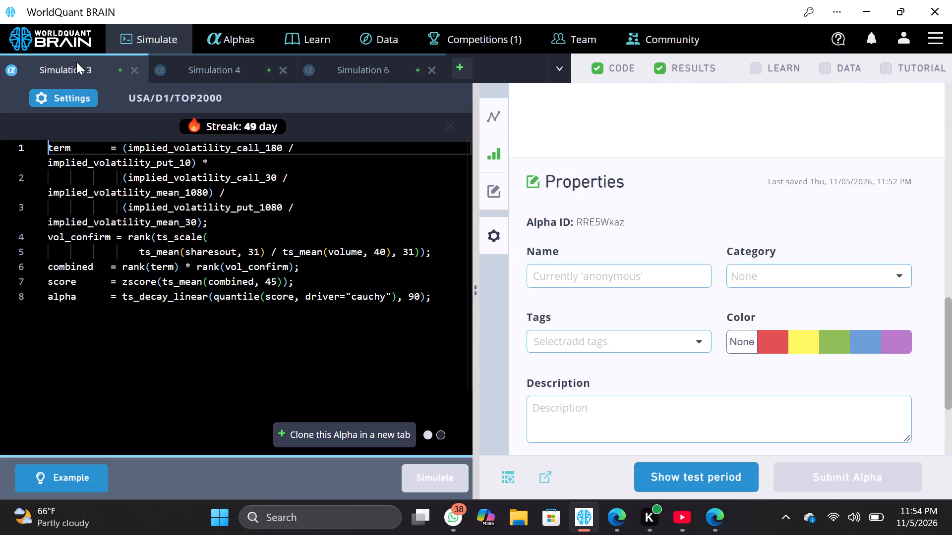
{"action": "left_click", "coordinate": [76, 97]}
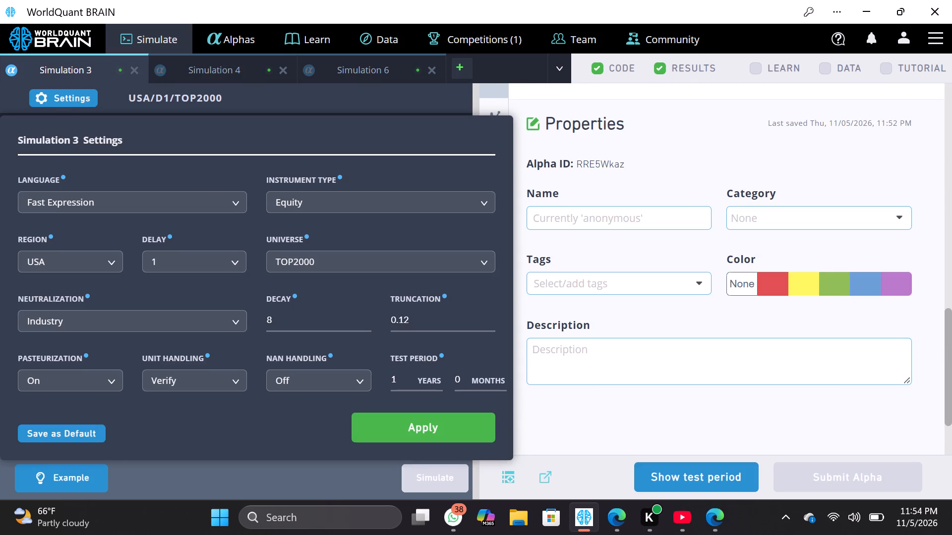
Show Simulation 3's test period results and run its self-correlation check, reviewing its settings and the correlated Alphas.
{"action": "left_click", "coordinate": [691, 480]}
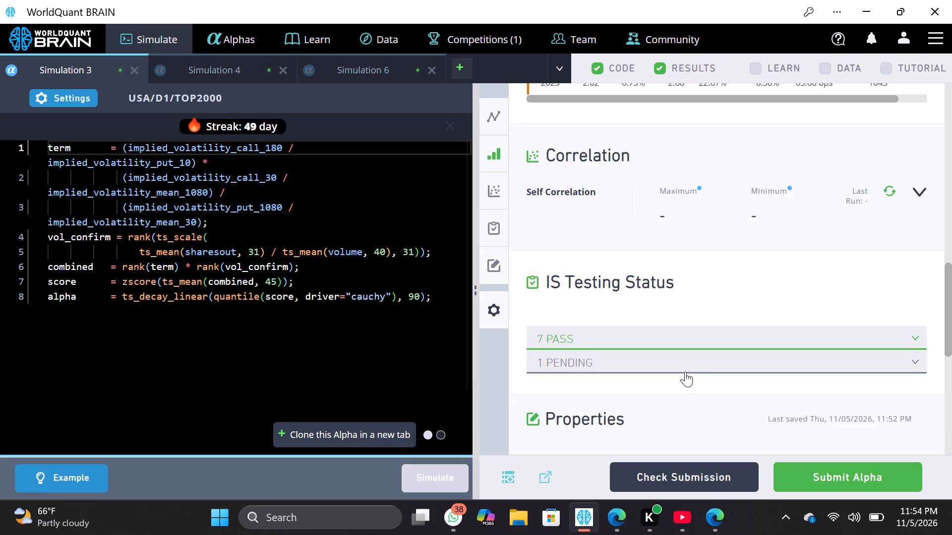
{"action": "scroll", "coordinate": [685, 372], "scroll_direction": "up", "scroll_amount": 1}
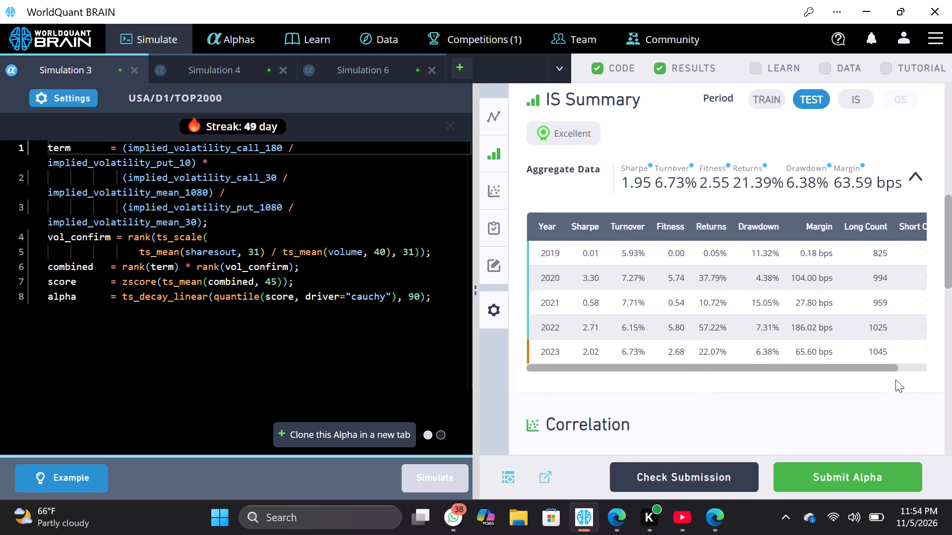
{"action": "left_click", "coordinate": [913, 357]}
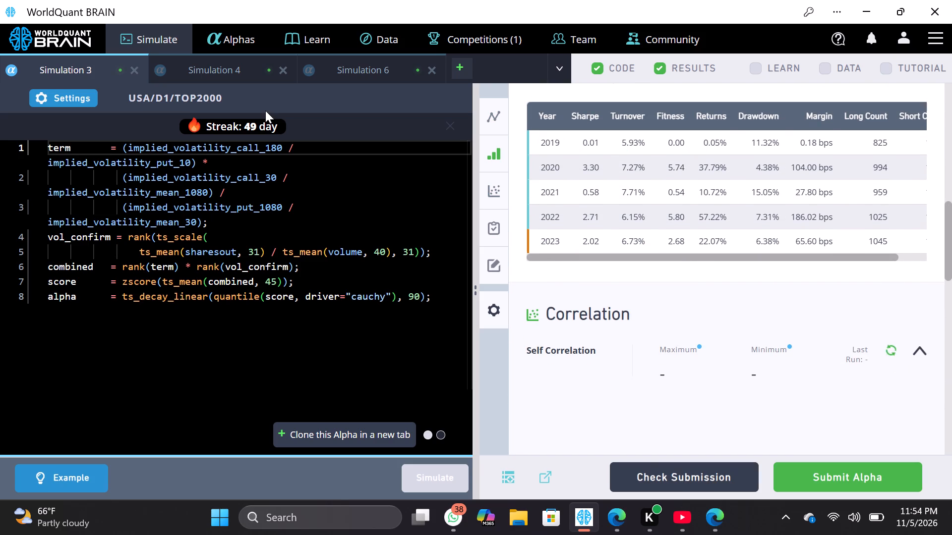
{"action": "left_click", "coordinate": [74, 96]}
{"action": "left_click", "coordinate": [74, 96]}
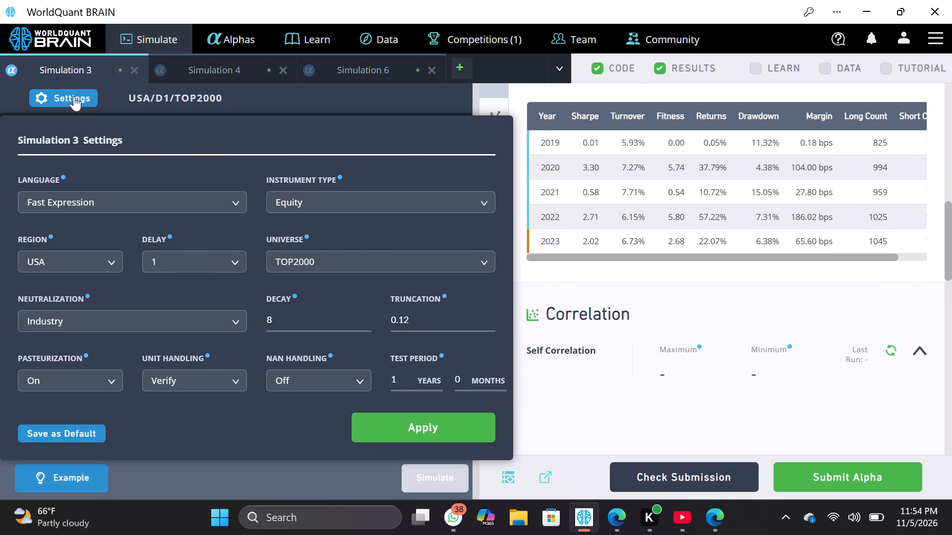
{"action": "scroll", "coordinate": [648, 282], "scroll_direction": "down", "scroll_amount": 1}
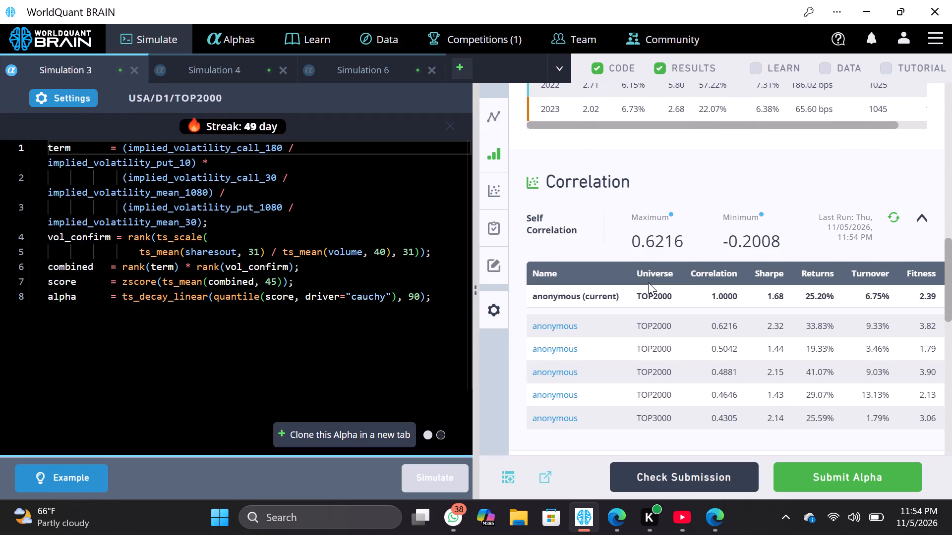
Review Simulation 4's settings and its available universe options.
{"action": "left_click", "coordinate": [236, 72]}
{"action": "left_click", "coordinate": [87, 94]}
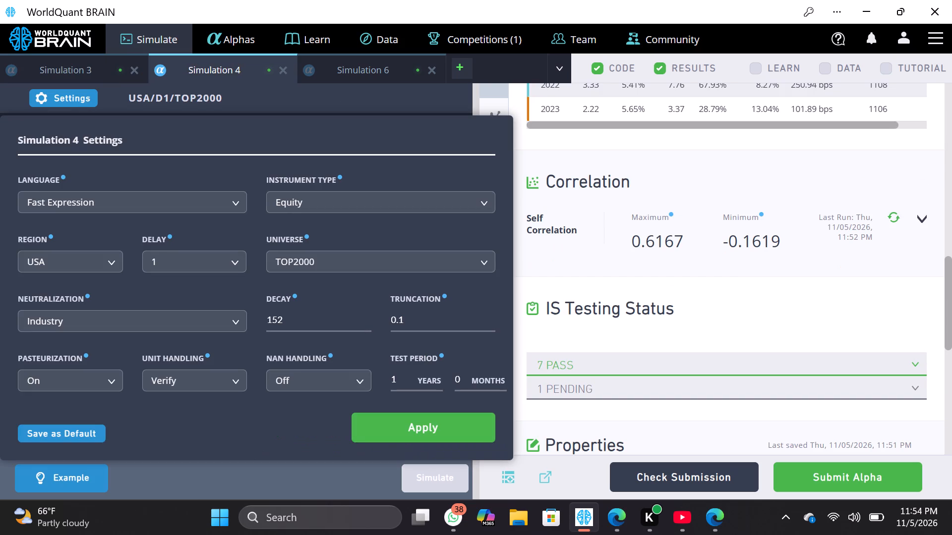
{"action": "left_click", "coordinate": [466, 264]}
{"action": "left_click", "coordinate": [466, 264]}
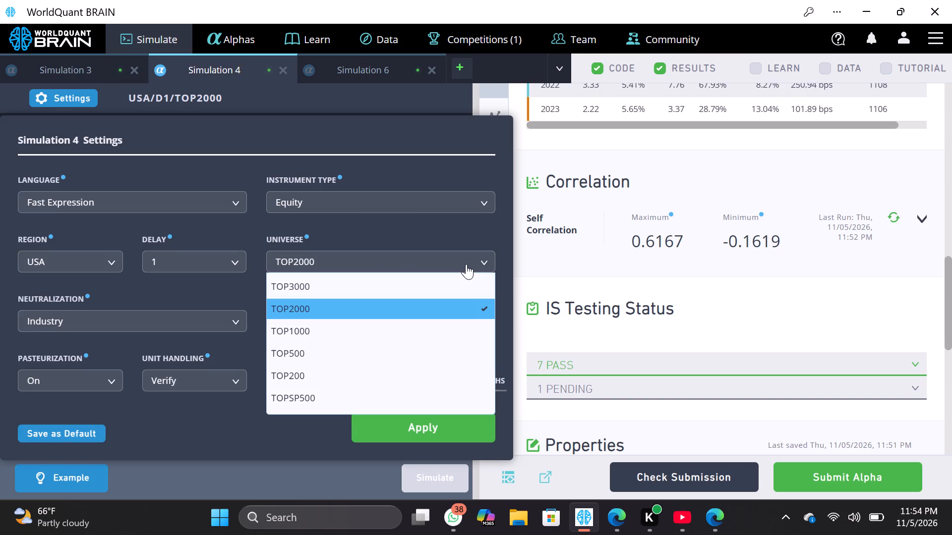
{"action": "left_click_drag", "start_coordinate": [466, 264], "coordinate": [442, 261]}
{"action": "left_click", "coordinate": [442, 261]}
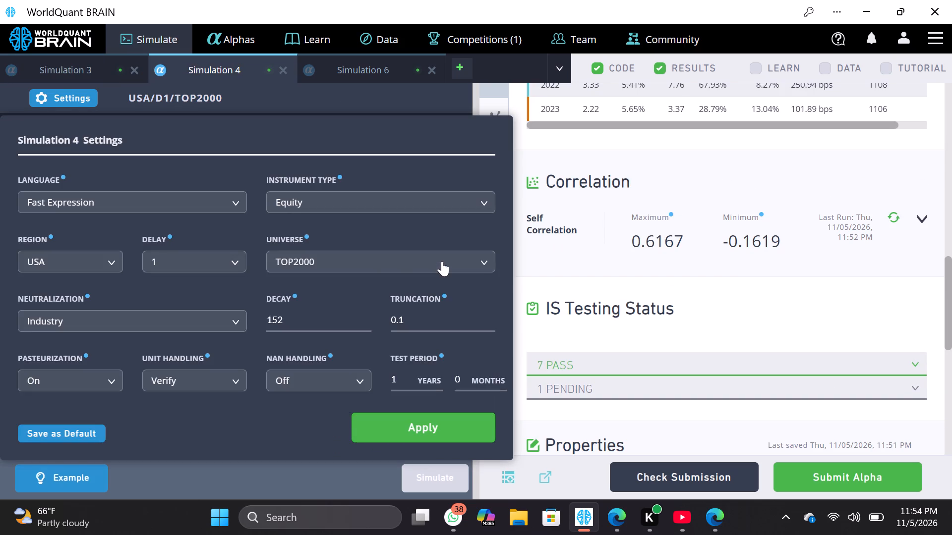
{"action": "left_click", "coordinate": [442, 261]}
{"action": "left_click", "coordinate": [442, 261]}
{"action": "left_click", "coordinate": [90, 90]}
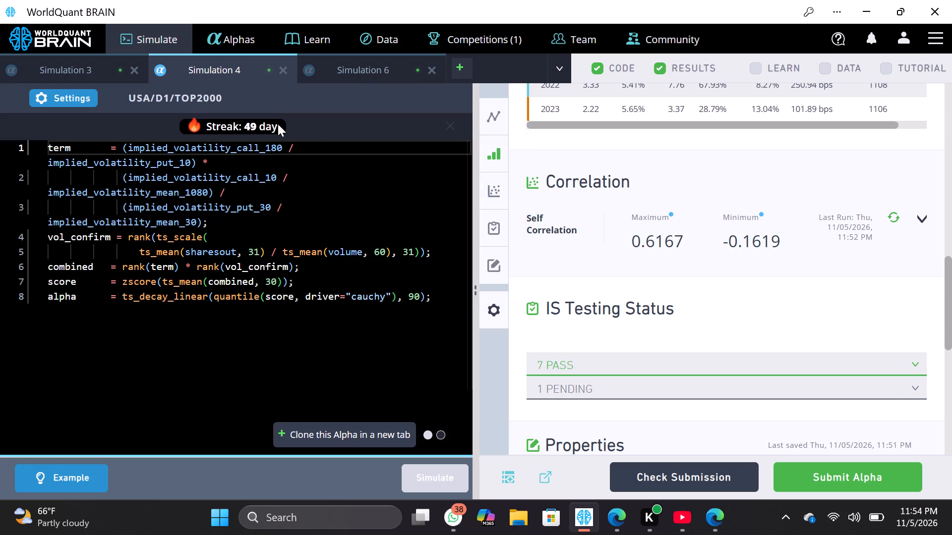
Set Simulation 6's decay to 4 and apply the settings.
{"action": "left_click", "coordinate": [357, 79]}
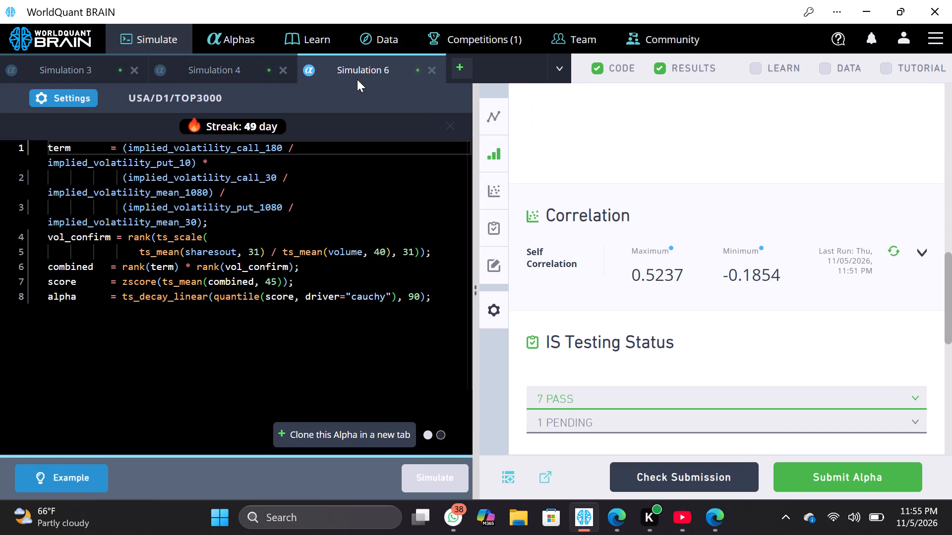
{"action": "left_click", "coordinate": [45, 101]}
{"action": "left_click", "coordinate": [327, 320]}
{"action": "key", "text": "BackSpace"}
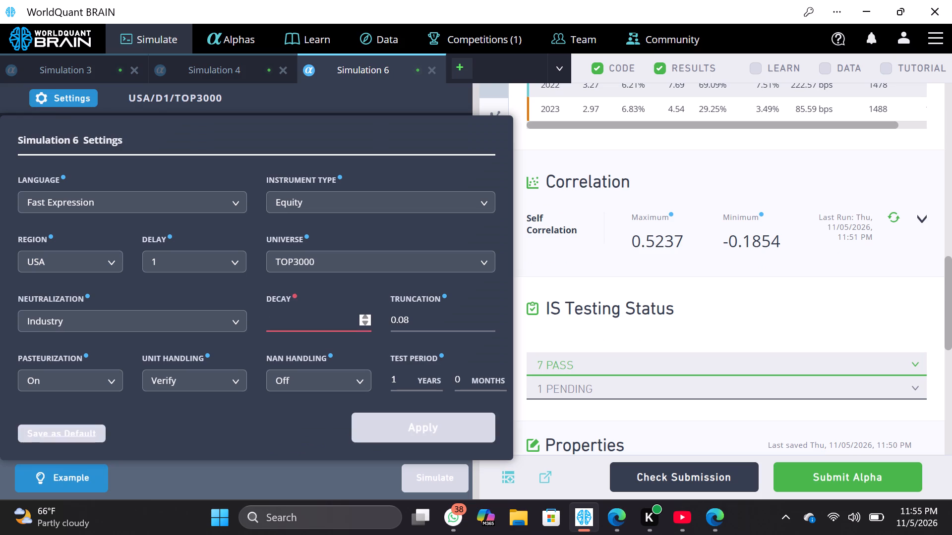
{"action": "key", "text": "4"}
{"action": "left_click", "coordinate": [409, 424]}
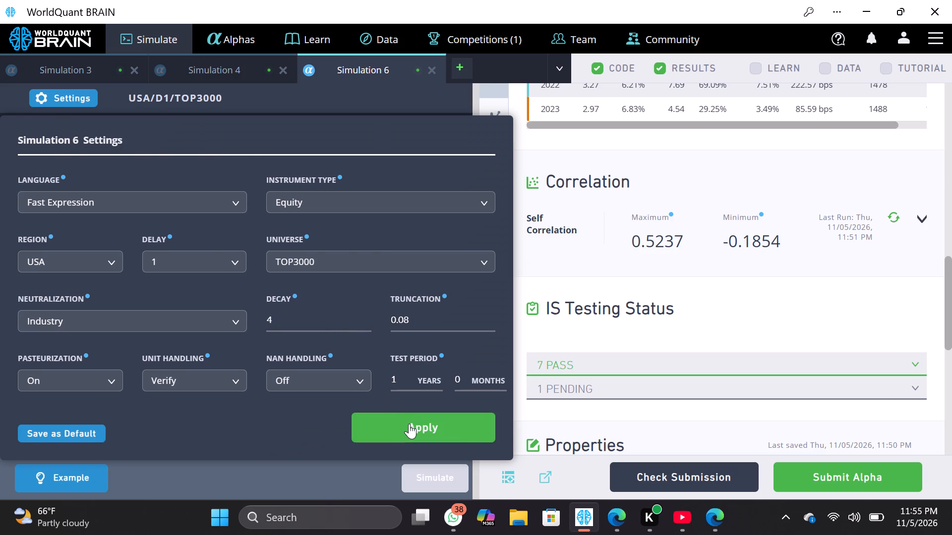
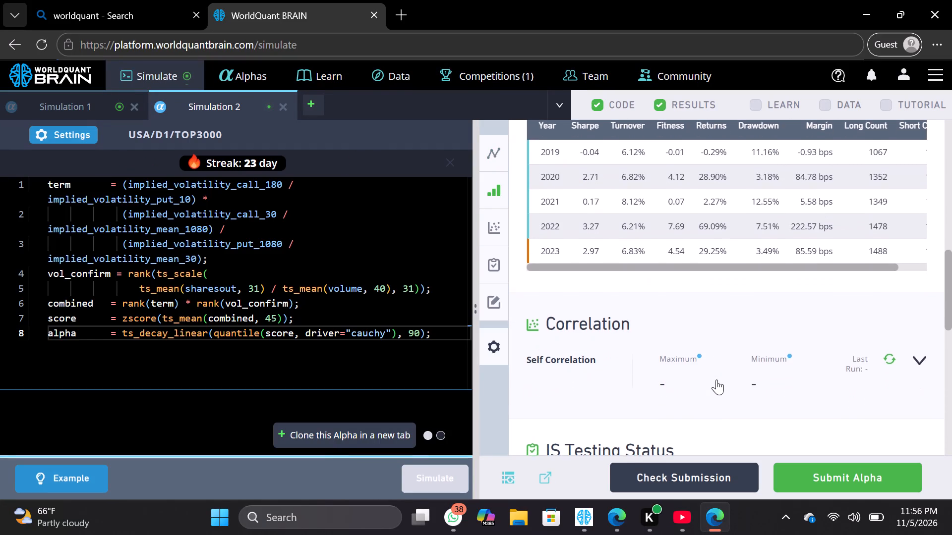
Run Simulation 2's self-correlation check and review its simulation settings.
{"action": "scroll", "coordinate": [716, 379], "scroll_direction": "down", "scroll_amount": 1}
{"action": "left_click", "coordinate": [918, 358]}
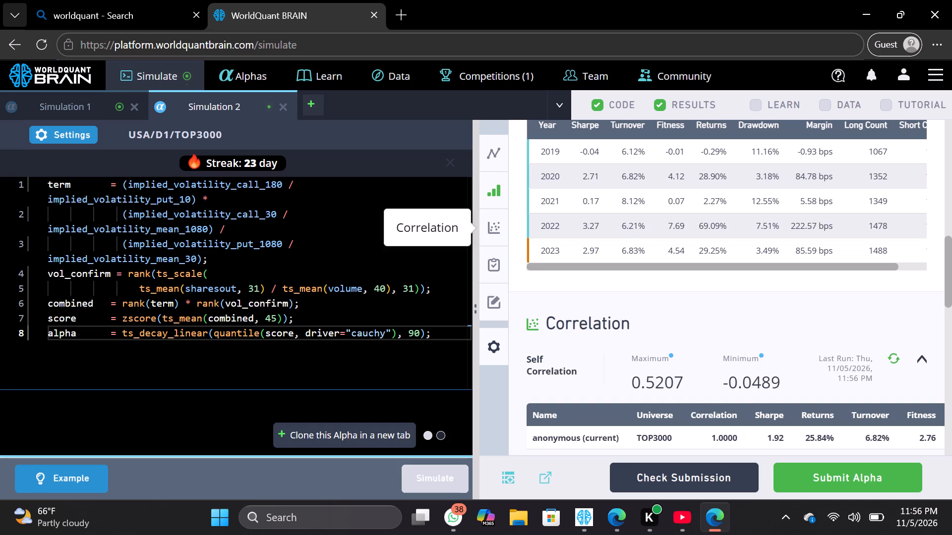
{"action": "left_click", "coordinate": [82, 138]}
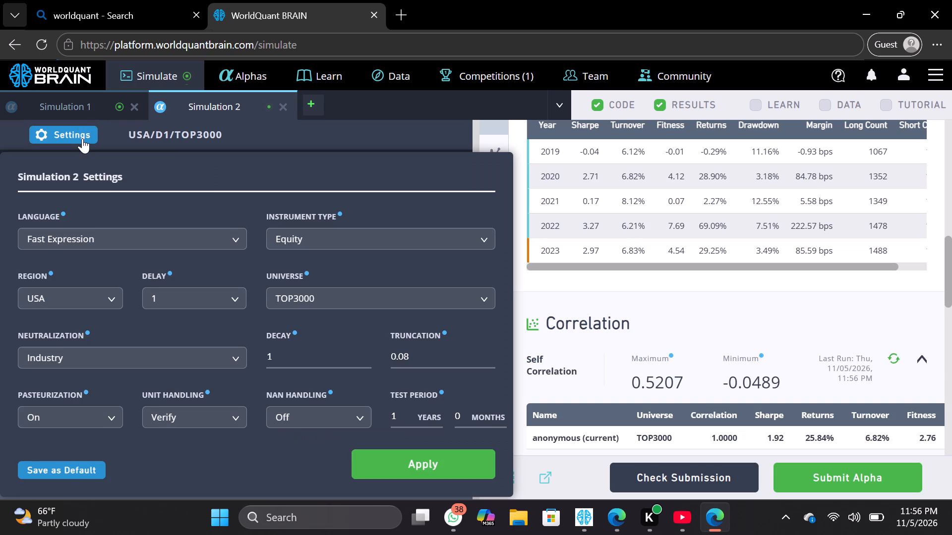
{"action": "left_click", "coordinate": [77, 138]}
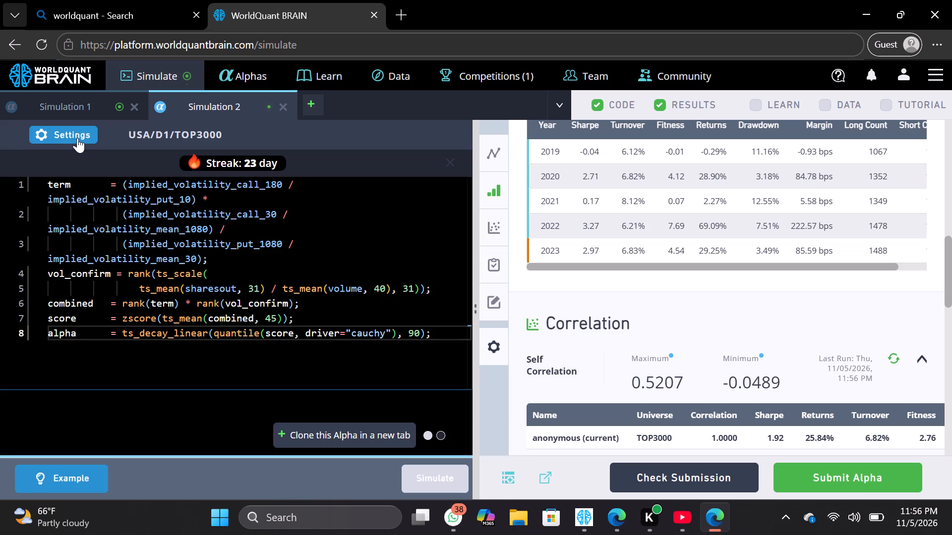
Show Simulation 1's test period results, then run its self-correlation check and examine the correlated Alphas.
{"action": "left_click", "coordinate": [77, 112]}
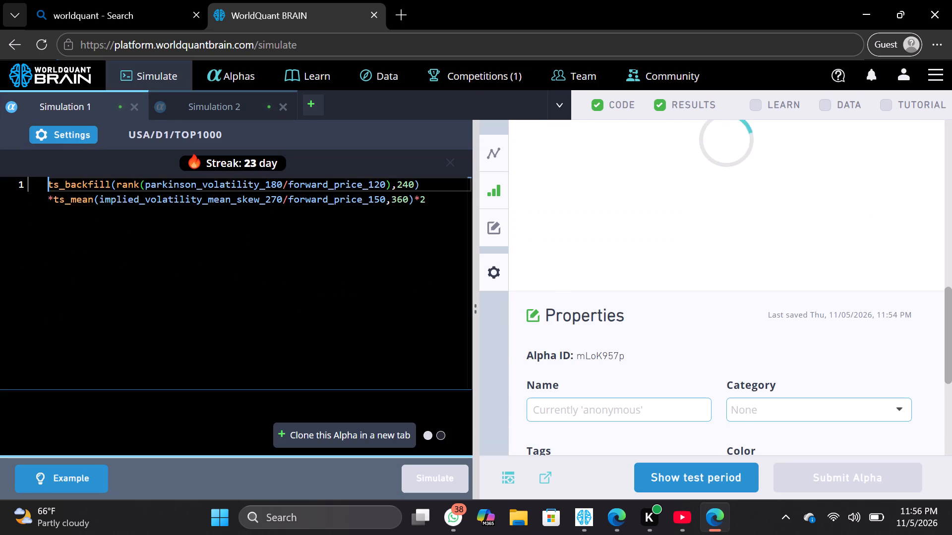
{"action": "left_click", "coordinate": [636, 472]}
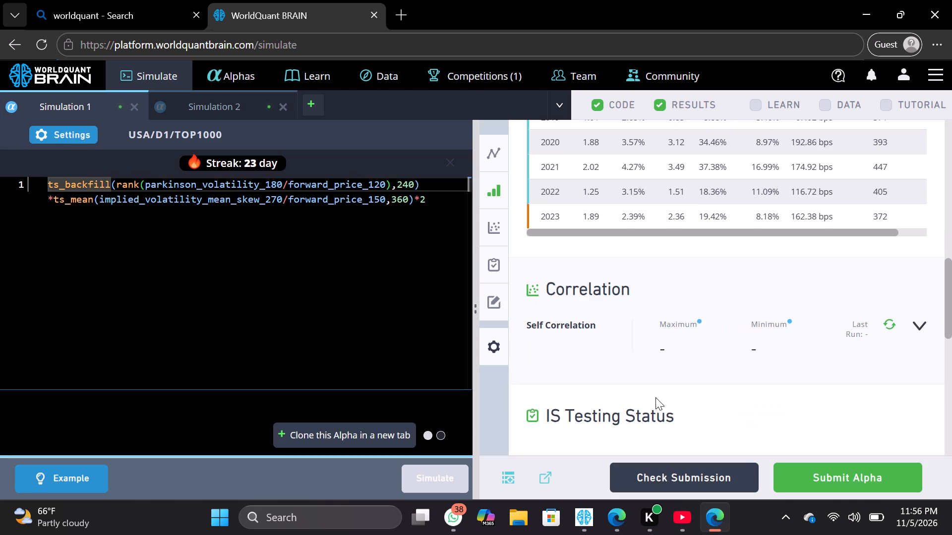
{"action": "scroll", "coordinate": [655, 397], "scroll_direction": "up", "scroll_amount": 3}
{"action": "scroll", "coordinate": [655, 397], "scroll_direction": "down", "scroll_amount": 3}
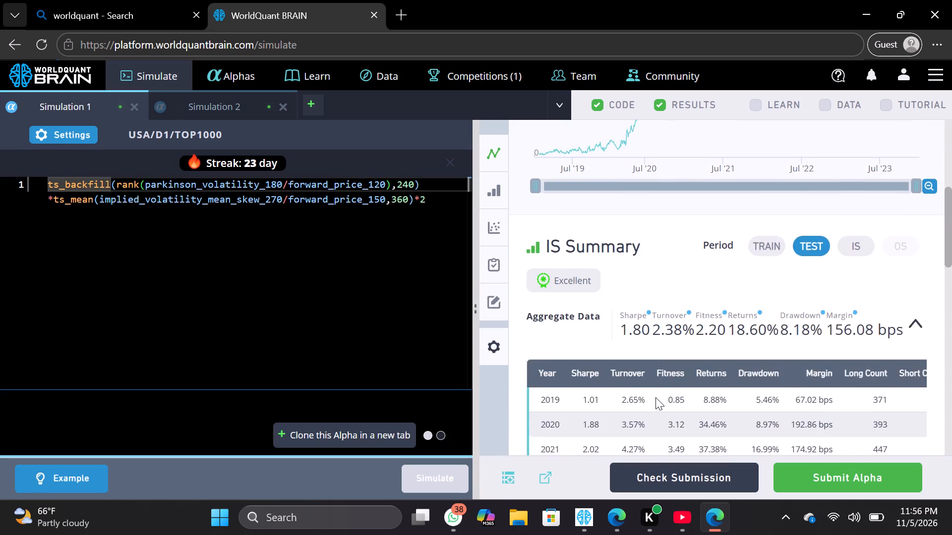
{"action": "scroll", "coordinate": [655, 397], "scroll_direction": "down", "scroll_amount": 3}
{"action": "left_click", "coordinate": [909, 368]}
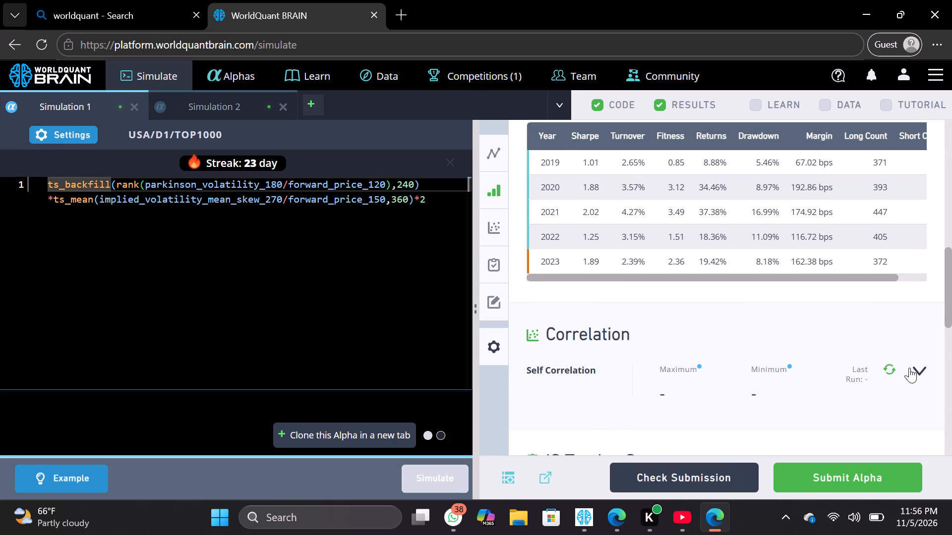
{"action": "left_click", "coordinate": [916, 366]}
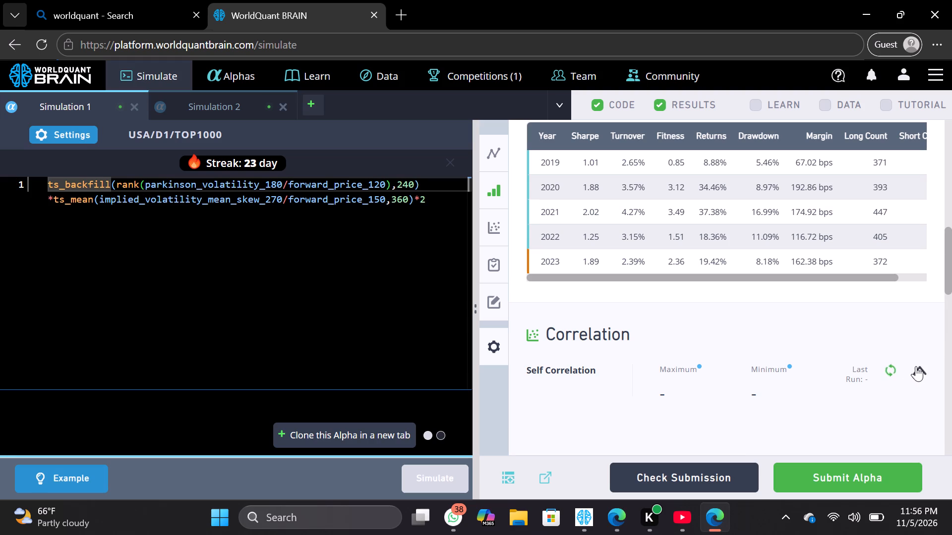
{"action": "scroll", "coordinate": [916, 366], "scroll_direction": "down", "scroll_amount": 1}
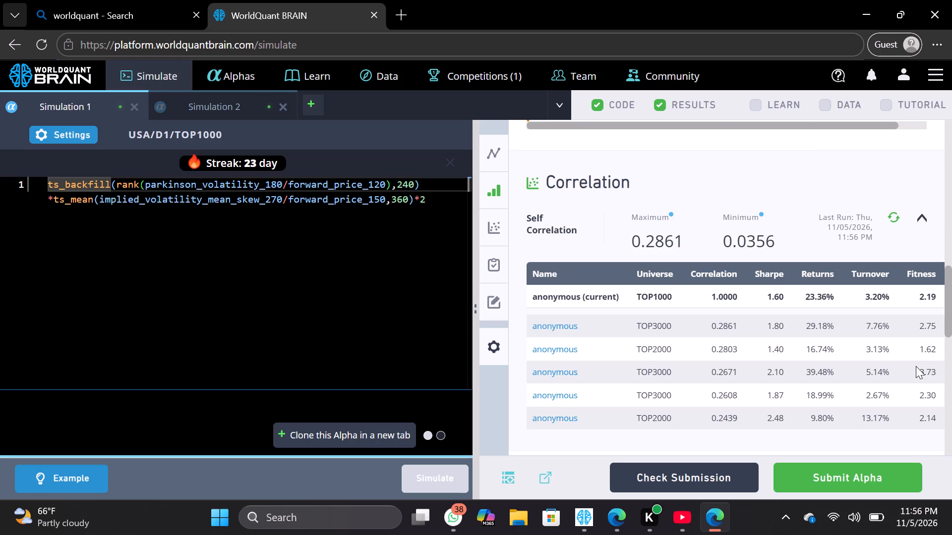
Submit Simulation 1's Alpha.
{"action": "left_click", "coordinate": [827, 470]}
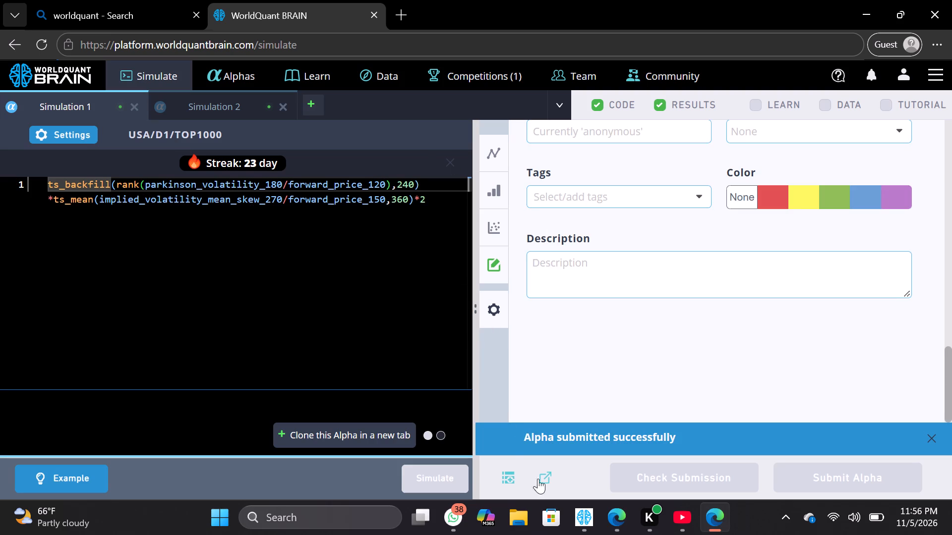
Switch to the WorldQuant BRAIN app, show Simulation 6's test period results and run its self-correlation check.
{"action": "left_click", "coordinate": [580, 513]}
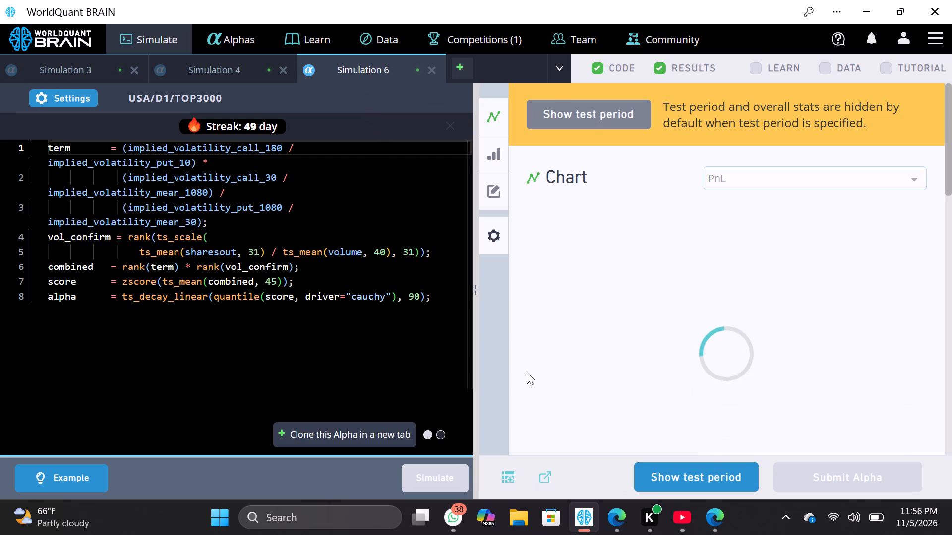
{"action": "left_click", "coordinate": [678, 481]}
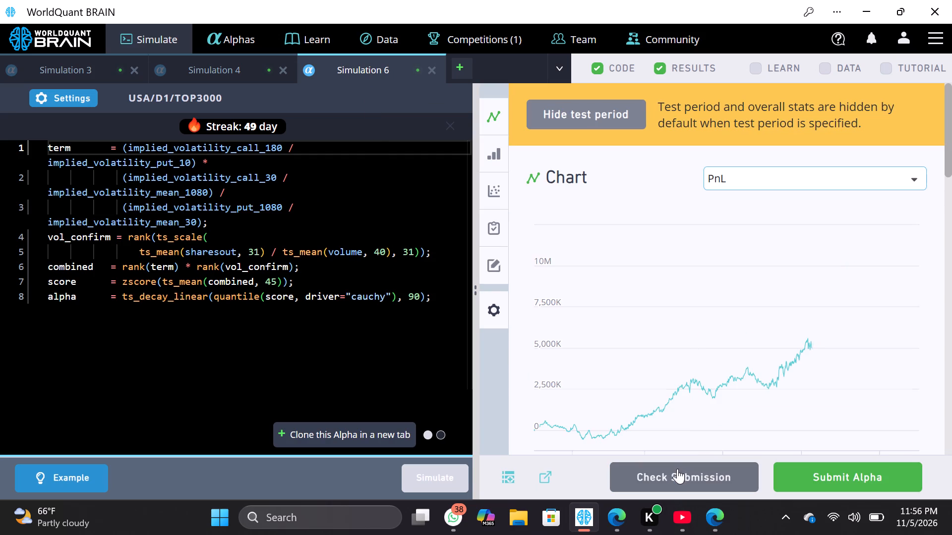
{"action": "scroll", "coordinate": [686, 350], "scroll_direction": "down", "scroll_amount": 5}
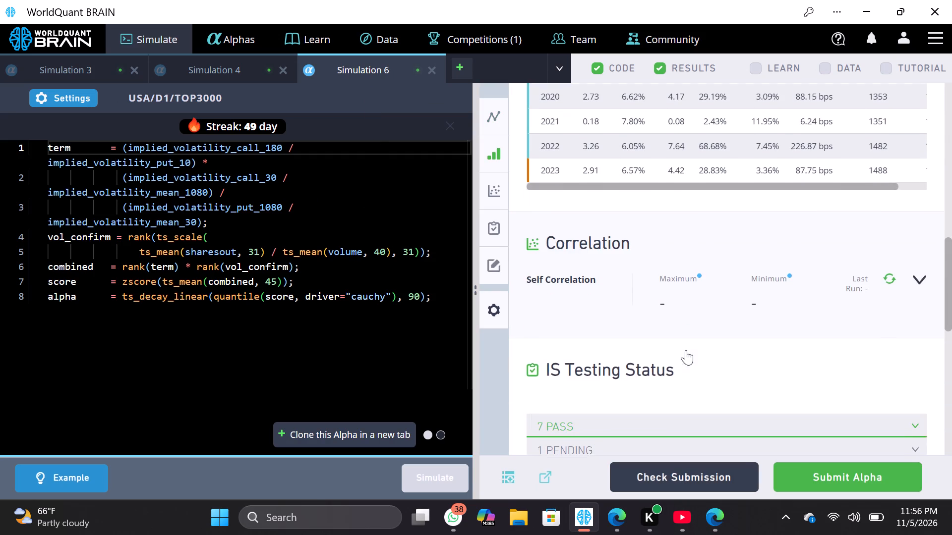
{"action": "scroll", "coordinate": [686, 350], "scroll_direction": "down", "scroll_amount": 1}
{"action": "left_click", "coordinate": [921, 268]}
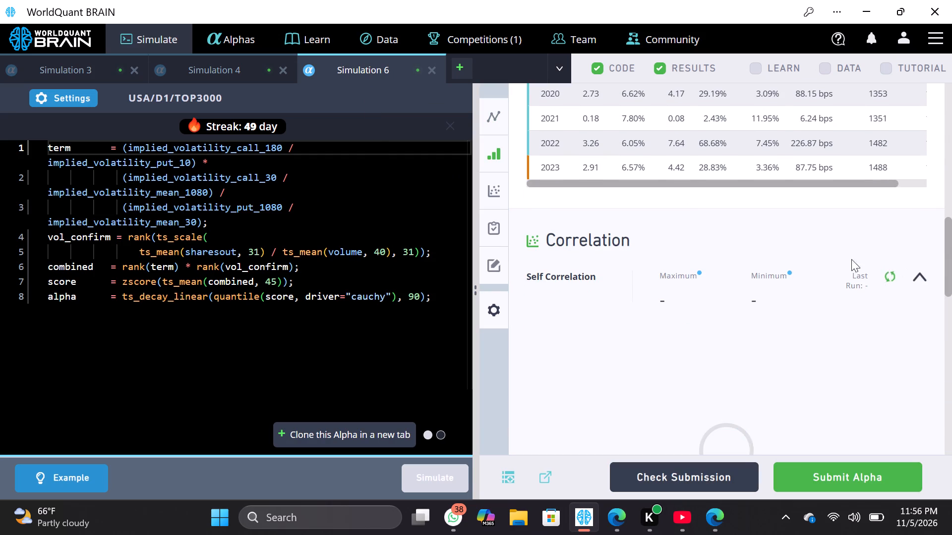
Create a new simulation in the app and copy Simulation 1's full ts_backfill expression from the Edge session into it, checking that simulation's settings.
{"action": "left_click", "coordinate": [463, 59]}
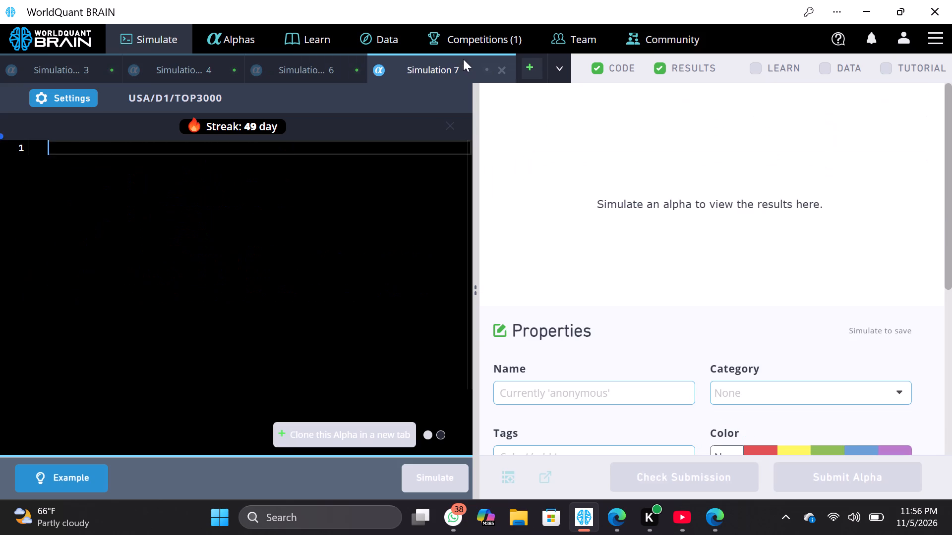
{"action": "left_click", "coordinate": [713, 520]}
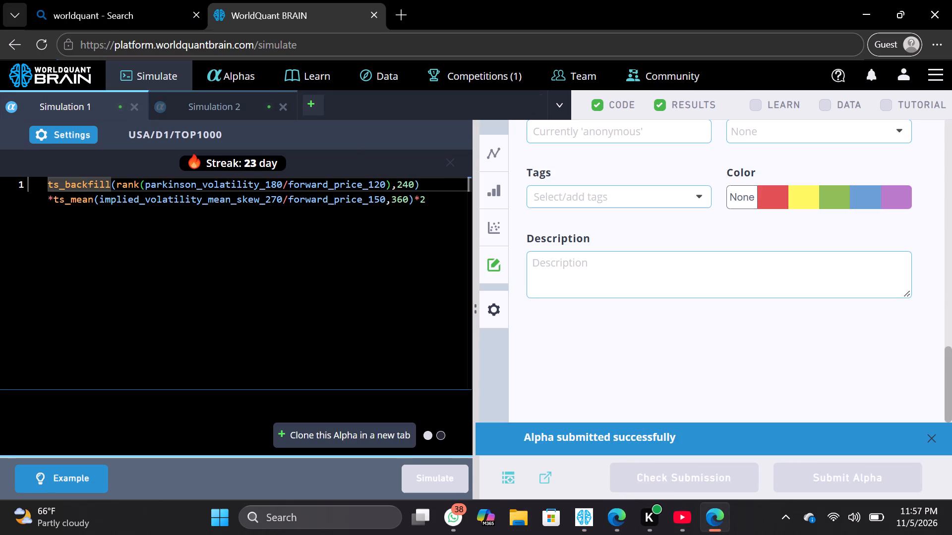
{"action": "left_click_drag", "start_coordinate": [429, 206], "coordinate": [59, 178]}
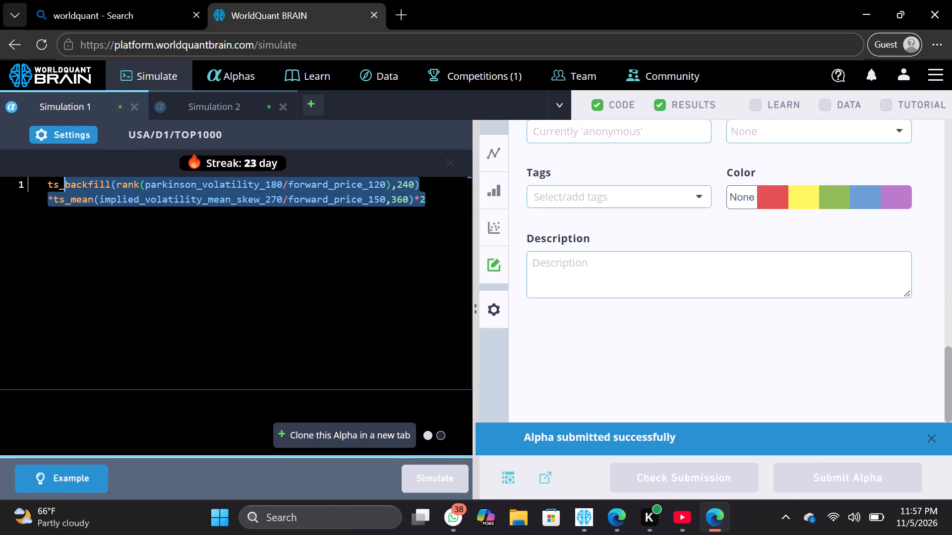
{"action": "left_click_drag", "start_coordinate": [59, 178], "coordinate": [39, 177]}
{"action": "key", "text": "ctrl+c"}
{"action": "left_click", "coordinate": [39, 134]}
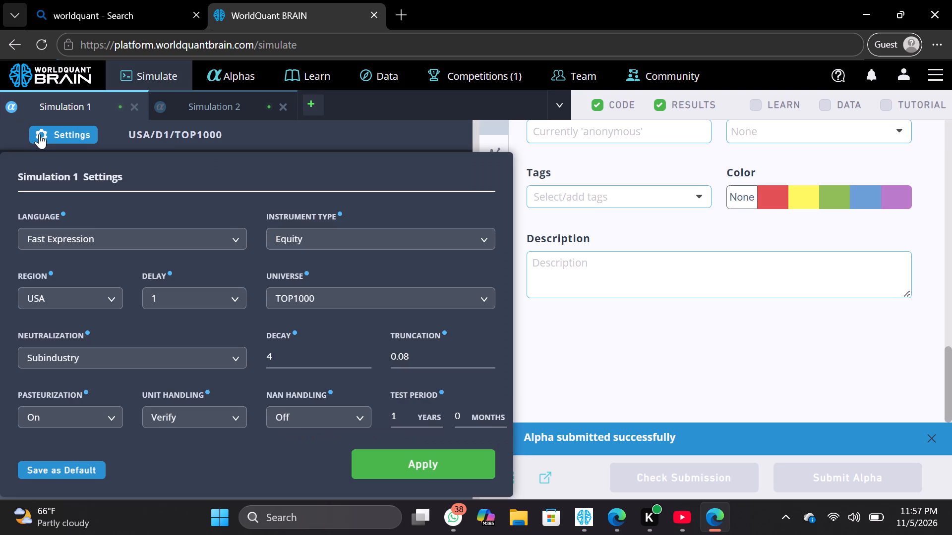
{"action": "left_click", "coordinate": [39, 134]}
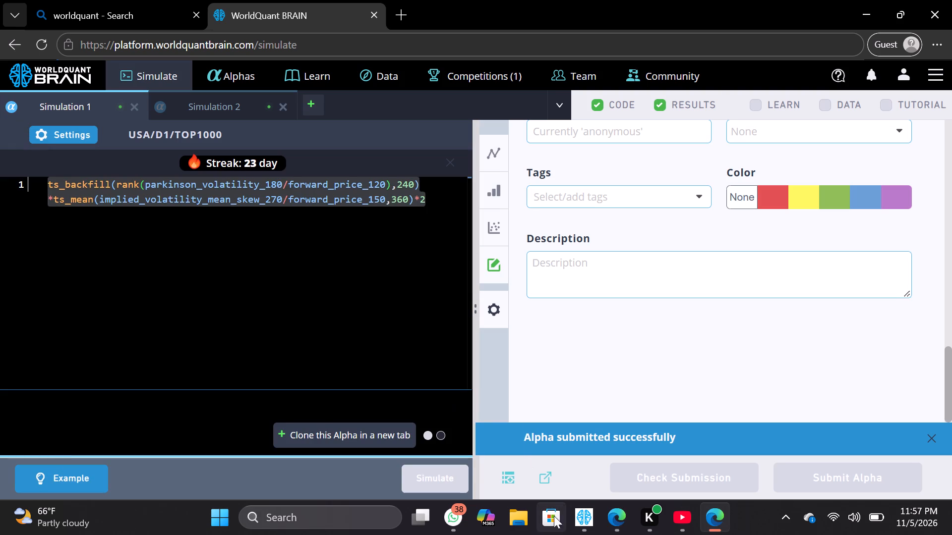
{"action": "left_click", "coordinate": [574, 522]}
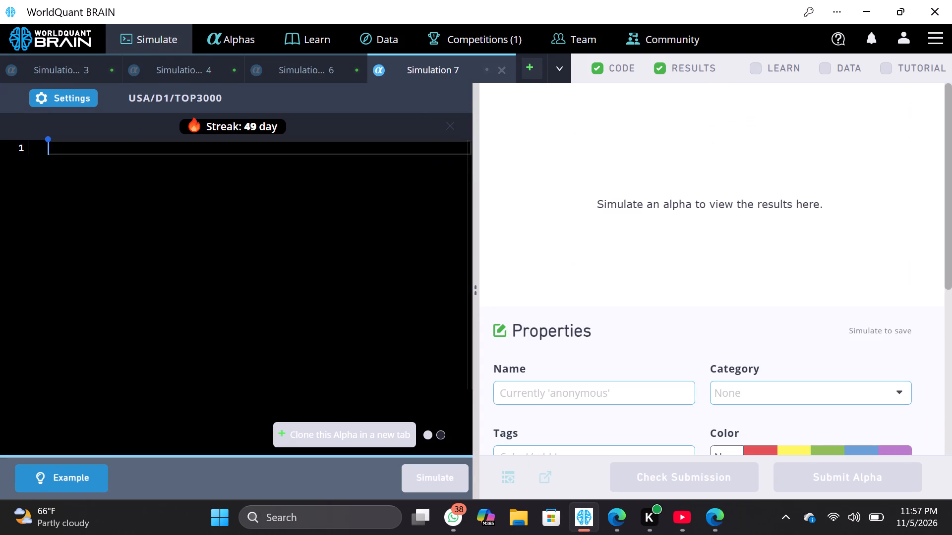
{"action": "left_click", "coordinate": [48, 95]}
{"action": "left_click_drag", "start_coordinate": [48, 95], "coordinate": [331, 180]}
{"action": "left_click", "coordinate": [242, 152]}
{"action": "key", "text": "ctrl+v"}
Set Simulation 7's universe to TOP1000, apply the settings and simulate the Alpha.
{"action": "left_click", "coordinate": [71, 90]}
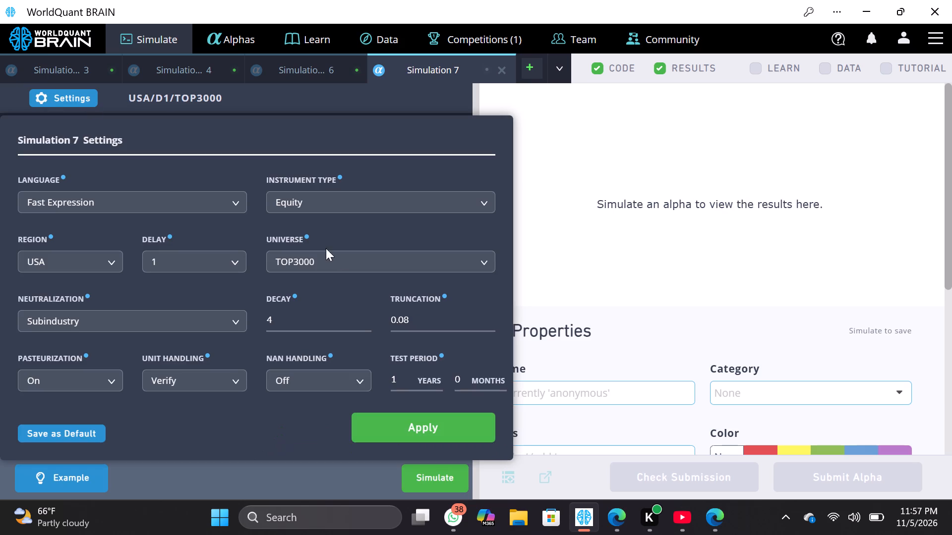
{"action": "left_click", "coordinate": [444, 264]}
{"action": "left_click", "coordinate": [431, 324]}
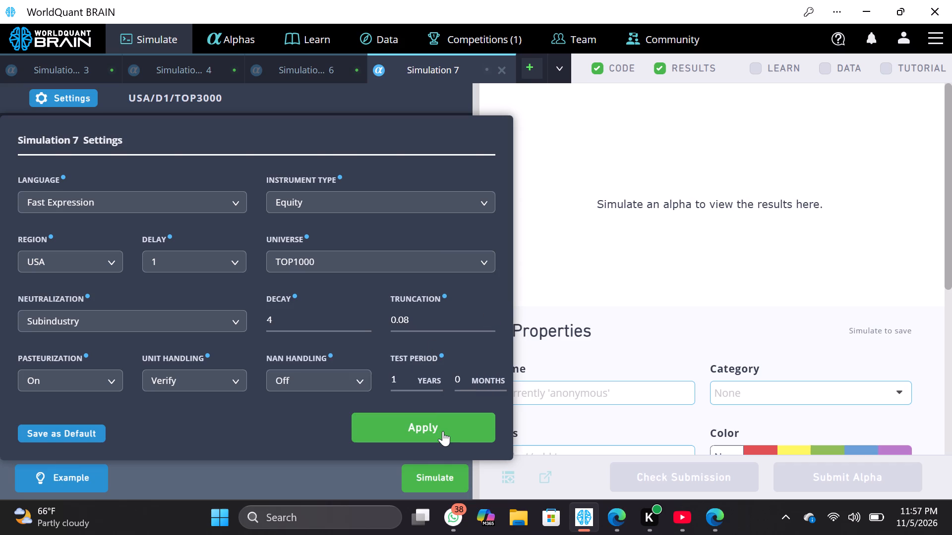
{"action": "left_click", "coordinate": [443, 431]}
{"action": "left_click", "coordinate": [444, 466]}
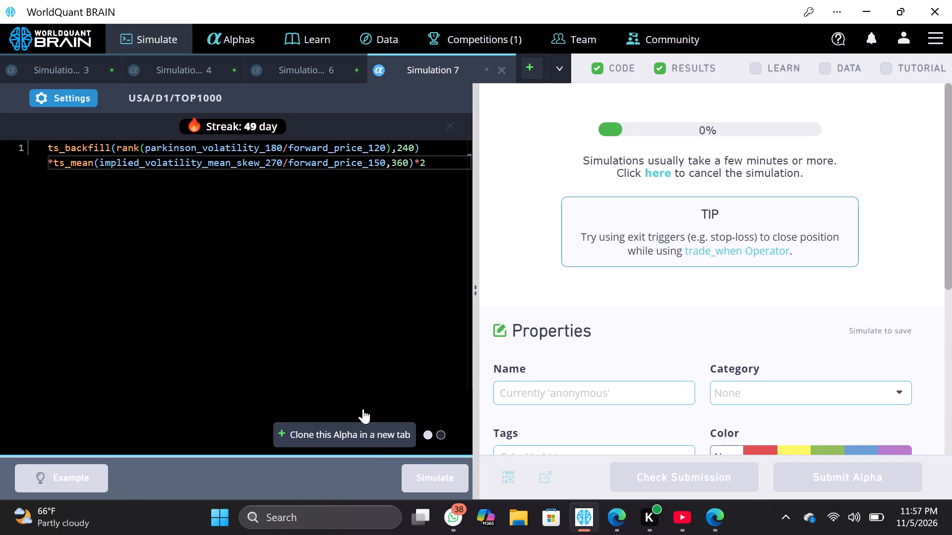
Return to Simulation 6, set its decay to 10, apply the settings and simulate the Alpha again.
{"action": "left_click", "coordinate": [279, 73]}
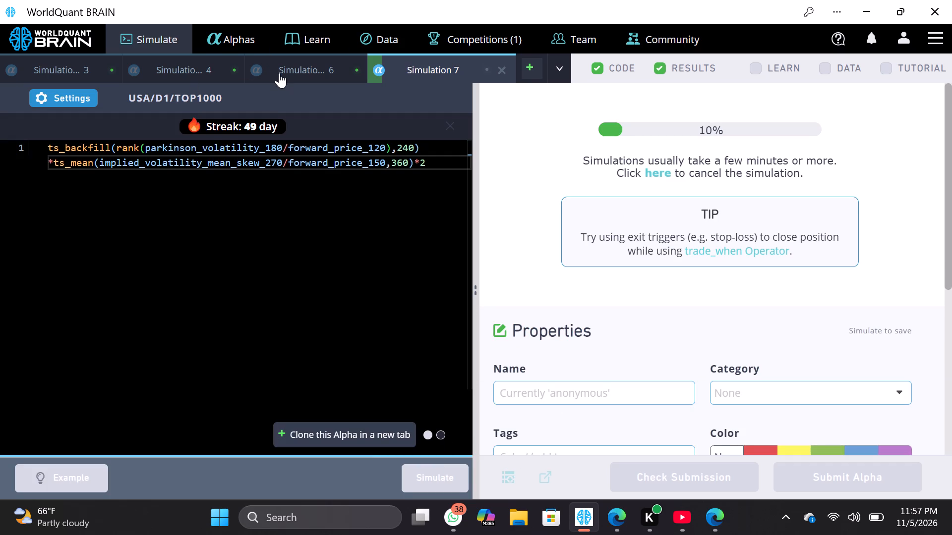
{"action": "scroll", "coordinate": [788, 401], "scroll_direction": "down", "scroll_amount": 5}
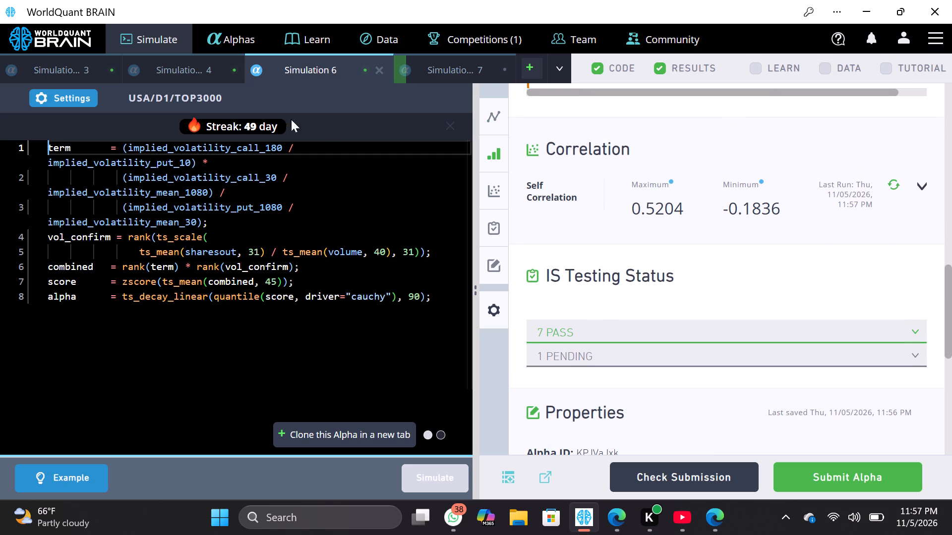
{"action": "left_click", "coordinate": [89, 98]}
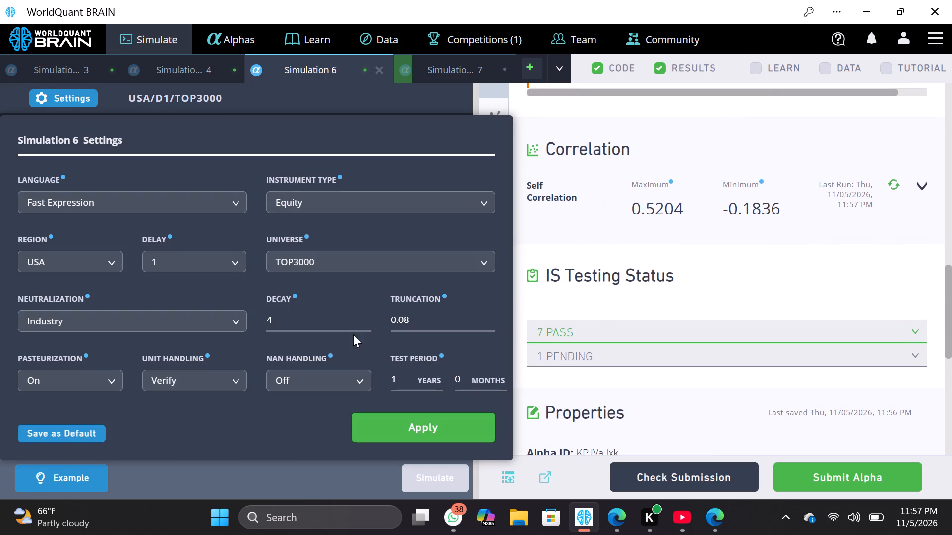
{"action": "left_click", "coordinate": [345, 324]}
{"action": "key", "text": "BackSpace"}
{"action": "type", "text": "10"}
{"action": "left_click", "coordinate": [362, 425]}
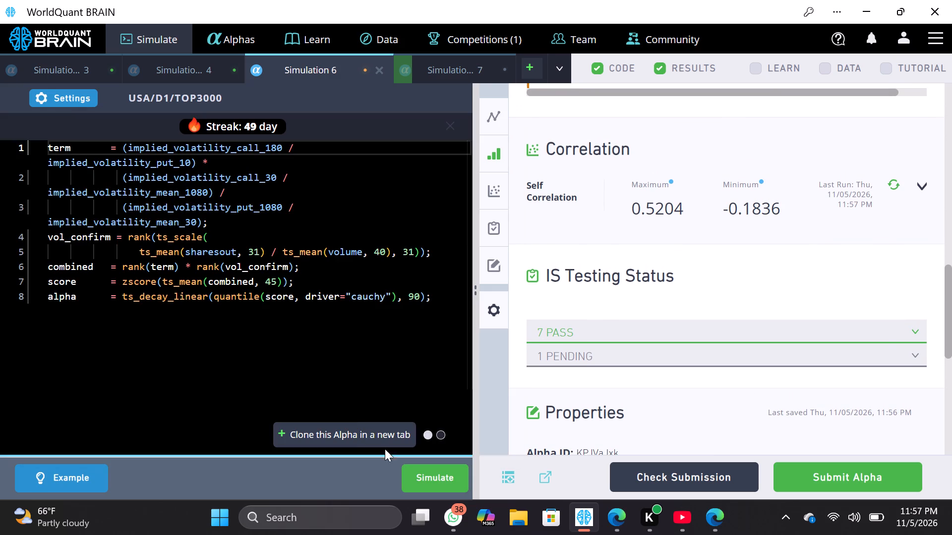
{"action": "left_click", "coordinate": [409, 471]}
Open Simulation 4 to view its results.
{"action": "left_click", "coordinate": [181, 71]}
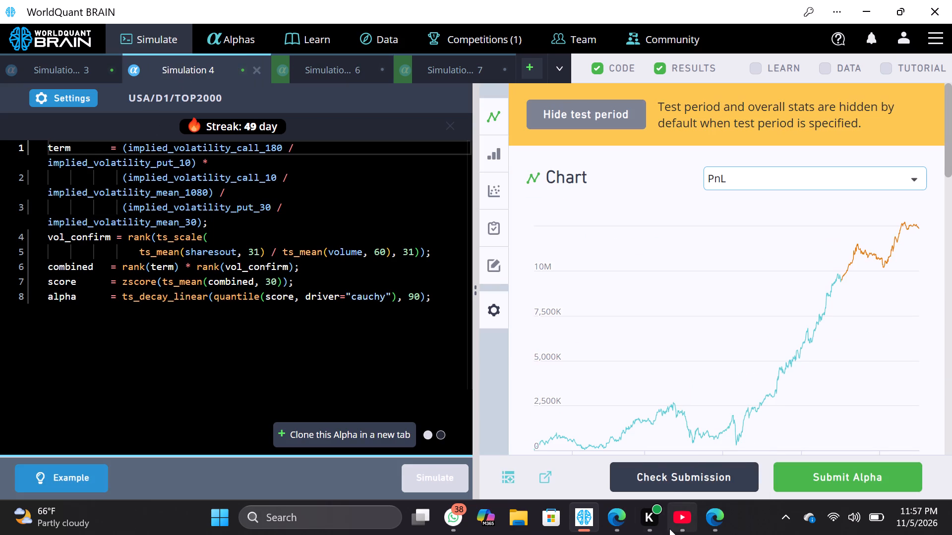
Switch to YouTube, toggle playback of the open video and return to the WorldQuant BRAIN app.
{"action": "left_click", "coordinate": [674, 531]}
{"action": "key", "text": "space"}
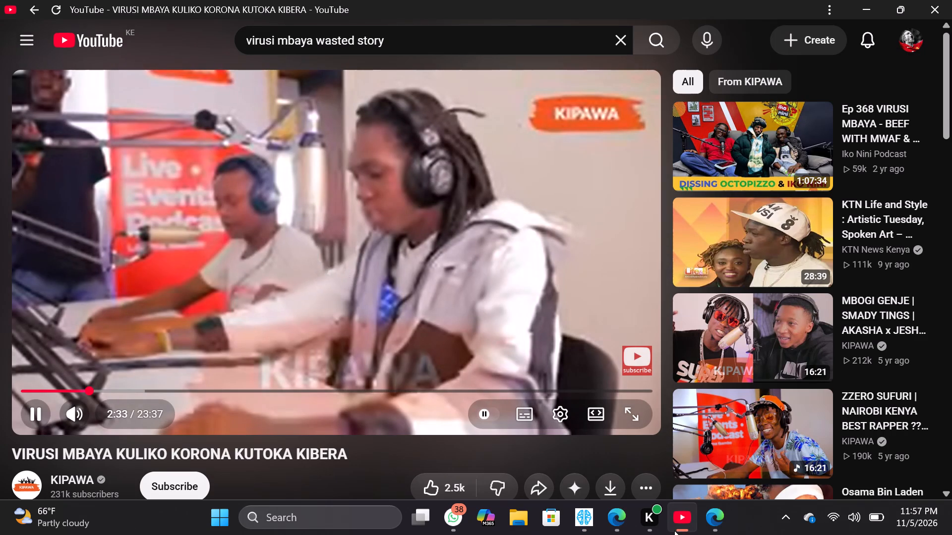
{"action": "left_click", "coordinate": [674, 531]}
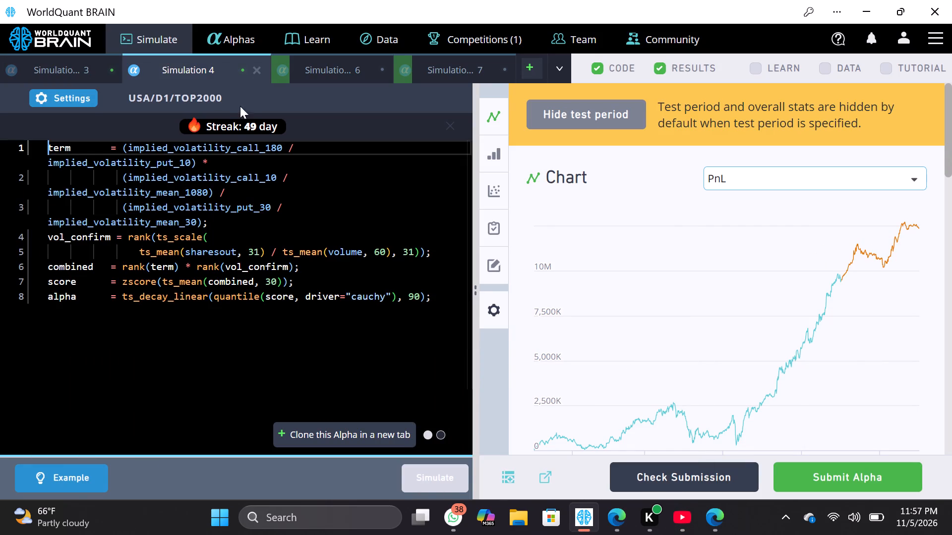
Check Simulation 4's summary and self-correlation, set its truncation to 0.19, apply the settings and simulate the Alpha again.
{"action": "scroll", "coordinate": [634, 288], "scroll_direction": "down", "scroll_amount": 5}
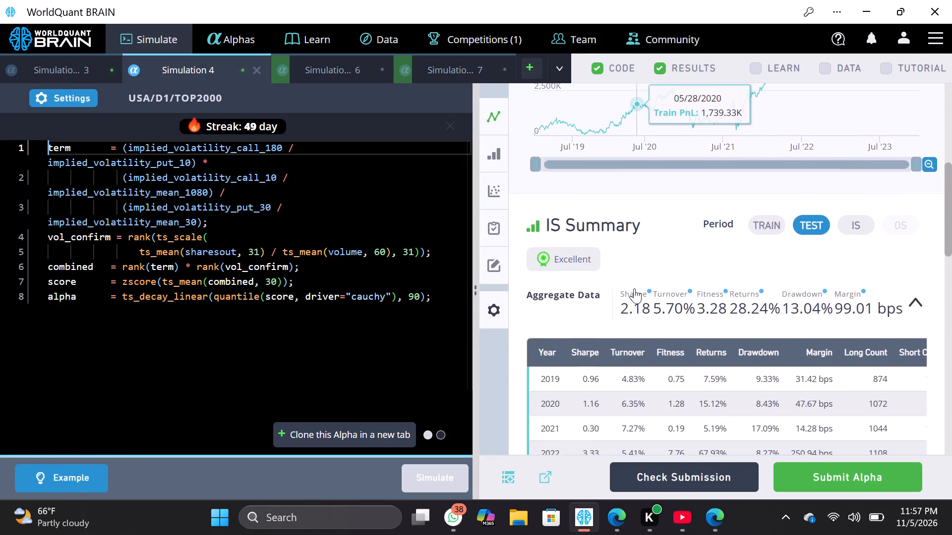
{"action": "scroll", "coordinate": [634, 288], "scroll_direction": "down", "scroll_amount": 4}
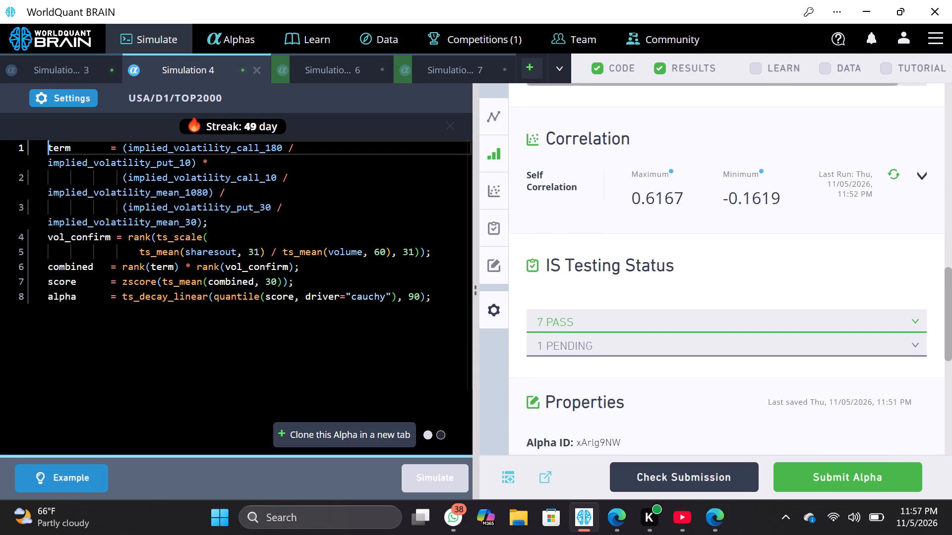
{"action": "left_click", "coordinate": [83, 95]}
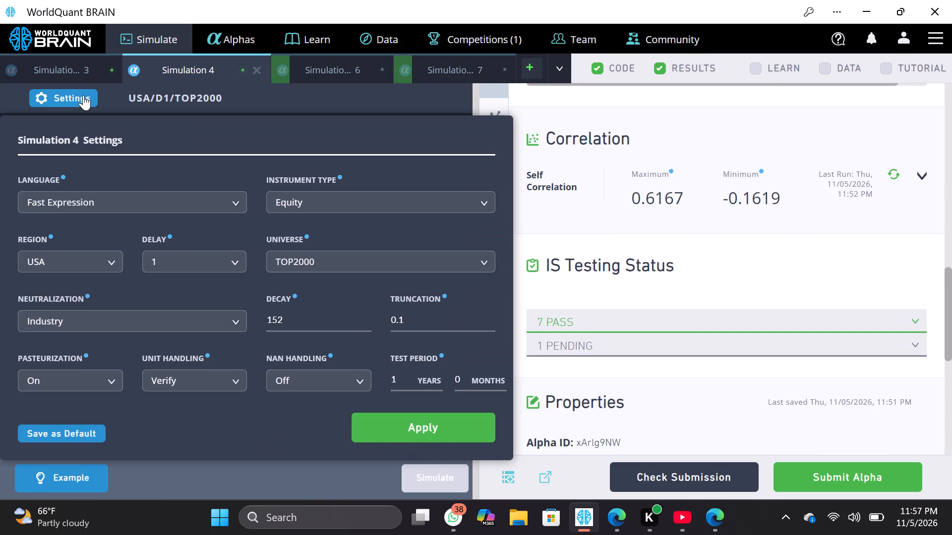
{"action": "left_click", "coordinate": [448, 321]}
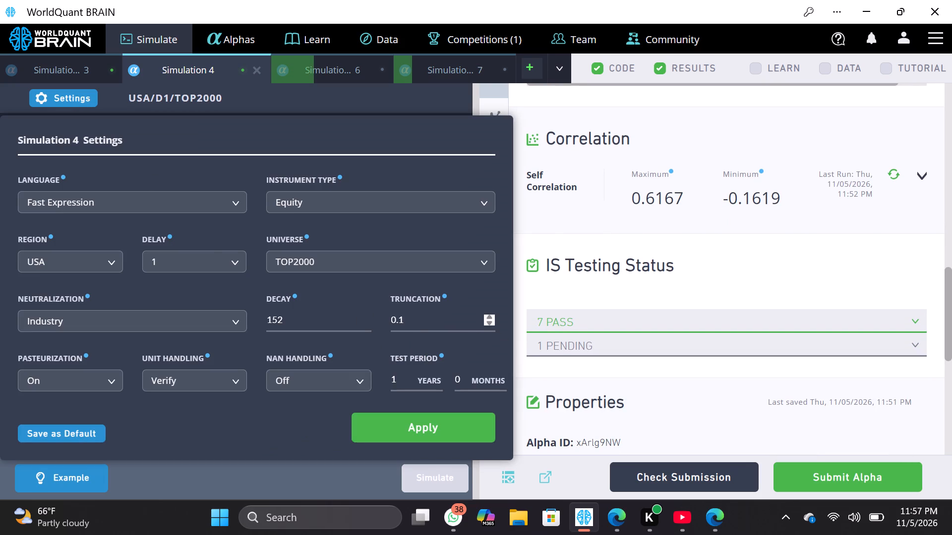
{"action": "key", "text": "9"}
{"action": "left_click", "coordinate": [444, 425]}
{"action": "left_click", "coordinate": [436, 474]}
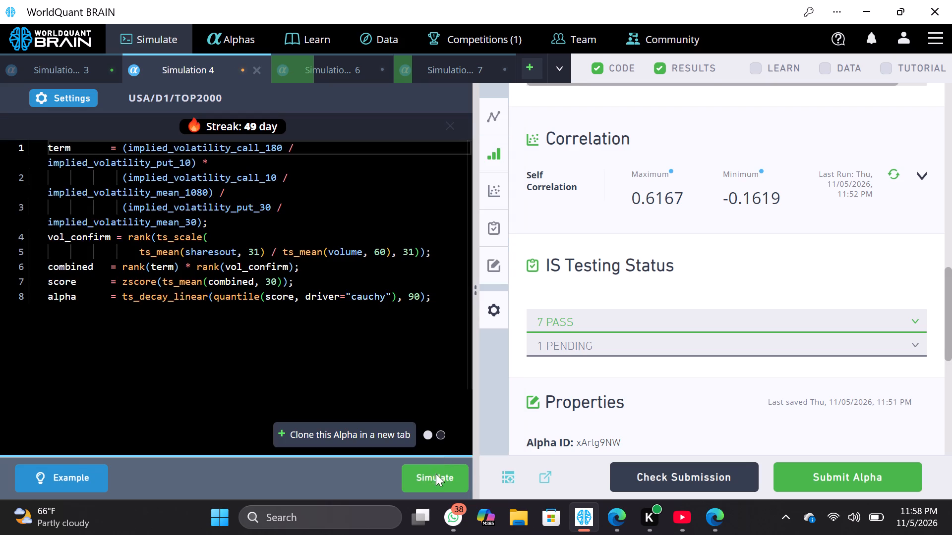
Open Simulation 3 and examine its PnL chart, IS summary, self-correlation and testing status.
{"action": "left_click", "coordinate": [91, 72]}
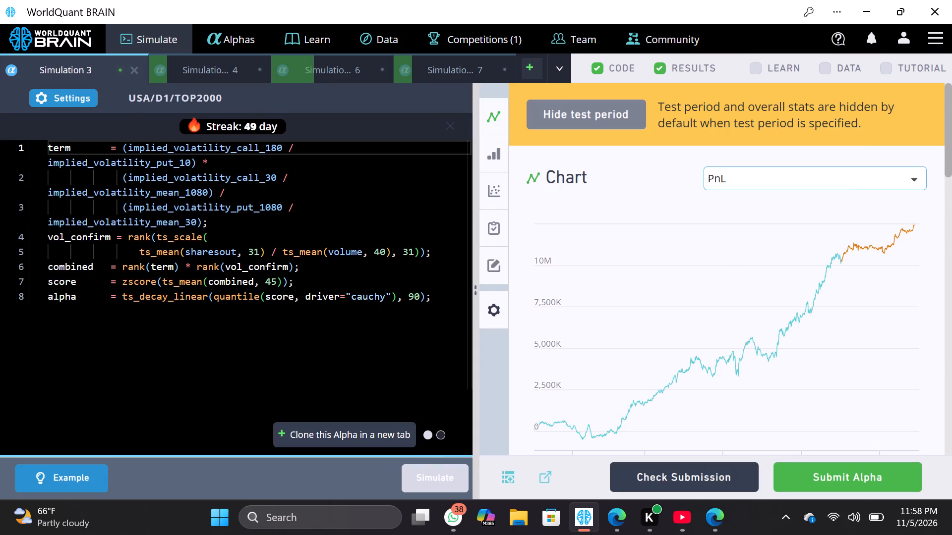
{"action": "scroll", "coordinate": [735, 262], "scroll_direction": "down", "scroll_amount": 4}
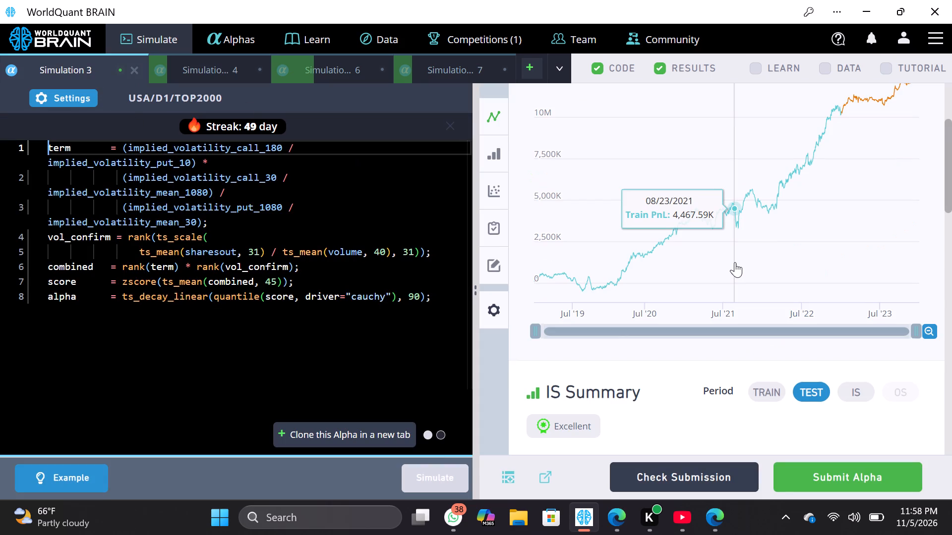
{"action": "scroll", "coordinate": [735, 262], "scroll_direction": "down", "scroll_amount": 4}
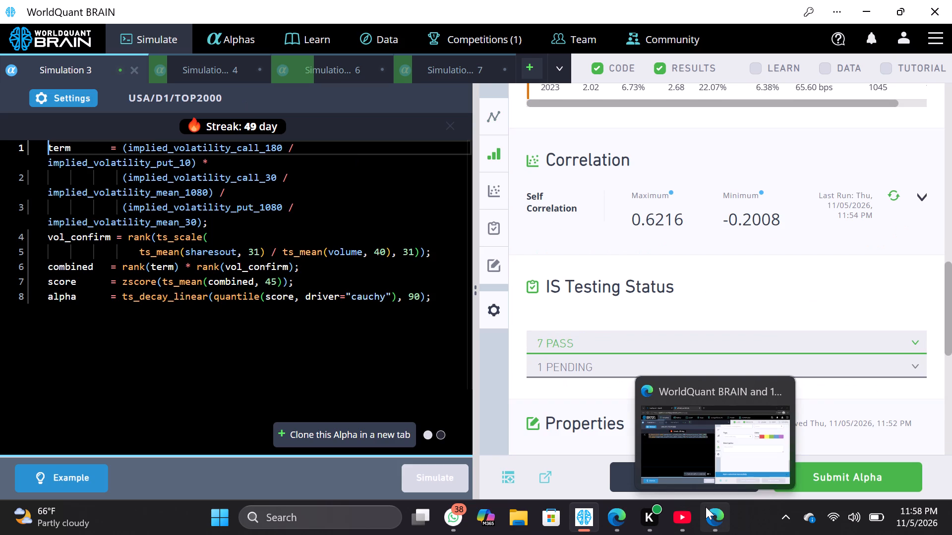
Switch to the Betika page in Edge, open the details of the bet placed at 02:03 and examine its match events.
{"action": "left_click", "coordinate": [624, 520]}
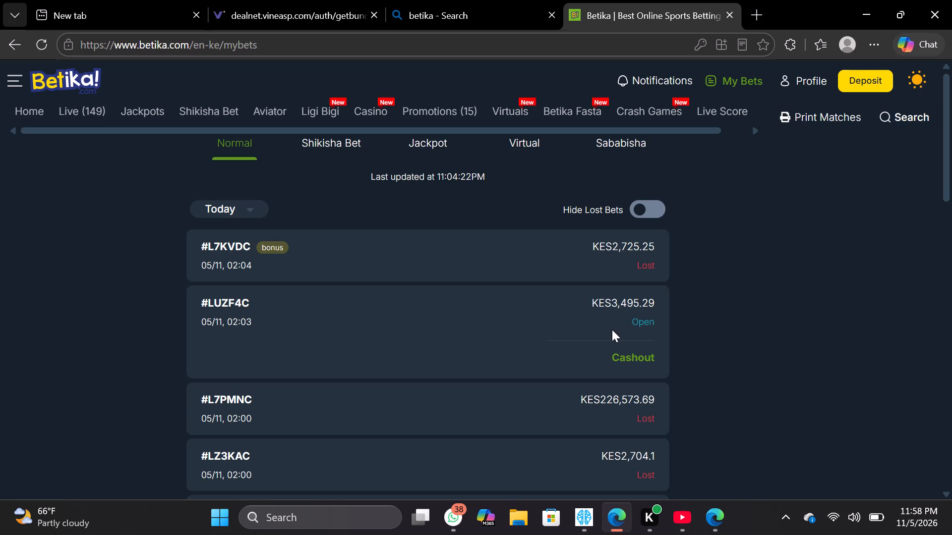
{"action": "left_click", "coordinate": [612, 329]}
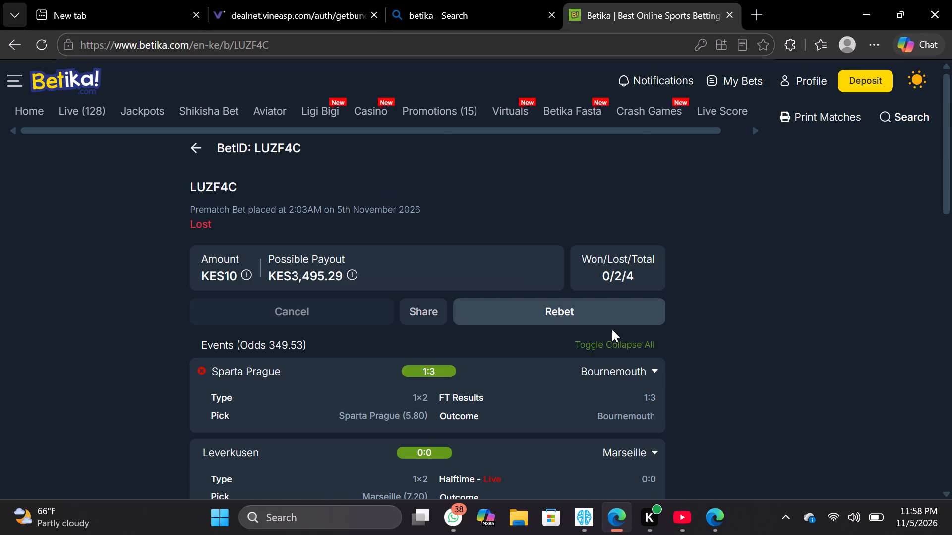
{"action": "scroll", "coordinate": [597, 376], "scroll_direction": "down", "scroll_amount": 3}
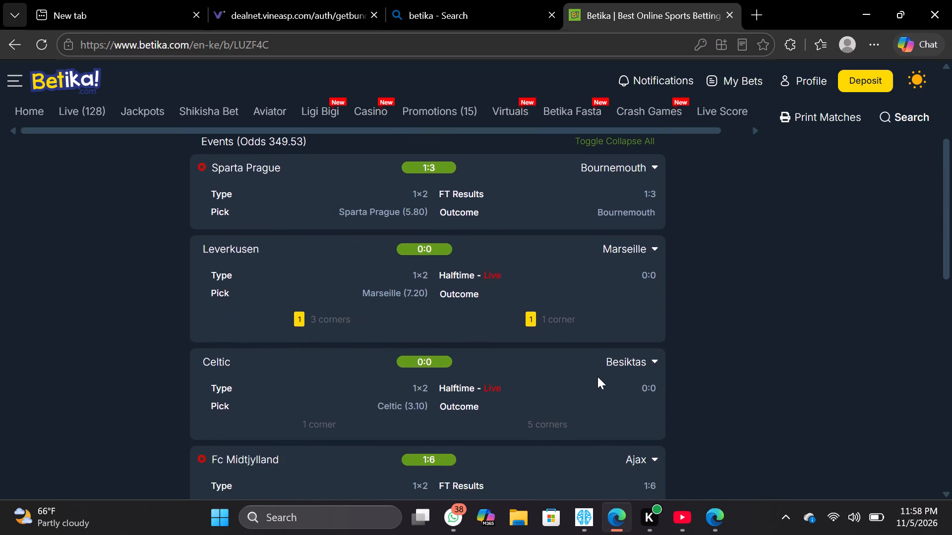
{"action": "scroll", "coordinate": [597, 376], "scroll_direction": "down", "scroll_amount": 1}
{"action": "scroll", "coordinate": [597, 376], "scroll_direction": "up", "scroll_amount": 2}
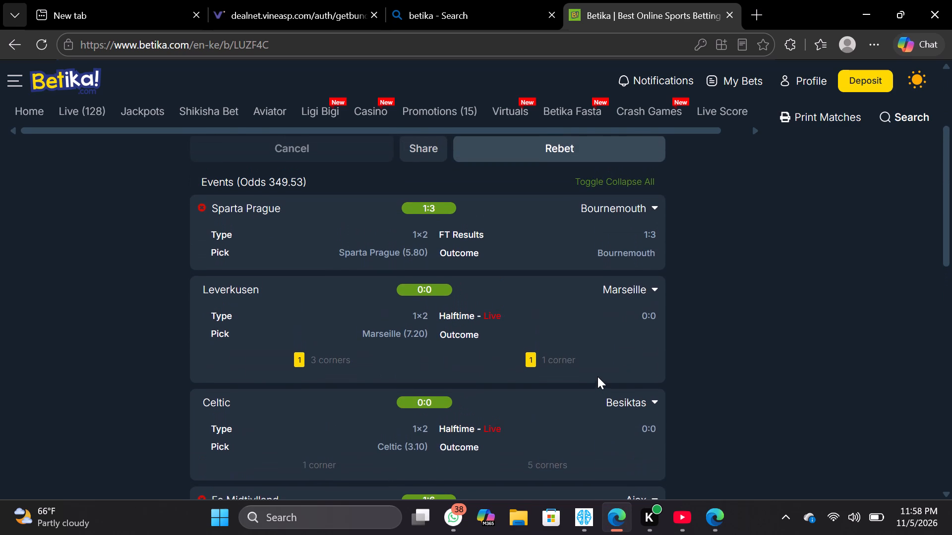
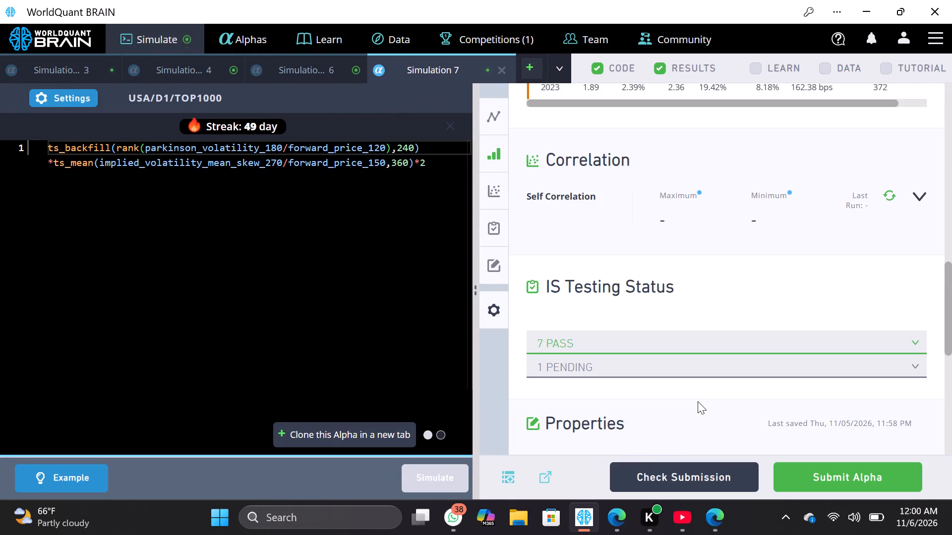
Run the self-correlation check for Simulation 7's Alpha and examine its correlation table alongside the IS summary.
{"action": "left_click", "coordinate": [910, 243]}
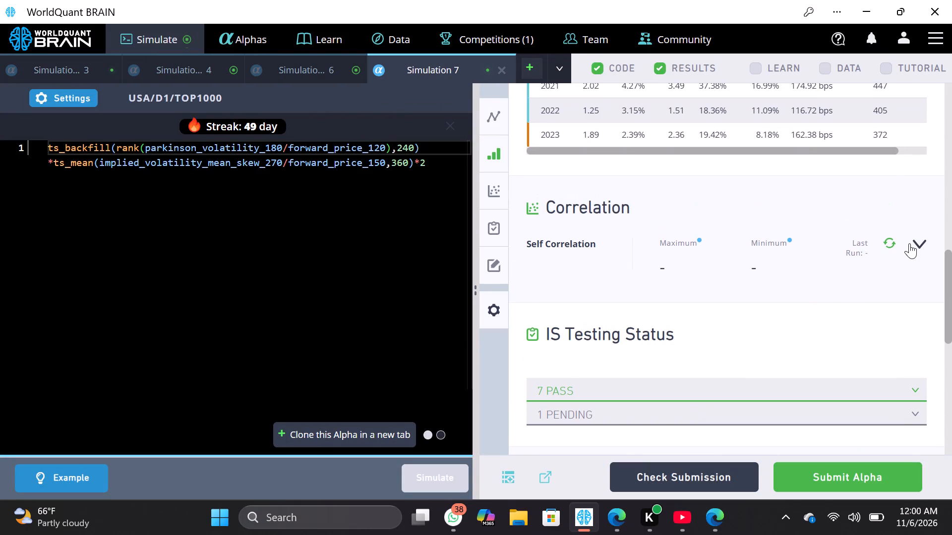
{"action": "left_click", "coordinate": [917, 242]}
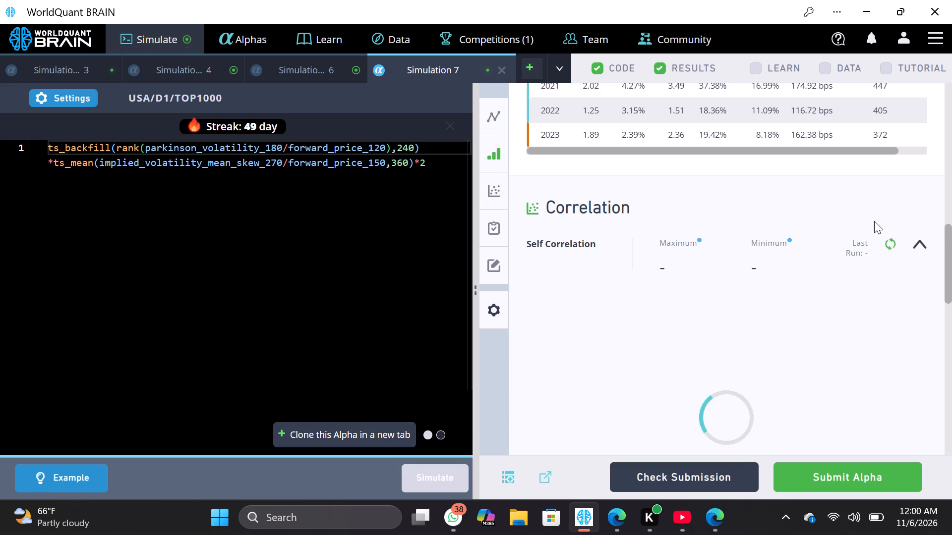
{"action": "scroll", "coordinate": [874, 221], "scroll_direction": "up", "scroll_amount": 4}
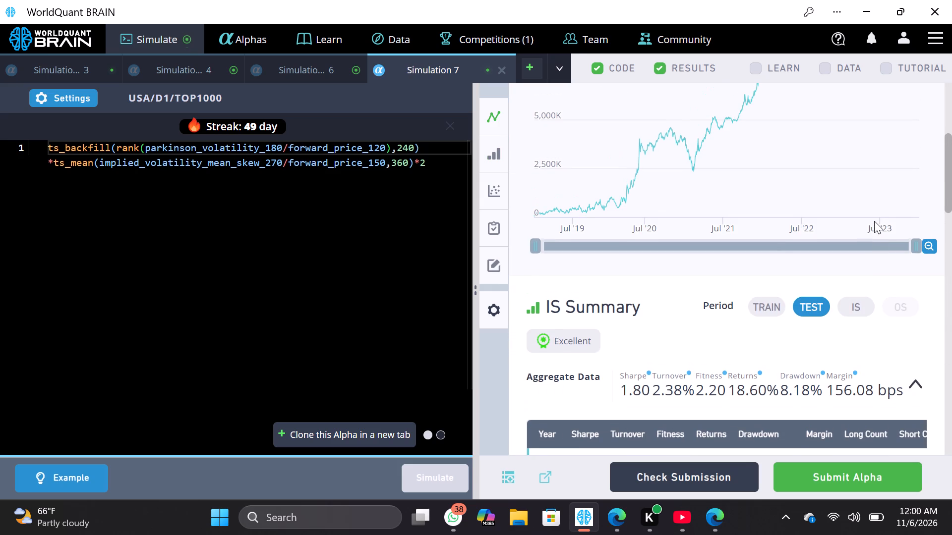
{"action": "scroll", "coordinate": [874, 221], "scroll_direction": "down", "scroll_amount": 2}
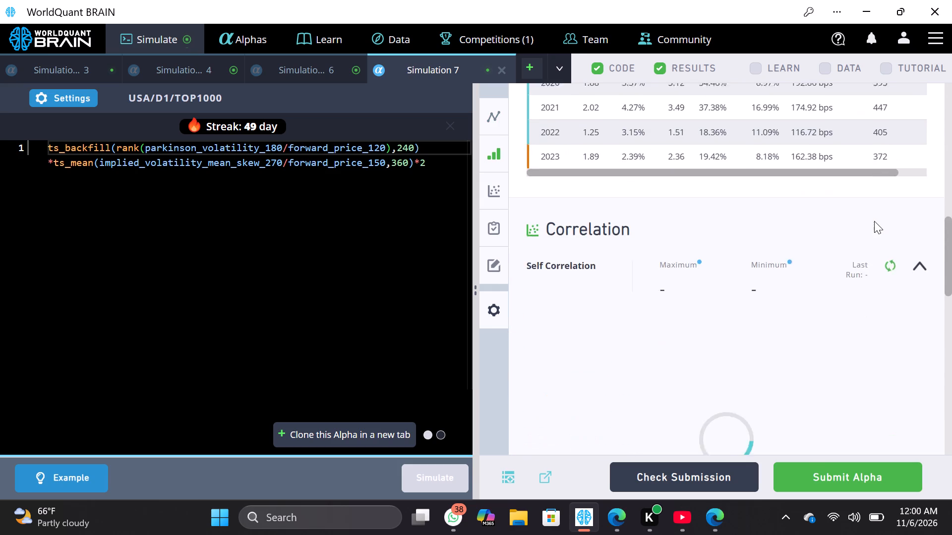
{"action": "scroll", "coordinate": [874, 221], "scroll_direction": "down", "scroll_amount": 2}
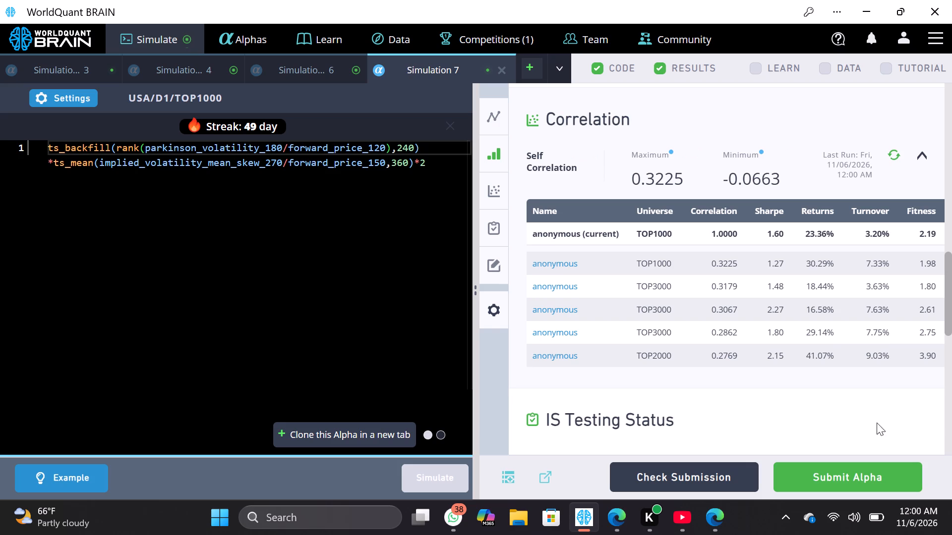
Submit the Alpha from Simulation 7.
{"action": "left_click", "coordinate": [844, 474]}
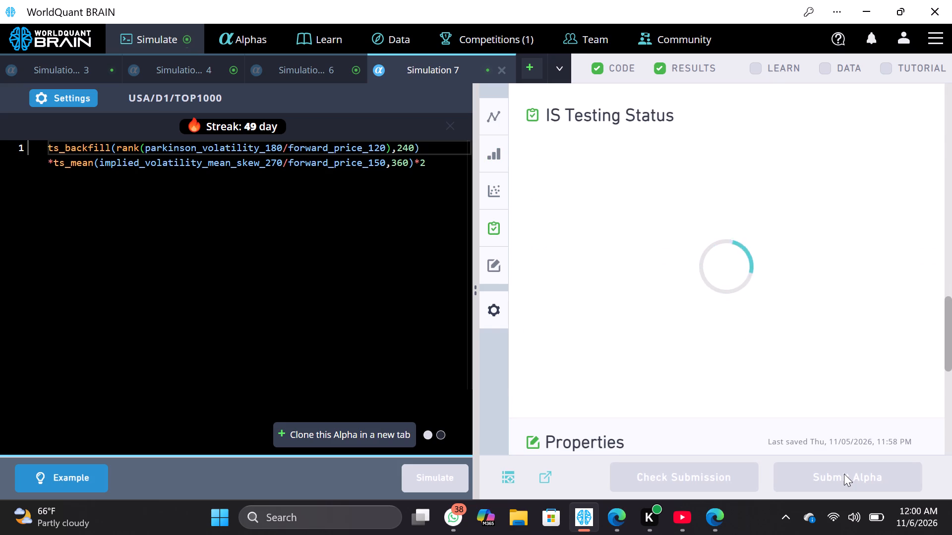
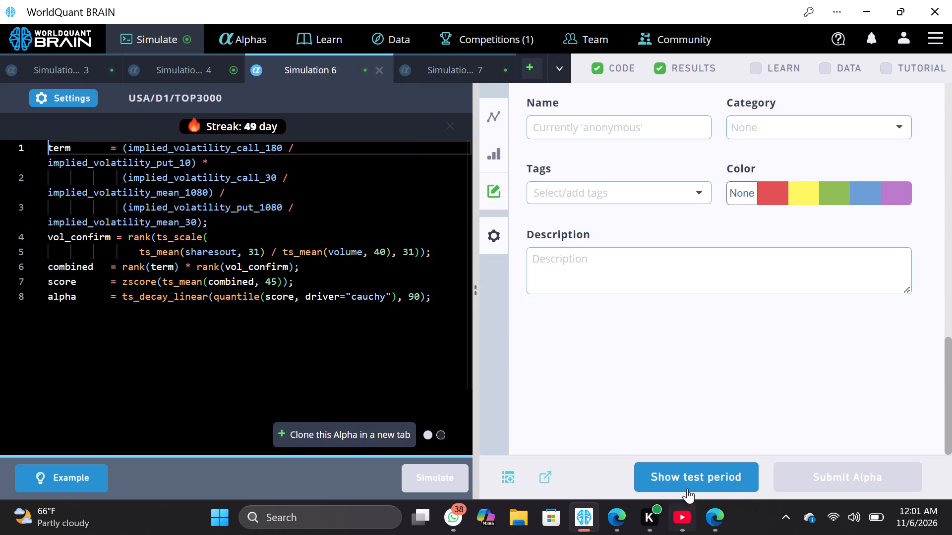
Show the test period for Simulation 6's Alpha and run its self-correlation check.
{"action": "left_click", "coordinate": [686, 479]}
{"action": "scroll", "coordinate": [696, 408], "scroll_direction": "up", "scroll_amount": 1}
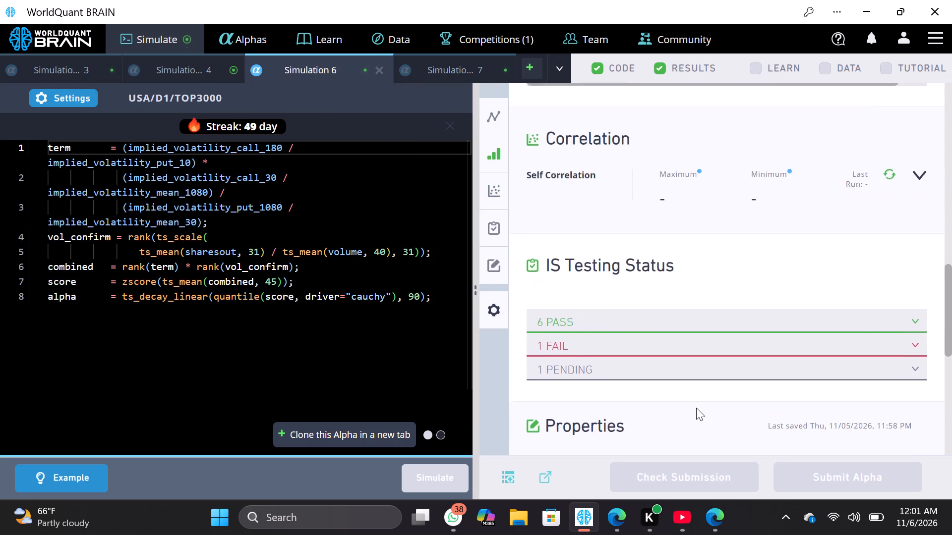
{"action": "scroll", "coordinate": [696, 408], "scroll_direction": "up", "scroll_amount": 1}
{"action": "left_click", "coordinate": [919, 334]}
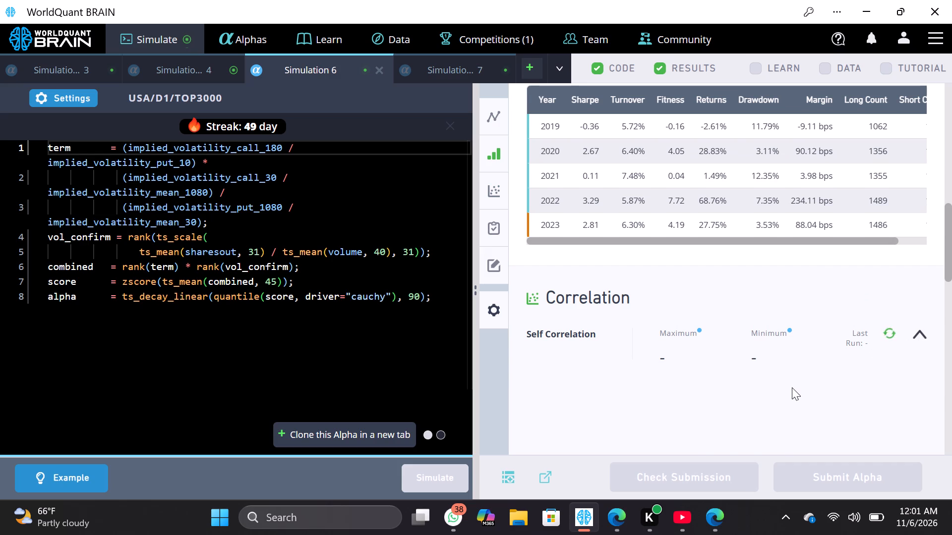
{"action": "scroll", "coordinate": [792, 387], "scroll_direction": "down", "scroll_amount": 1}
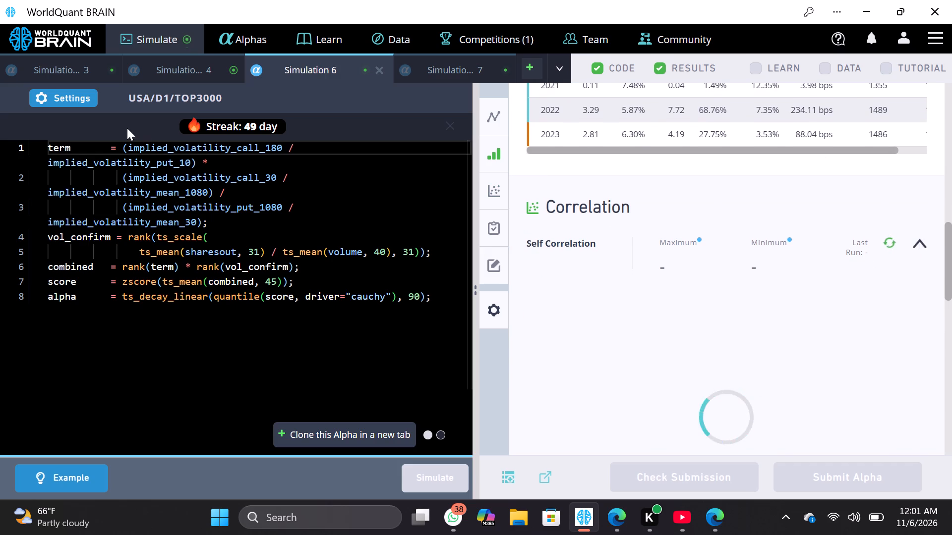
Set Simulation 6's decay to 4, apply the settings and simulate the Alpha again.
{"action": "left_click", "coordinate": [79, 96]}
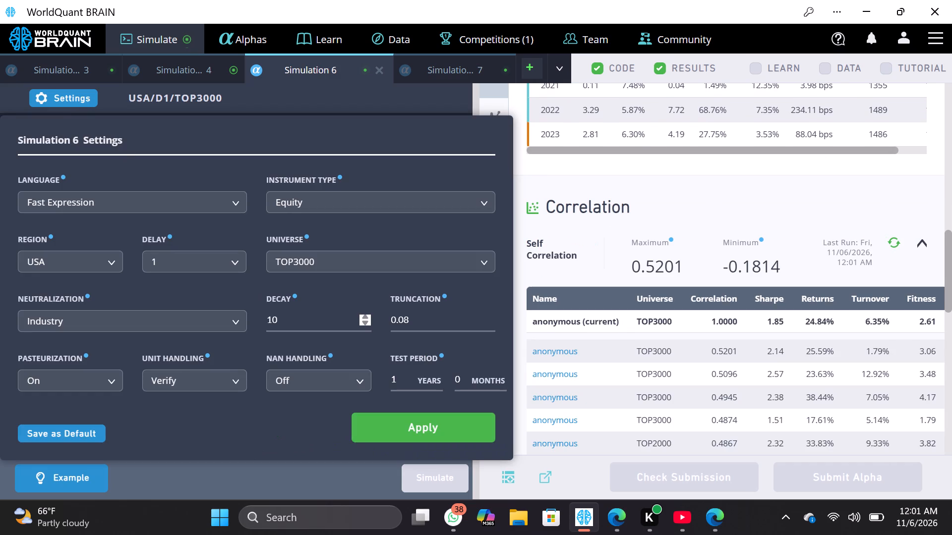
{"action": "triple_click", "coordinate": [365, 324]}
{"action": "left_click", "coordinate": [365, 324]}
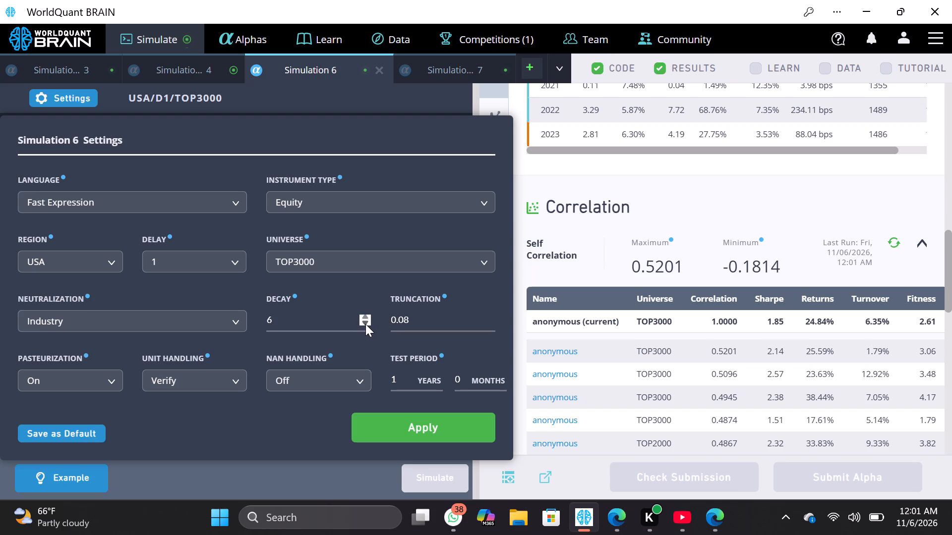
{"action": "left_click", "coordinate": [365, 324]}
{"action": "left_click", "coordinate": [365, 324]}
{"action": "left_click", "coordinate": [416, 424]}
{"action": "left_click", "coordinate": [437, 465]}
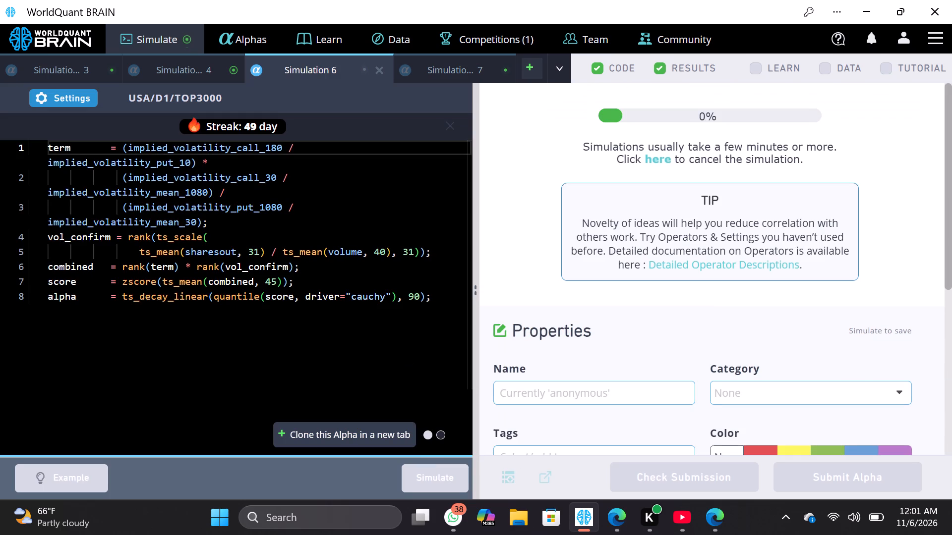
Return to Simulation 7 and view its submitted Alpha's PnL chart.
{"action": "left_click", "coordinate": [428, 71]}
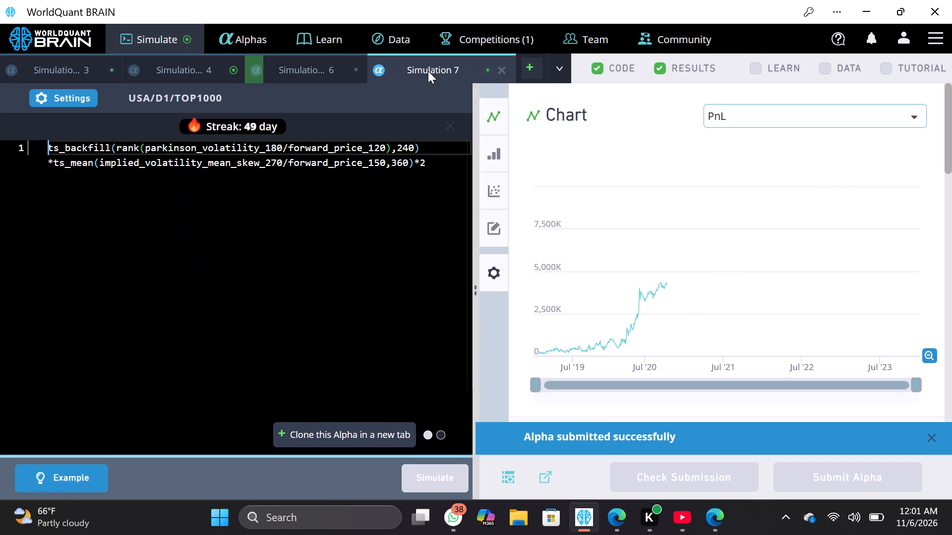
{"action": "left_click", "coordinate": [584, 511]}
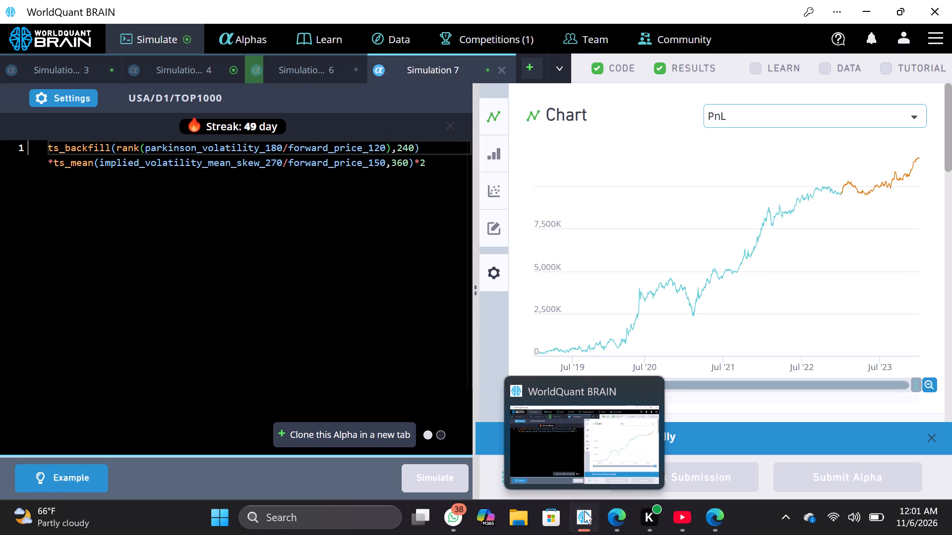
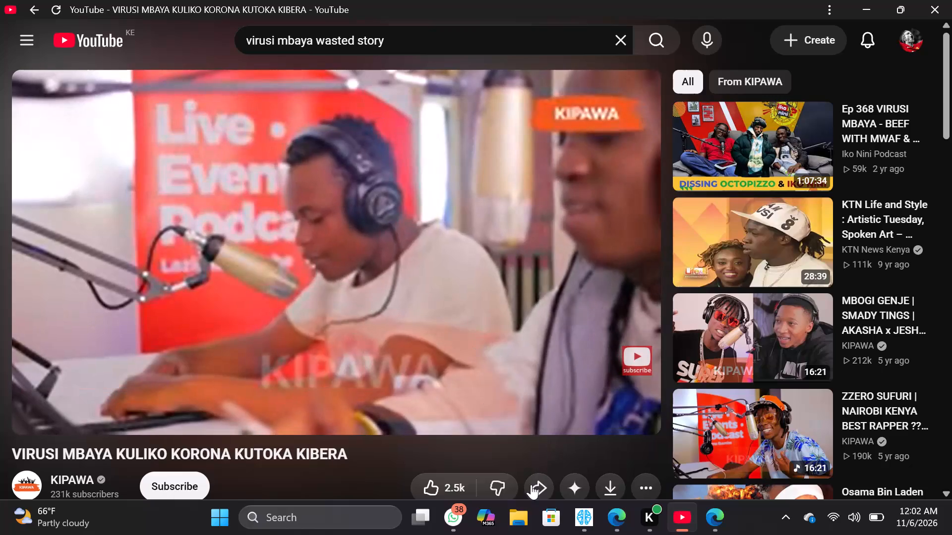
Switch to the guest browser's BRAIN session and review the self-correlation of Simulation 2's Alpha.
{"action": "left_click", "coordinate": [589, 516]}
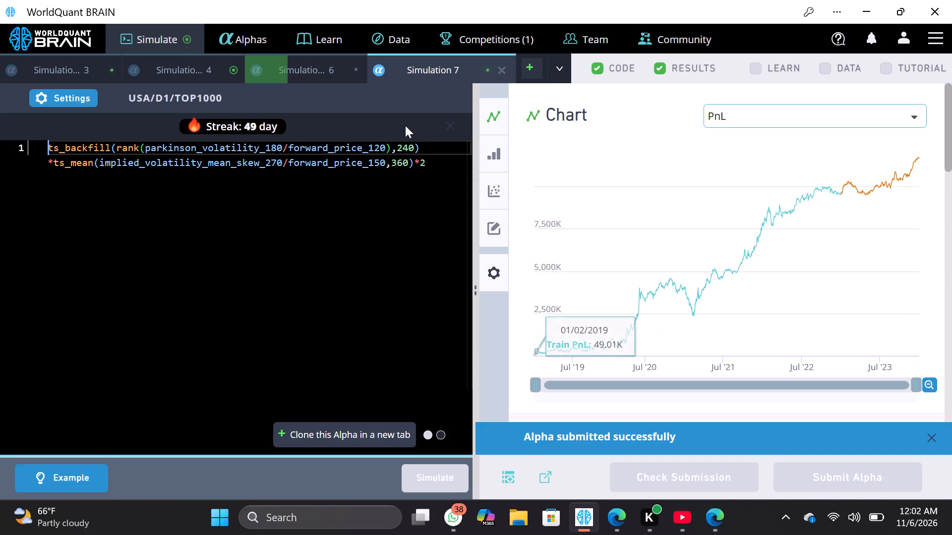
{"action": "left_click", "coordinate": [723, 534]}
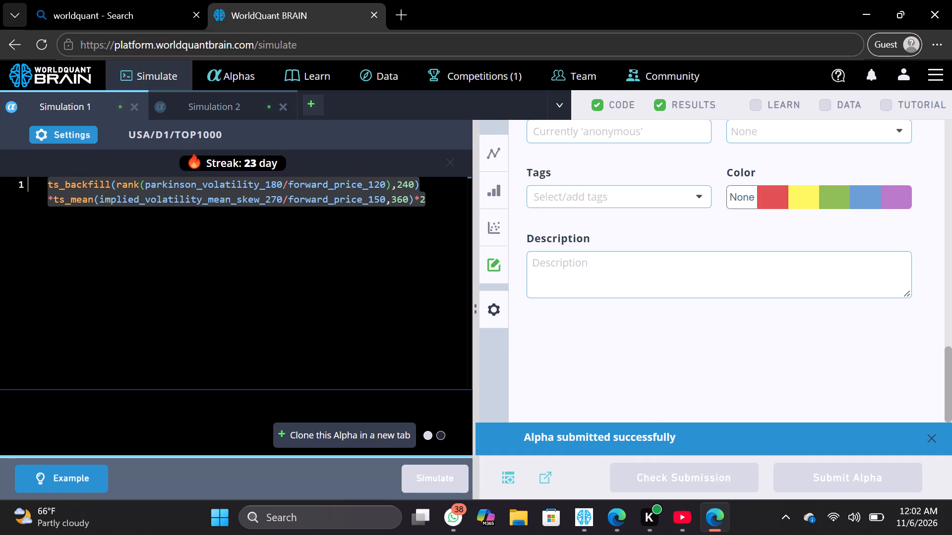
{"action": "left_click", "coordinate": [239, 106]}
{"action": "scroll", "coordinate": [635, 318], "scroll_direction": "up", "scroll_amount": 2}
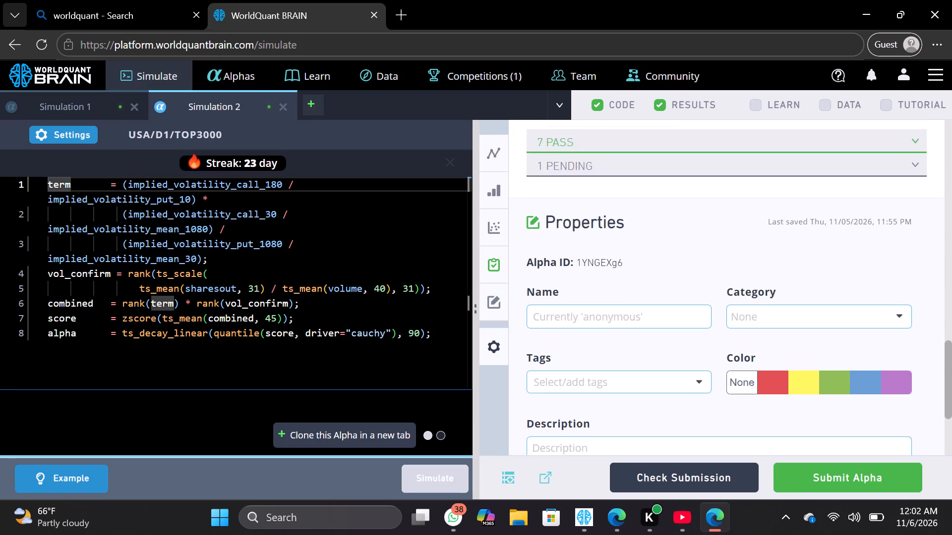
{"action": "scroll", "coordinate": [635, 318], "scroll_direction": "up", "scroll_amount": 3}
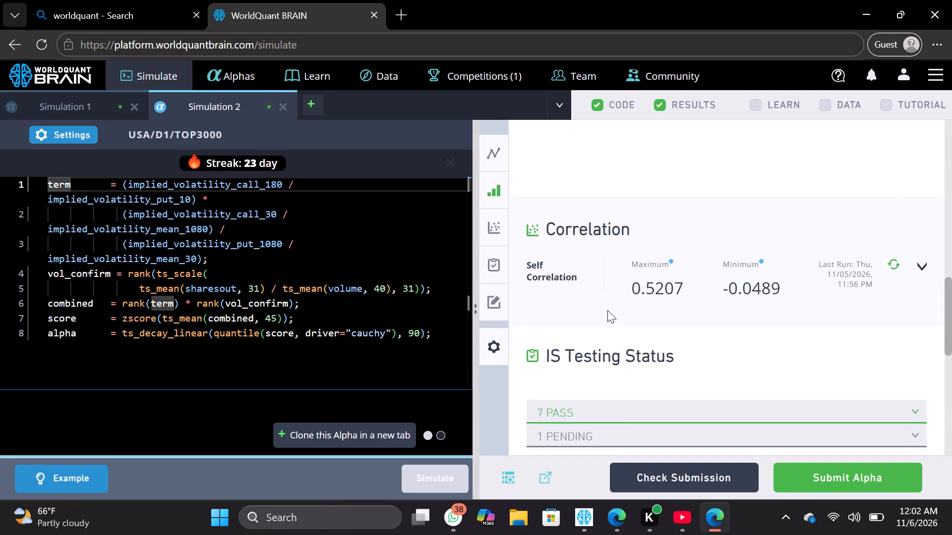
Return to the BRAIN app, dismiss Simulation 7's submission notice, and run the submitted Alpha's self-correlation check.
{"action": "left_click", "coordinate": [578, 519]}
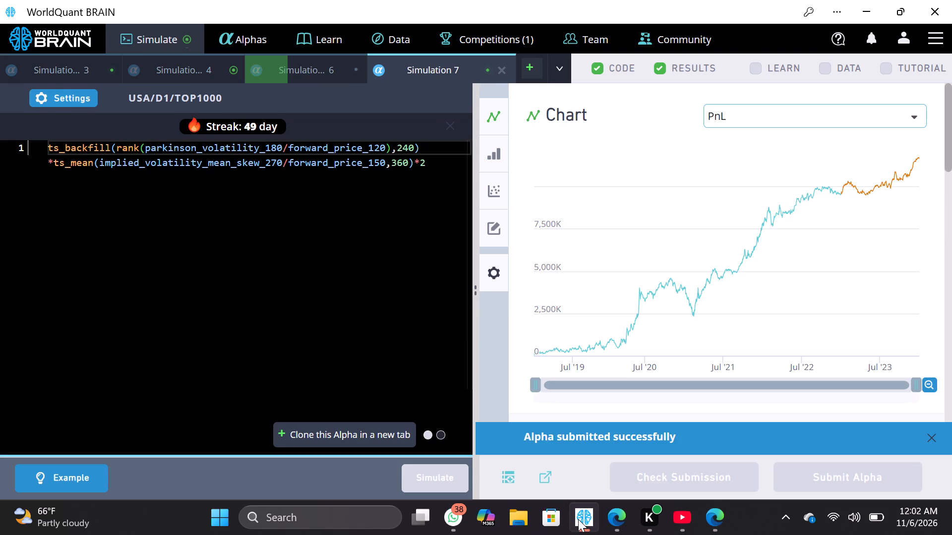
{"action": "left_click", "coordinate": [578, 519]}
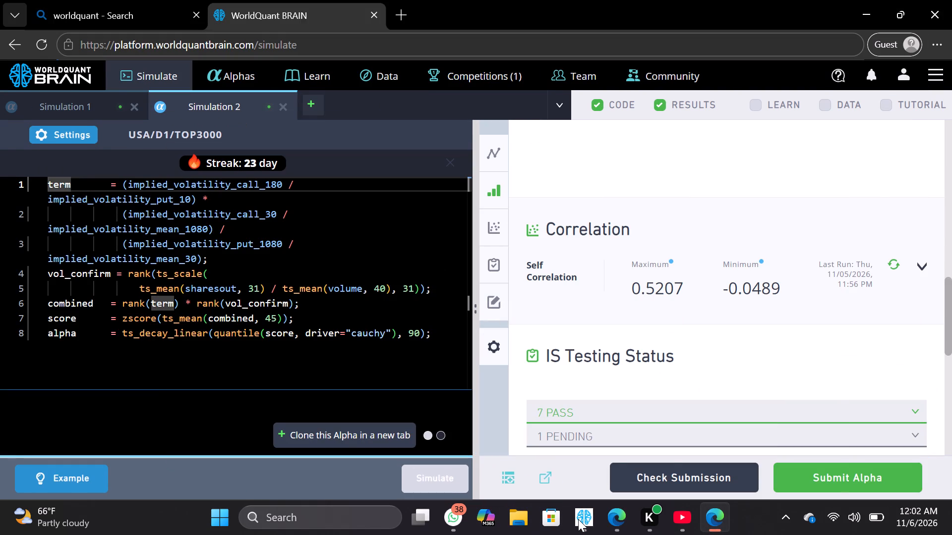
{"action": "left_click", "coordinate": [578, 519]}
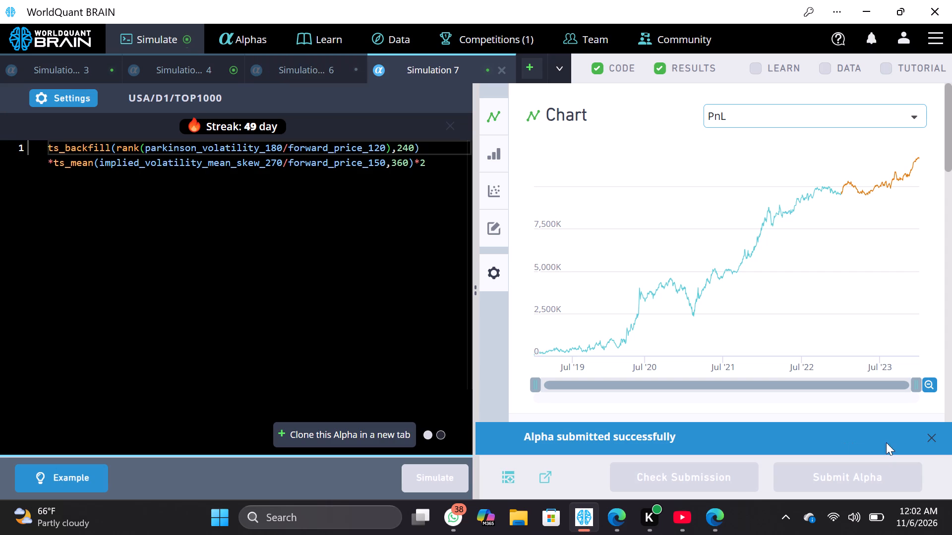
{"action": "left_click", "coordinate": [933, 439]}
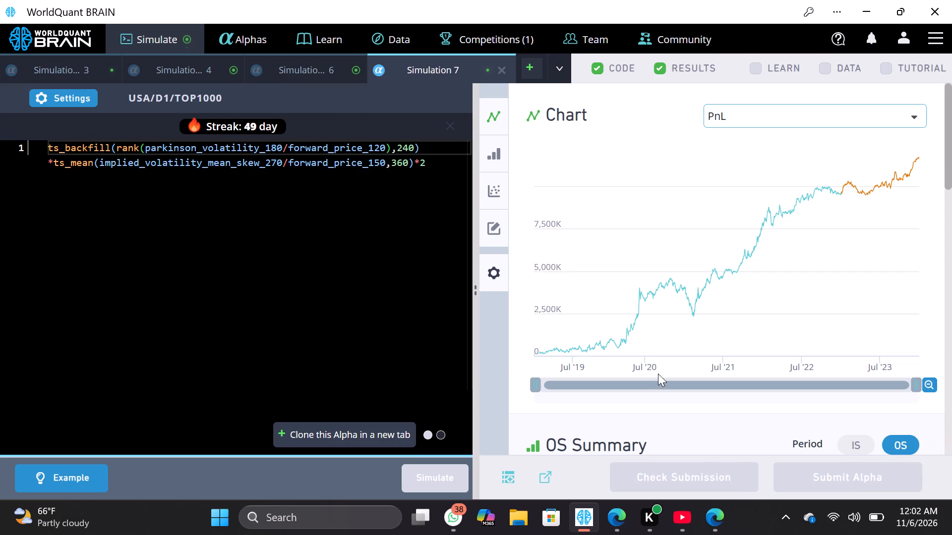
{"action": "scroll", "coordinate": [594, 361], "scroll_direction": "down", "scroll_amount": 4}
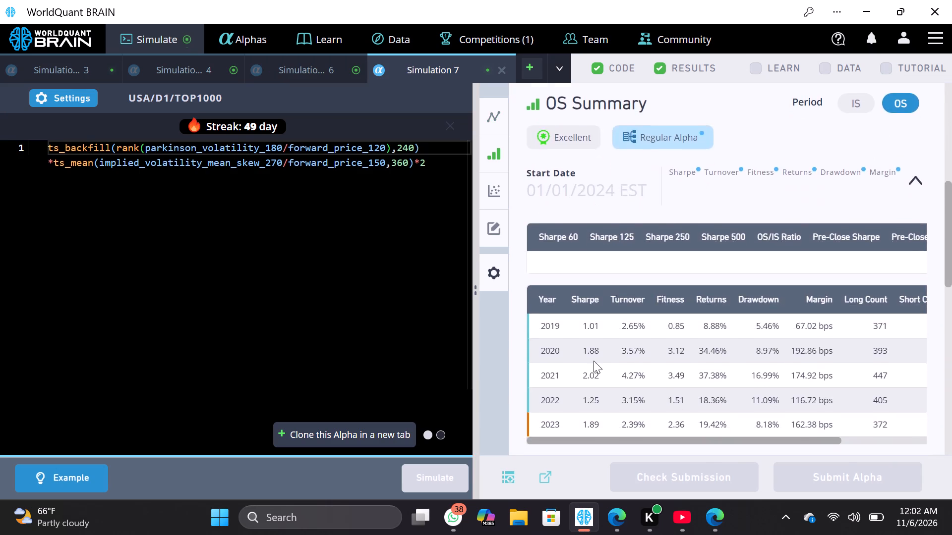
{"action": "scroll", "coordinate": [594, 361], "scroll_direction": "down", "scroll_amount": 3}
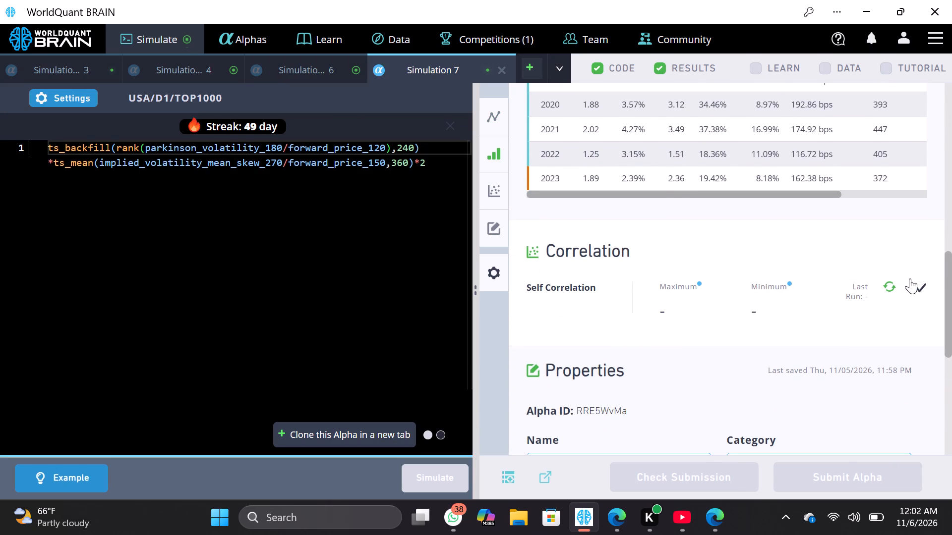
{"action": "left_click", "coordinate": [915, 279]}
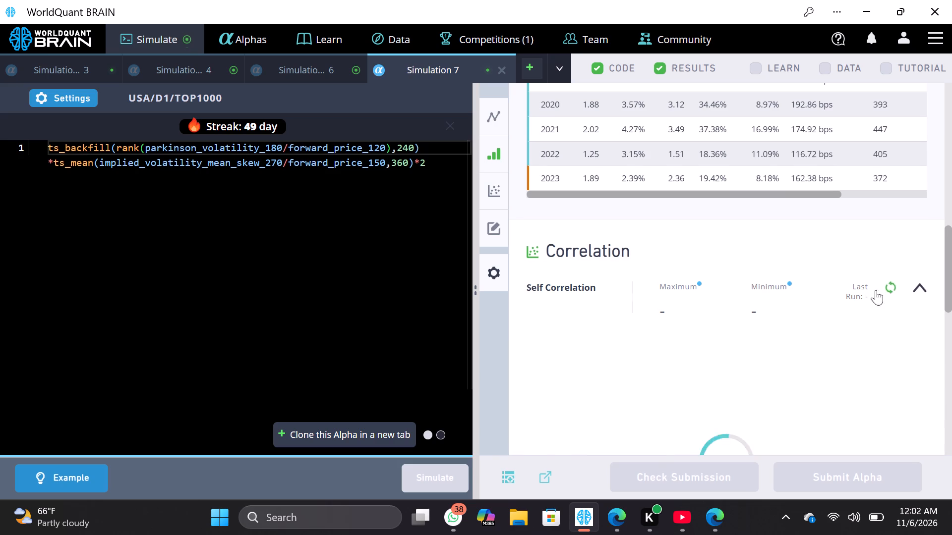
{"action": "scroll", "coordinate": [840, 308], "scroll_direction": "down", "scroll_amount": 1}
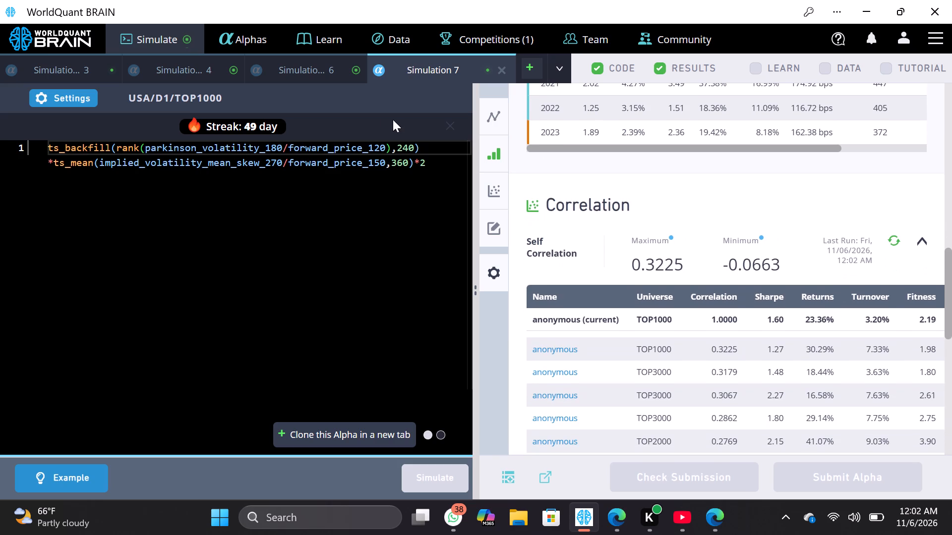
Show the test period for Simulation 6's Alpha, run its self-correlation check, and review its yearly performance.
{"action": "left_click", "coordinate": [292, 64]}
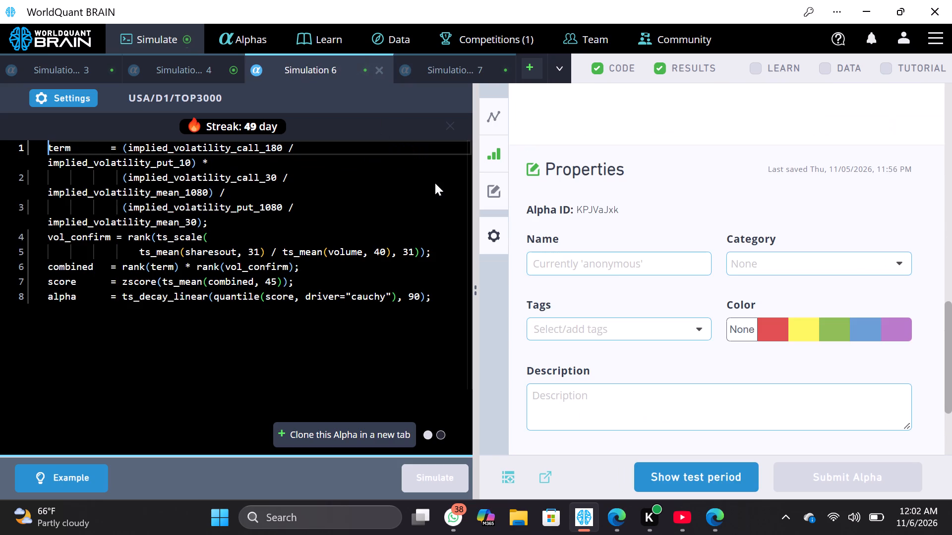
{"action": "left_click", "coordinate": [689, 477]}
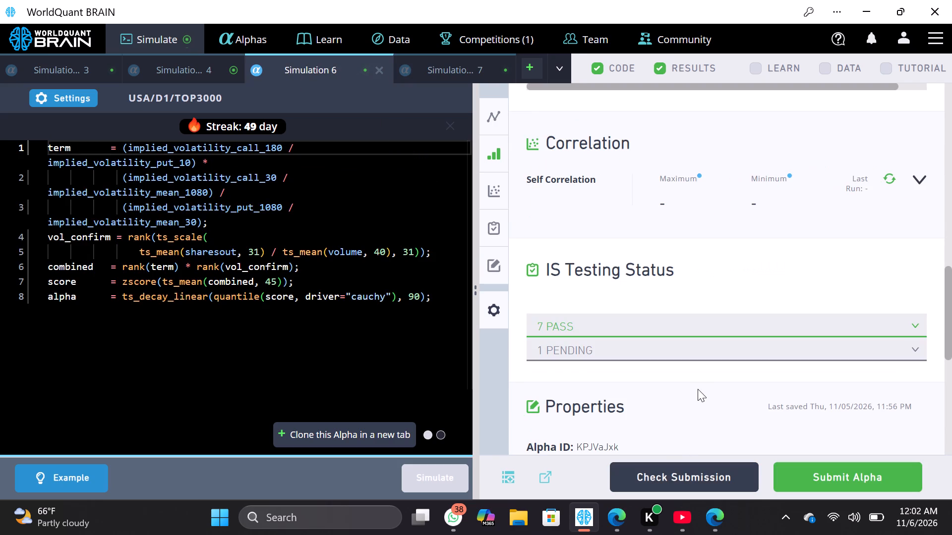
{"action": "scroll", "coordinate": [699, 386], "scroll_direction": "up", "scroll_amount": 1}
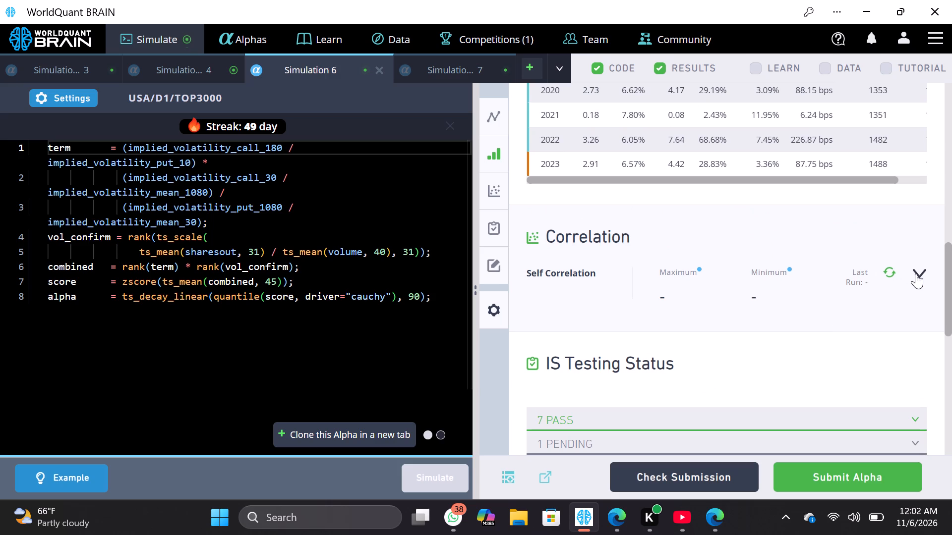
{"action": "left_click", "coordinate": [916, 273]}
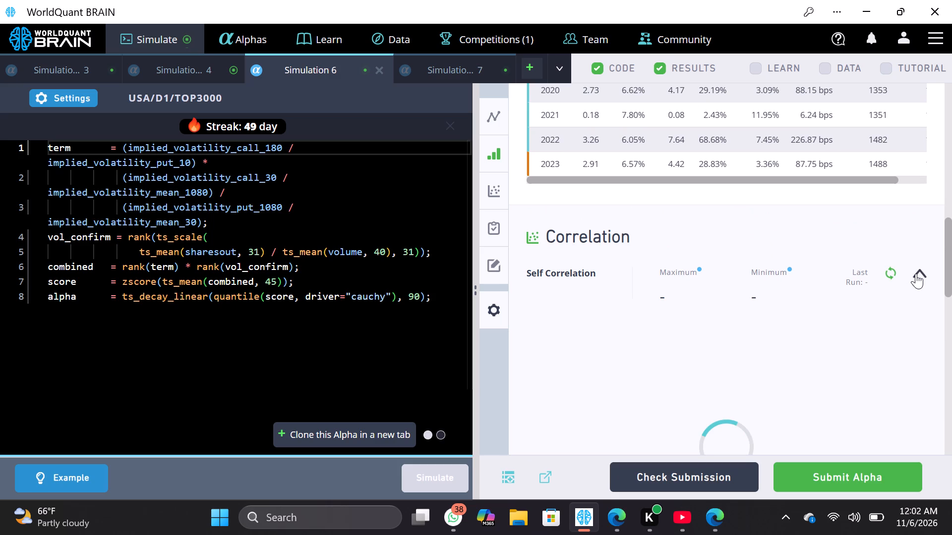
{"action": "scroll", "coordinate": [774, 283], "scroll_direction": "up", "scroll_amount": 1}
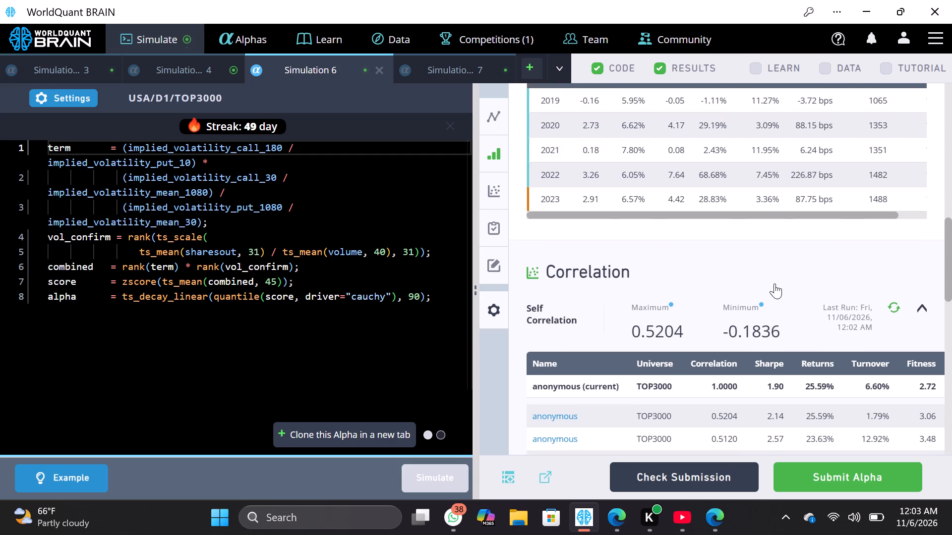
{"action": "scroll", "coordinate": [774, 283], "scroll_direction": "up", "scroll_amount": 1}
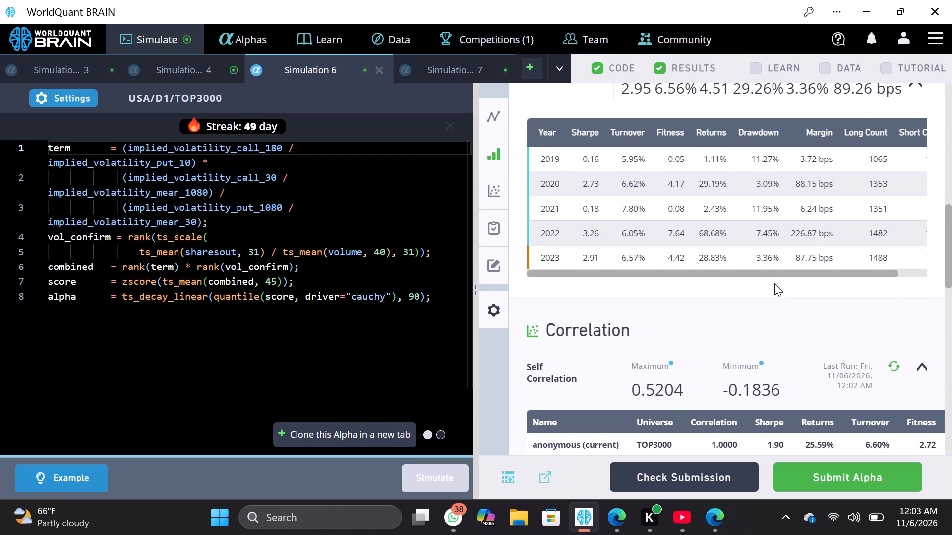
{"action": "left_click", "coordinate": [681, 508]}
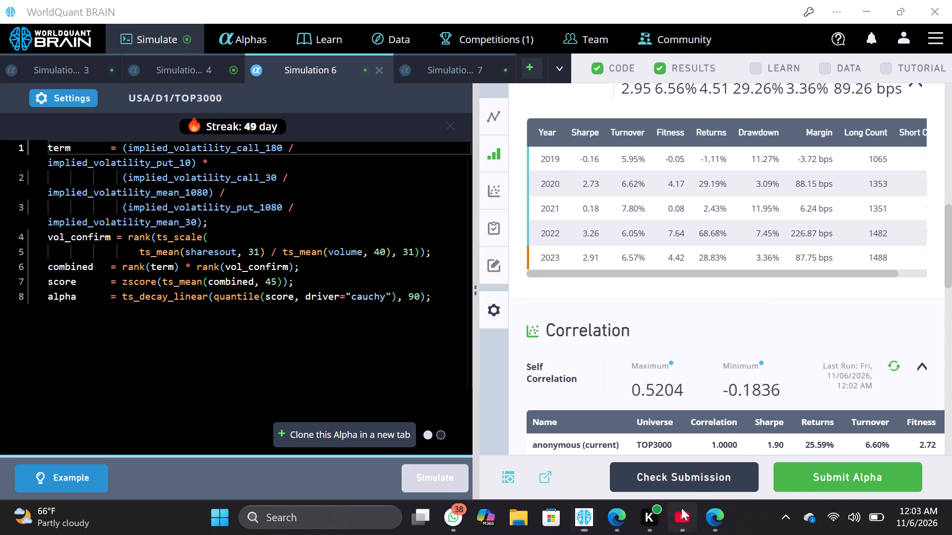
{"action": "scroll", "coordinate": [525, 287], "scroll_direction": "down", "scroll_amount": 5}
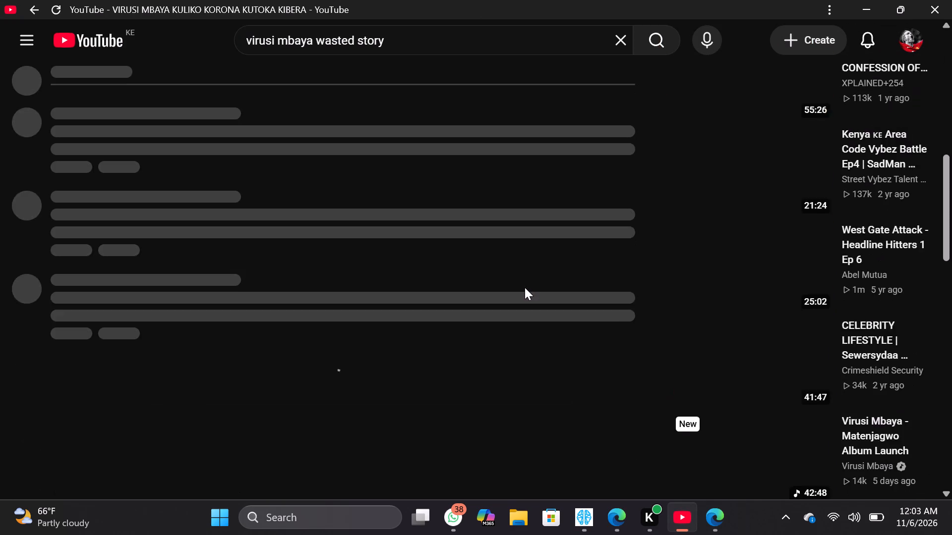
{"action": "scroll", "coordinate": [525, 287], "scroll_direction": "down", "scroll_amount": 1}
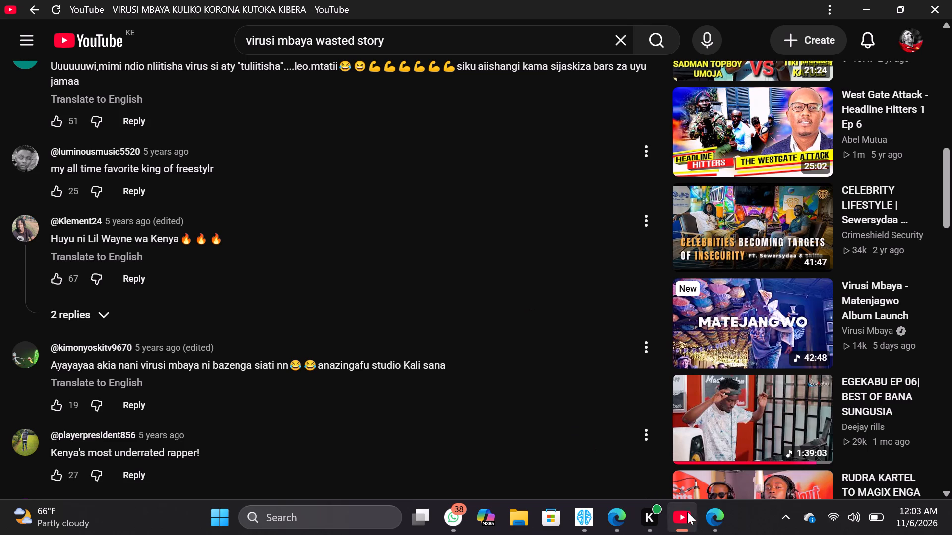
Return to the BRAIN app, show the test period for Simulation 4's Alpha, and run its self-correlation check.
{"action": "left_click", "coordinate": [589, 514]}
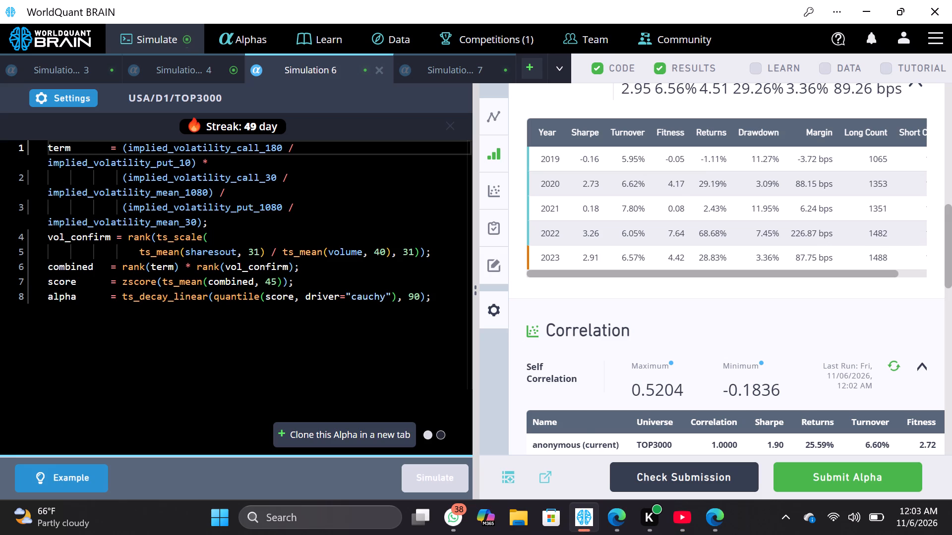
{"action": "left_click", "coordinate": [175, 76]}
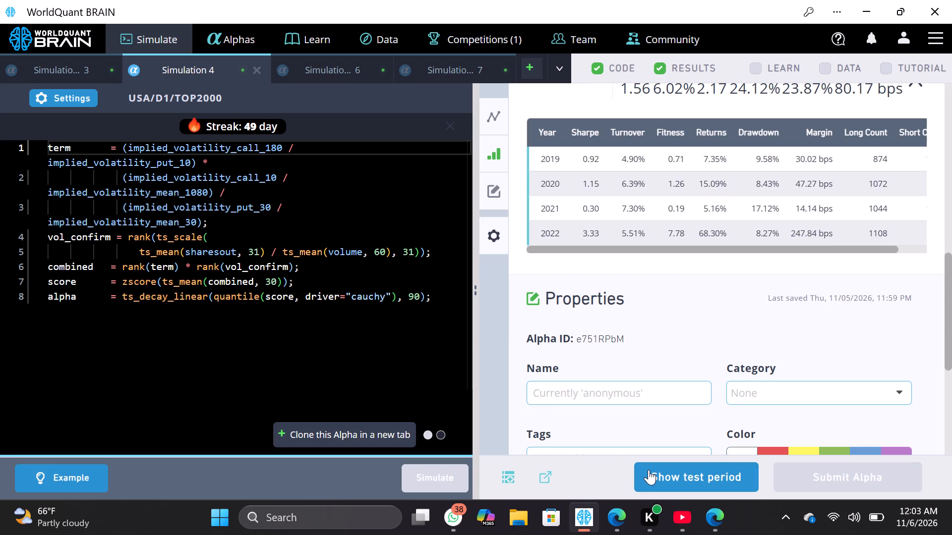
{"action": "left_click", "coordinate": [649, 470]}
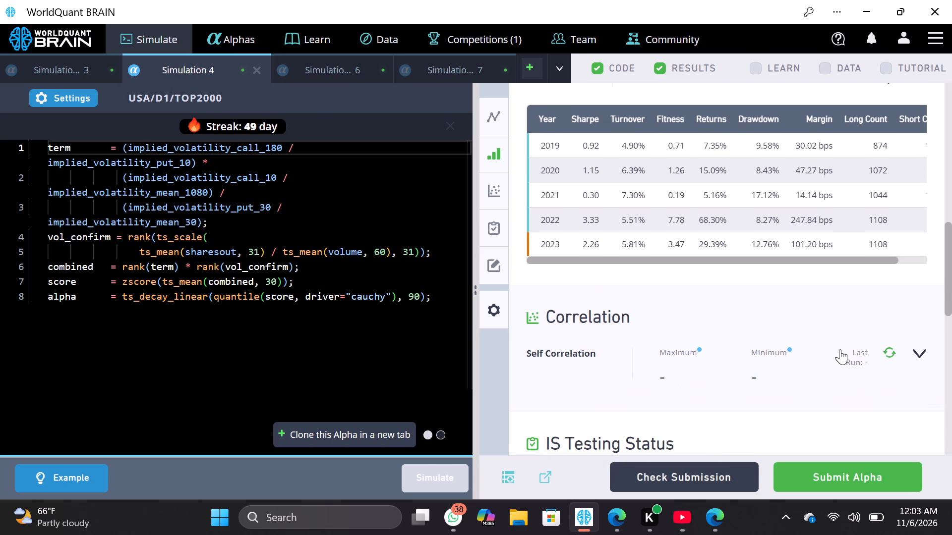
{"action": "left_click", "coordinate": [912, 355]}
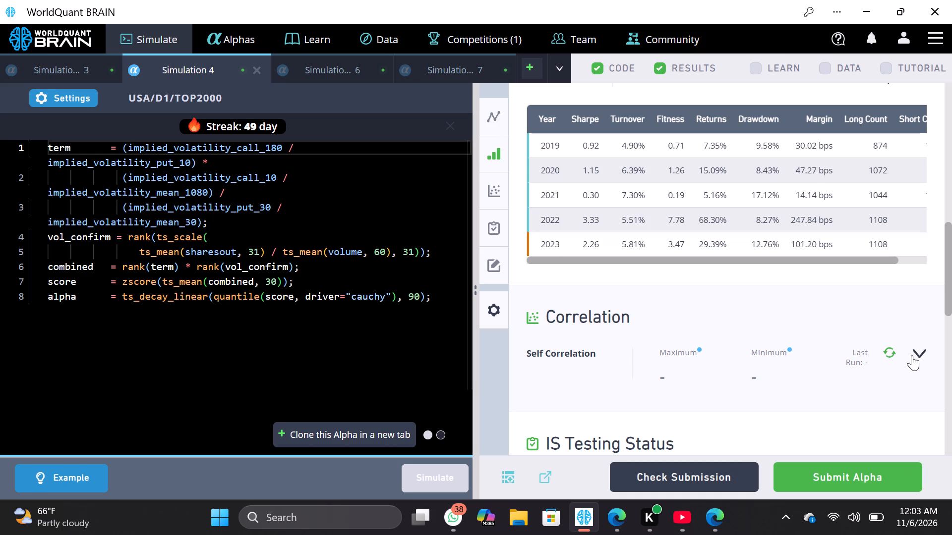
{"action": "left_click", "coordinate": [922, 354]}
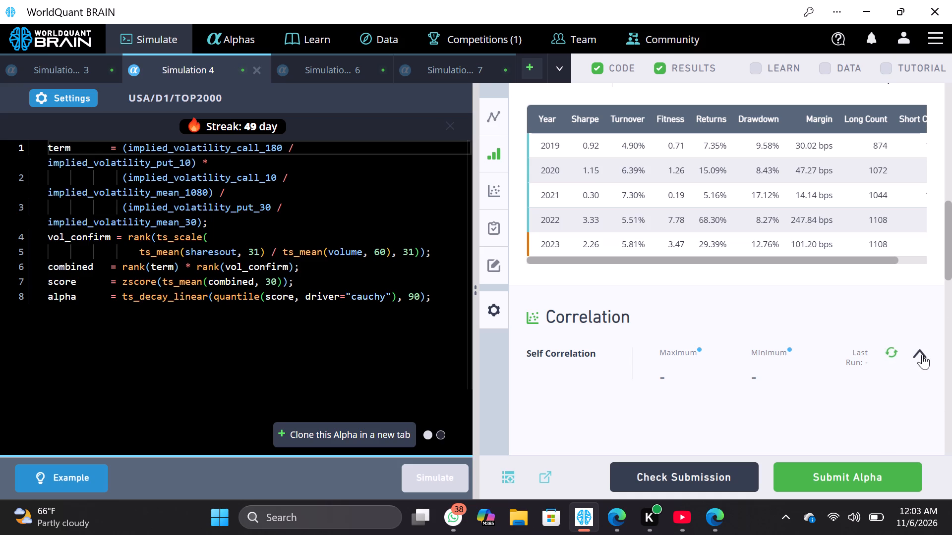
{"action": "scroll", "coordinate": [922, 354], "scroll_direction": "down", "scroll_amount": 1}
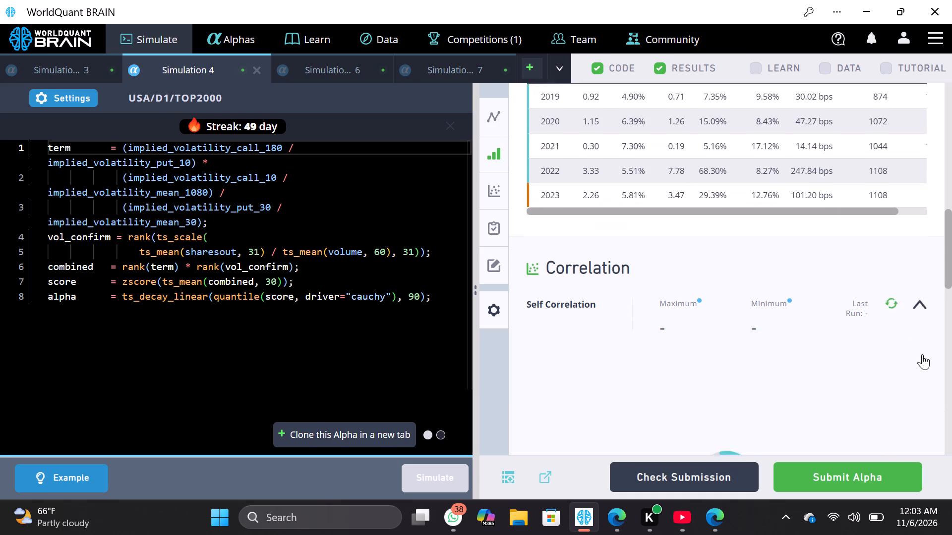
{"action": "scroll", "coordinate": [922, 354], "scroll_direction": "down", "scroll_amount": 3}
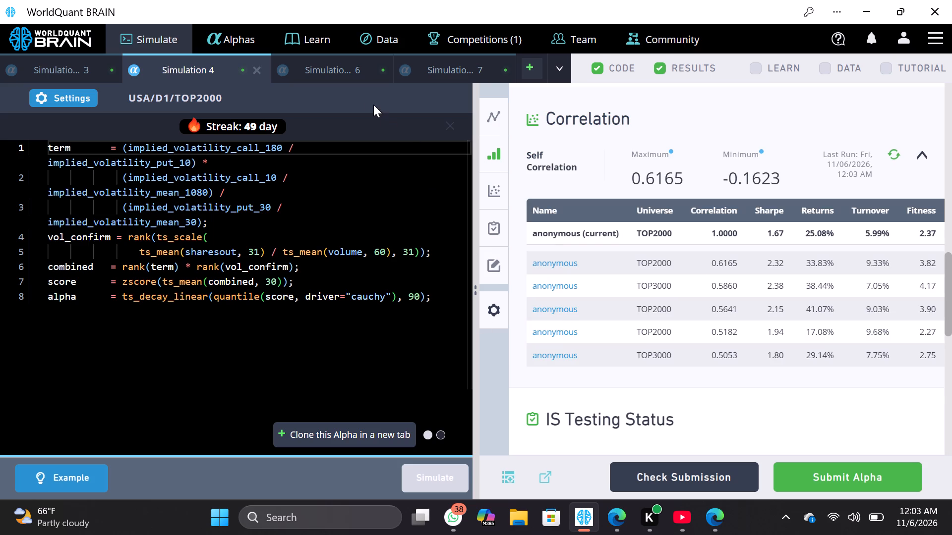
Return to Simulation 6's Alpha results.
{"action": "left_click", "coordinate": [351, 77]}
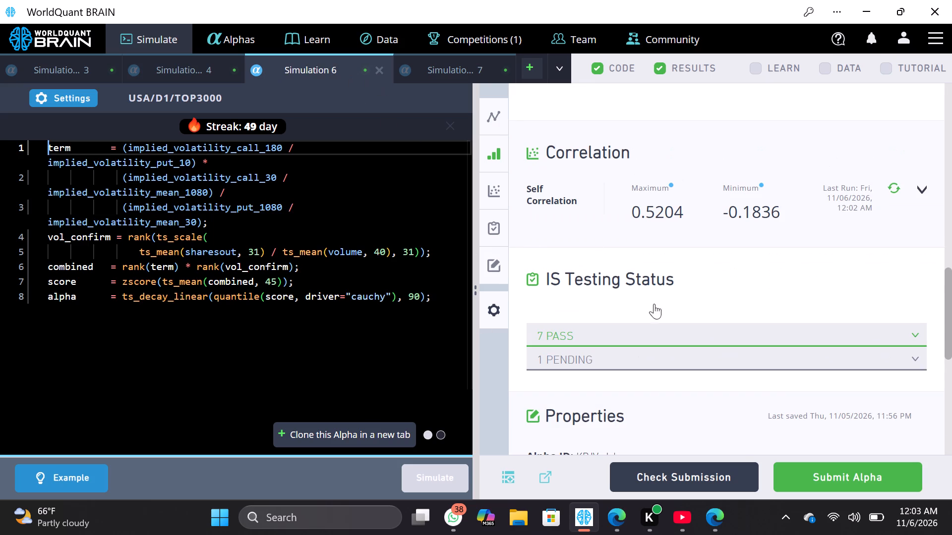
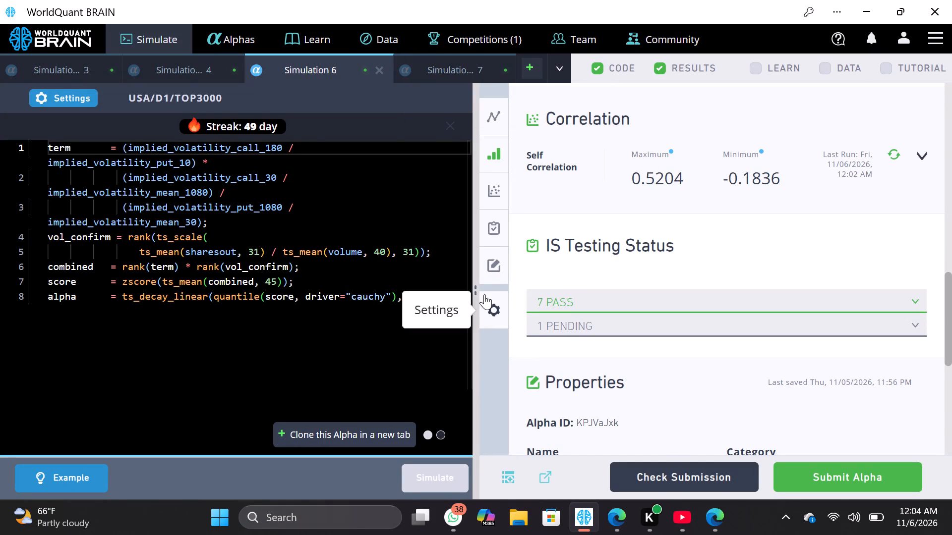
Review Simulation 6's test-period summary and yearly performance results.
{"action": "scroll", "coordinate": [741, 356], "scroll_direction": "down", "scroll_amount": 3}
{"action": "scroll", "coordinate": [741, 356], "scroll_direction": "up", "scroll_amount": 4}
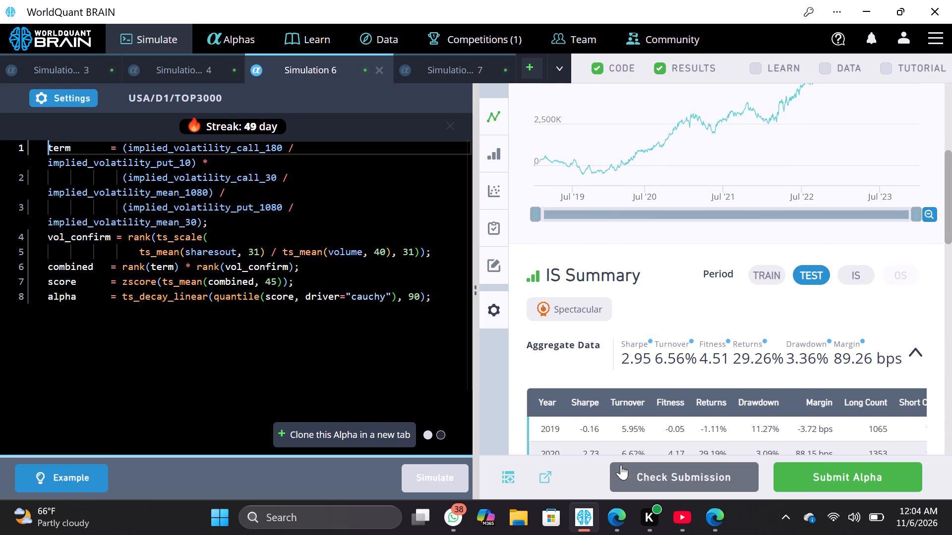
View the account's performance charts of submitted and simulated Alphas, and open the submitted Alphas list.
{"action": "left_click", "coordinate": [904, 39]}
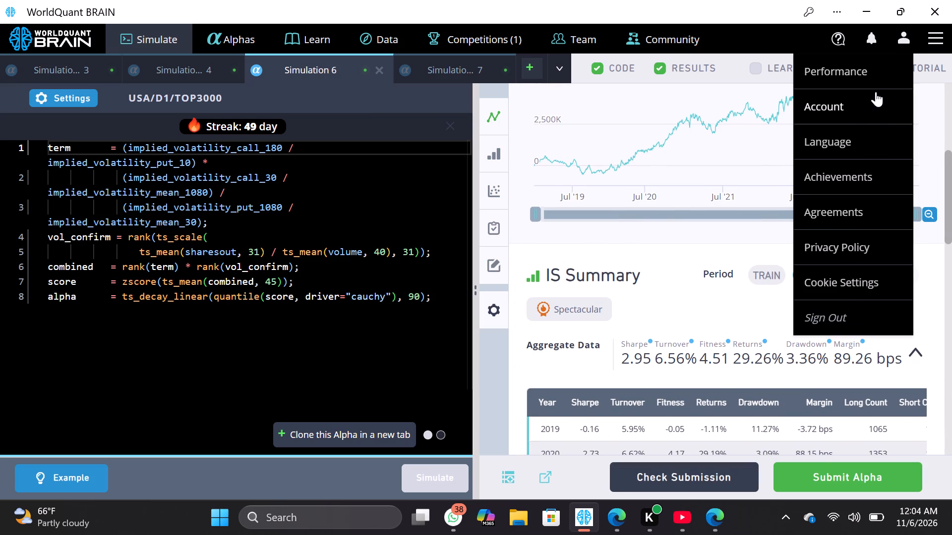
{"action": "left_click", "coordinate": [875, 76]}
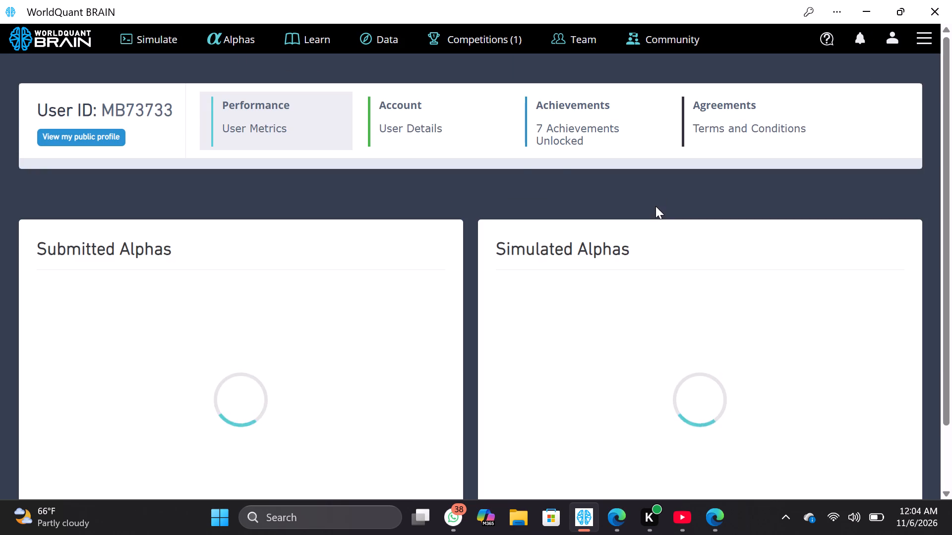
{"action": "scroll", "coordinate": [496, 276], "scroll_direction": "down", "scroll_amount": 2}
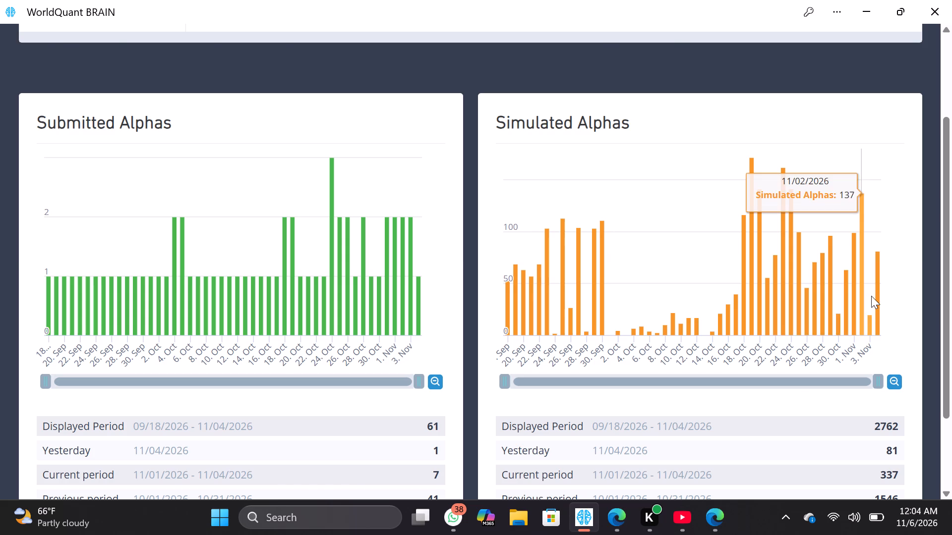
{"action": "scroll", "coordinate": [871, 296], "scroll_direction": "up", "scroll_amount": 3}
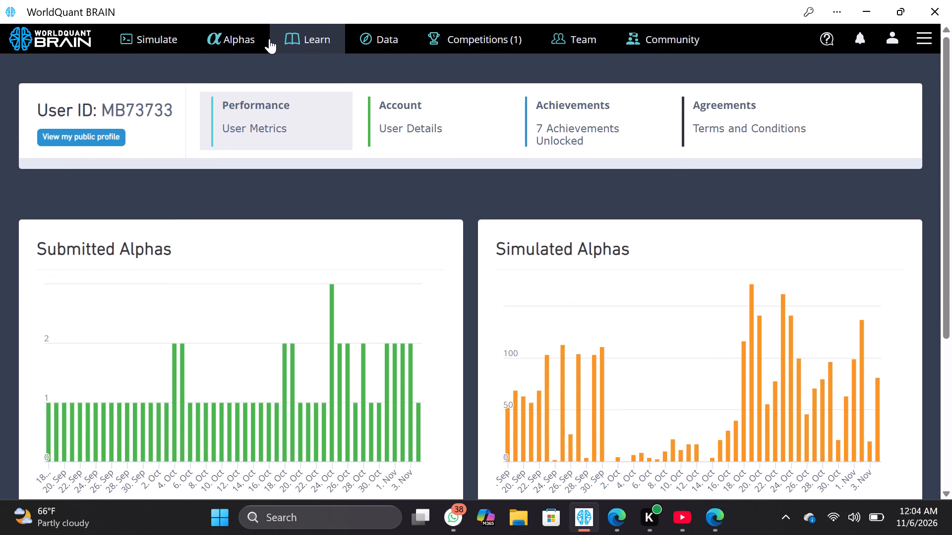
{"action": "left_click", "coordinate": [268, 39]}
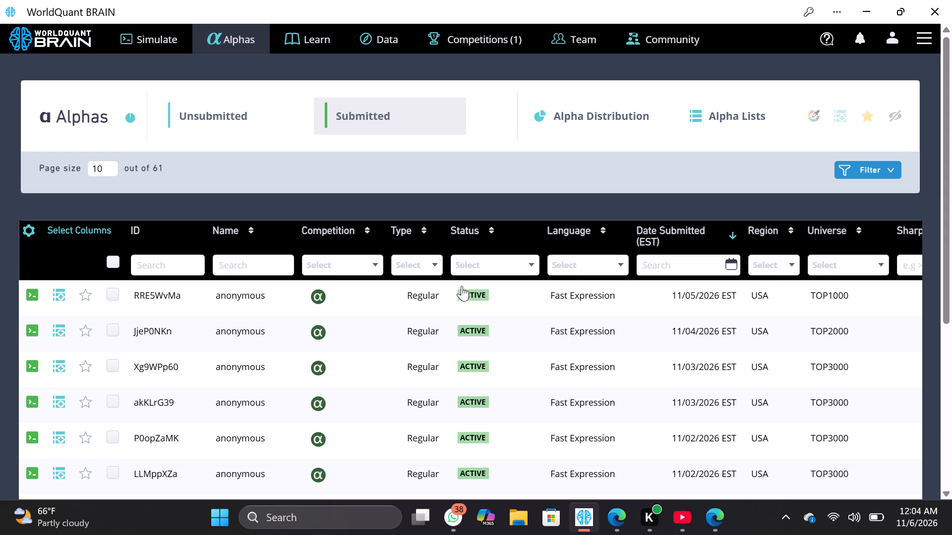
Switch to YouTube, go back to the video player, and pause the video at about 11:20.
{"action": "left_click", "coordinate": [685, 512]}
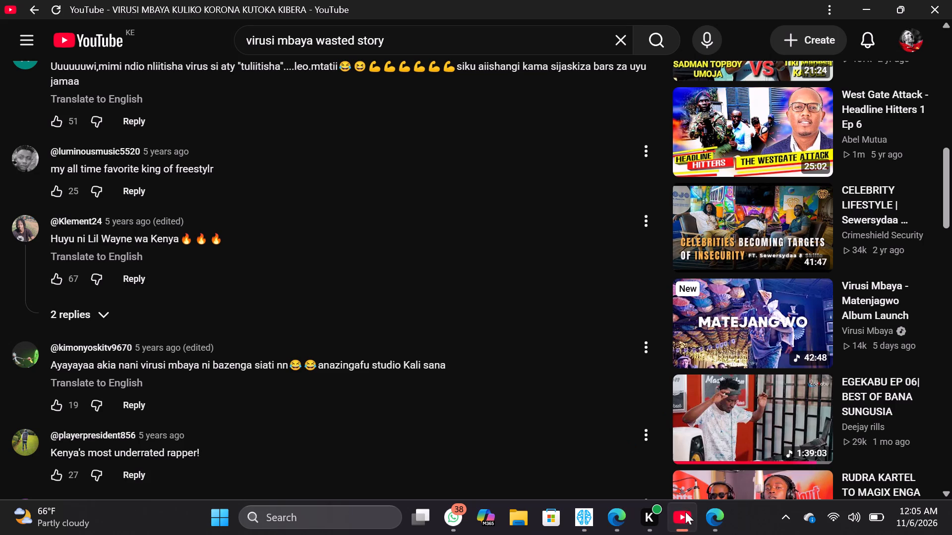
{"action": "scroll", "coordinate": [547, 238], "scroll_direction": "up", "scroll_amount": 4}
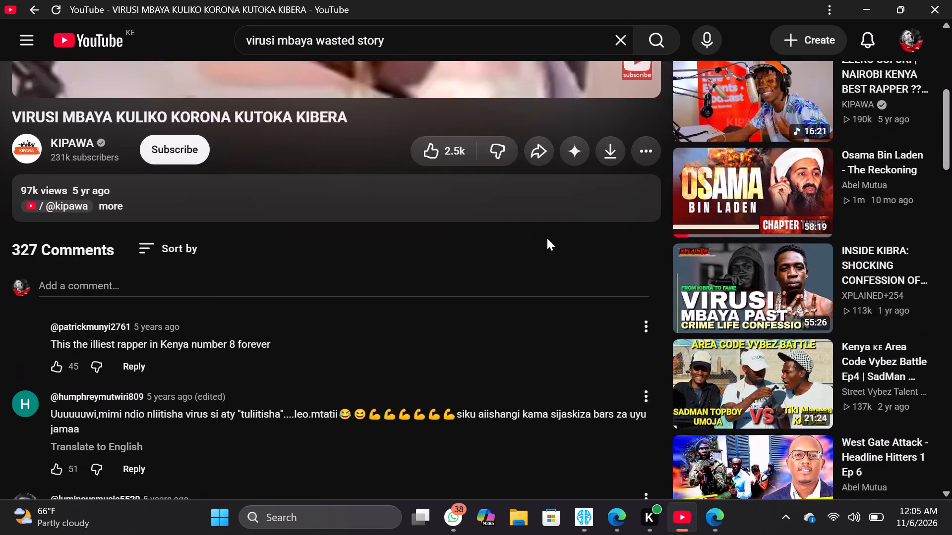
{"action": "scroll", "coordinate": [547, 238], "scroll_direction": "up", "scroll_amount": 2}
{"action": "left_click", "coordinate": [323, 351]}
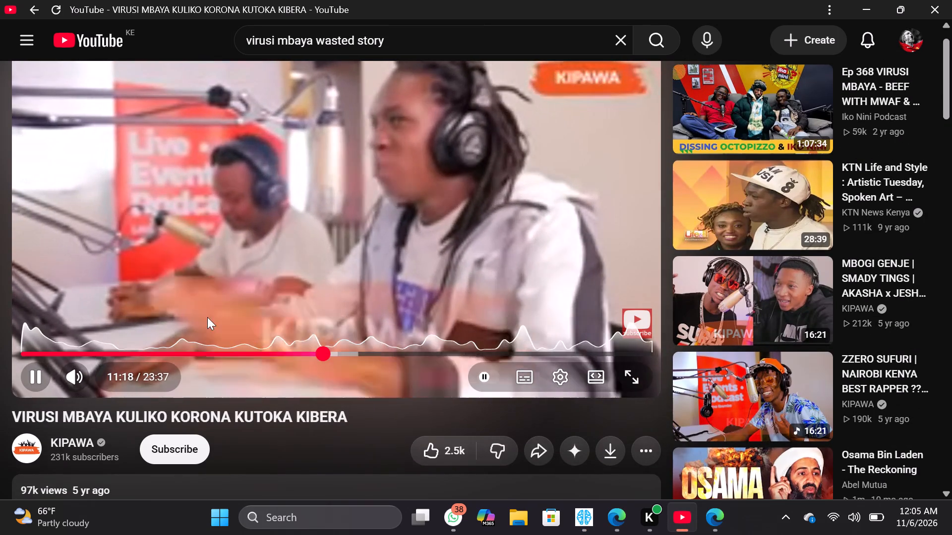
{"action": "left_click", "coordinate": [30, 373]}
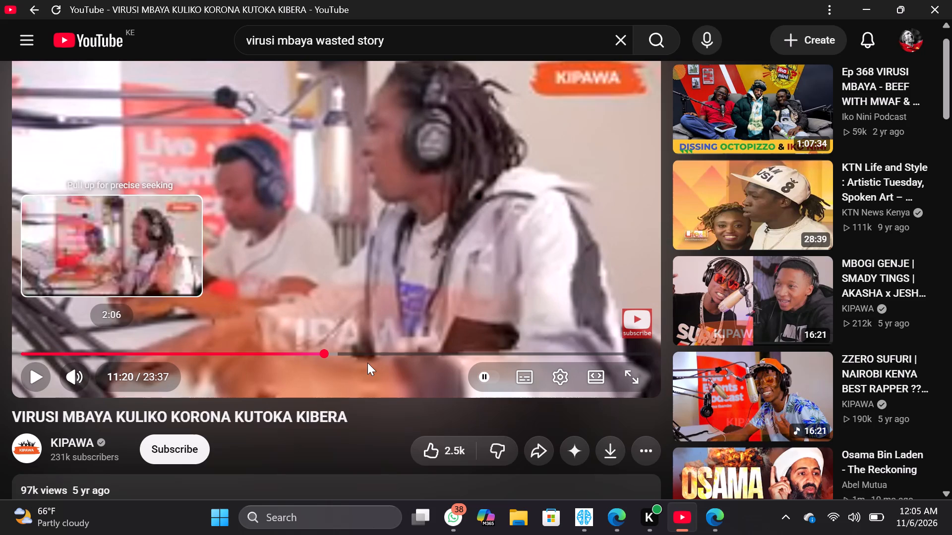
Read through the viewer comments under the paused YouTube video.
{"action": "scroll", "coordinate": [743, 276], "scroll_direction": "down", "scroll_amount": 2}
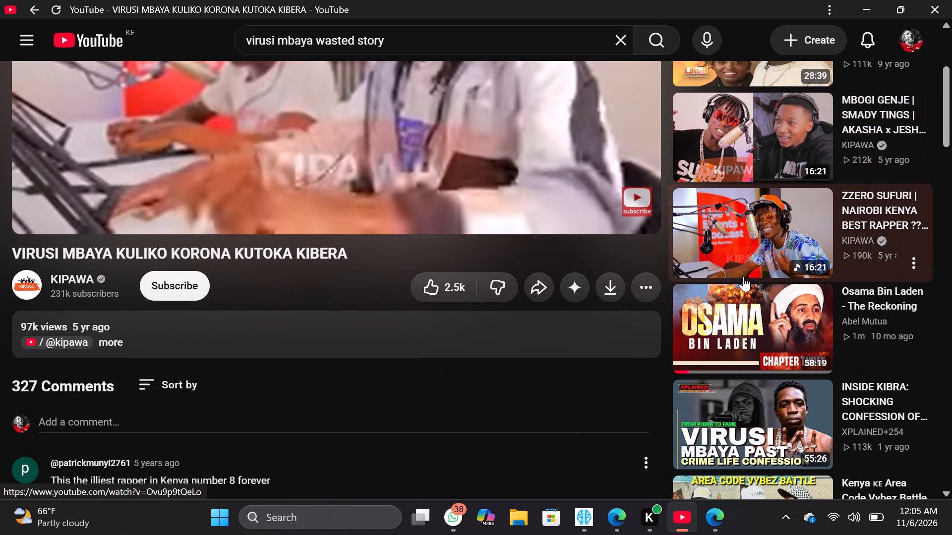
{"action": "scroll", "coordinate": [743, 276], "scroll_direction": "down", "scroll_amount": 2}
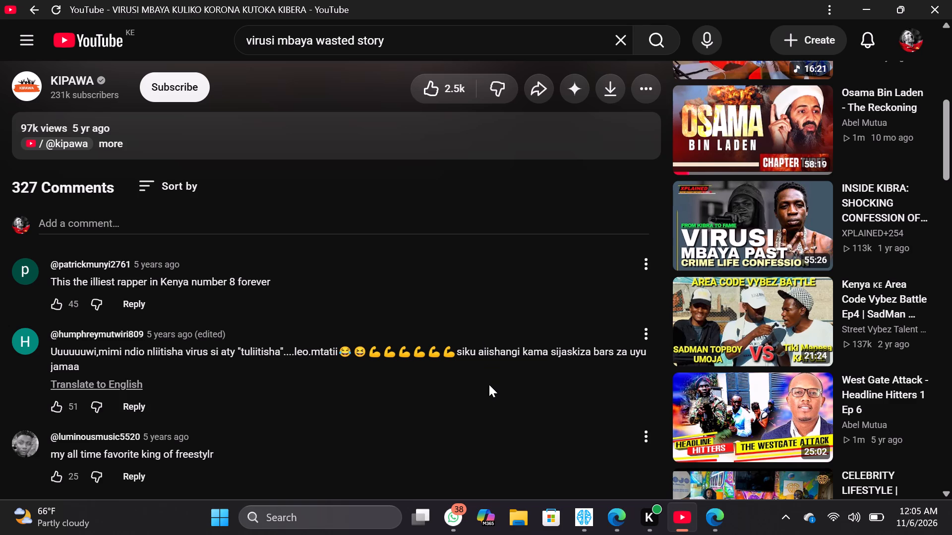
{"action": "scroll", "coordinate": [489, 384], "scroll_direction": "down", "scroll_amount": 3}
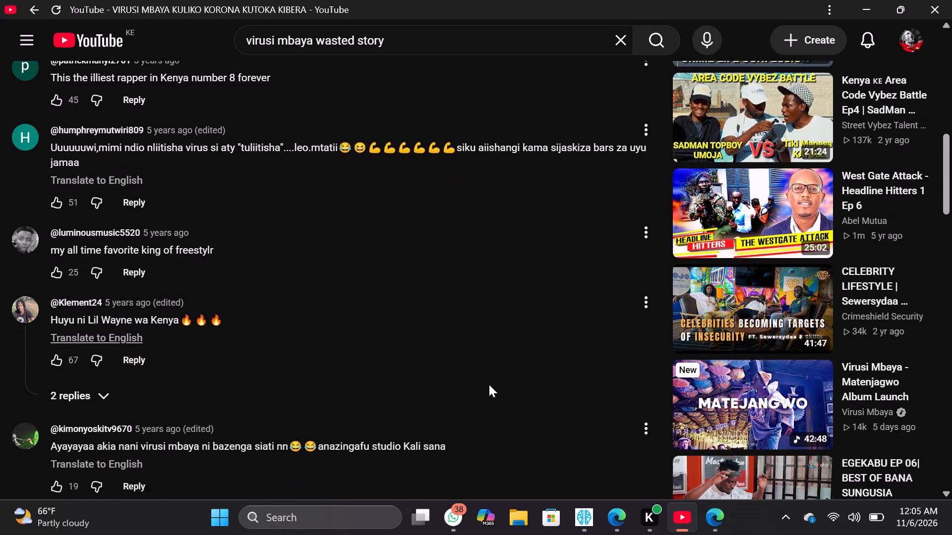
{"action": "scroll", "coordinate": [489, 384], "scroll_direction": "down", "scroll_amount": 2}
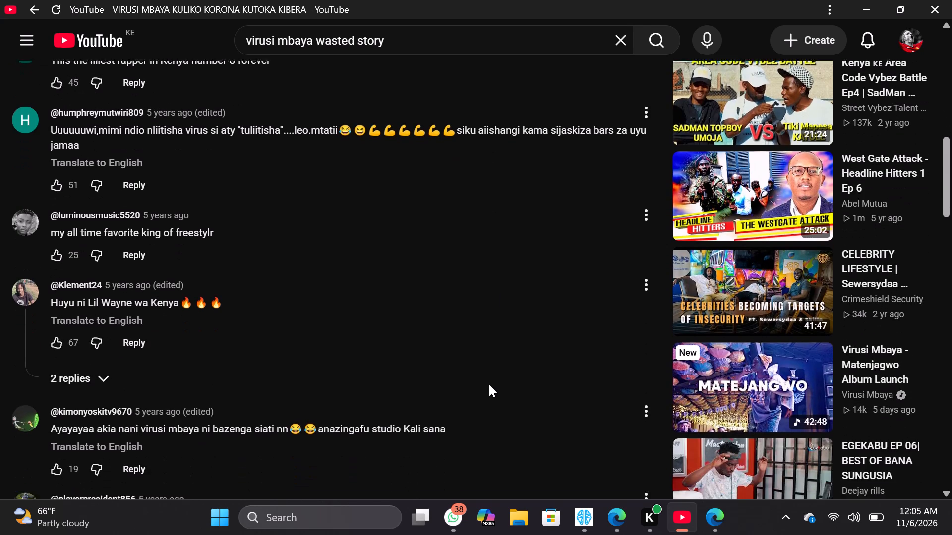
{"action": "scroll", "coordinate": [489, 384], "scroll_direction": "down", "scroll_amount": 2}
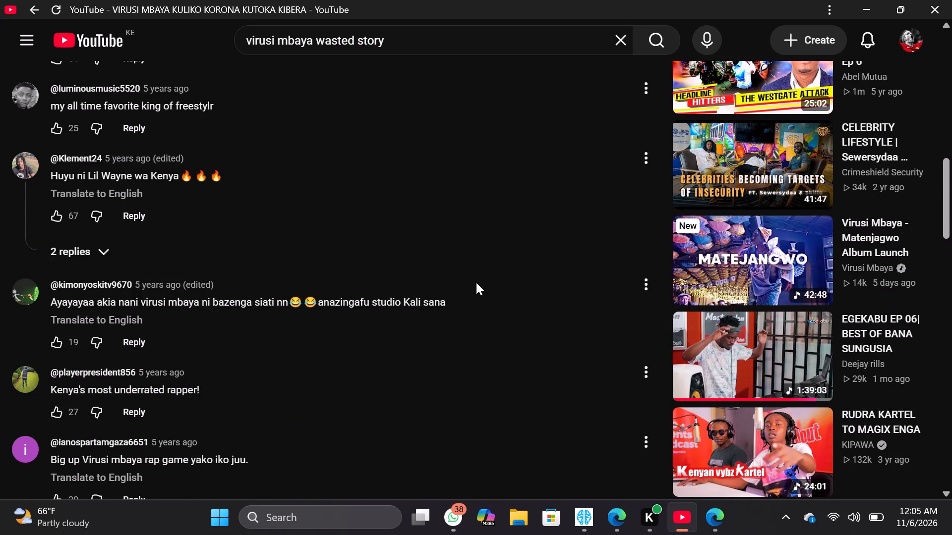
{"action": "scroll", "coordinate": [476, 282], "scroll_direction": "down", "scroll_amount": 2}
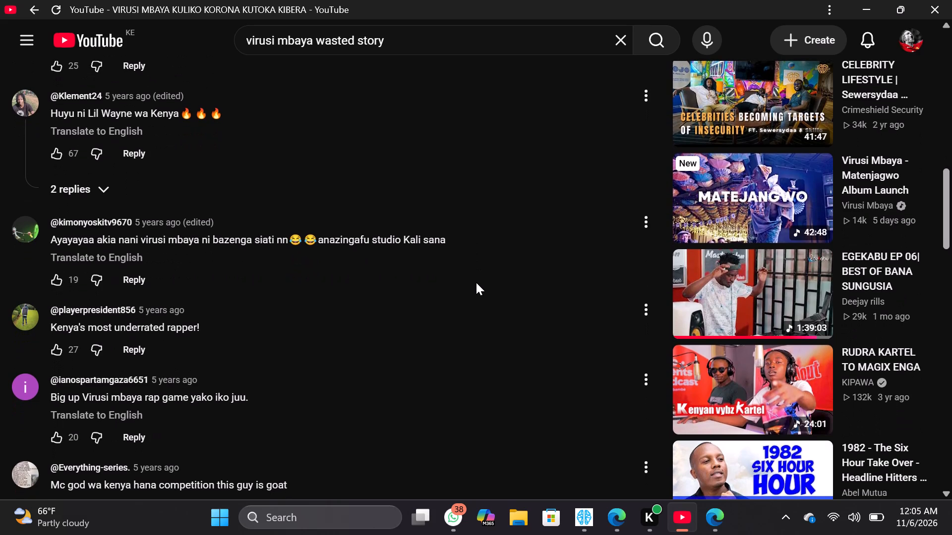
{"action": "scroll", "coordinate": [476, 282], "scroll_direction": "down", "scroll_amount": 5}
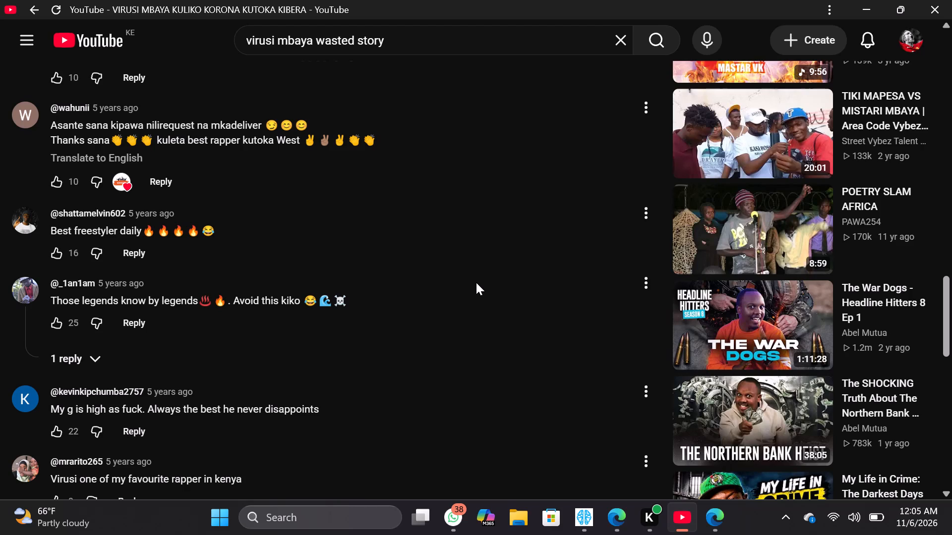
{"action": "scroll", "coordinate": [476, 282], "scroll_direction": "down", "scroll_amount": 1}
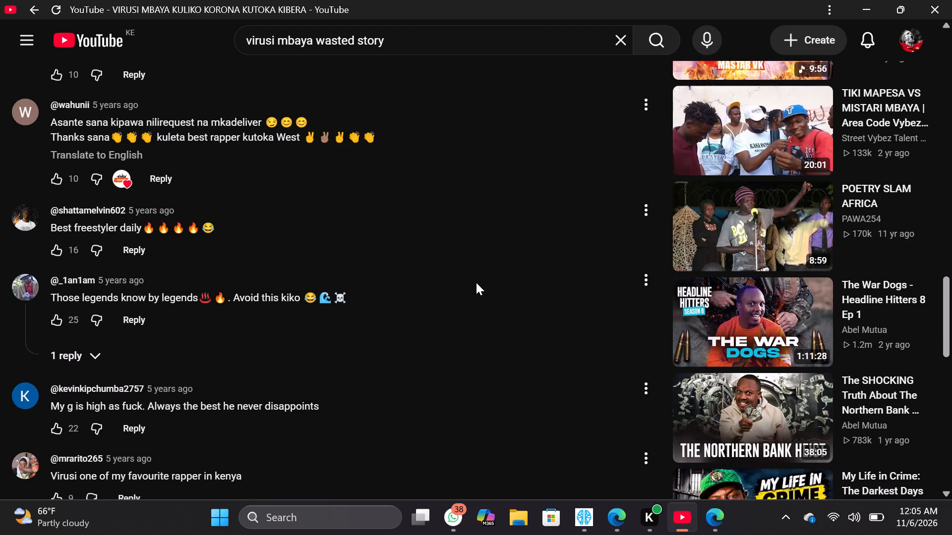
{"action": "scroll", "coordinate": [476, 282], "scroll_direction": "down", "scroll_amount": 1}
Search YouTube for "virusi mbaya" and play the video "Virusi Mbaya - Hatungojei ft Boutross (Official Video)".
{"action": "left_click", "coordinate": [491, 45]}
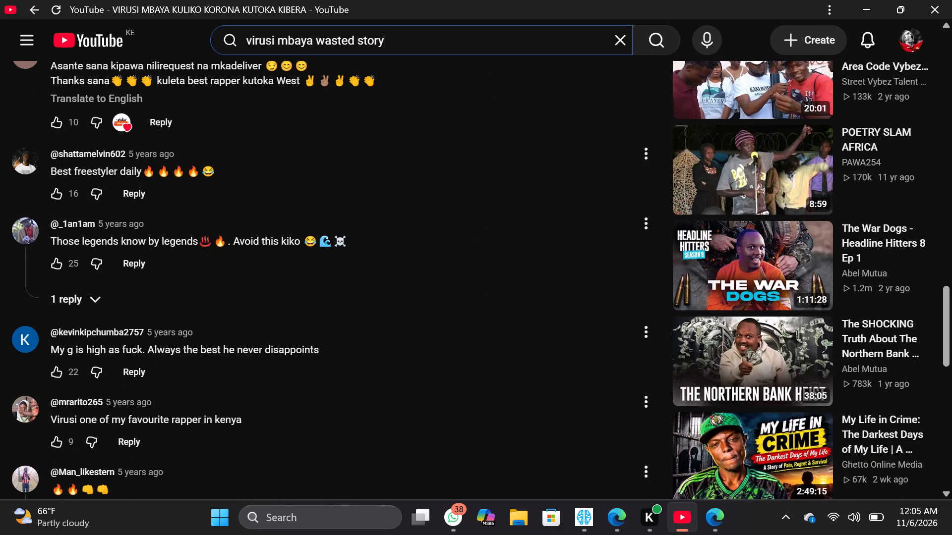
{"action": "key", "text": "BackSpace"}
{"action": "key", "text": "BackSpace"}
{"action": "key", "text": "BackSpace"}
{"action": "key", "text": "BackSpace"}
{"action": "key", "text": "BackSpace"}
{"action": "key", "text": "BackSpace"}
{"action": "key", "text": "BackSpace"}
{"action": "key", "text": "BackSpace"}
{"action": "key", "text": "BackSpace"}
{"action": "key", "text": "BackSpace"}
{"action": "key", "text": "BackSpace"}
{"action": "key", "text": "BackSpace"}
{"action": "key", "text": "BackSpace"}
{"action": "key", "text": "BackSpace"}
{"action": "key", "text": "BackSpace"}
{"action": "key", "text": "BackSpace"}
{"action": "key", "text": "BackSpace"}
{"action": "key", "text": "BackSpace"}
{"action": "key", "text": "BackSpace"}
{"action": "key", "text": "BackSpace"}
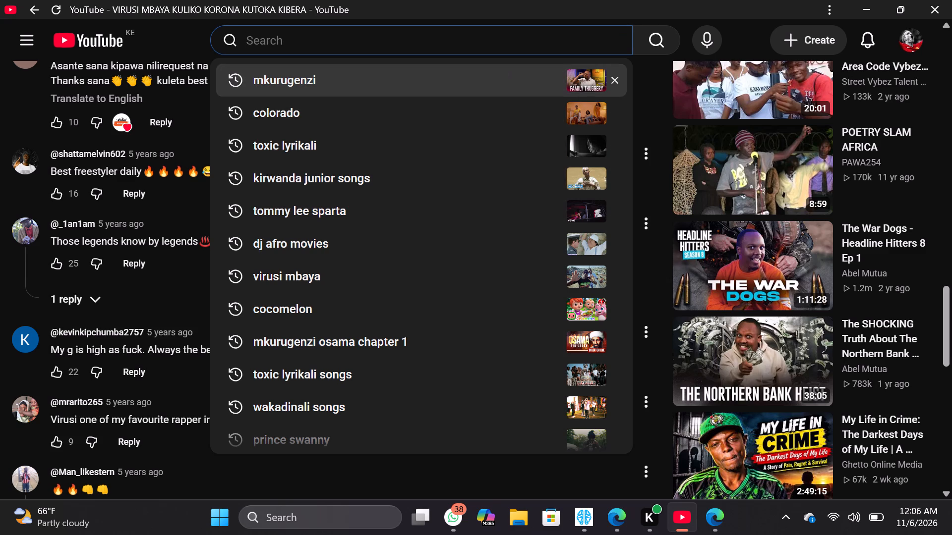
{"action": "left_click", "coordinate": [501, 284]}
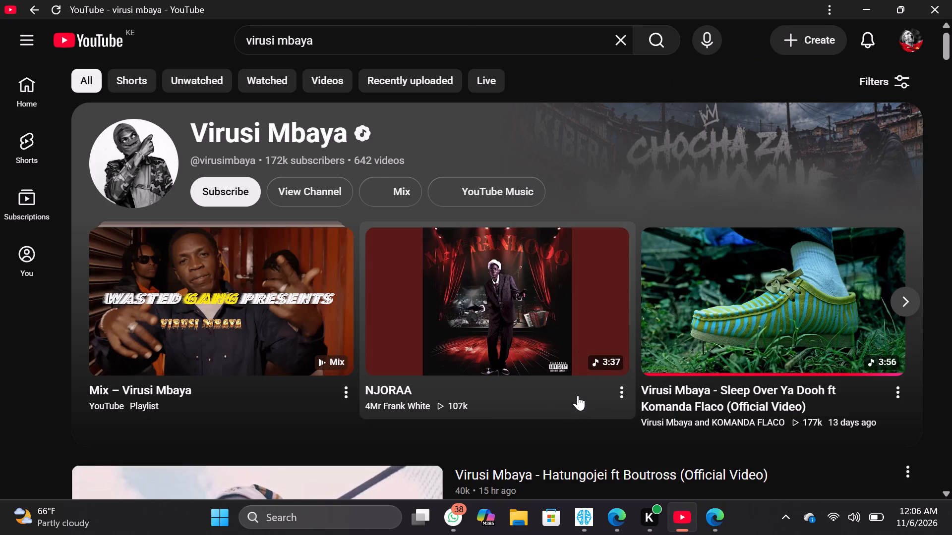
{"action": "scroll", "coordinate": [488, 363], "scroll_direction": "down", "scroll_amount": 3}
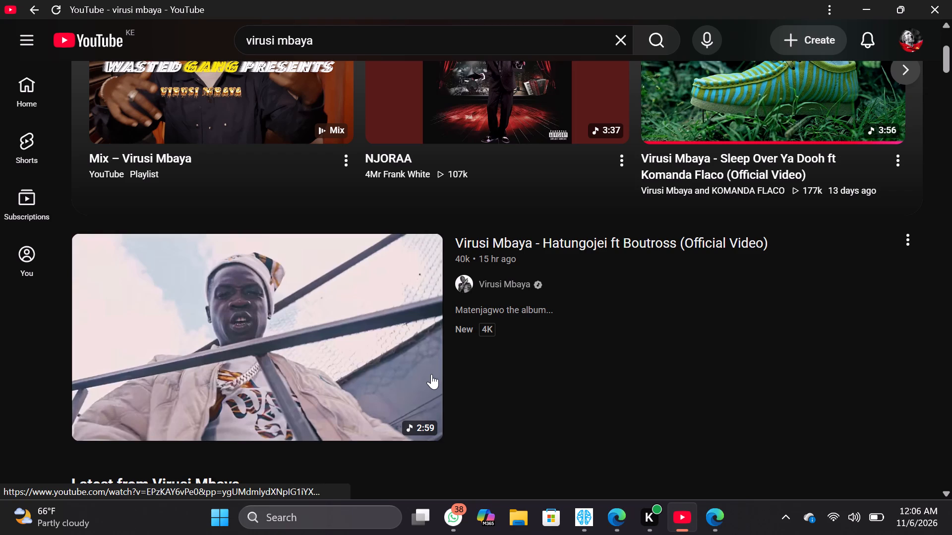
{"action": "left_click", "coordinate": [393, 369]}
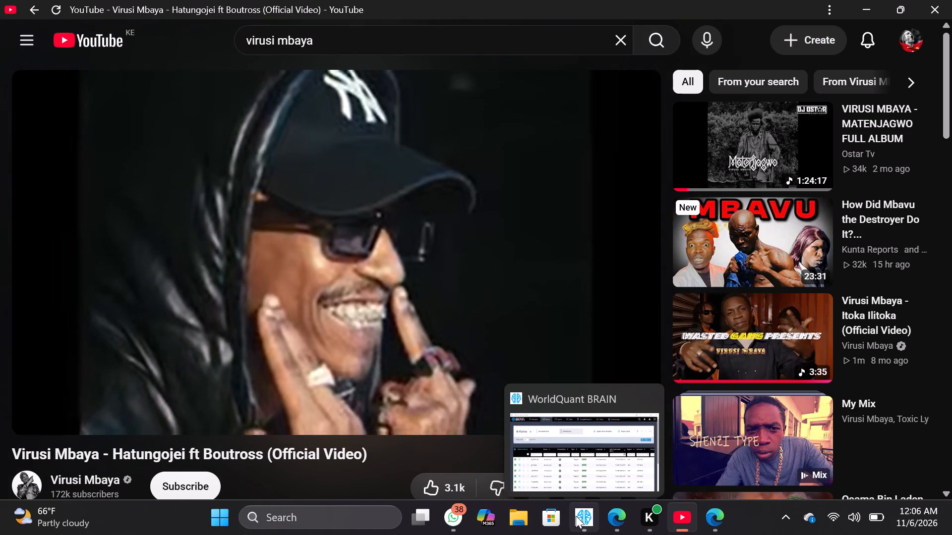
Return to the BRAIN app's simulations and compare the self-correlation and testing status of Simulation 6 and Simulation 4.
{"action": "left_click", "coordinate": [576, 516]}
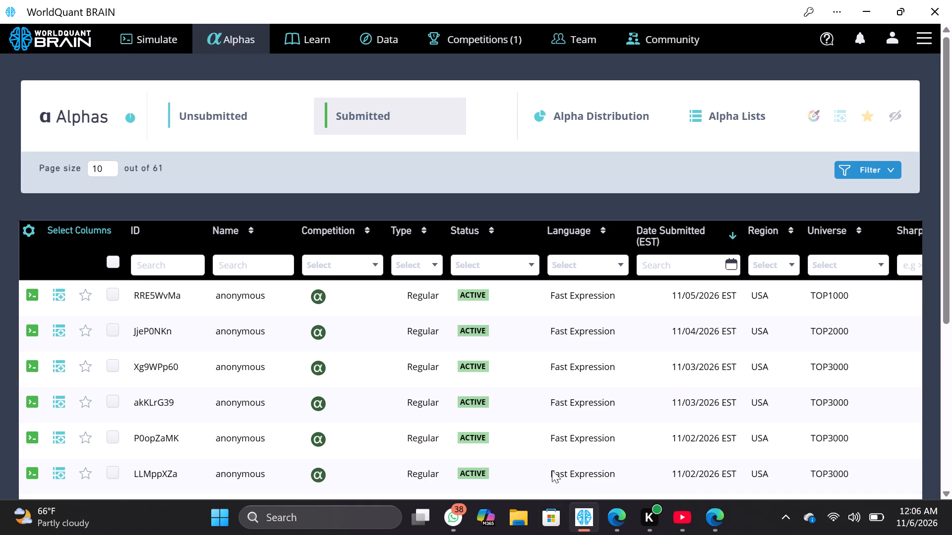
{"action": "left_click", "coordinate": [182, 48]}
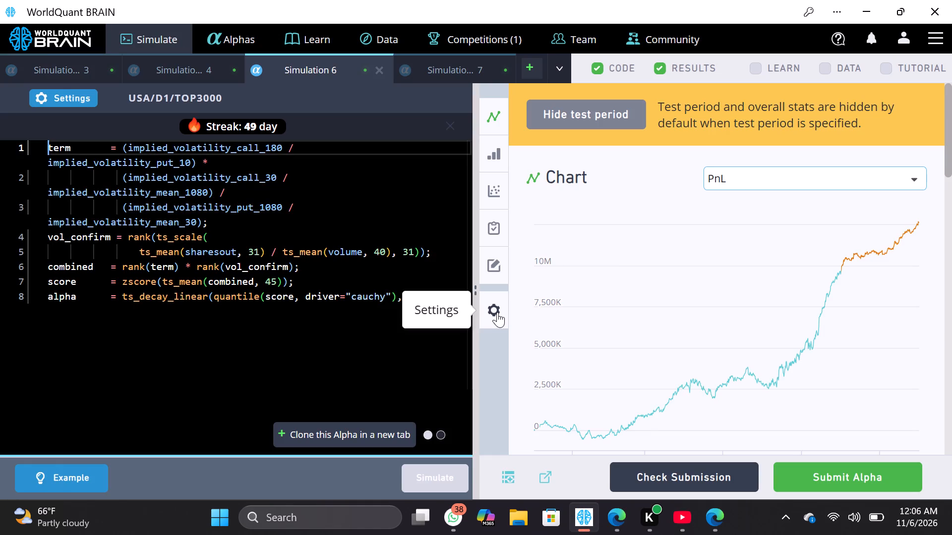
{"action": "scroll", "coordinate": [692, 319], "scroll_direction": "down", "scroll_amount": 4}
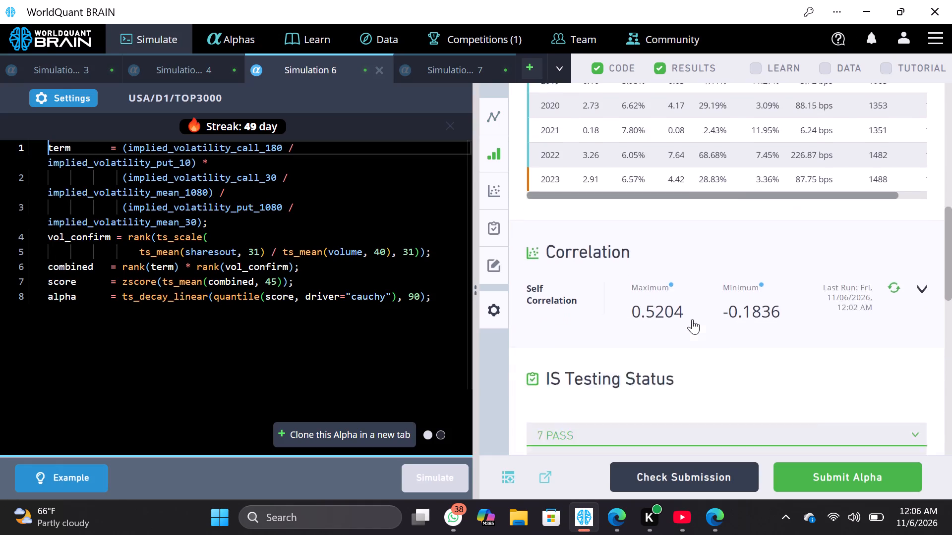
{"action": "scroll", "coordinate": [692, 319], "scroll_direction": "down", "scroll_amount": 2}
{"action": "scroll", "coordinate": [692, 319], "scroll_direction": "up", "scroll_amount": 3}
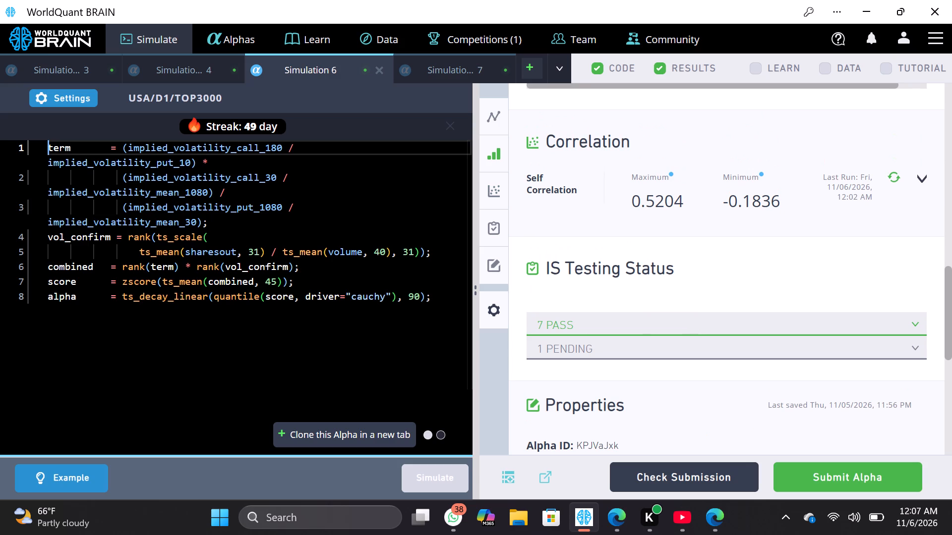
{"action": "left_click", "coordinate": [204, 75]}
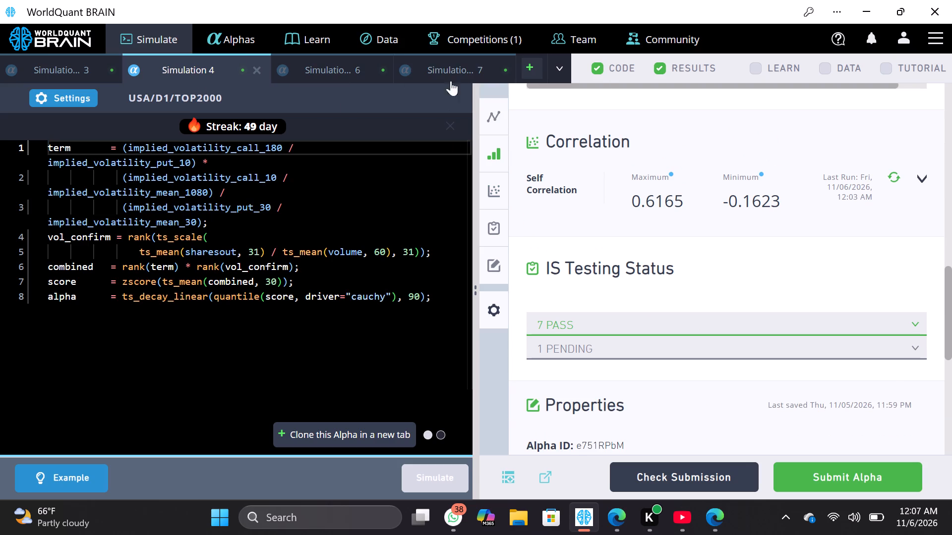
Close Simulation 7, which holds the already submitted Alpha.
{"action": "left_click", "coordinate": [453, 58]}
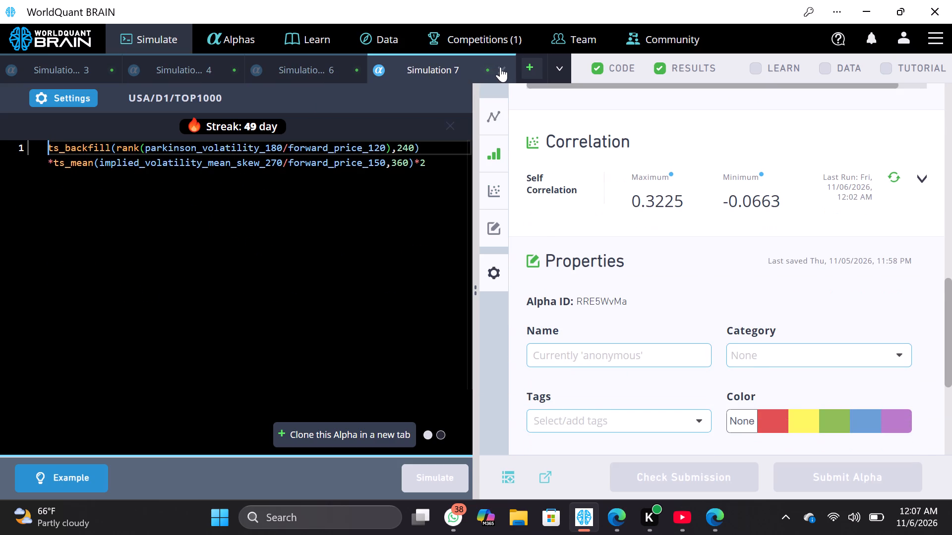
{"action": "left_click", "coordinate": [500, 67]}
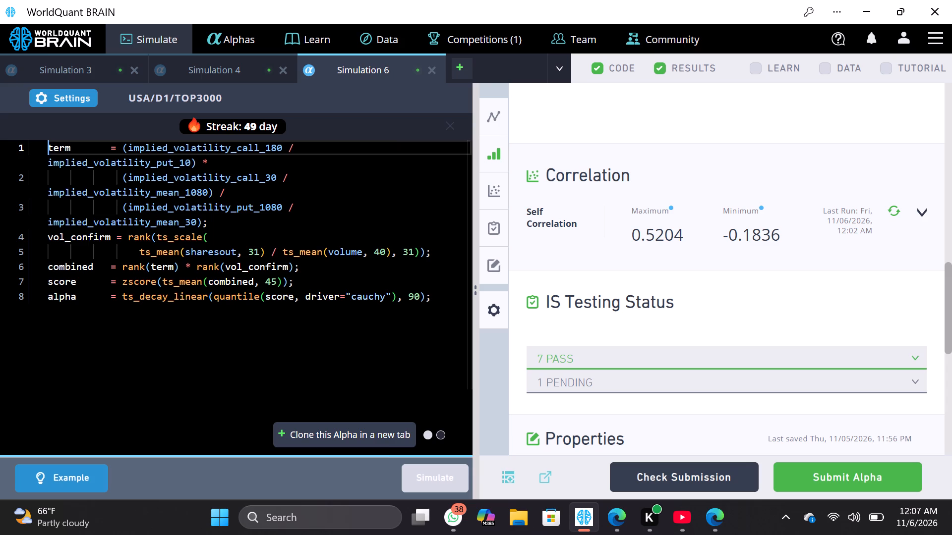
Clone Simulation 6's Alpha into a new simulation.
{"action": "left_click", "coordinate": [383, 431]}
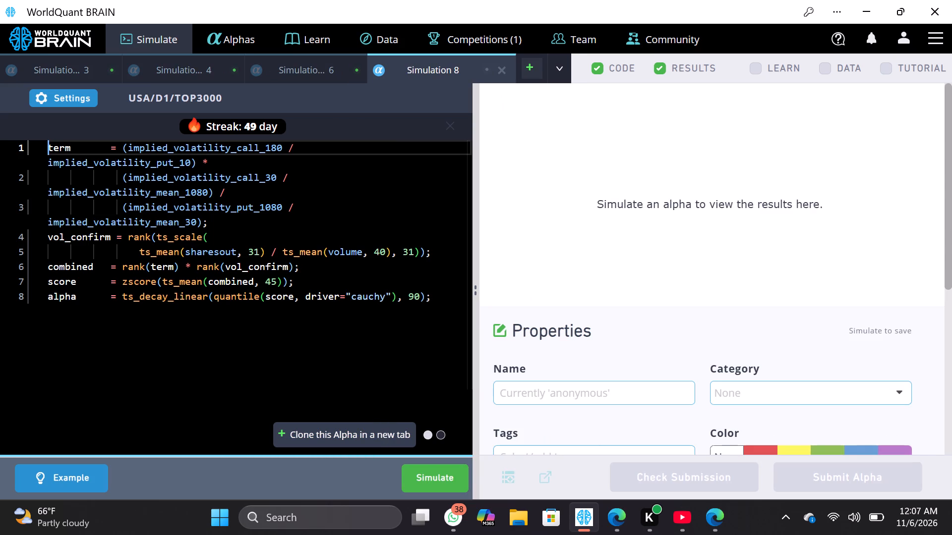
Change the cloned Alpha's first ratio to implied_volatility_call_1080 / implied_volatility_put_30 and run the simulation.
{"action": "left_click", "coordinate": [266, 144]}
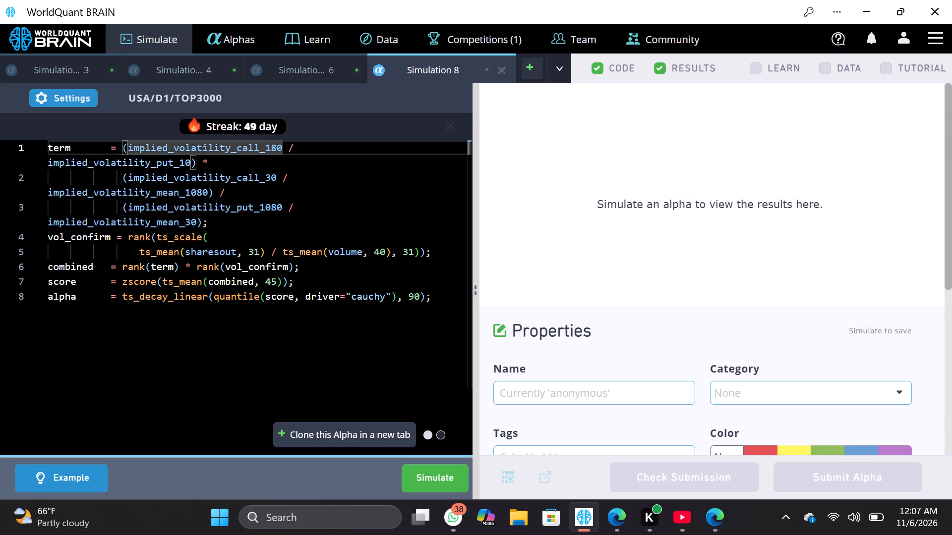
{"action": "left_click", "coordinate": [270, 144]}
{"action": "key", "text": "0"}
{"action": "left_click", "coordinate": [184, 158]}
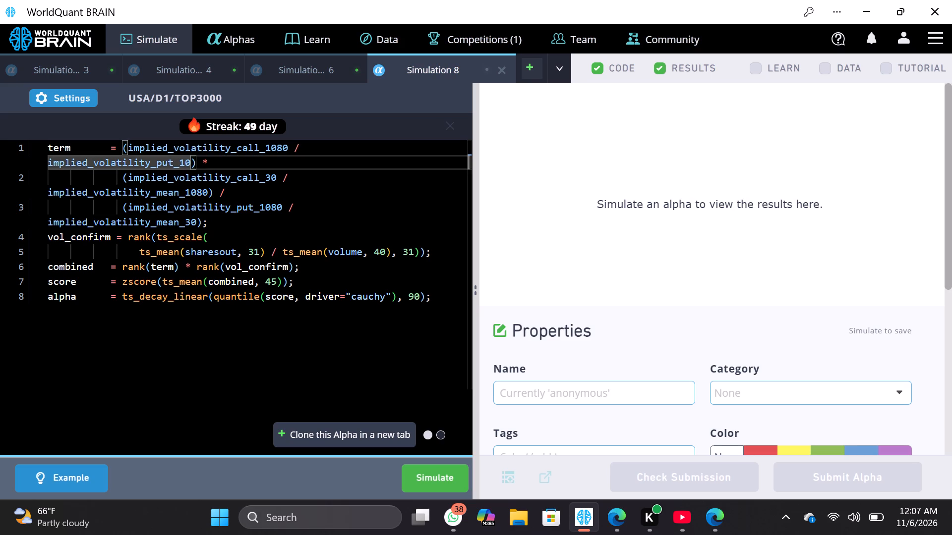
{"action": "key", "text": "BackSpace"}
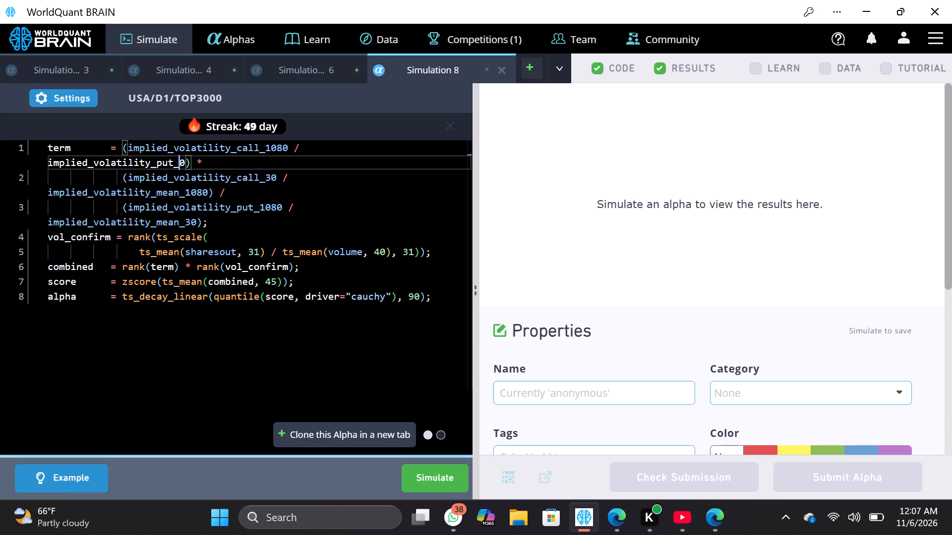
{"action": "key", "text": "3"}
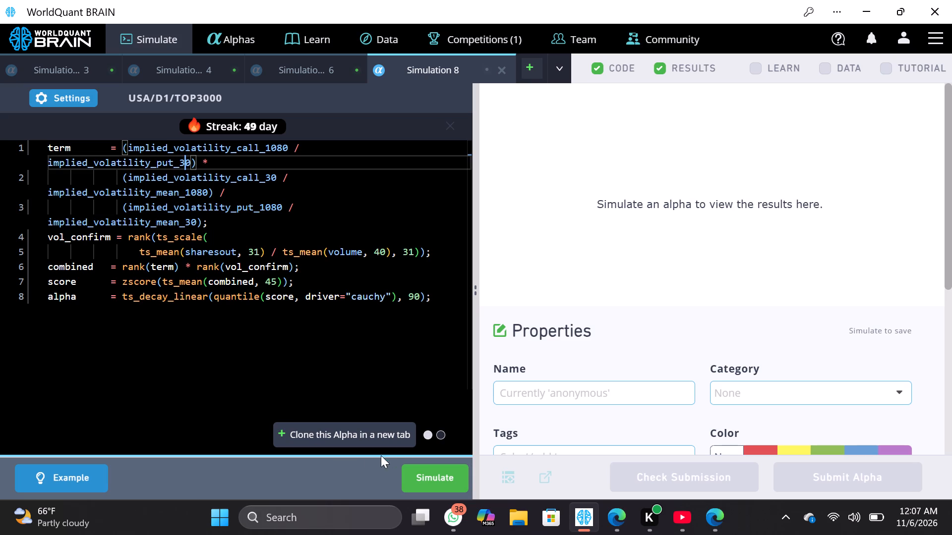
{"action": "left_click", "coordinate": [434, 474]}
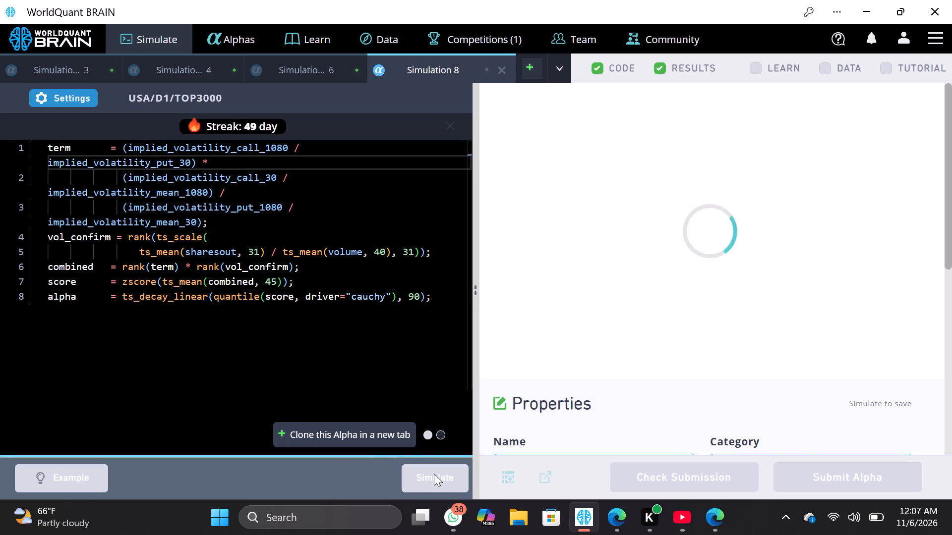
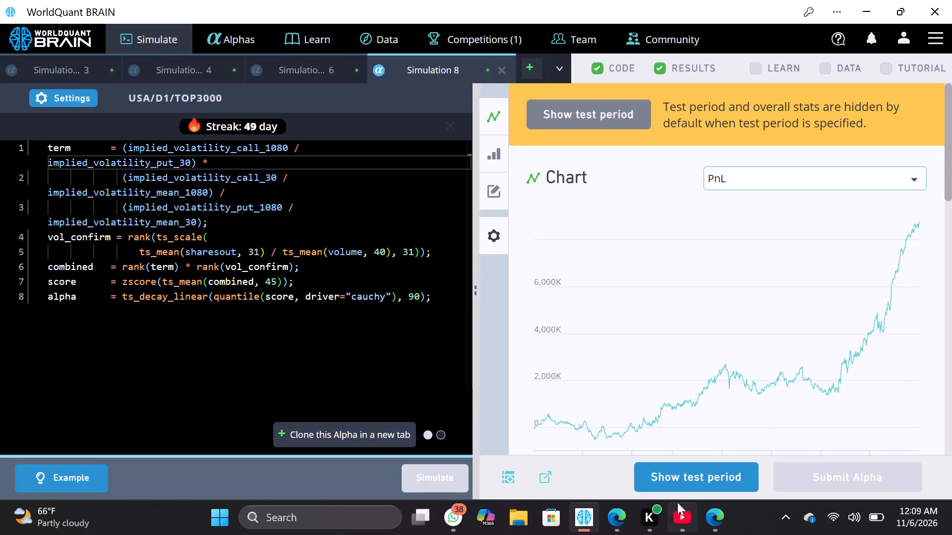
Switch to YouTube and play the suggested video "Virusi Mbaya - Itoka Ilitoka (Official Video)".
{"action": "left_click", "coordinate": [680, 506]}
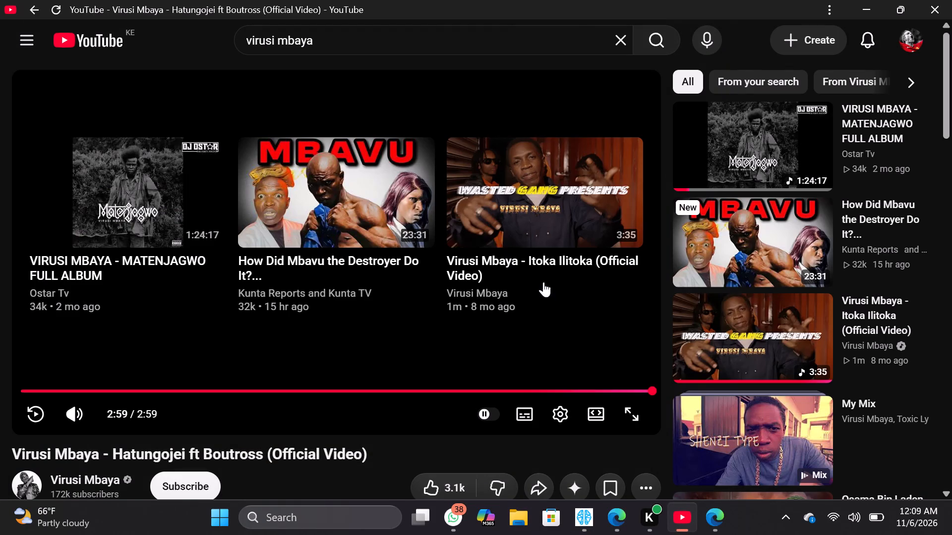
{"action": "left_click", "coordinate": [542, 254]}
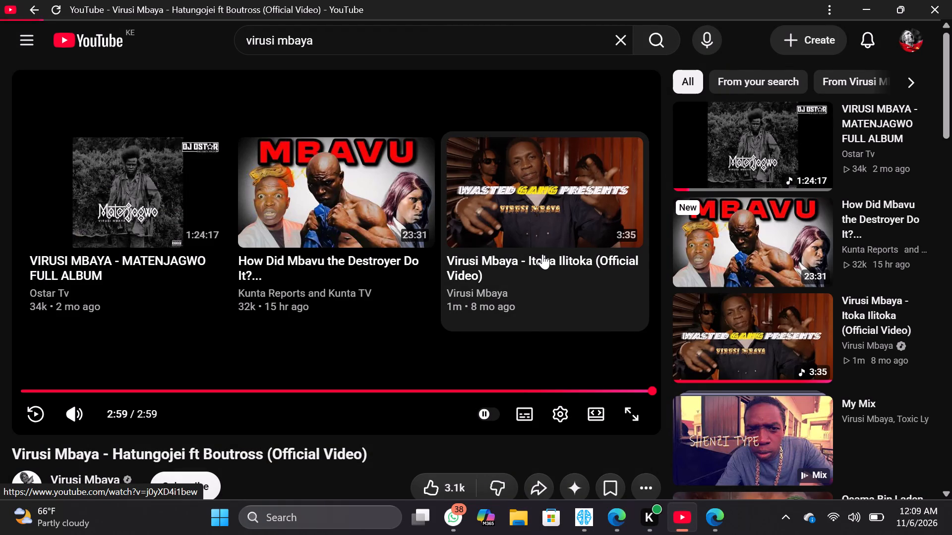
Return to the BRAIN app, show Simulation 8's test period, and run its self-correlation check.
{"action": "left_click", "coordinate": [580, 511]}
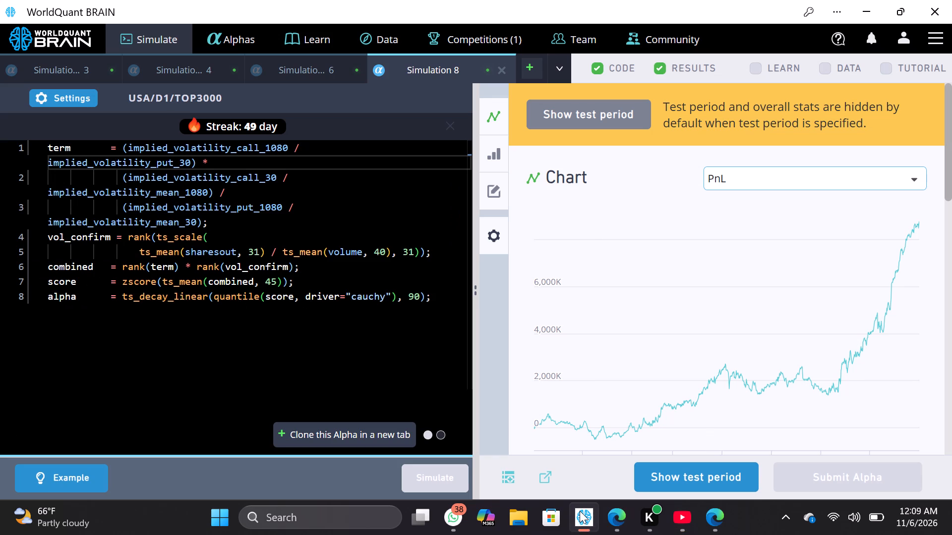
{"action": "left_click", "coordinate": [668, 469]}
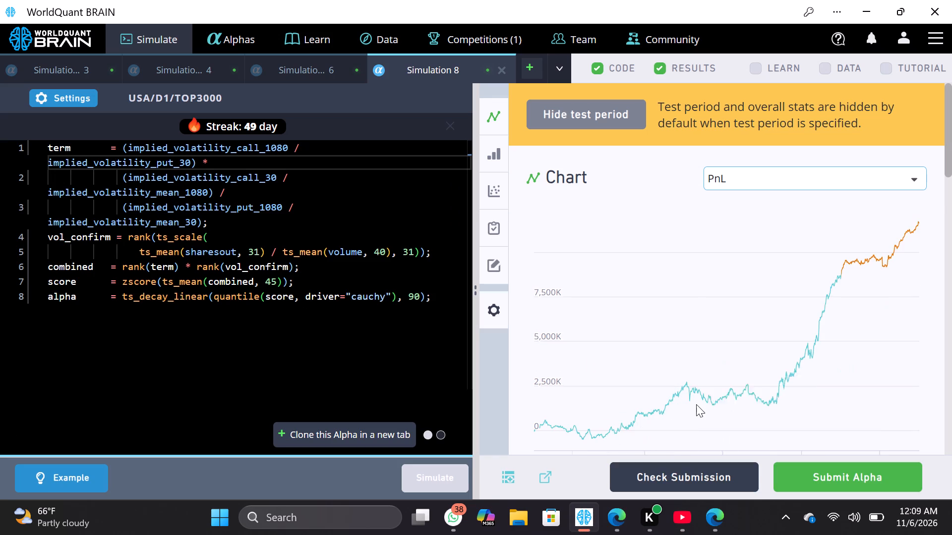
{"action": "scroll", "coordinate": [696, 404], "scroll_direction": "down", "scroll_amount": 4}
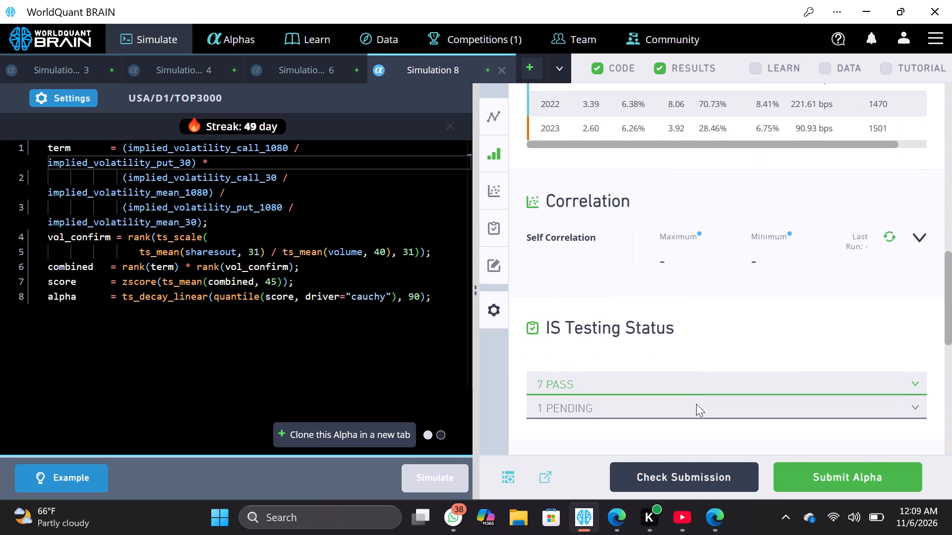
{"action": "left_click", "coordinate": [928, 236]}
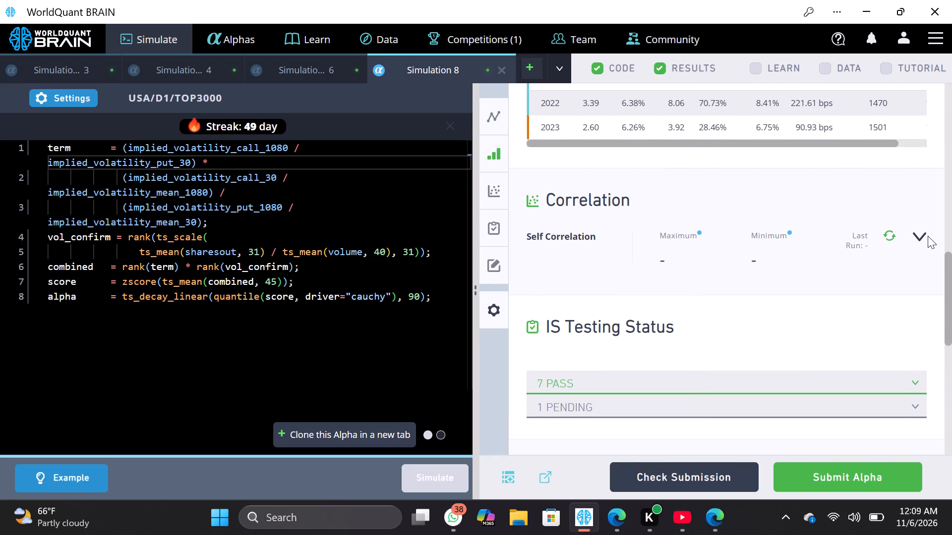
{"action": "left_click", "coordinate": [922, 236]}
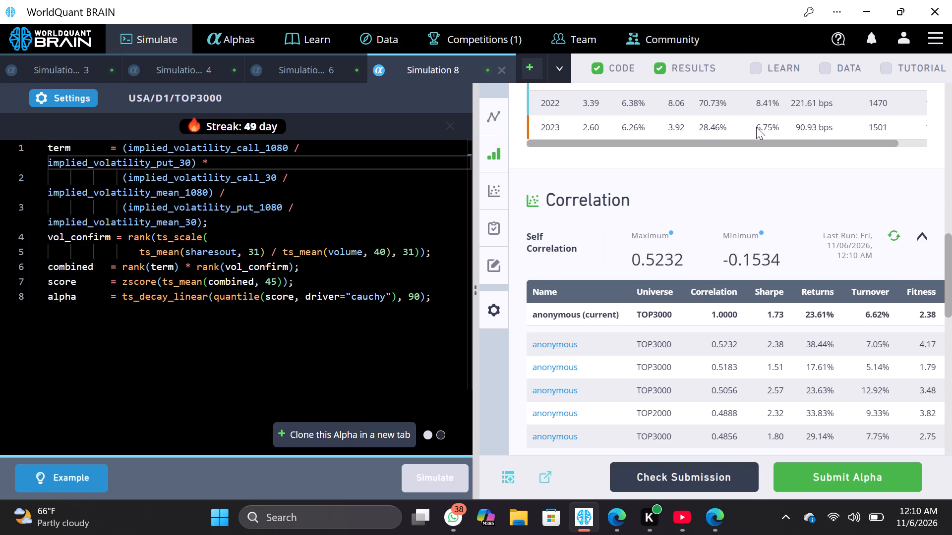
Set the sharesout ts_mean window and the ts_scale window in Simulation 8's vol_confirm to 29, and run the simulation.
{"action": "left_click", "coordinate": [259, 251]}
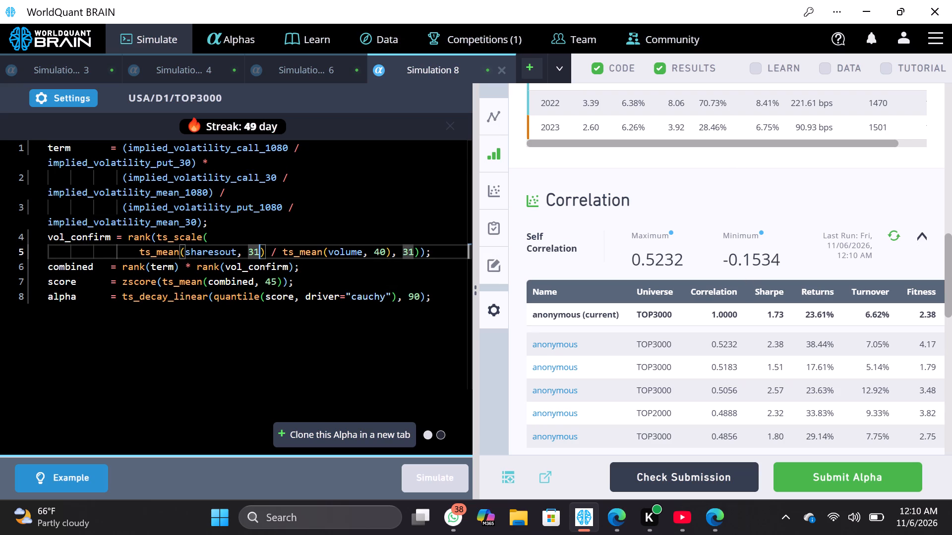
{"action": "key", "text": "BackSpace"}
{"action": "key", "text": "BackSpace"}
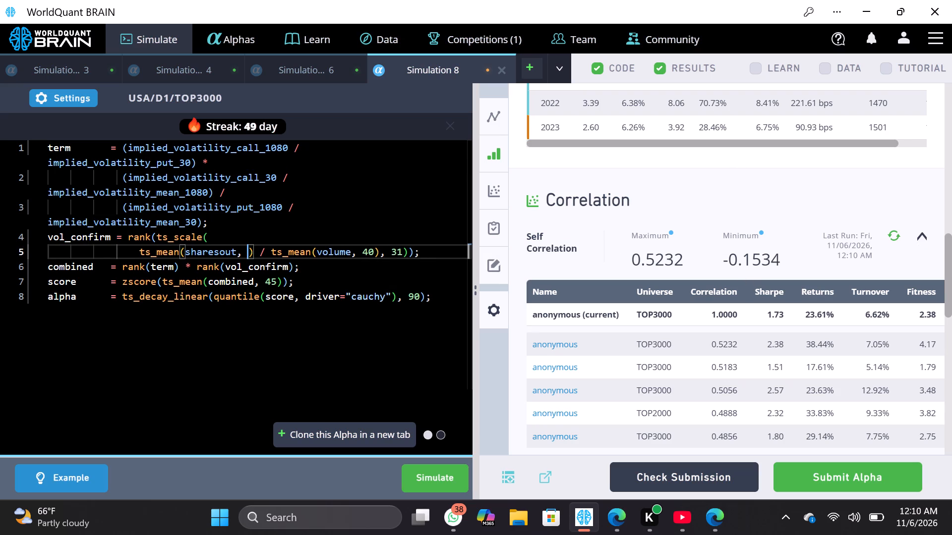
{"action": "key", "text": "2"}
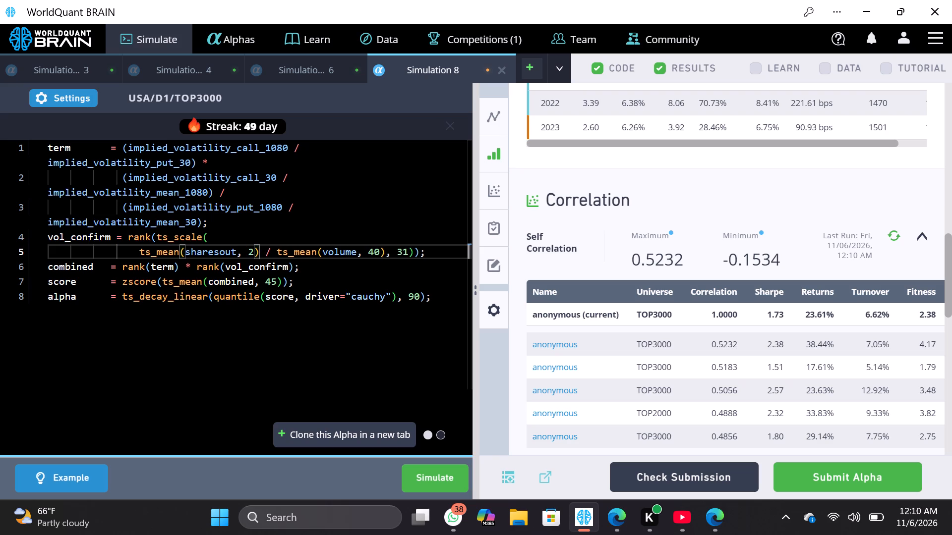
{"action": "key", "text": "9"}
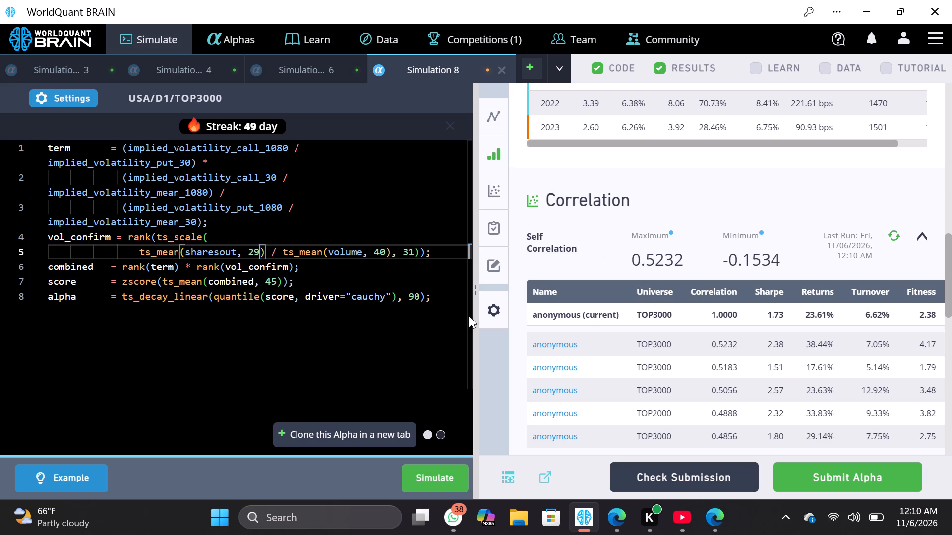
{"action": "left_click", "coordinate": [414, 252]}
{"action": "key", "text": "BackSpace"}
{"action": "key", "text": "BackSpace"}
{"action": "type", "text": "29"}
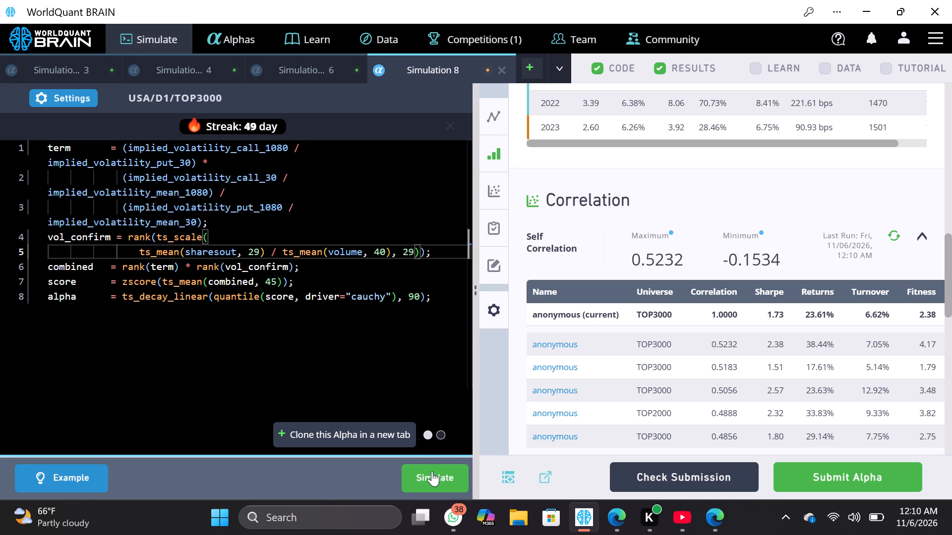
{"action": "left_click", "coordinate": [434, 475]}
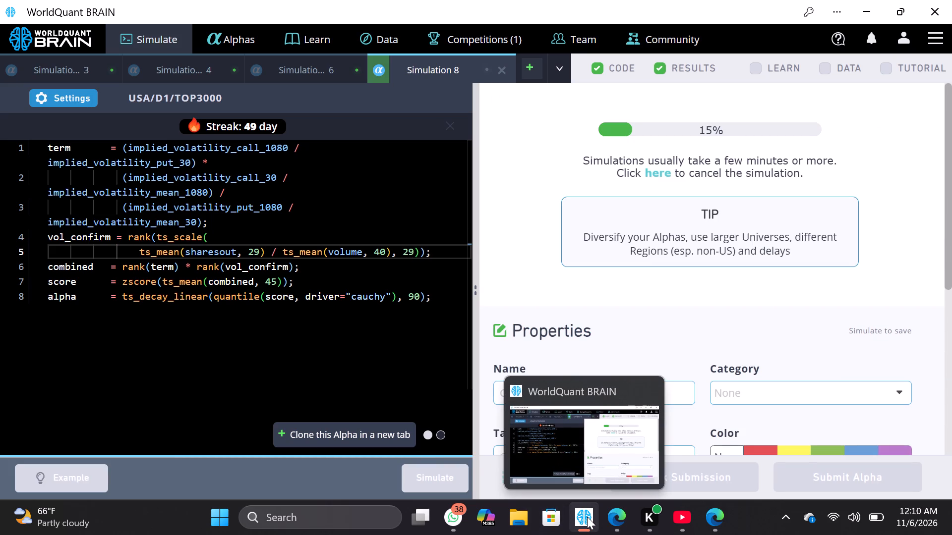
Switch to YouTube, skip the ad before the music video, and return to the BRAIN app.
{"action": "left_click", "coordinate": [680, 507]}
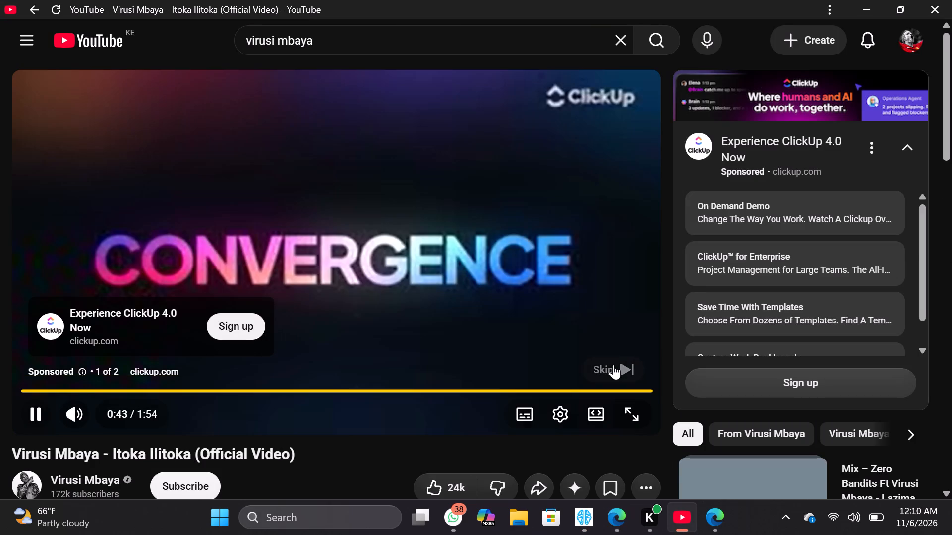
{"action": "left_click", "coordinate": [613, 365]}
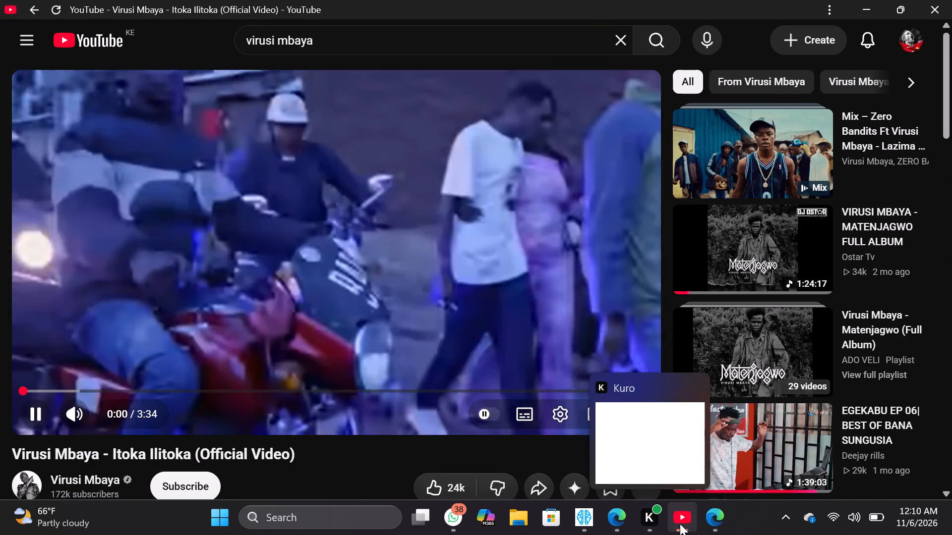
{"action": "left_click", "coordinate": [685, 526]}
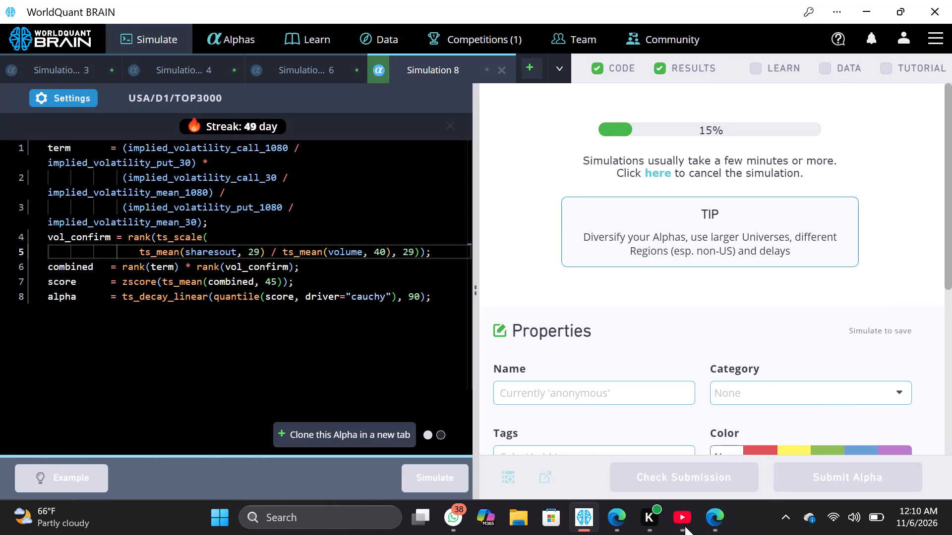
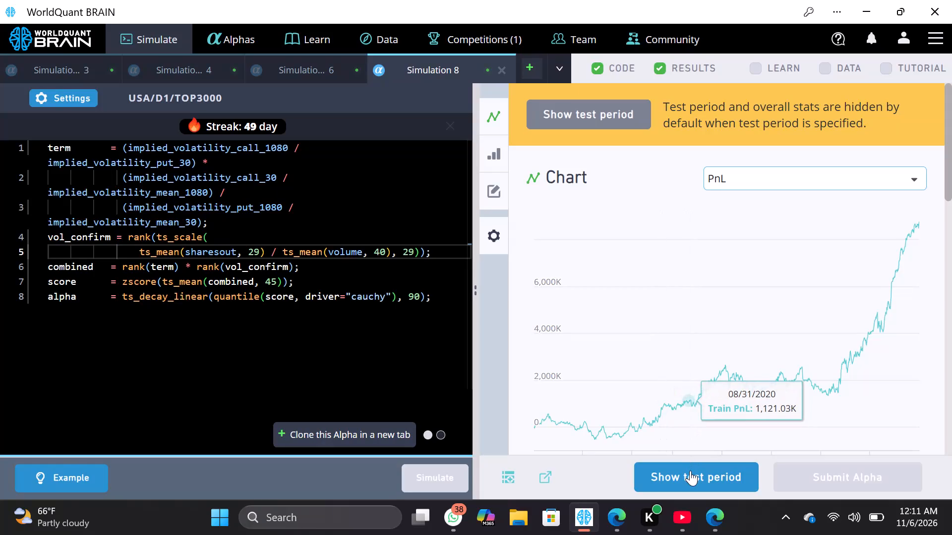
Show Simulation 8's test period, review its yearly results, and run its self-correlation check.
{"action": "left_click", "coordinate": [690, 472]}
{"action": "scroll", "coordinate": [693, 404], "scroll_direction": "down", "scroll_amount": 3}
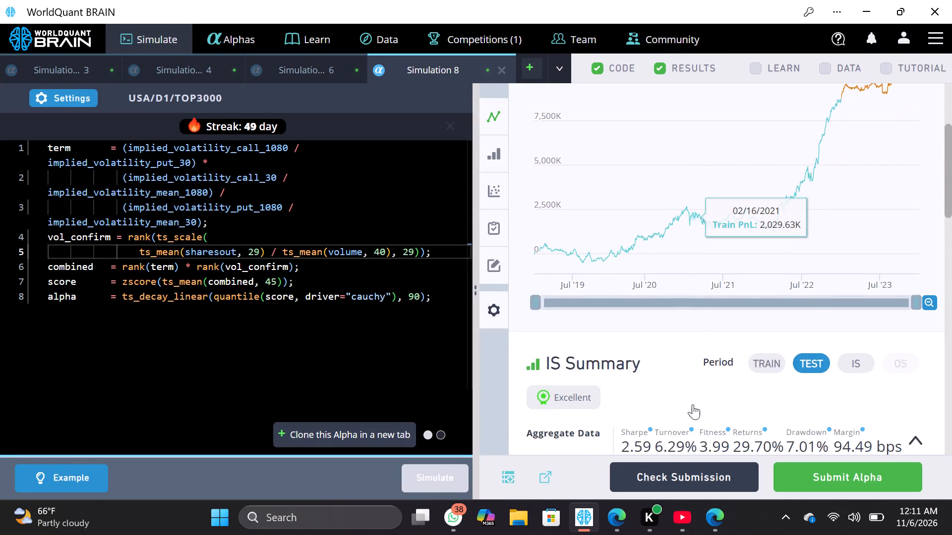
{"action": "scroll", "coordinate": [693, 404], "scroll_direction": "down", "scroll_amount": 4}
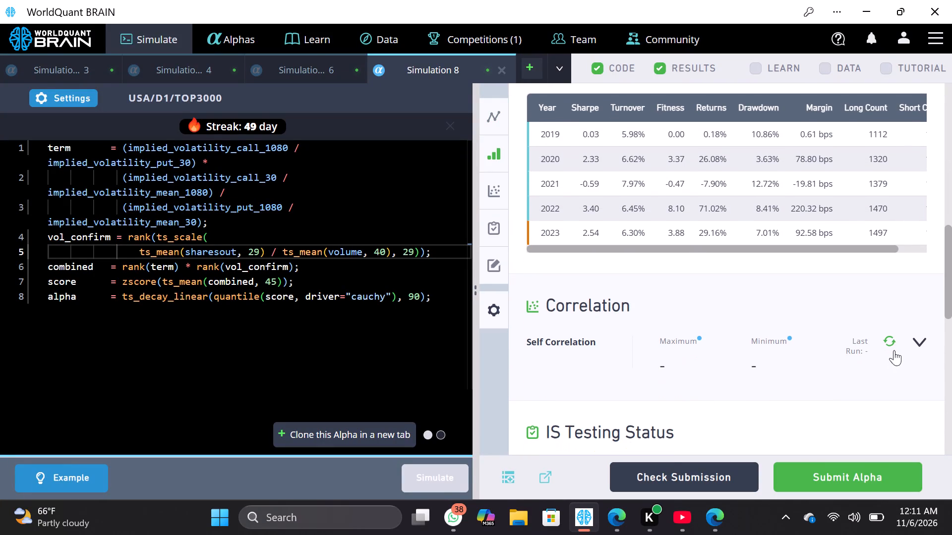
{"action": "left_click", "coordinate": [916, 337]}
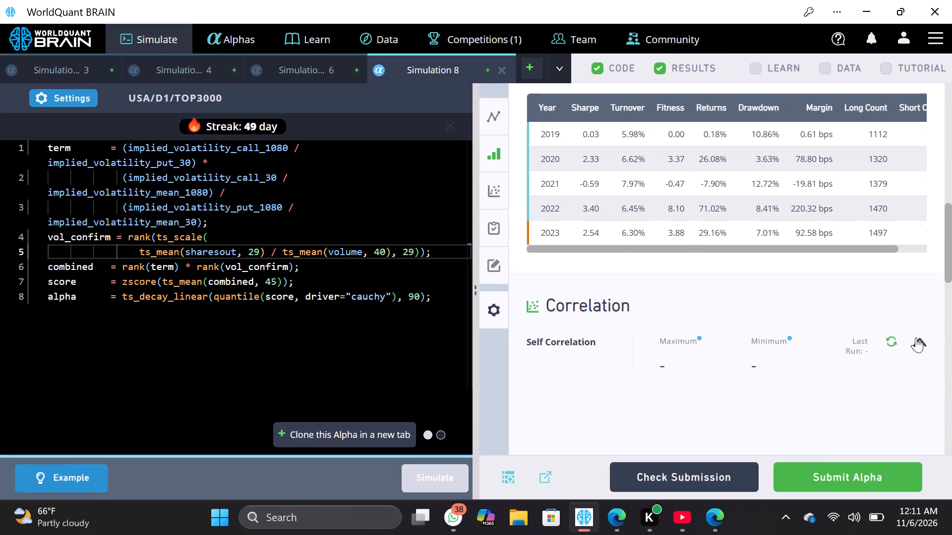
{"action": "scroll", "coordinate": [798, 372], "scroll_direction": "down", "scroll_amount": 1}
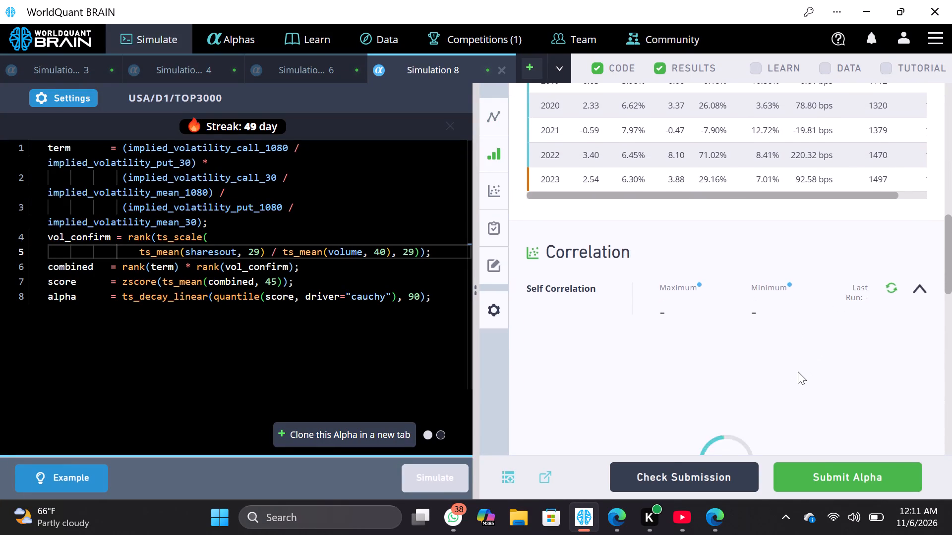
{"action": "scroll", "coordinate": [798, 372], "scroll_direction": "down", "scroll_amount": 1}
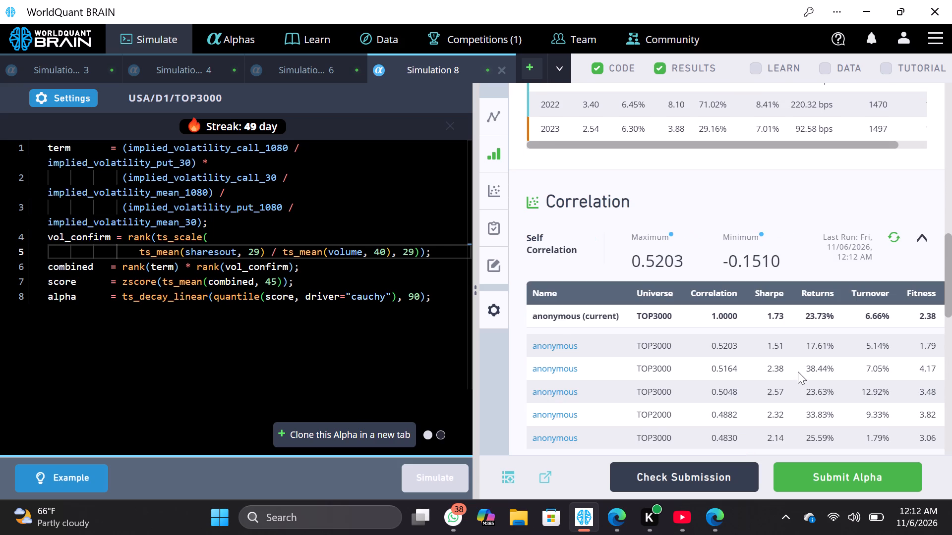
Set the sharesout ts_mean window and the ts_scale window in Simulation 8's vol_confirm to 51, and run the simulation.
{"action": "left_click", "coordinate": [259, 253]}
{"action": "key", "text": "BackSpace"}
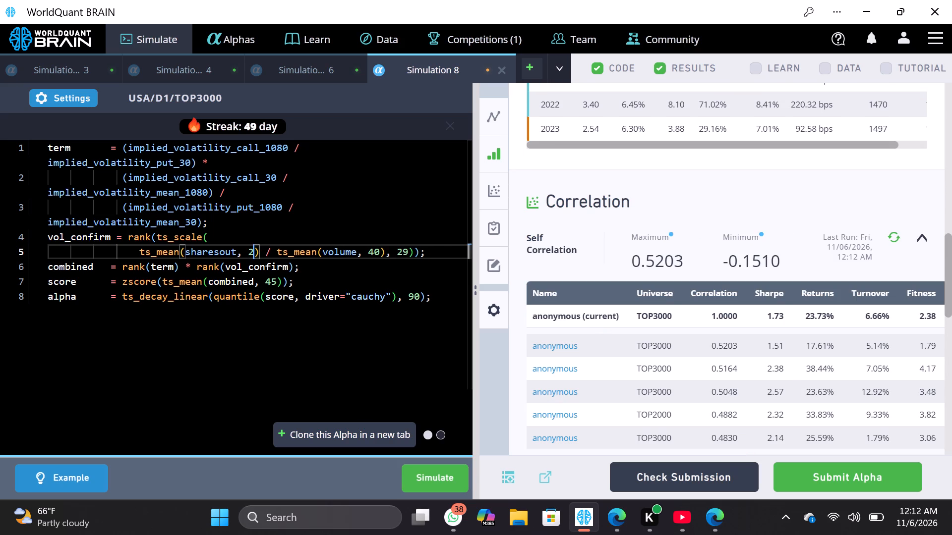
{"action": "key", "text": "BackSpace"}
{"action": "type", "text": "51"}
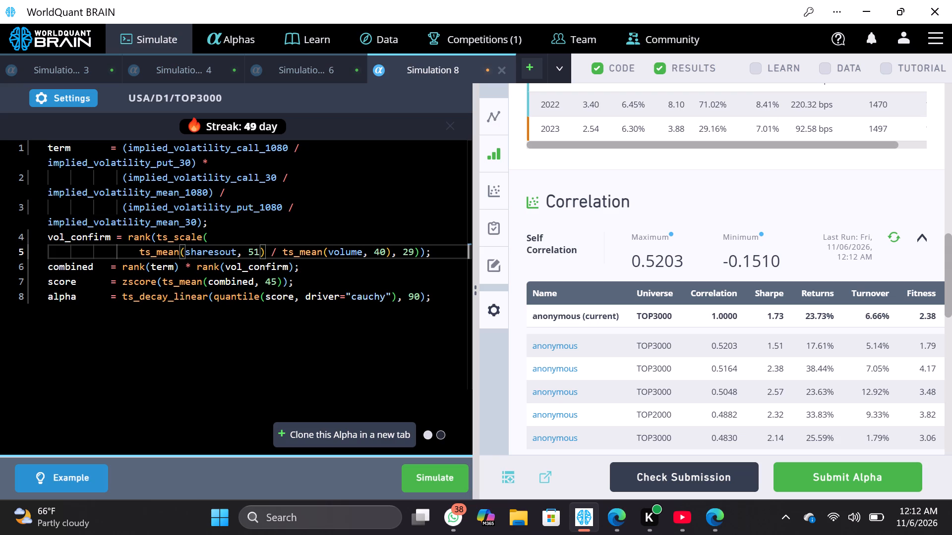
{"action": "left_click", "coordinate": [415, 253]}
{"action": "key", "text": "BackSpace"}
{"action": "key", "text": "BackSpace"}
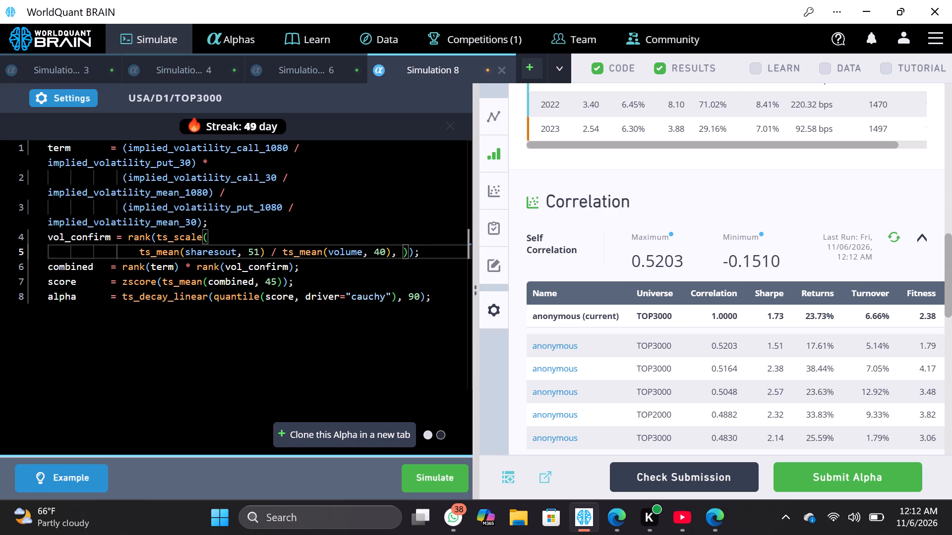
{"action": "type", "text": "51"}
{"action": "left_click", "coordinate": [450, 472]}
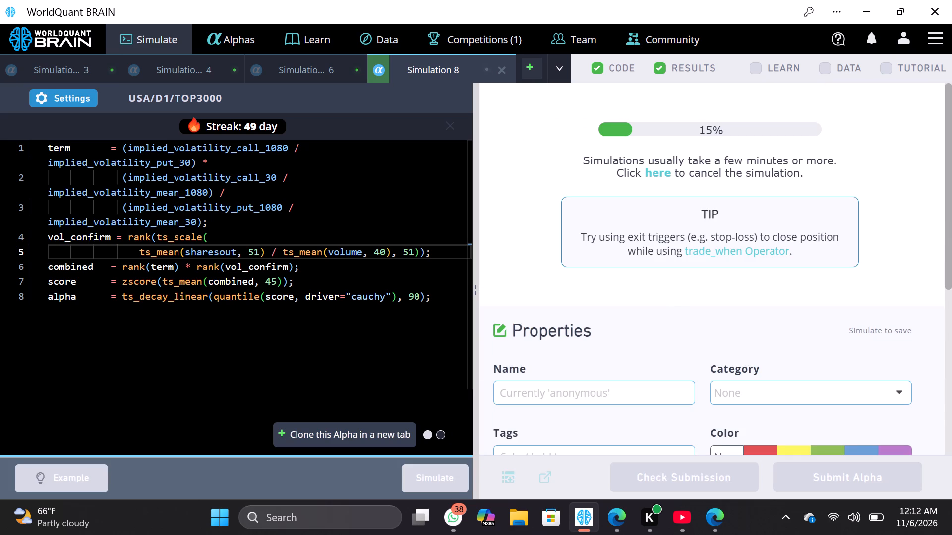
Switch to the guest Edge window, clone Simulation 2's Alpha into two new simulations, and run both clones.
{"action": "left_click", "coordinate": [722, 531]}
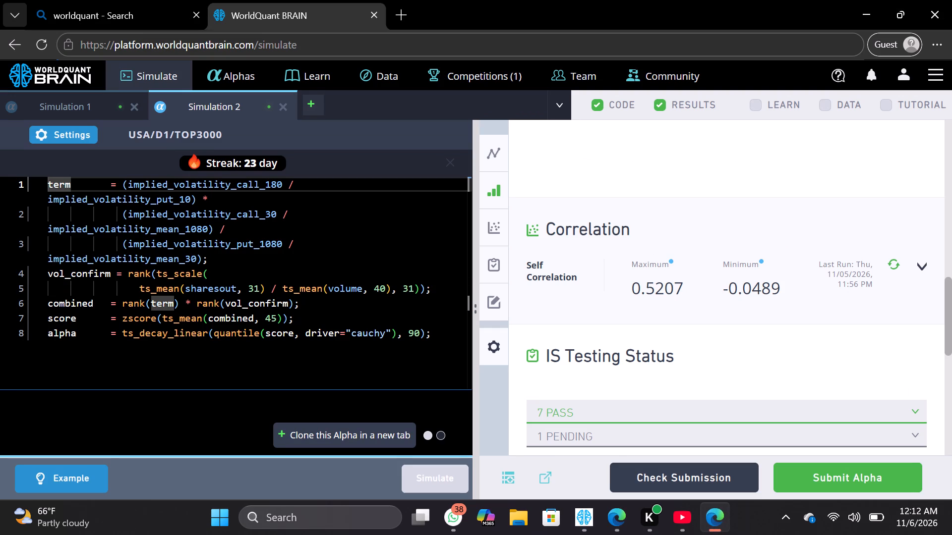
{"action": "left_click", "coordinate": [360, 431]}
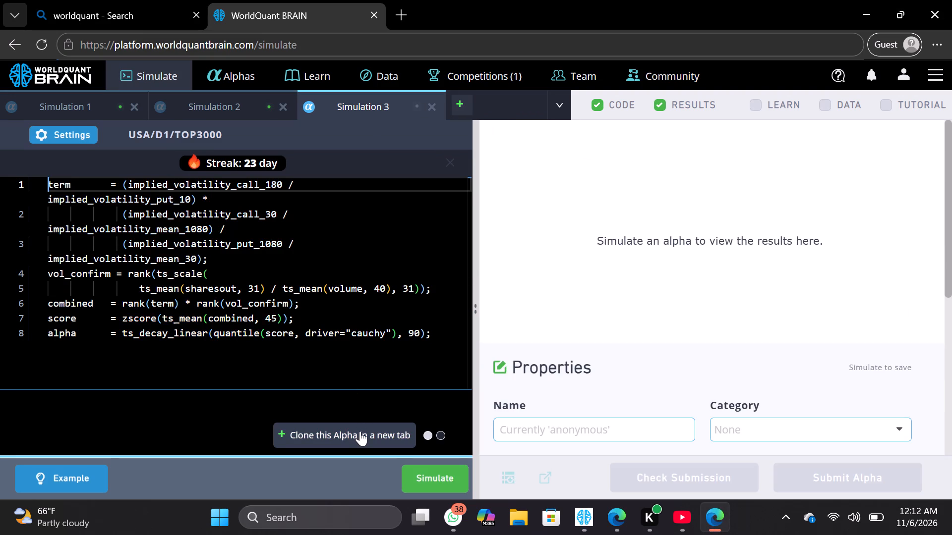
{"action": "left_click", "coordinate": [360, 431]}
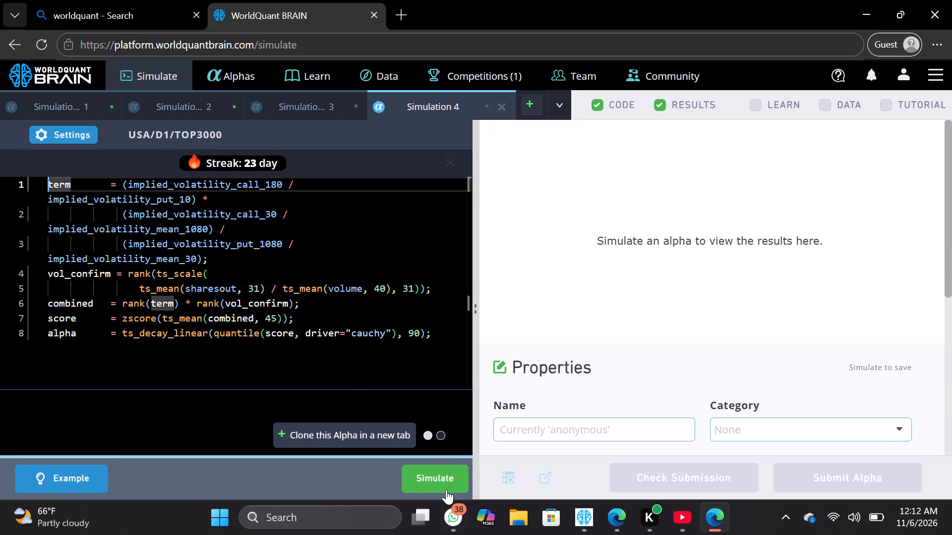
{"action": "left_click", "coordinate": [445, 487]}
{"action": "left_click", "coordinate": [315, 103]}
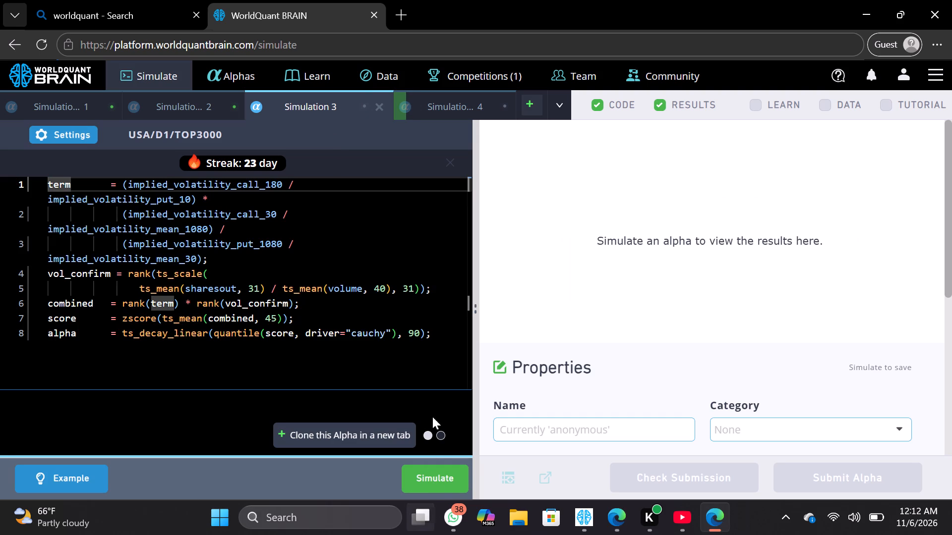
{"action": "left_click", "coordinate": [426, 473]}
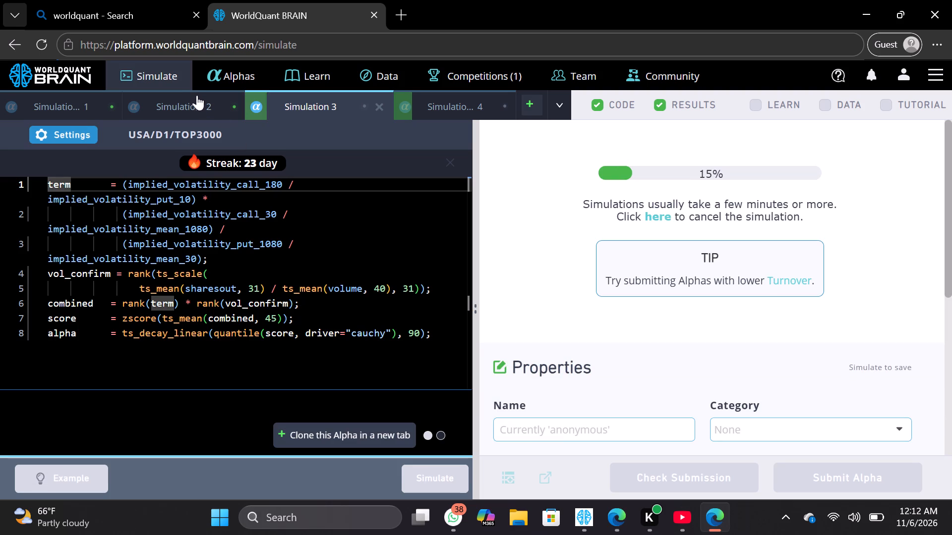
Set Simulation 1's decay to 5, apply the settings, and run the simulation.
{"action": "left_click", "coordinate": [196, 104]}
{"action": "left_click", "coordinate": [96, 98]}
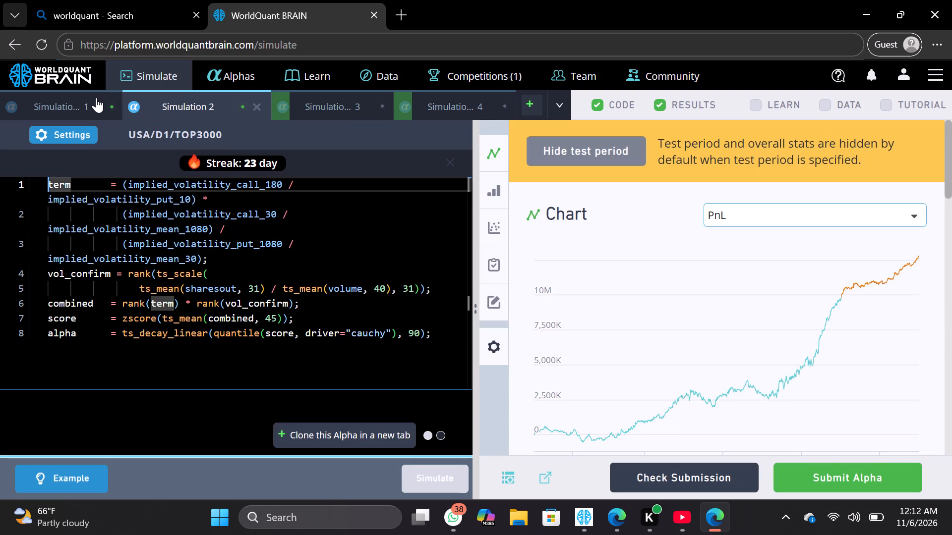
{"action": "left_click", "coordinate": [75, 128]}
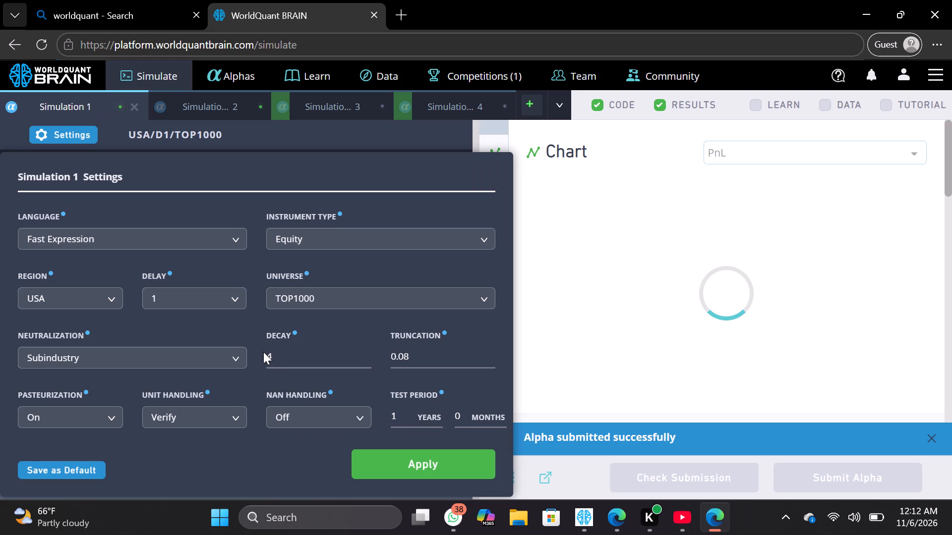
{"action": "left_click", "coordinate": [368, 351]}
{"action": "left_click", "coordinate": [392, 467]}
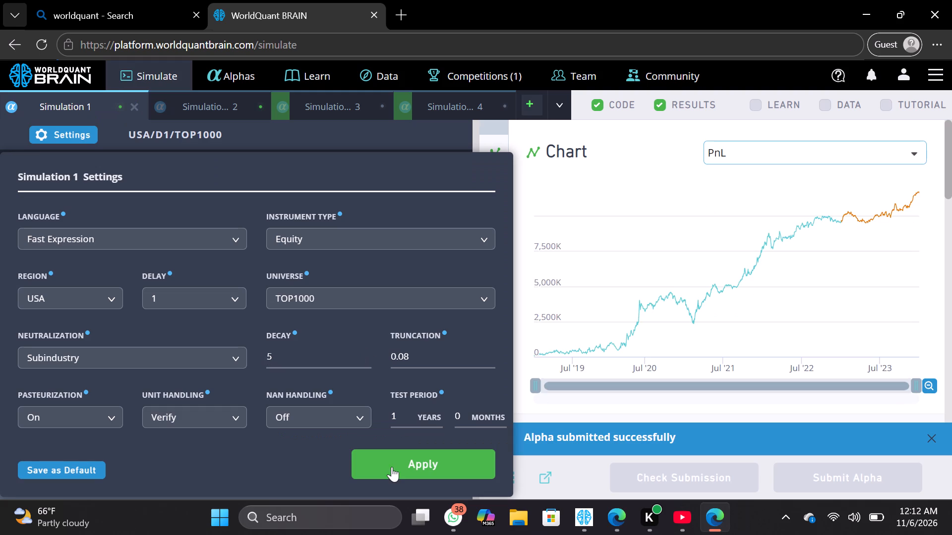
{"action": "left_click", "coordinate": [417, 470]}
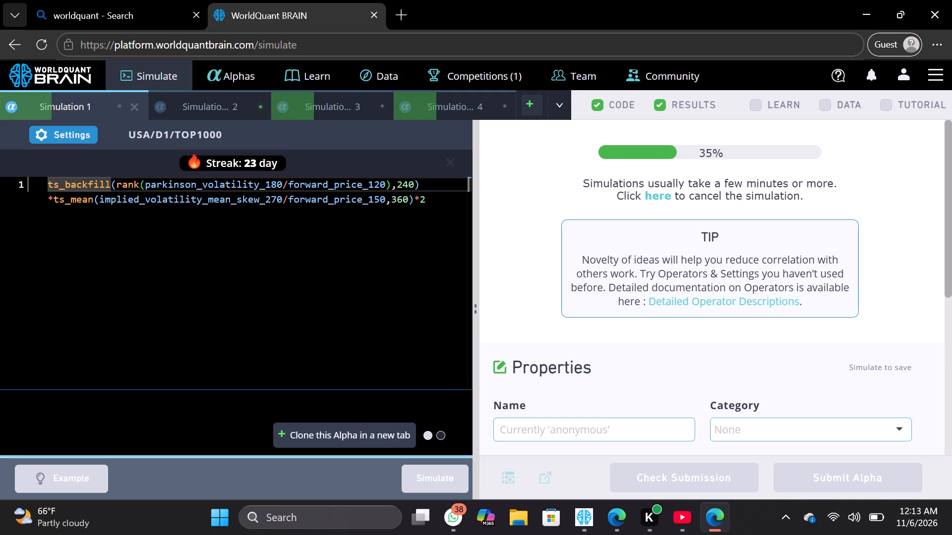
Switch to YouTube and rewind the playing music video to about 1:00.
{"action": "left_click", "coordinate": [676, 532]}
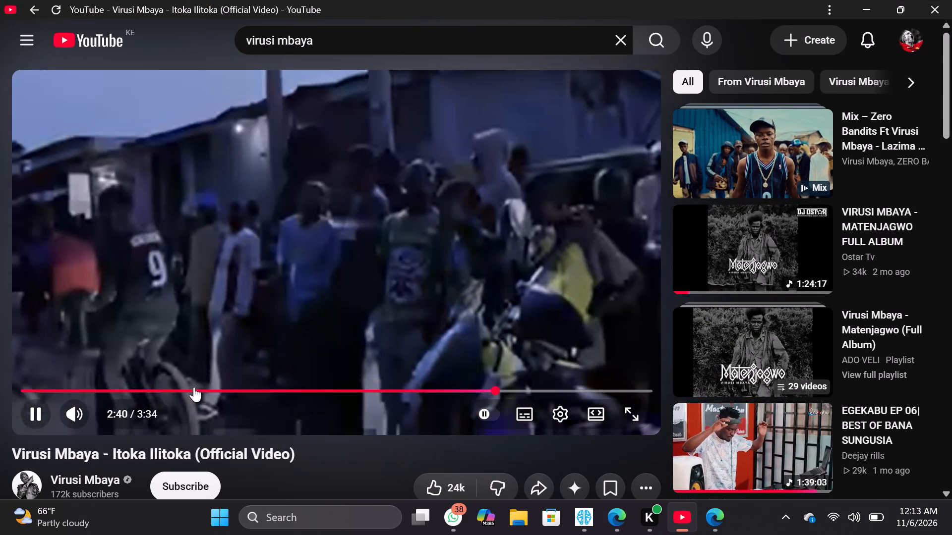
{"action": "left_click", "coordinate": [198, 392]}
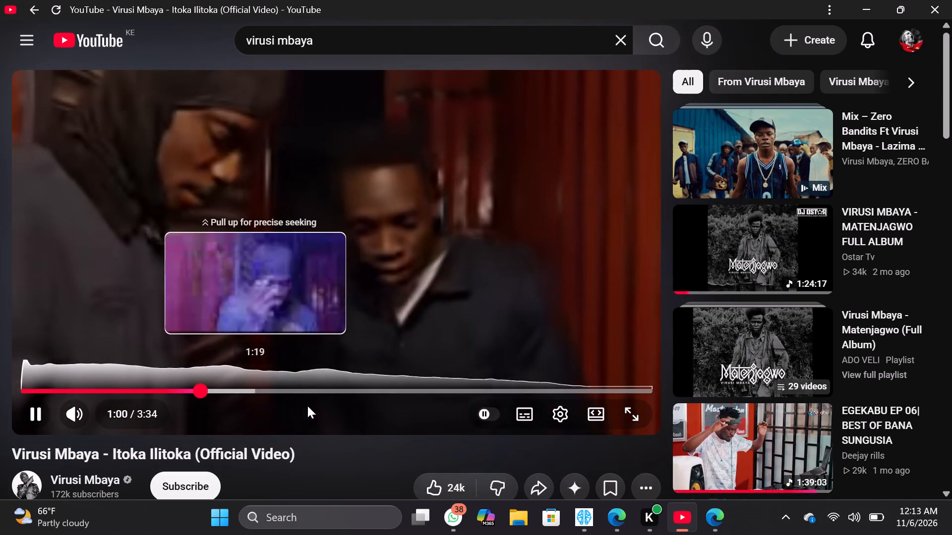
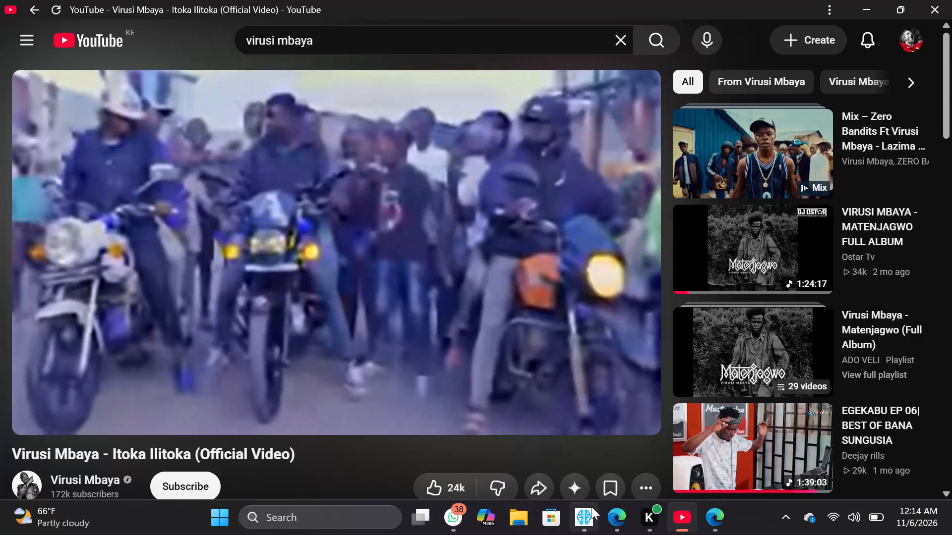
Switch back to the guest Edge window and reveal the test-period results of Simulation 1's Alpha.
{"action": "left_click", "coordinate": [671, 516]}
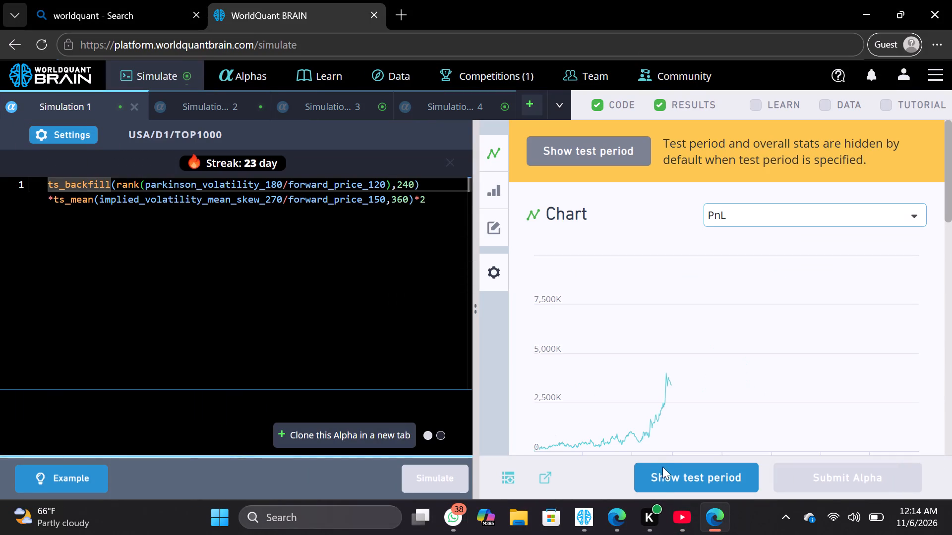
{"action": "left_click", "coordinate": [664, 480]}
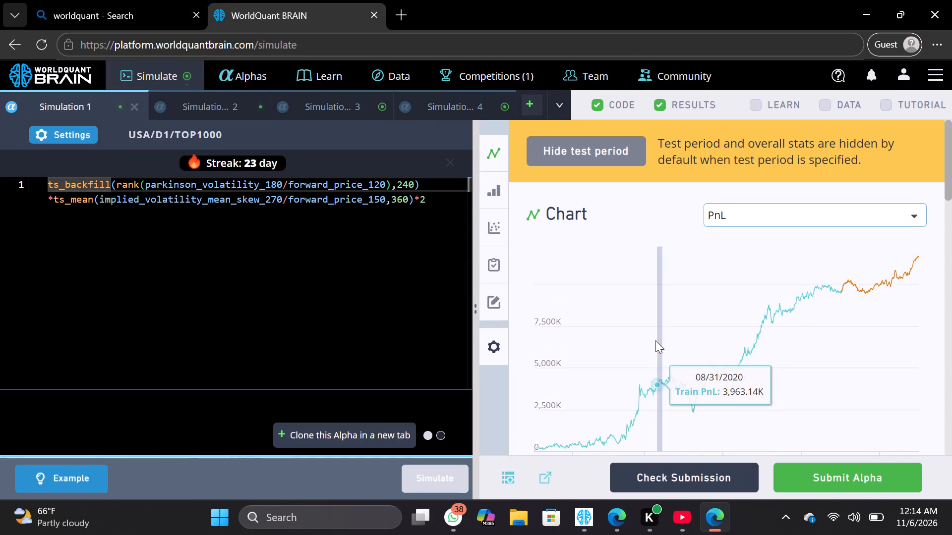
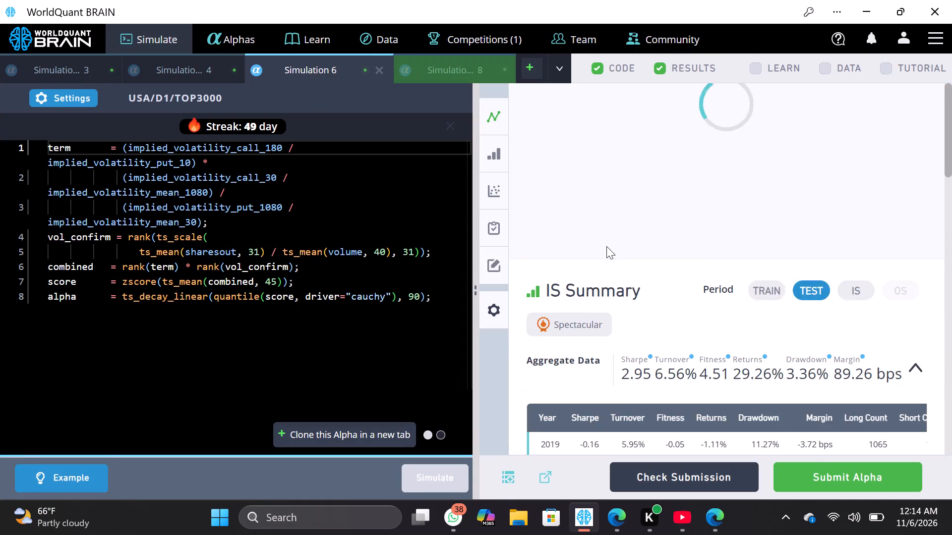
Change Simulation 4's universe to TOP3000 in its settings, apply the change and simulate the Alpha again.
{"action": "scroll", "coordinate": [606, 246], "scroll_direction": "down", "scroll_amount": 5}
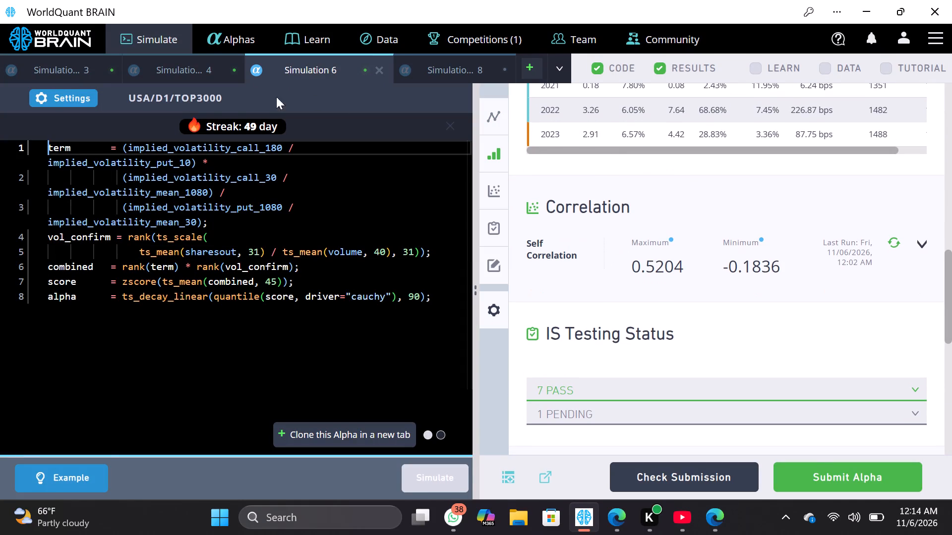
{"action": "left_click", "coordinate": [187, 75]}
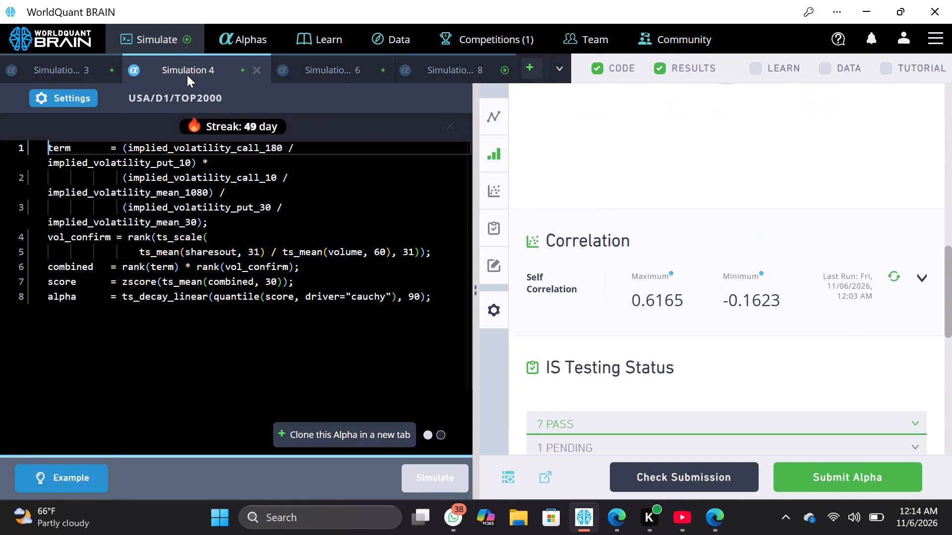
{"action": "left_click", "coordinate": [85, 106]}
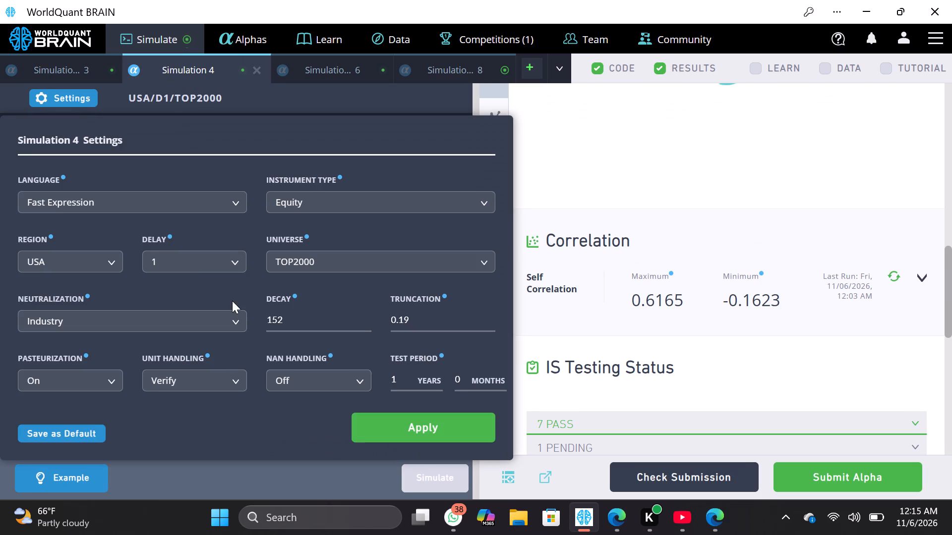
{"action": "left_click", "coordinate": [482, 262]}
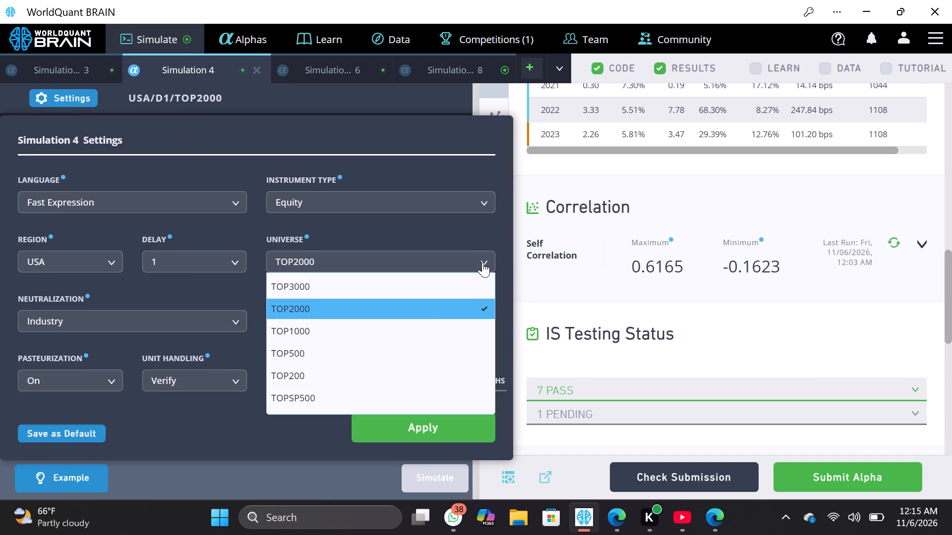
{"action": "left_click", "coordinate": [428, 283]}
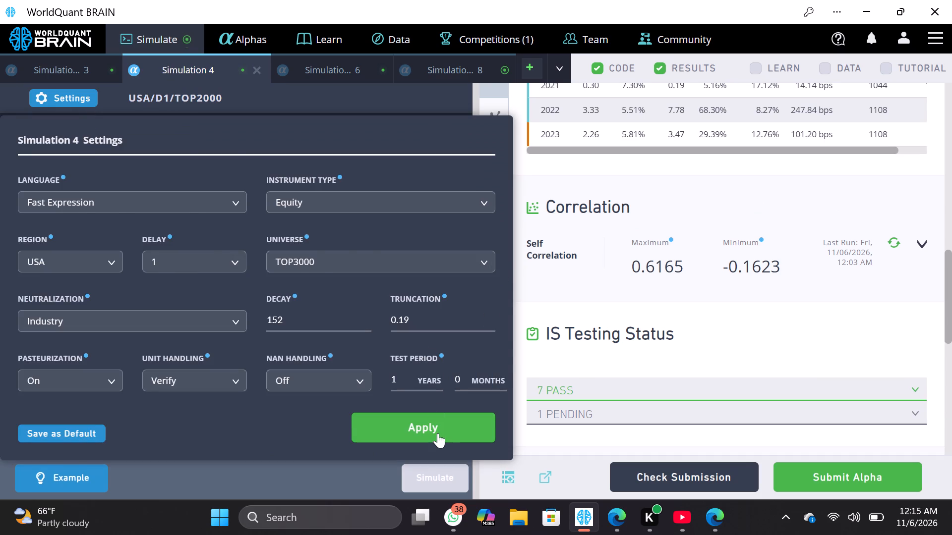
{"action": "left_click", "coordinate": [438, 433]}
{"action": "left_click", "coordinate": [441, 489]}
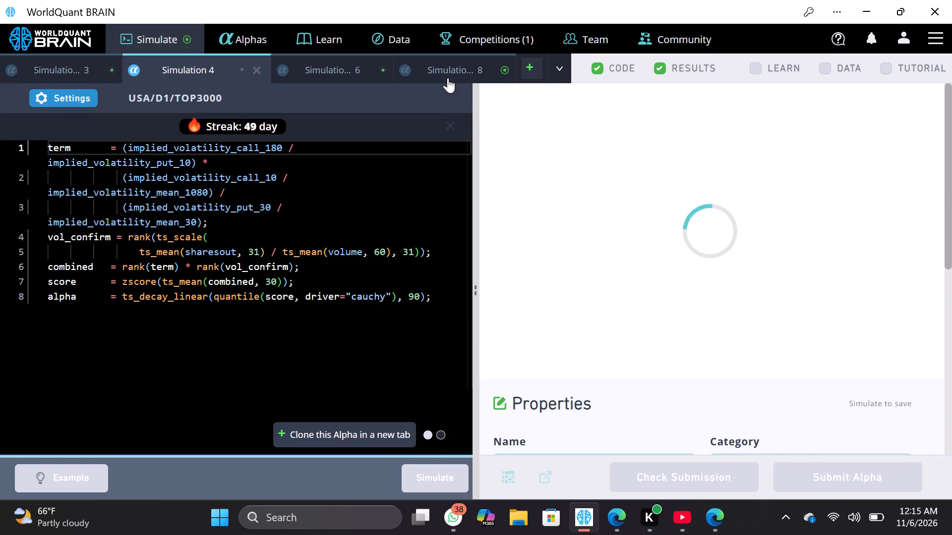
Reveal Simulation 8's test-period results, run its self-correlation check and review the yearly figures and correlated Alphas.
{"action": "left_click", "coordinate": [449, 68]}
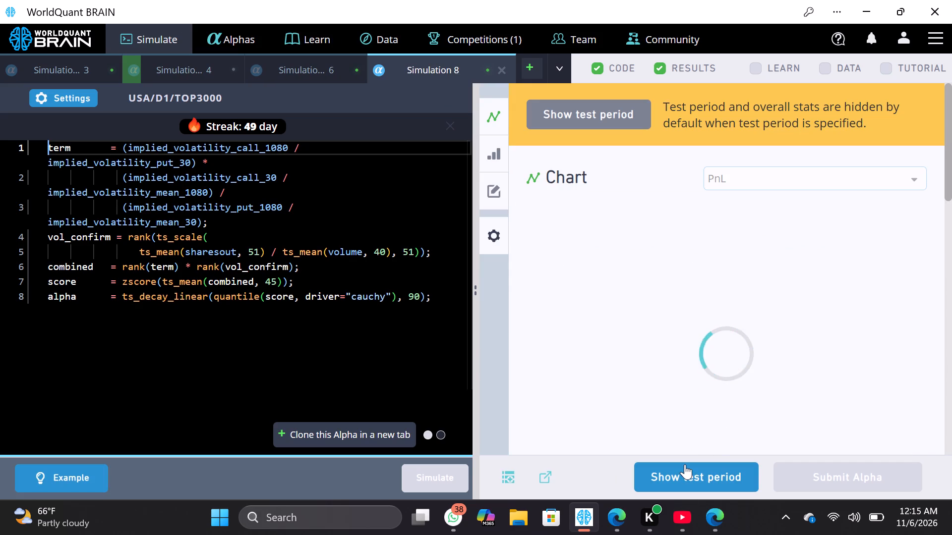
{"action": "left_click", "coordinate": [685, 471]}
{"action": "scroll", "coordinate": [716, 374], "scroll_direction": "down", "scroll_amount": 2}
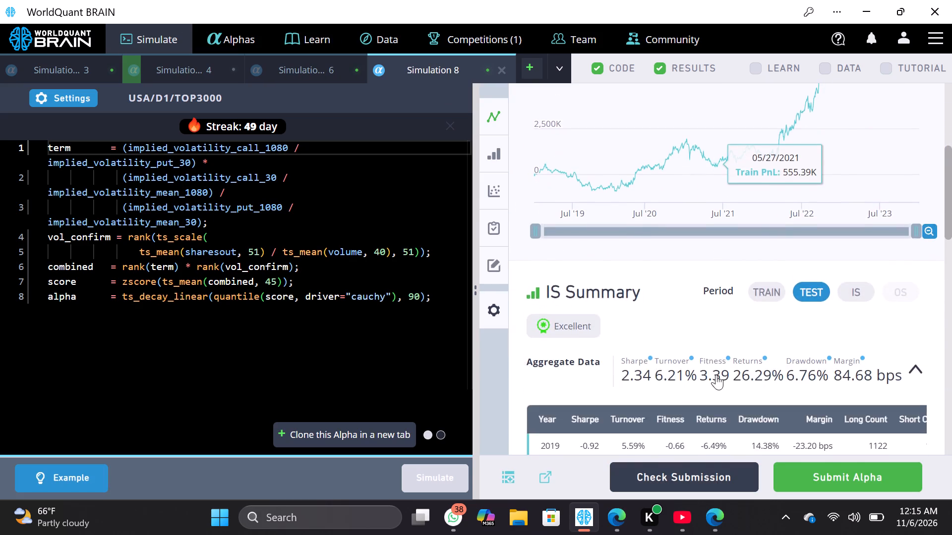
{"action": "scroll", "coordinate": [716, 374], "scroll_direction": "down", "scroll_amount": 3}
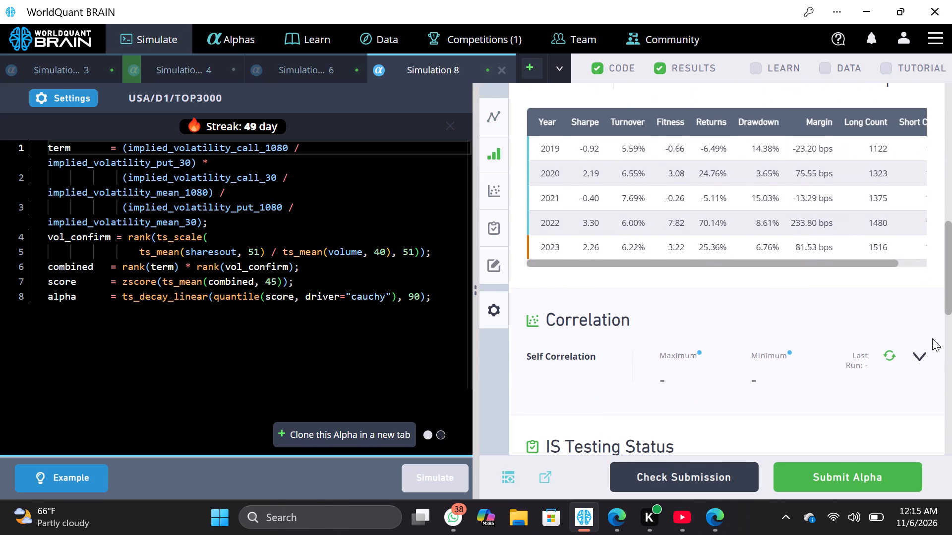
{"action": "left_click", "coordinate": [924, 351]}
{"action": "scroll", "coordinate": [924, 351], "scroll_direction": "down", "scroll_amount": 2}
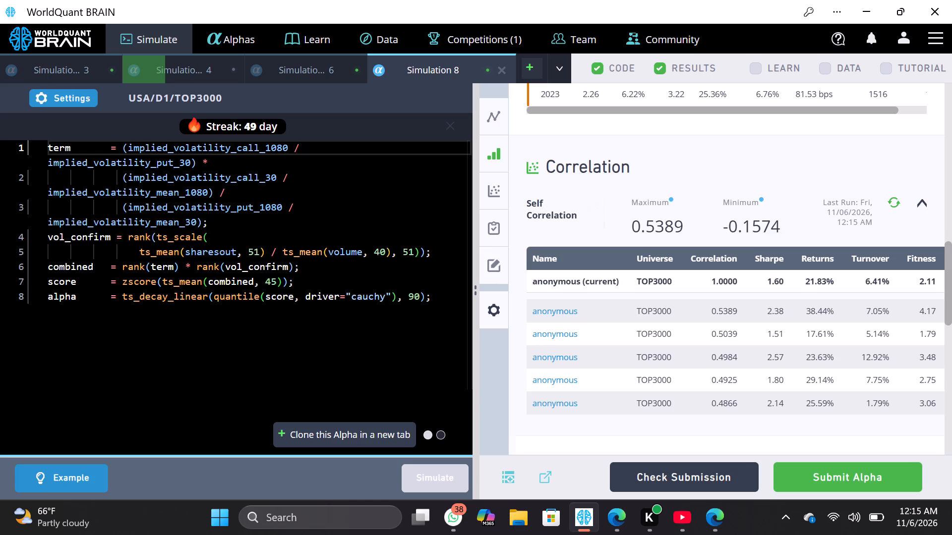
{"action": "scroll", "coordinate": [780, 316], "scroll_direction": "up", "scroll_amount": 2}
{"action": "scroll", "coordinate": [780, 316], "scroll_direction": "down", "scroll_amount": 1}
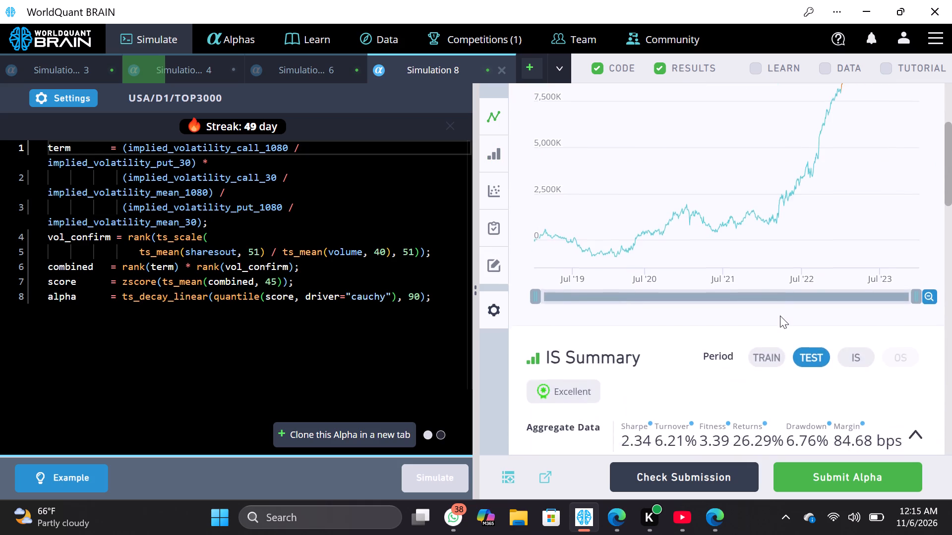
{"action": "scroll", "coordinate": [780, 316], "scroll_direction": "down", "scroll_amount": 1}
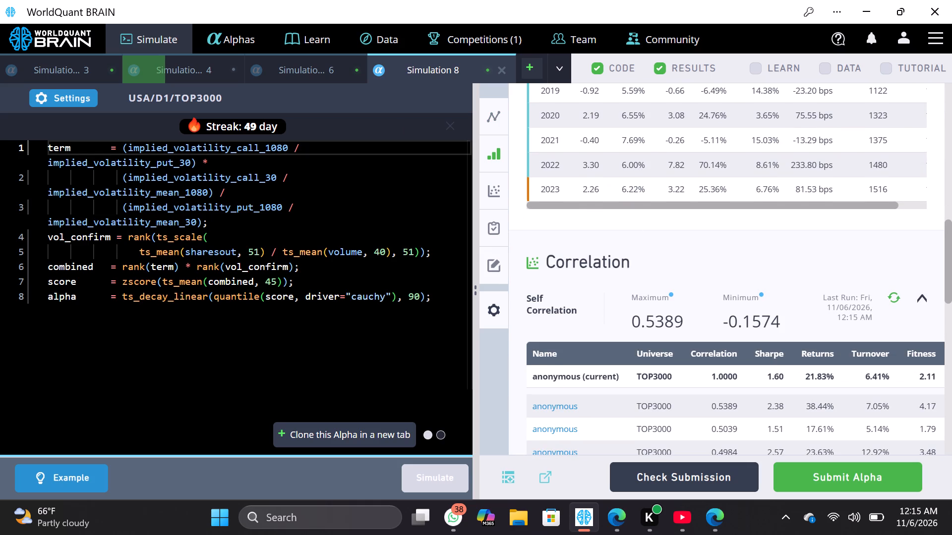
Set the ts_decay_linear window on line 8 of Simulation 8 to 75 and simulate the Alpha.
{"action": "left_click", "coordinate": [422, 292]}
{"action": "key", "text": "BackSpace"}
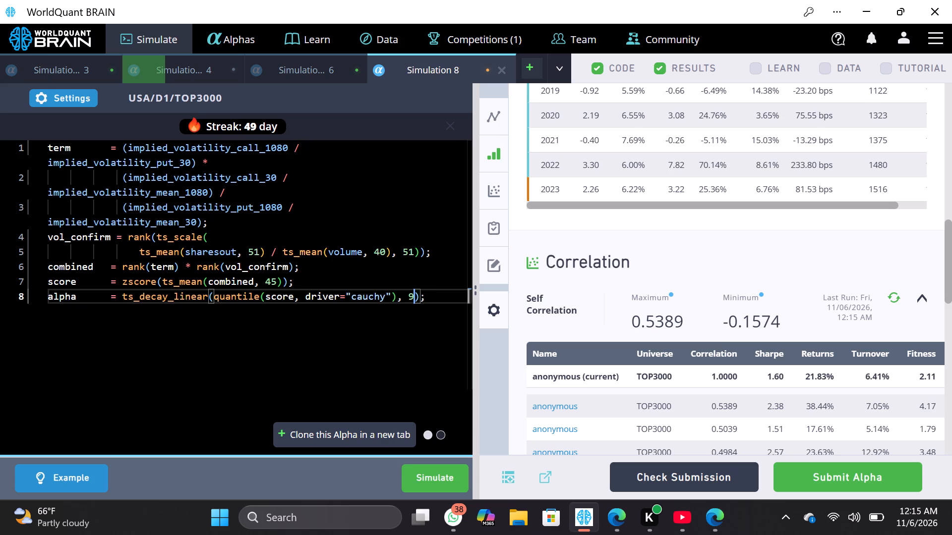
{"action": "key", "text": "BackSpace"}
{"action": "type", "text": "75"}
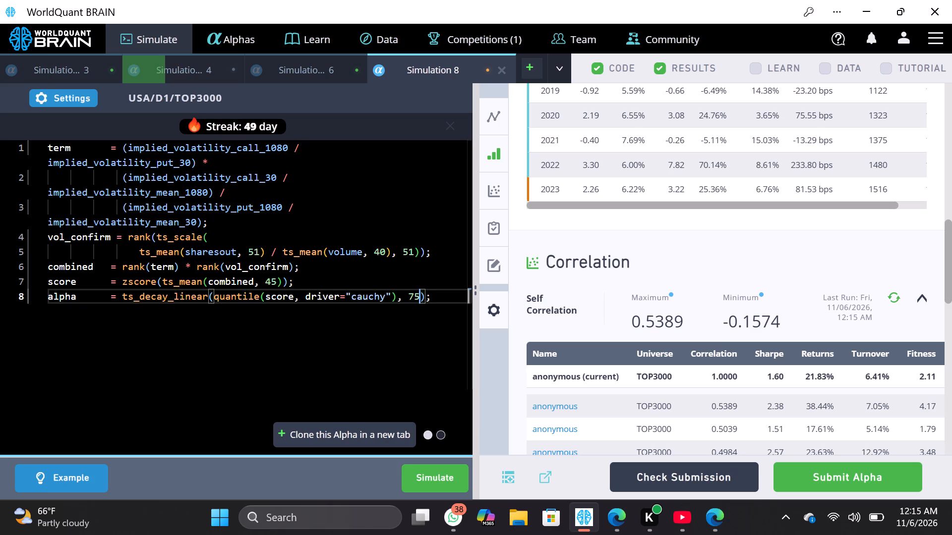
{"action": "left_click", "coordinate": [445, 479]}
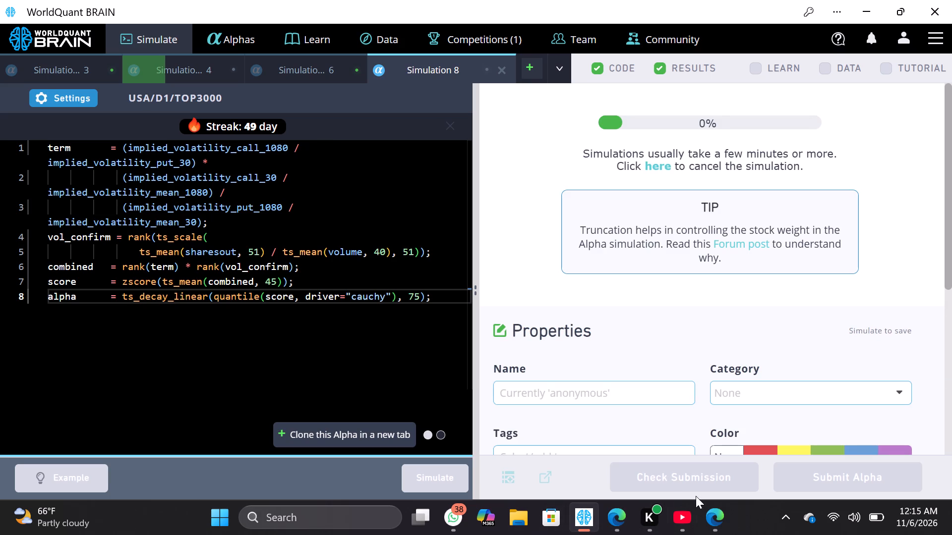
Switch to YouTube, play Iko Nini Podcast episode 368, skip the ad and jump slightly ahead in the video.
{"action": "left_click", "coordinate": [688, 506]}
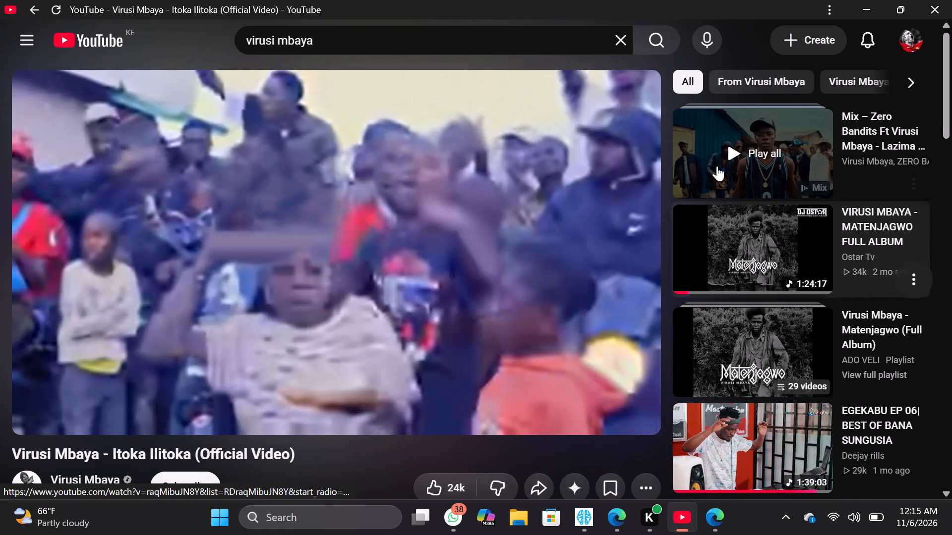
{"action": "scroll", "coordinate": [717, 166], "scroll_direction": "down", "scroll_amount": 3}
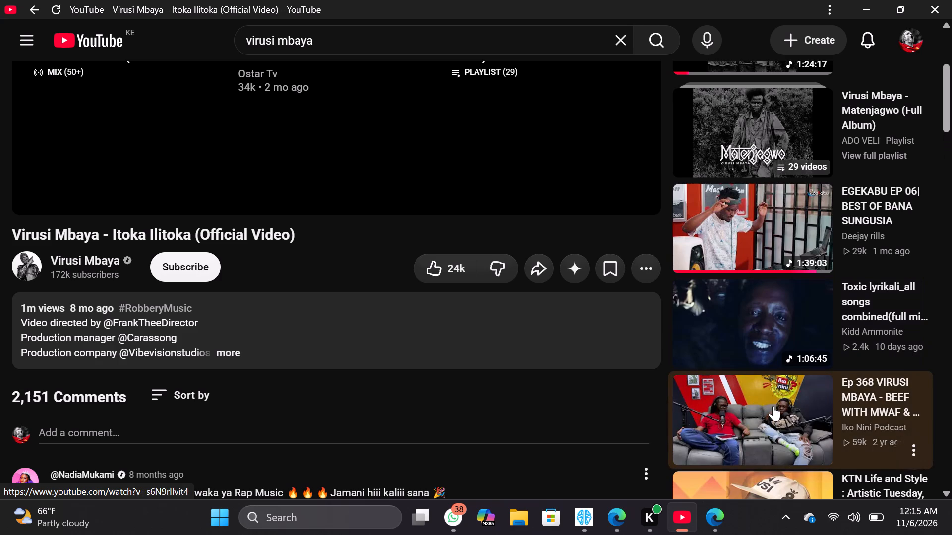
{"action": "scroll", "coordinate": [773, 406], "scroll_direction": "down", "scroll_amount": 1}
{"action": "left_click", "coordinate": [766, 375]}
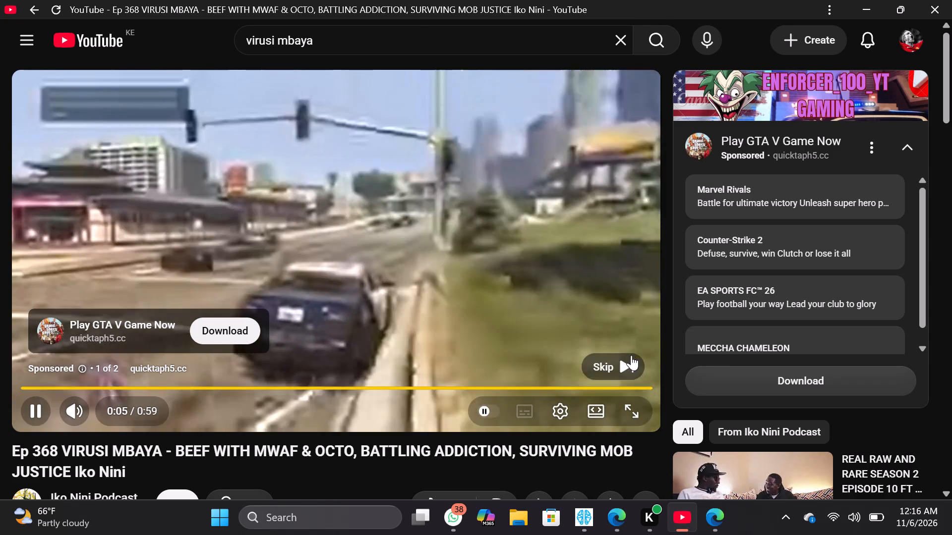
{"action": "left_click", "coordinate": [631, 356]}
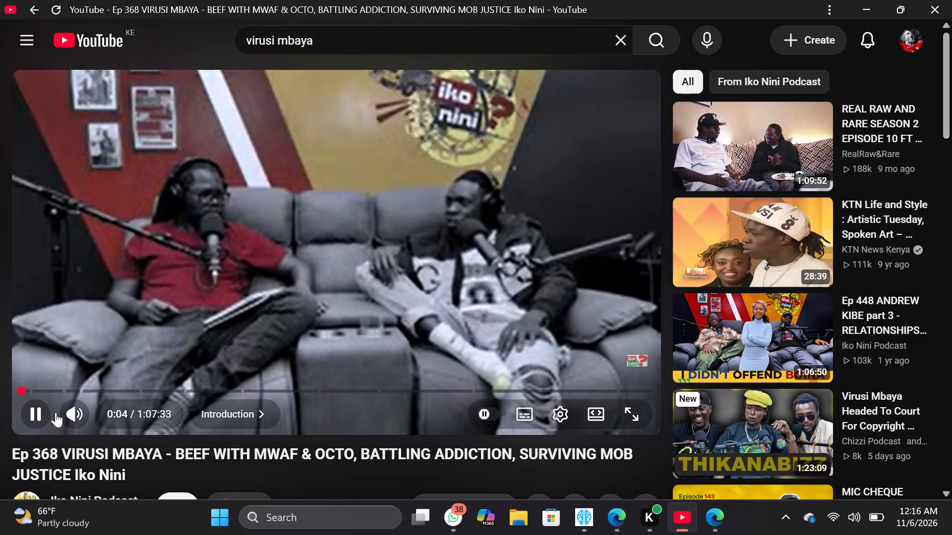
{"action": "left_click", "coordinate": [45, 389]}
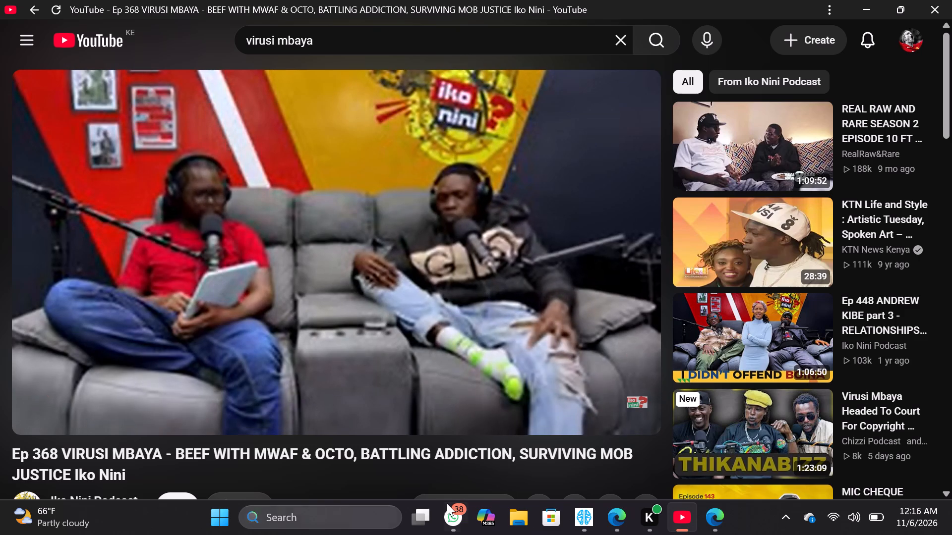
Return to WorldQuant BRAIN, reveal Simulation 4's test-period results and run its self-correlation check to examine the correlated Alphas.
{"action": "left_click", "coordinate": [591, 510]}
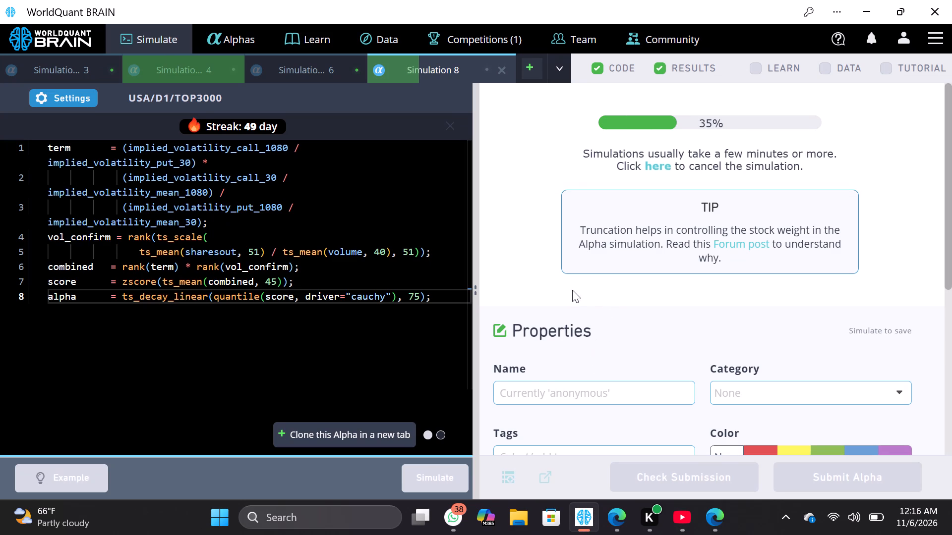
{"action": "left_click", "coordinate": [183, 74]}
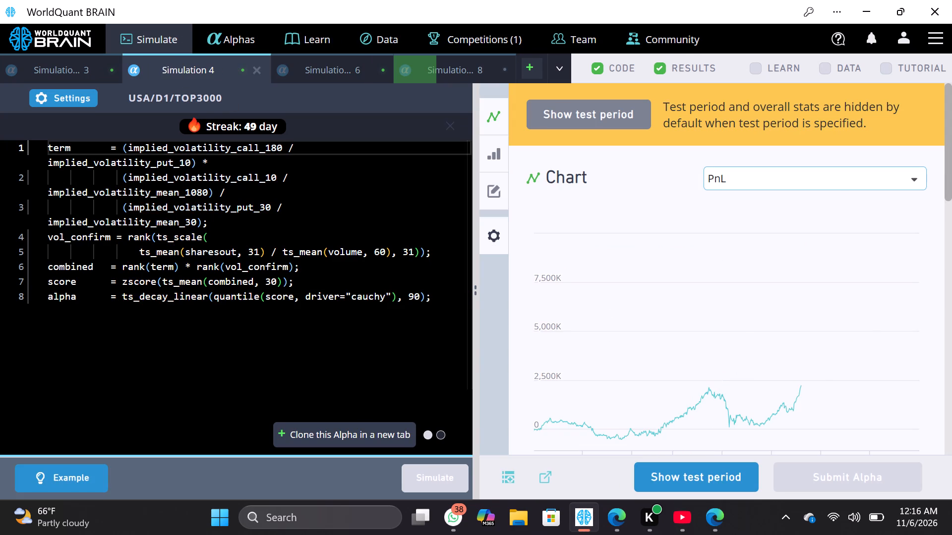
{"action": "scroll", "coordinate": [619, 292], "scroll_direction": "down", "scroll_amount": 5}
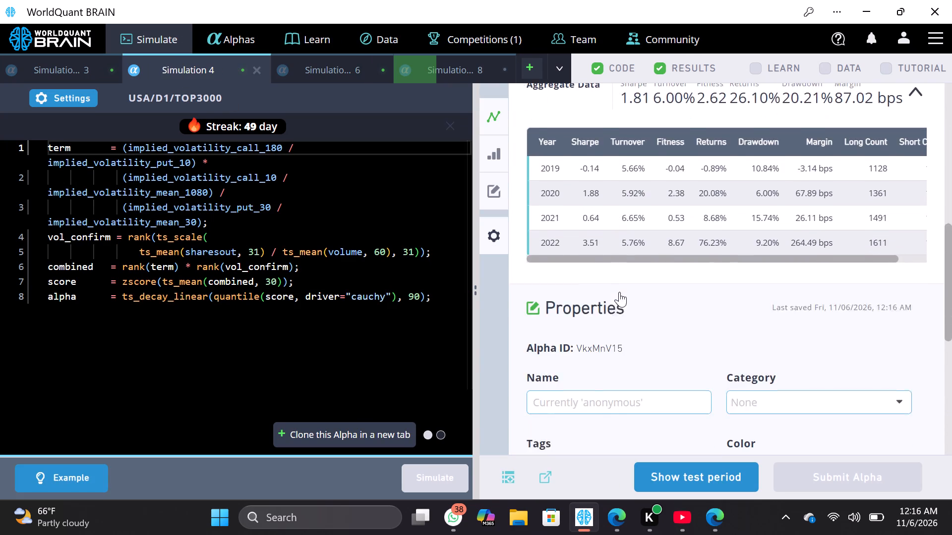
{"action": "scroll", "coordinate": [619, 292], "scroll_direction": "down", "scroll_amount": 5}
{"action": "scroll", "coordinate": [619, 292], "scroll_direction": "up", "scroll_amount": 1}
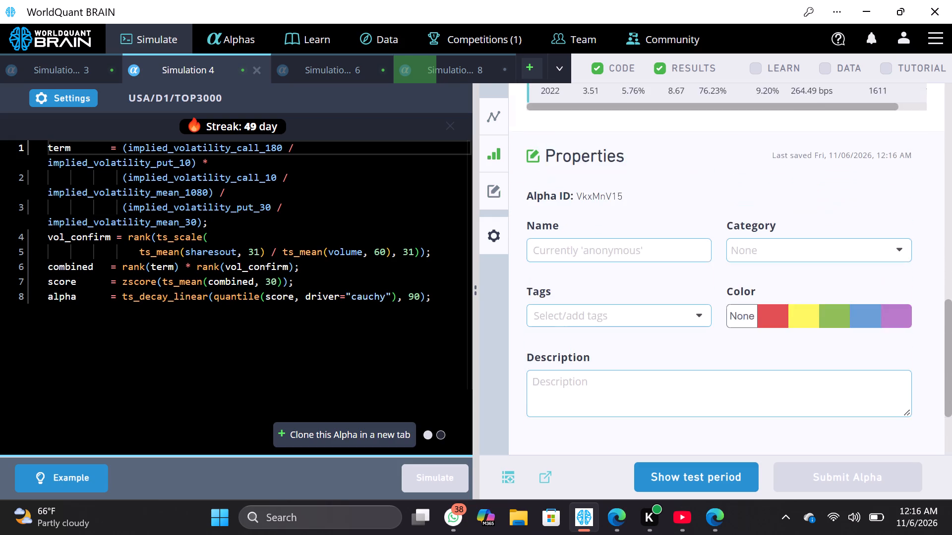
{"action": "scroll", "coordinate": [619, 292], "scroll_direction": "up", "scroll_amount": 1}
{"action": "left_click", "coordinate": [682, 480]}
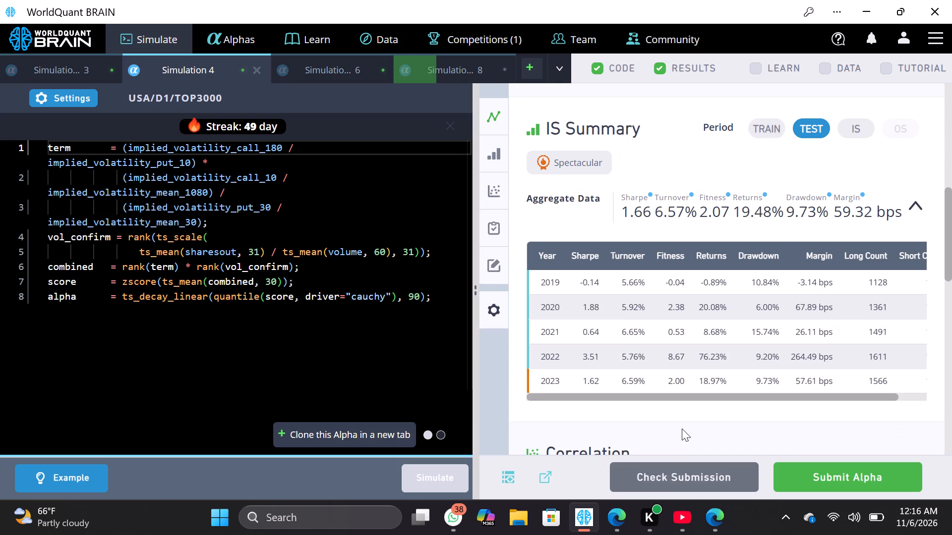
{"action": "scroll", "coordinate": [698, 361], "scroll_direction": "down", "scroll_amount": 2}
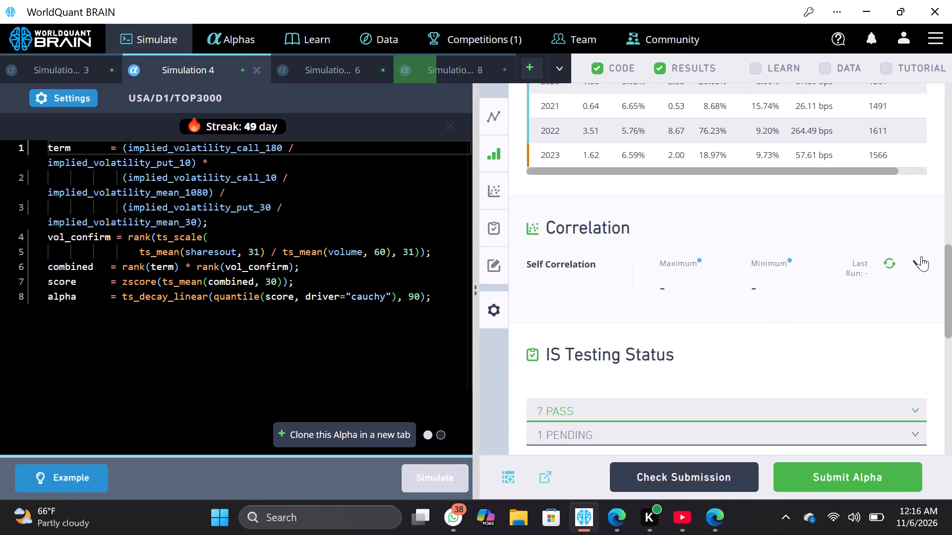
{"action": "left_click", "coordinate": [921, 256]}
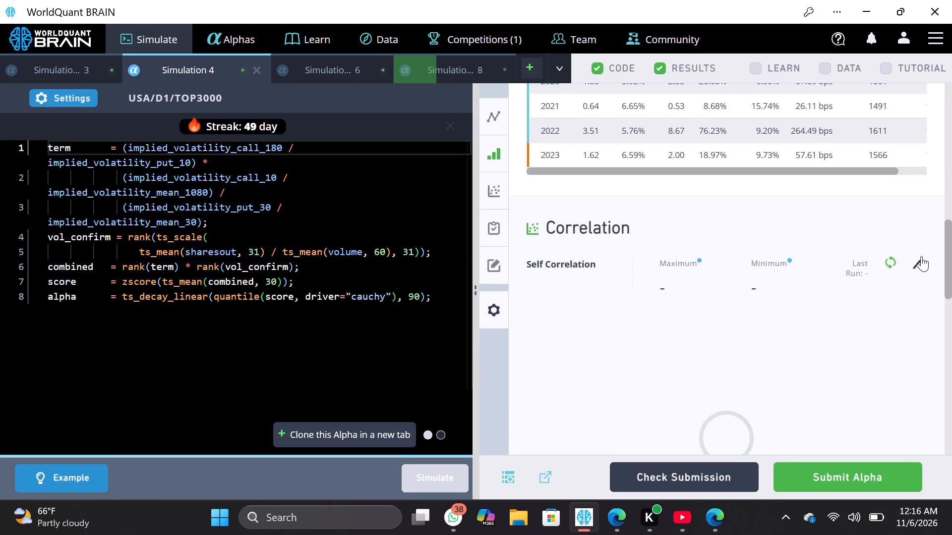
{"action": "scroll", "coordinate": [844, 353], "scroll_direction": "down", "scroll_amount": 2}
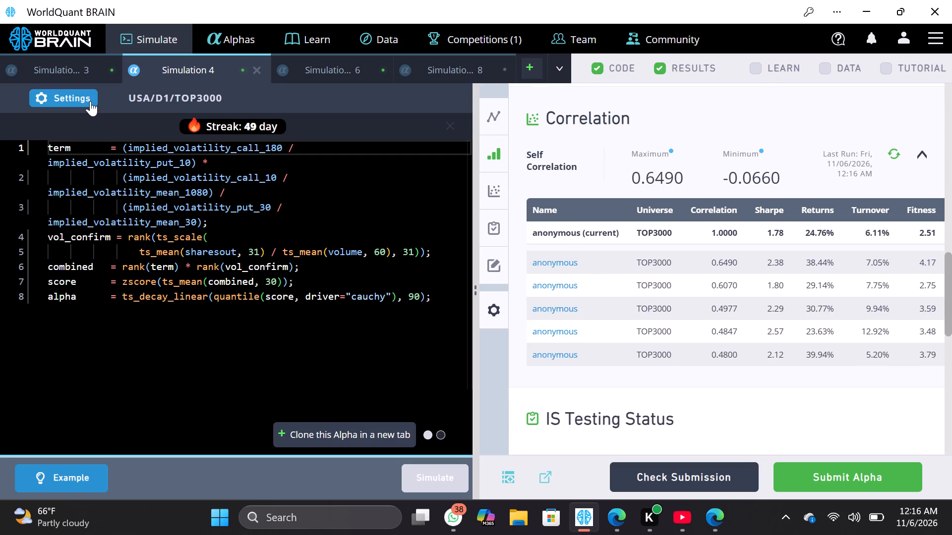
Reveal the test-period results of the re-simulated Simulation 8, run its self-correlation check and review its PnL chart.
{"action": "left_click", "coordinate": [424, 67]}
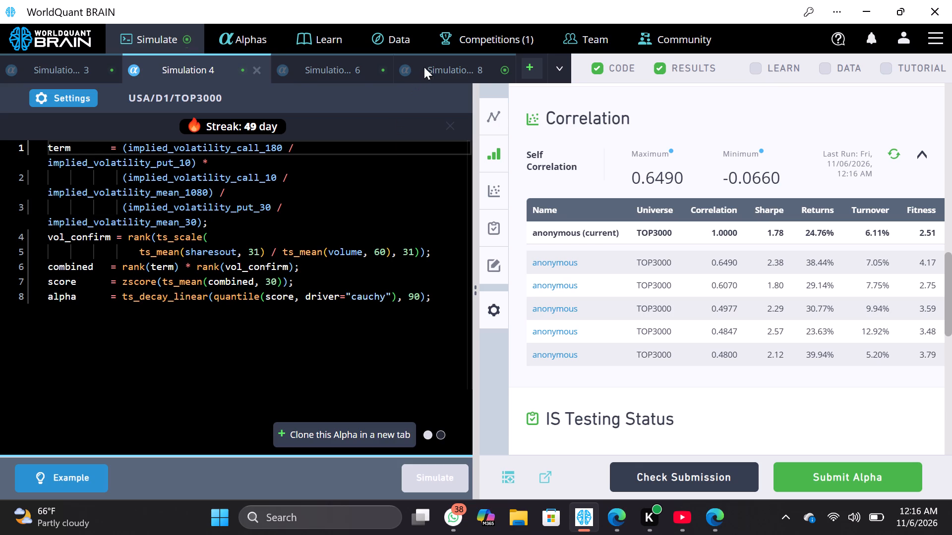
{"action": "left_click", "coordinate": [717, 479]}
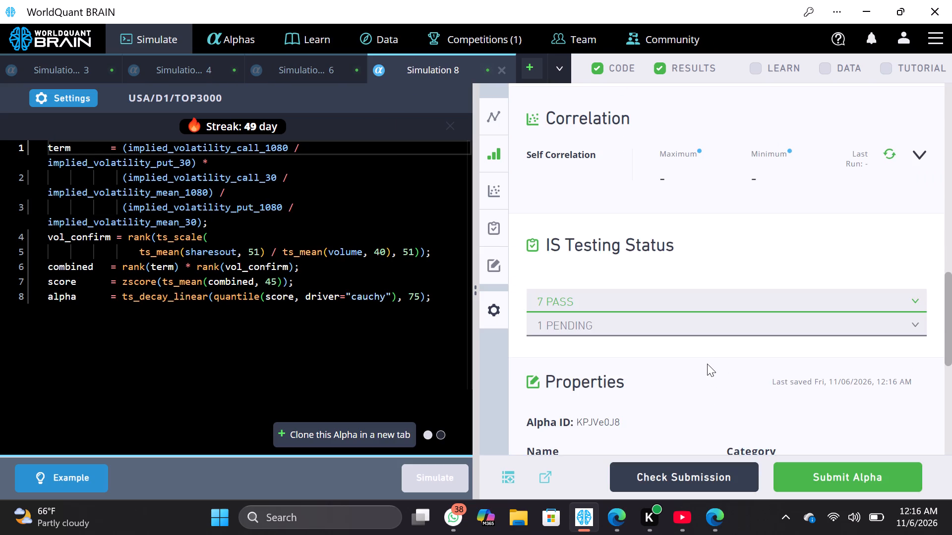
{"action": "scroll", "coordinate": [707, 364], "scroll_direction": "up", "scroll_amount": 4}
{"action": "scroll", "coordinate": [707, 364], "scroll_direction": "down", "scroll_amount": 2}
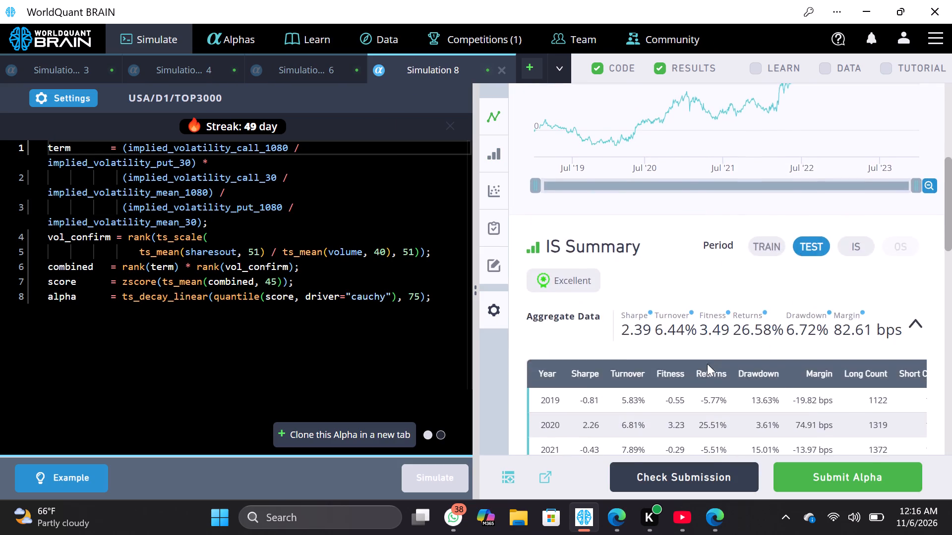
{"action": "scroll", "coordinate": [707, 364], "scroll_direction": "down", "scroll_amount": 2}
{"action": "scroll", "coordinate": [740, 340], "scroll_direction": "down", "scroll_amount": 2}
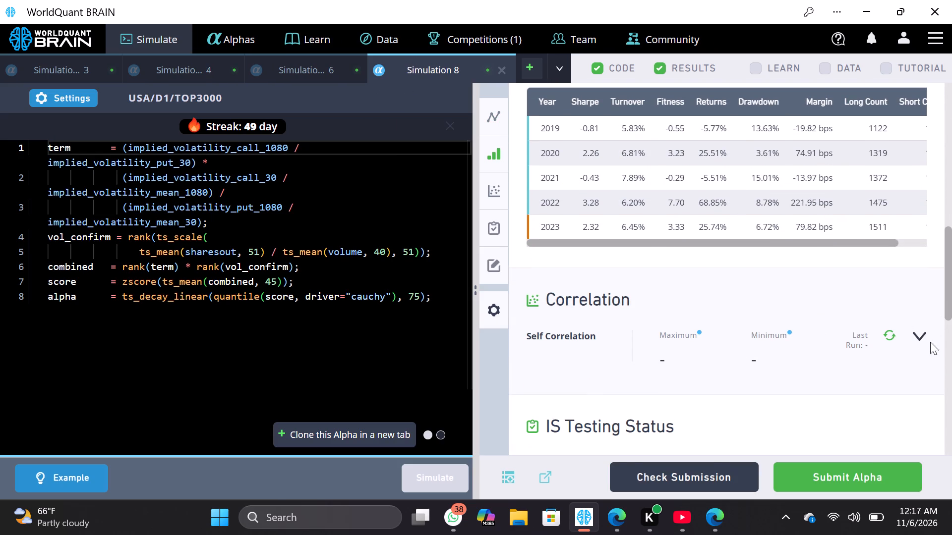
{"action": "double_click", "coordinate": [923, 341]}
{"action": "scroll", "coordinate": [879, 339], "scroll_direction": "down", "scroll_amount": 1}
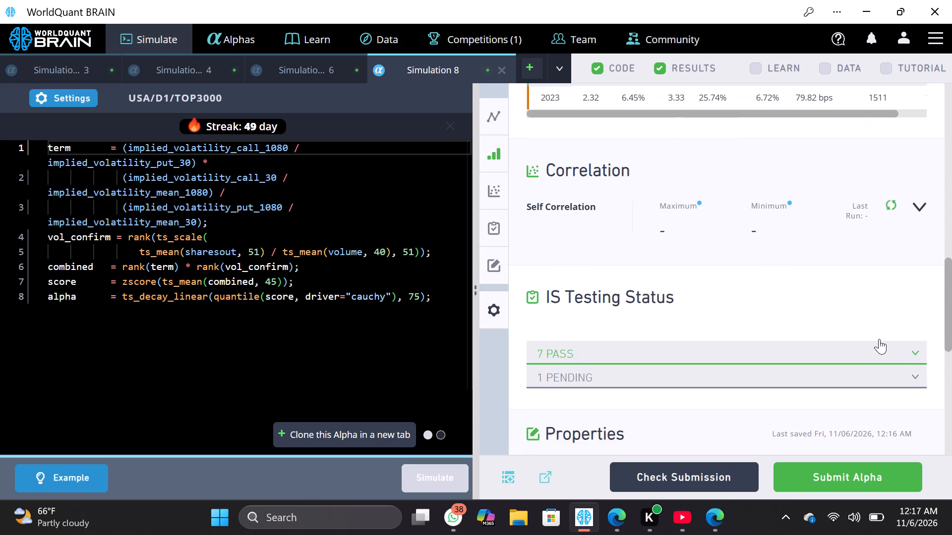
{"action": "scroll", "coordinate": [879, 339], "scroll_direction": "down", "scroll_amount": 1}
{"action": "left_click", "coordinate": [923, 201]}
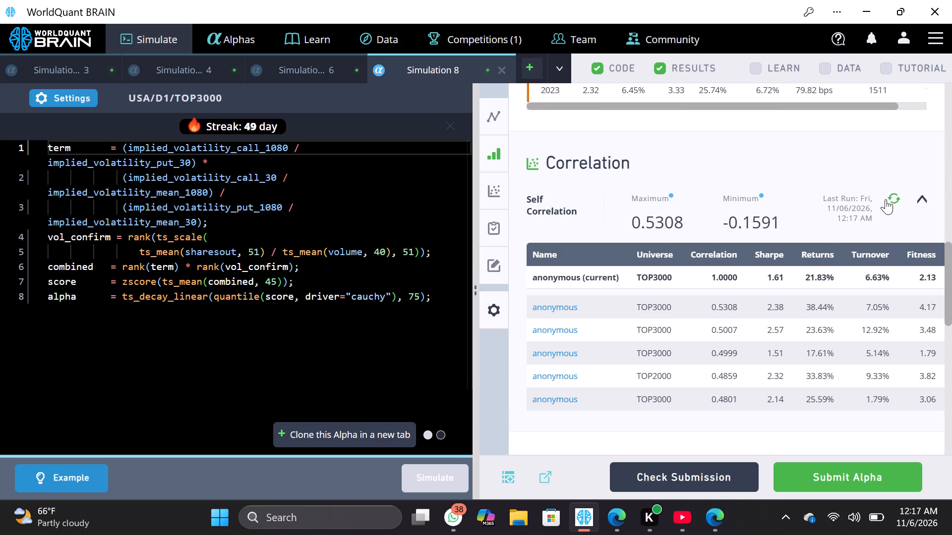
{"action": "scroll", "coordinate": [789, 263], "scroll_direction": "up", "scroll_amount": 7}
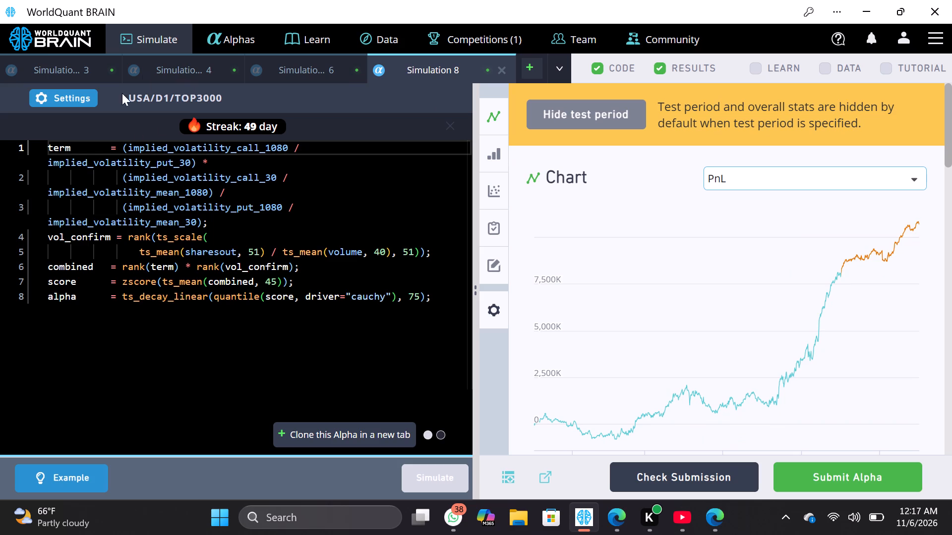
Set Simulation 8's truncation to 0.1 in its settings and simulate the Alpha.
{"action": "left_click", "coordinate": [63, 97]}
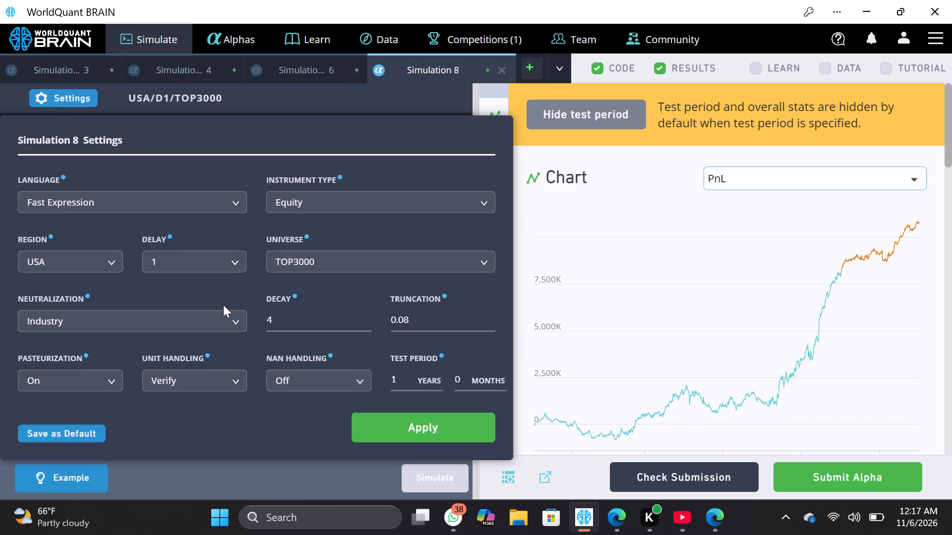
{"action": "left_click", "coordinate": [412, 323]}
{"action": "key", "text": "BackSpace"}
{"action": "key", "text": "BackSpace"}
{"action": "key", "text": "1"}
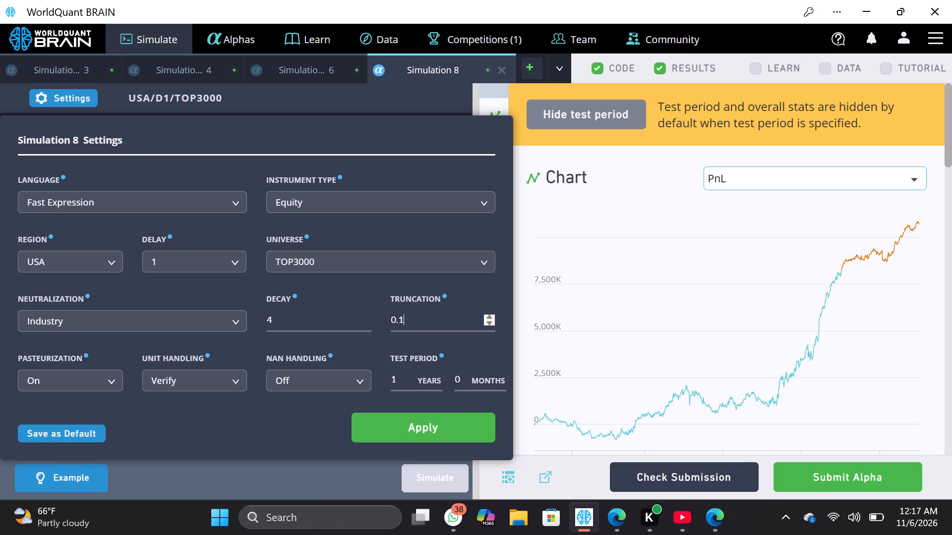
{"action": "left_click", "coordinate": [464, 421]}
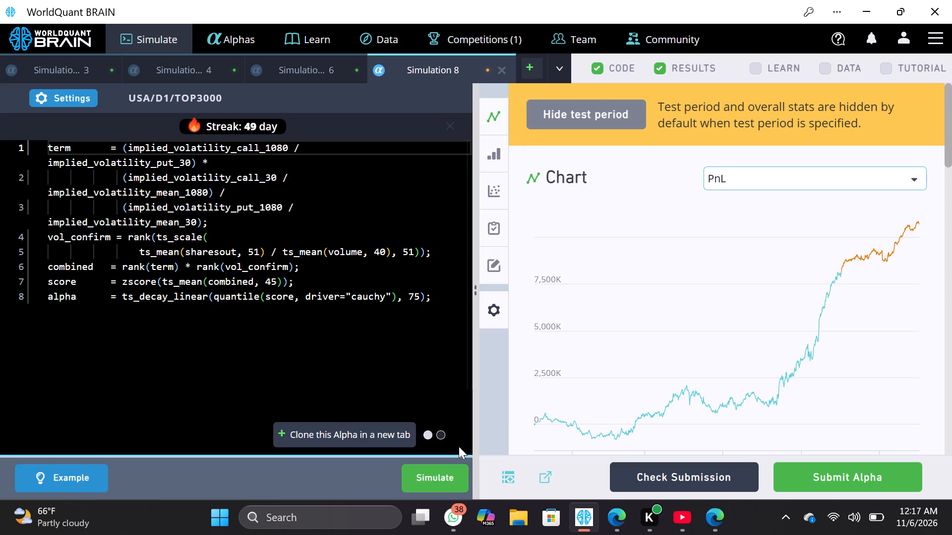
{"action": "left_click", "coordinate": [456, 472]}
Set Simulation 4's truncation to 0.1 in its settings and simulate the Alpha.
{"action": "left_click", "coordinate": [169, 68]}
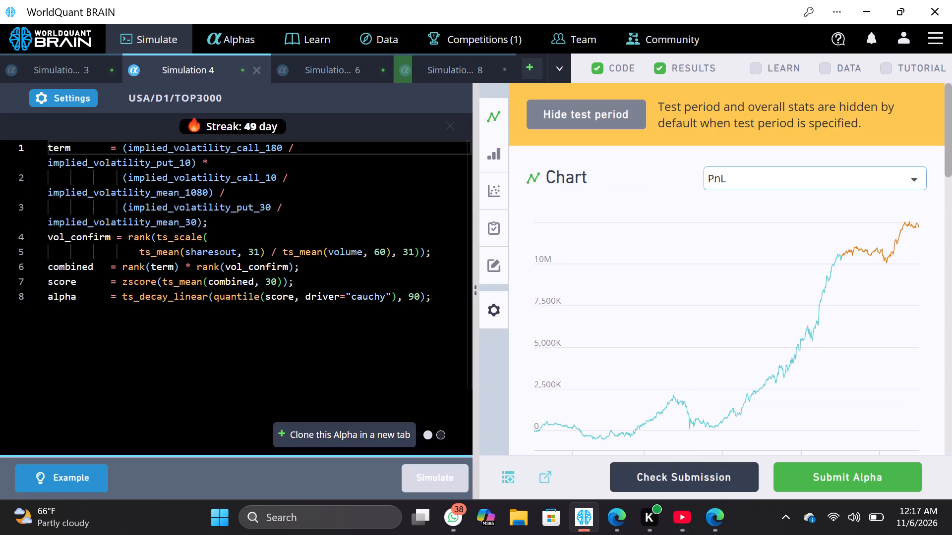
{"action": "scroll", "coordinate": [601, 288], "scroll_direction": "down", "scroll_amount": 5}
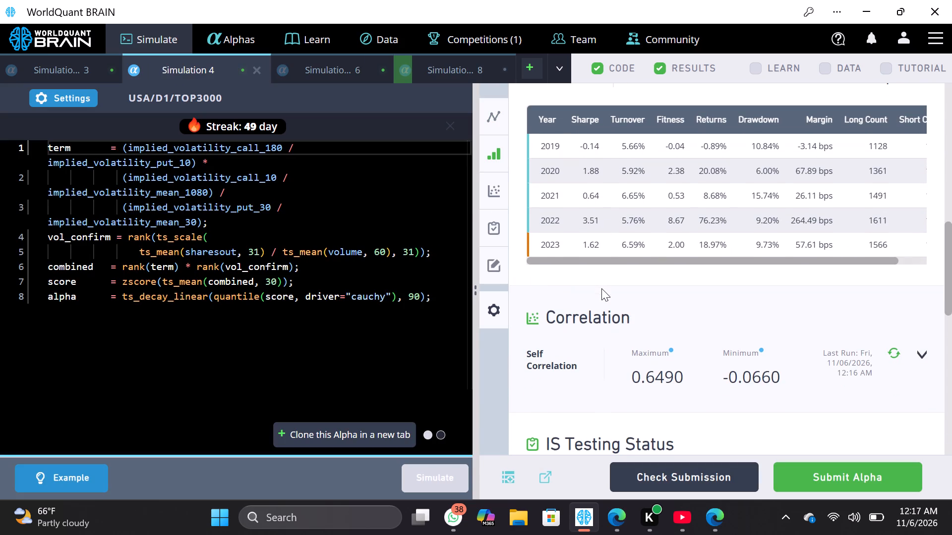
{"action": "left_click", "coordinate": [62, 101]}
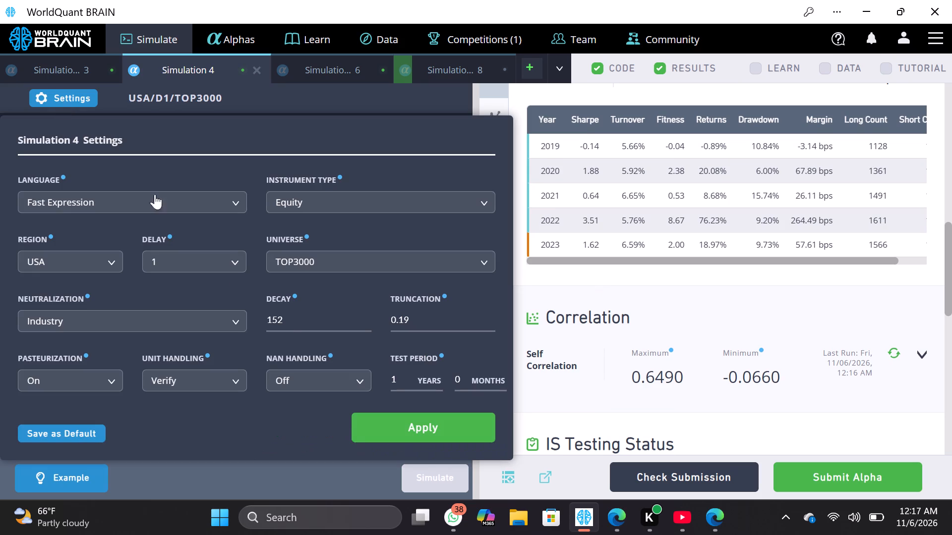
{"action": "left_click", "coordinate": [432, 320]}
{"action": "key", "text": "BackSpace"}
{"action": "left_click", "coordinate": [473, 419]}
{"action": "left_click", "coordinate": [431, 472]}
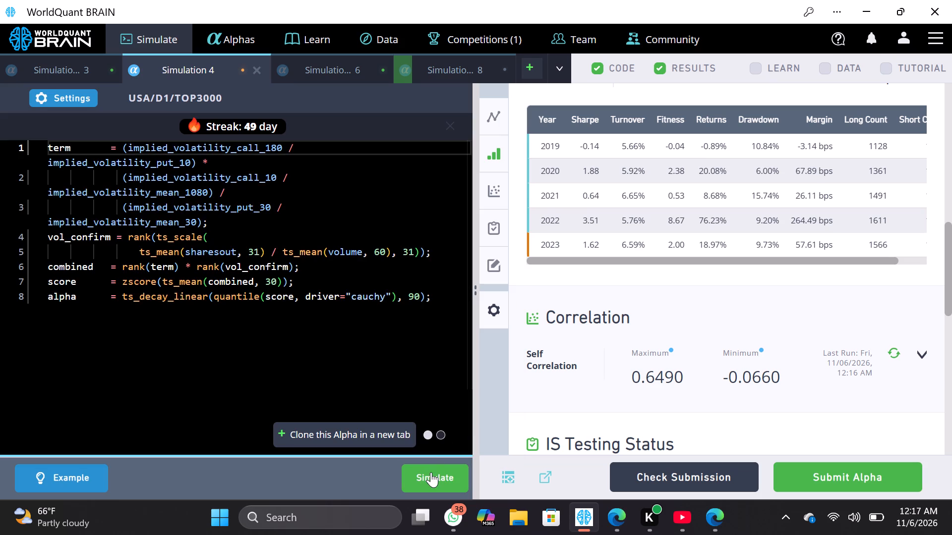
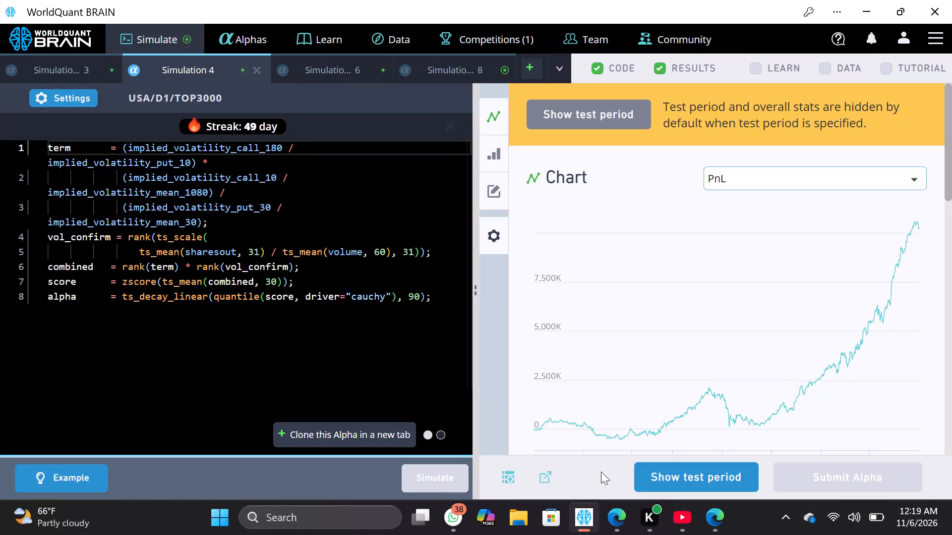
Reveal the test-period results of the re-simulated Simulation 4 and run its self-correlation check to examine the correlated Alphas.
{"action": "left_click", "coordinate": [645, 469]}
{"action": "scroll", "coordinate": [664, 398], "scroll_direction": "down", "scroll_amount": 2}
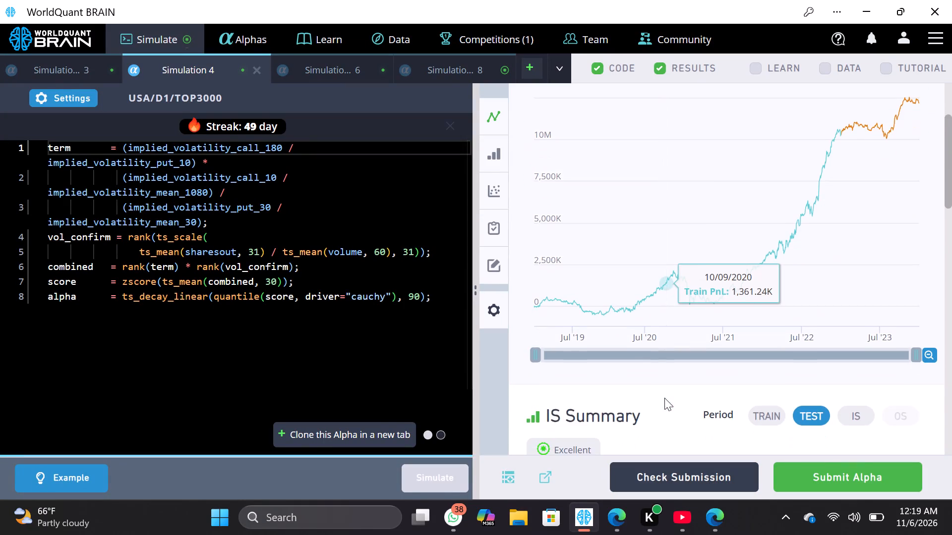
{"action": "scroll", "coordinate": [664, 398], "scroll_direction": "down", "scroll_amount": 1}
{"action": "scroll", "coordinate": [716, 313], "scroll_direction": "down", "scroll_amount": 3}
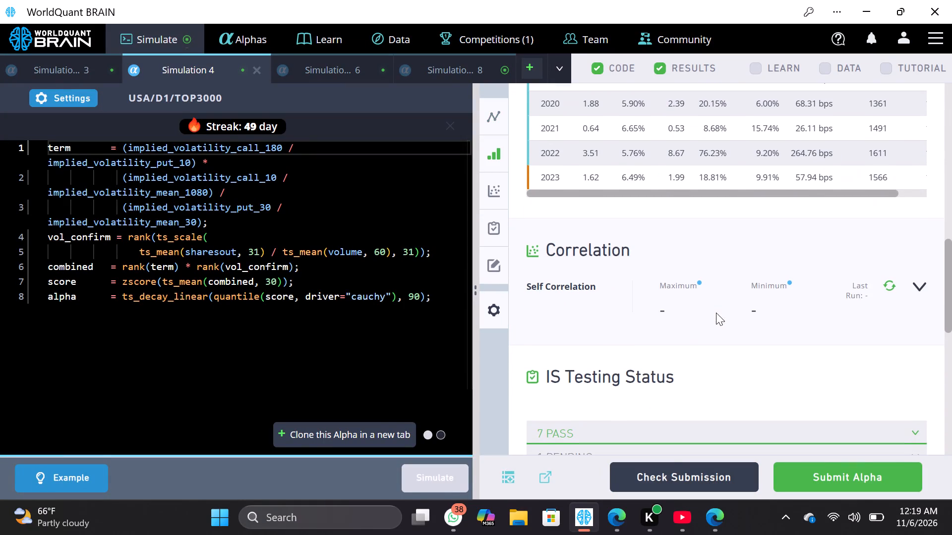
{"action": "left_click", "coordinate": [916, 288]}
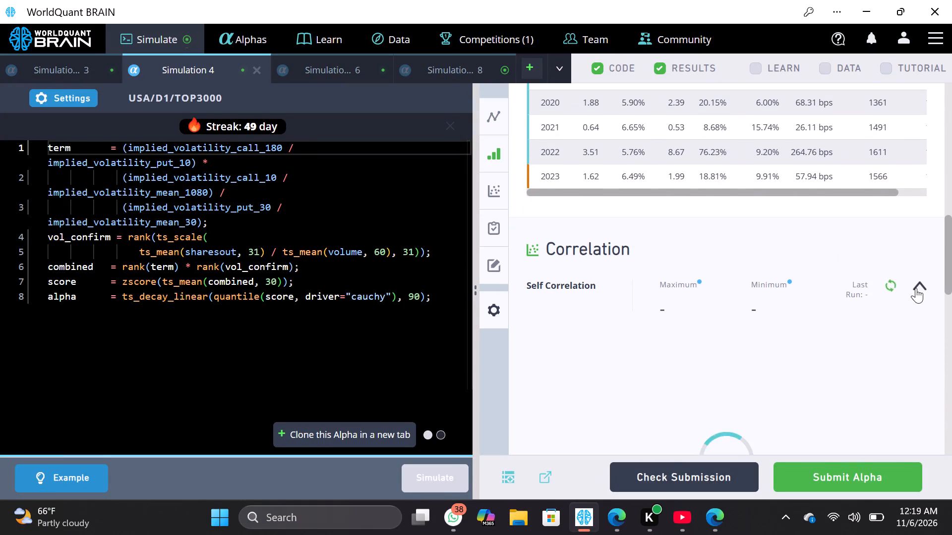
{"action": "scroll", "coordinate": [890, 324], "scroll_direction": "down", "scroll_amount": 2}
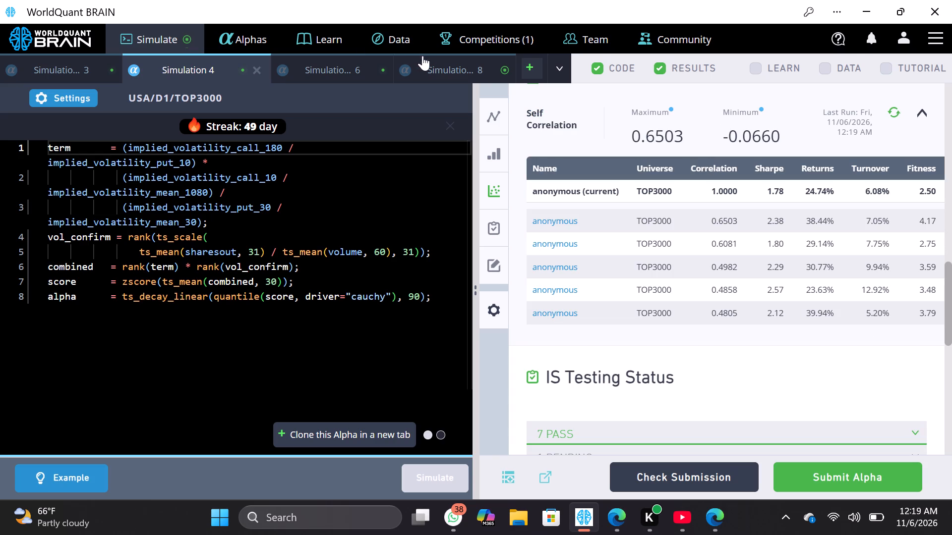
Set Simulation 4's truncation to 0.02 in its settings and simulate the Alpha.
{"action": "left_click", "coordinate": [52, 99]}
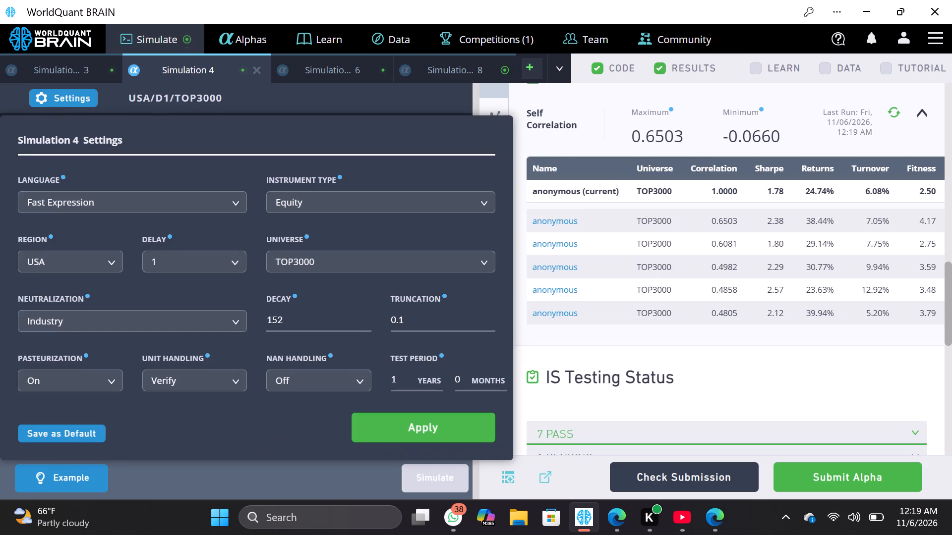
{"action": "left_click", "coordinate": [410, 325]}
{"action": "key", "text": "BackSpace"}
{"action": "type", "text": "02"}
{"action": "left_click", "coordinate": [456, 420]}
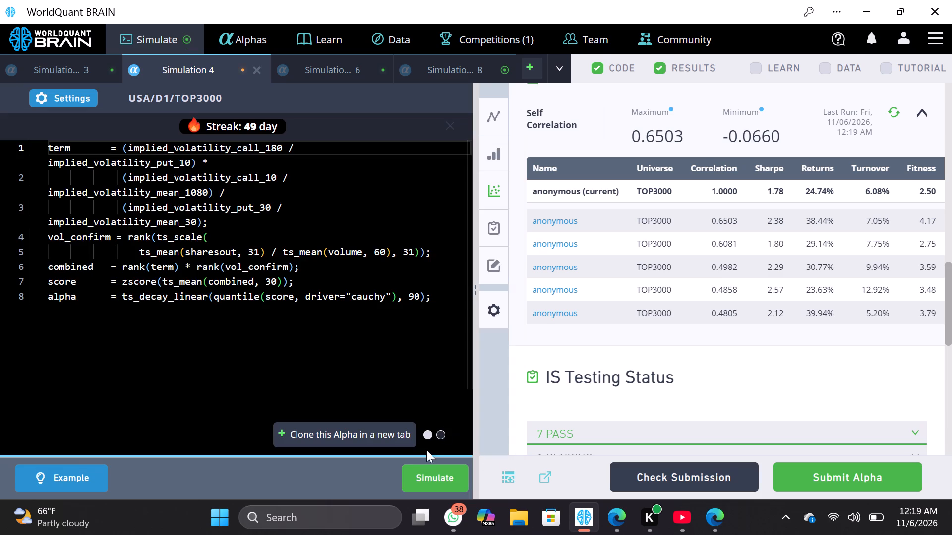
{"action": "left_click_drag", "start_coordinate": [426, 463], "coordinate": [426, 469]}
{"action": "left_click", "coordinate": [426, 469]}
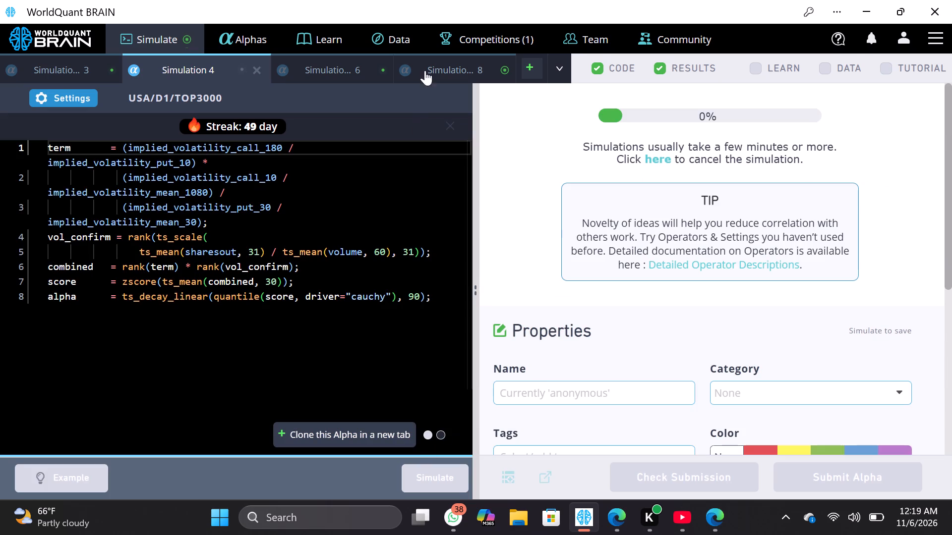
Reveal Simulation 8's test-period results, review its yearly aggregate data and run its self-correlation check.
{"action": "left_click", "coordinate": [427, 59]}
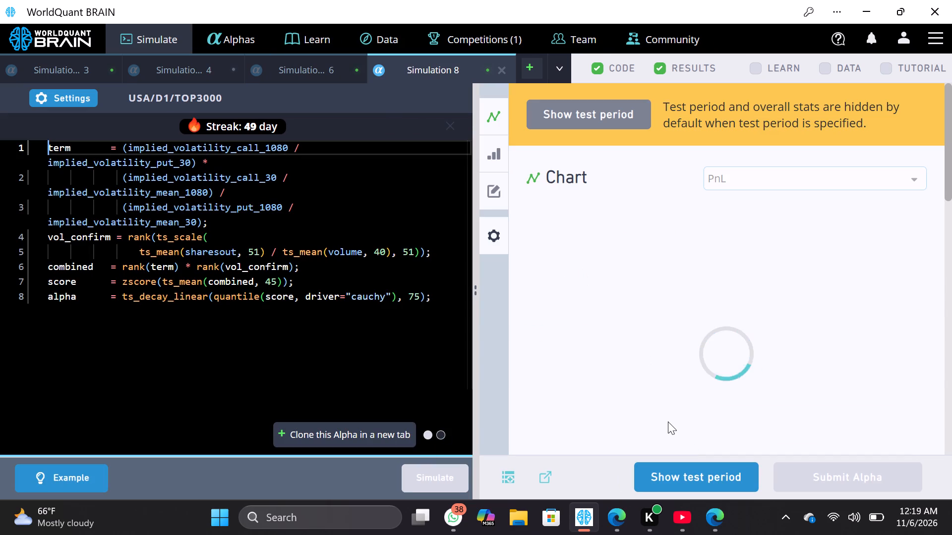
{"action": "left_click", "coordinate": [677, 475]}
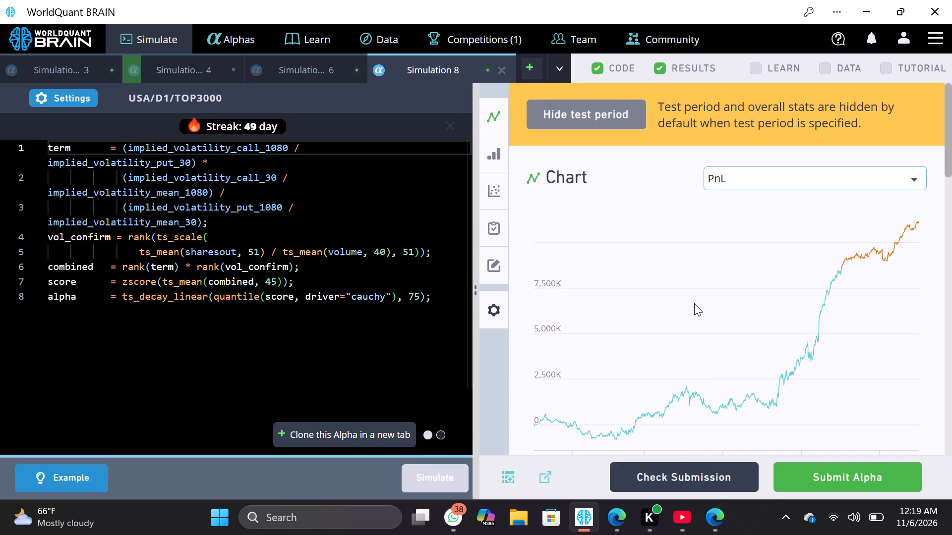
{"action": "scroll", "coordinate": [694, 303], "scroll_direction": "down", "scroll_amount": 5}
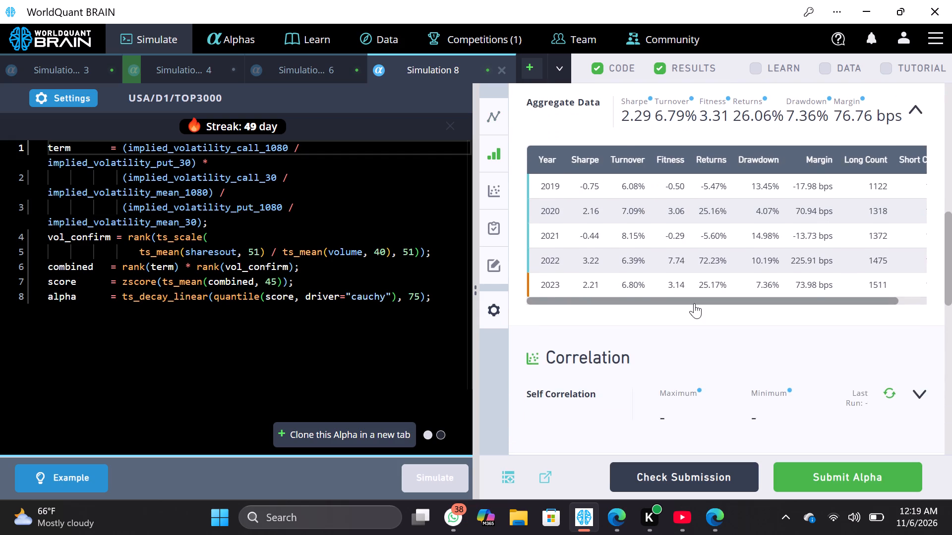
{"action": "scroll", "coordinate": [694, 303], "scroll_direction": "down", "scroll_amount": 2}
{"action": "left_click", "coordinate": [925, 306]}
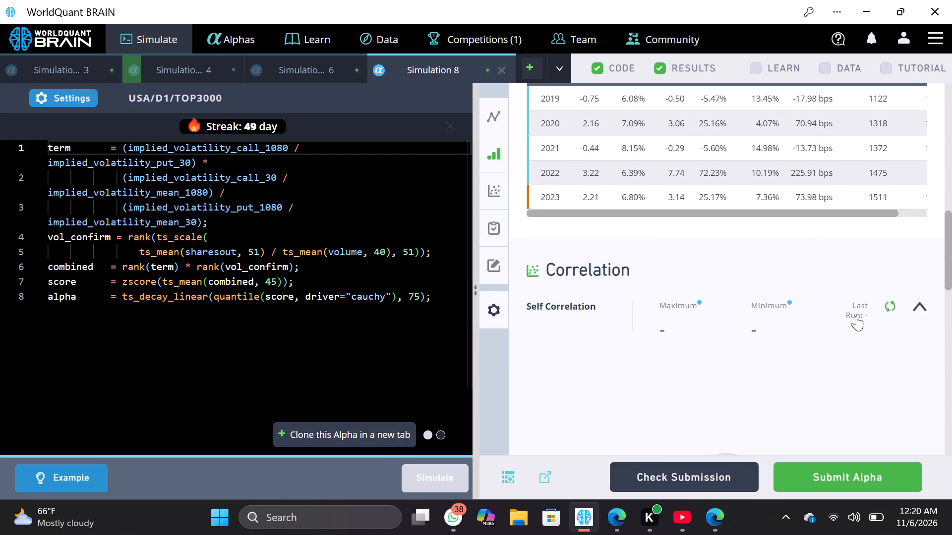
{"action": "scroll", "coordinate": [856, 316], "scroll_direction": "down", "scroll_amount": 2}
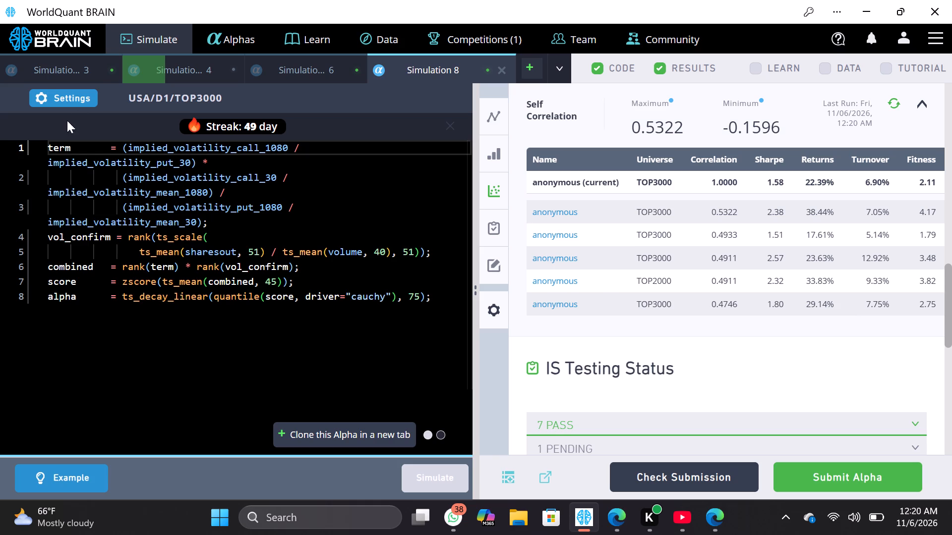
Set Simulation 8's truncation to 0.02 in its settings and simulate the Alpha.
{"action": "left_click", "coordinate": [66, 102]}
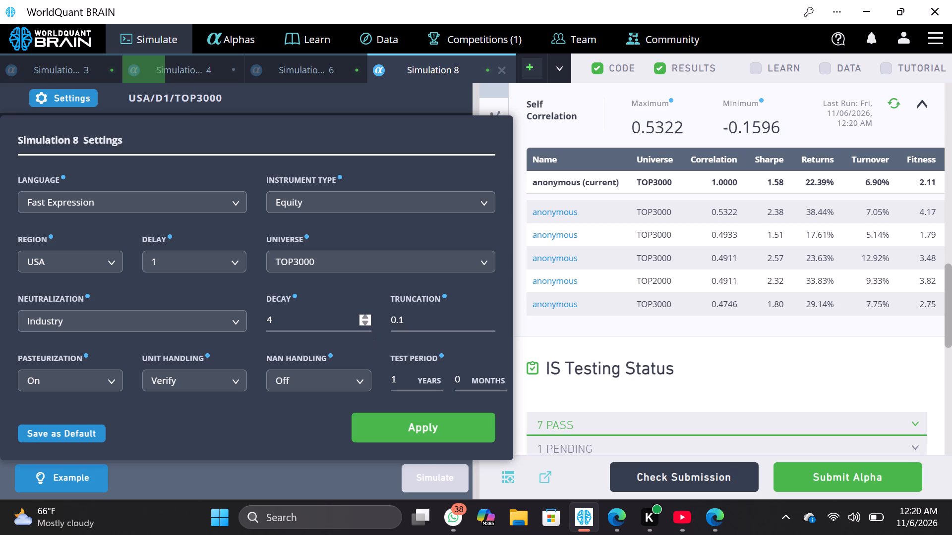
{"action": "left_click", "coordinate": [458, 331]}
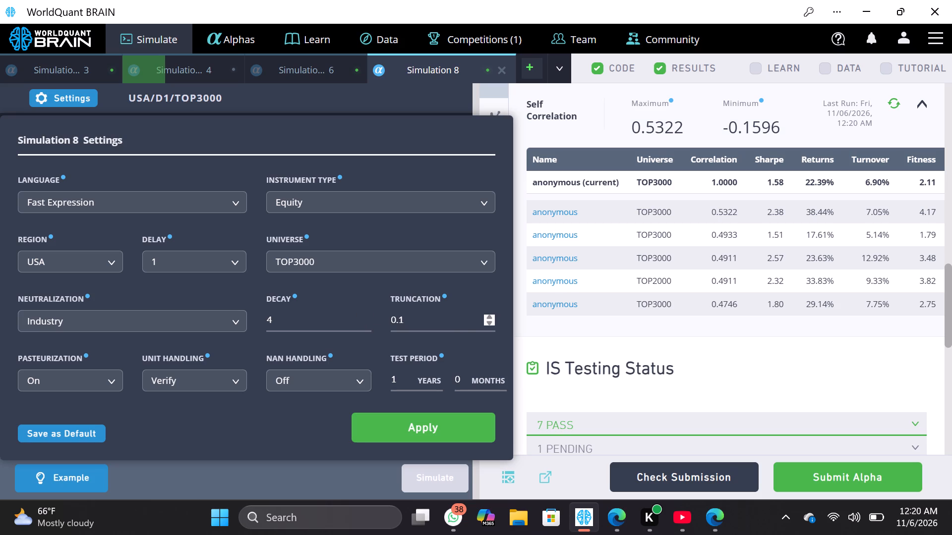
{"action": "left_click", "coordinate": [452, 327]}
{"action": "key", "text": "BackSpace"}
{"action": "type", "text": "02"}
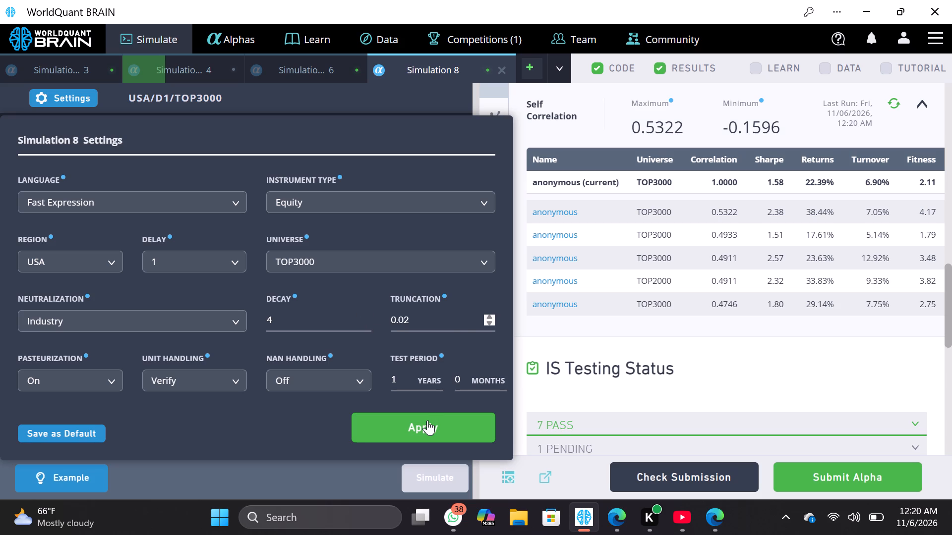
{"action": "left_click", "coordinate": [430, 428]}
{"action": "left_click", "coordinate": [437, 477]}
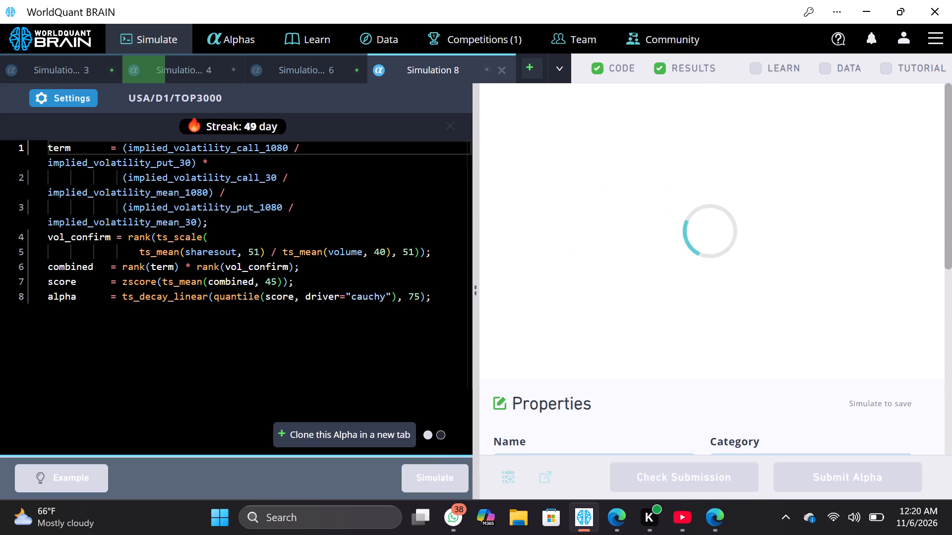
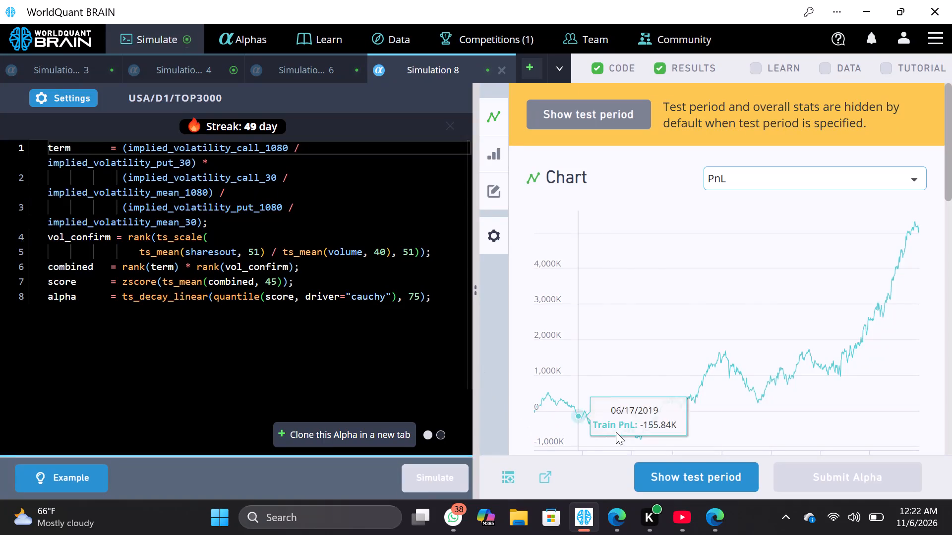
Reveal the re-simulated Simulation 8's test-period results, review its yearly aggregate data and run its self-correlation check.
{"action": "left_click", "coordinate": [686, 469]}
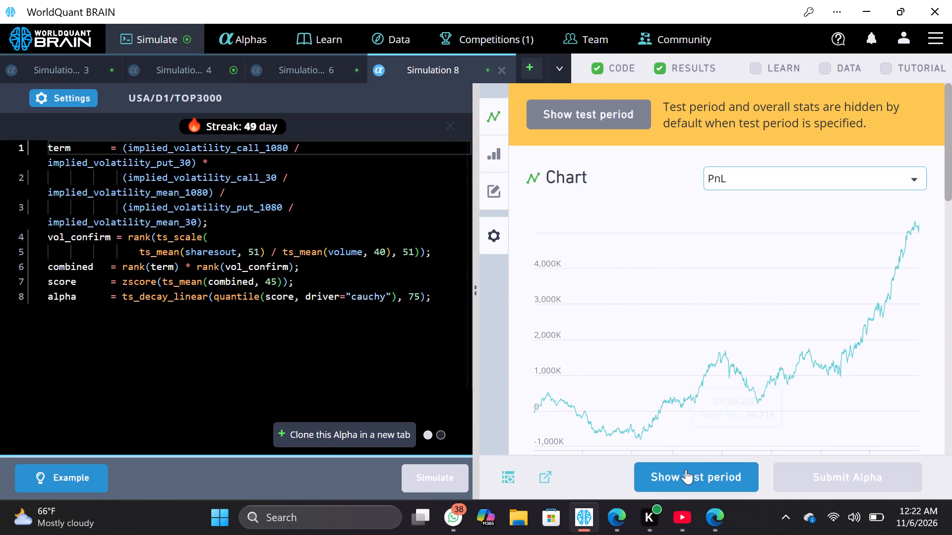
{"action": "scroll", "coordinate": [702, 375], "scroll_direction": "down", "scroll_amount": 3}
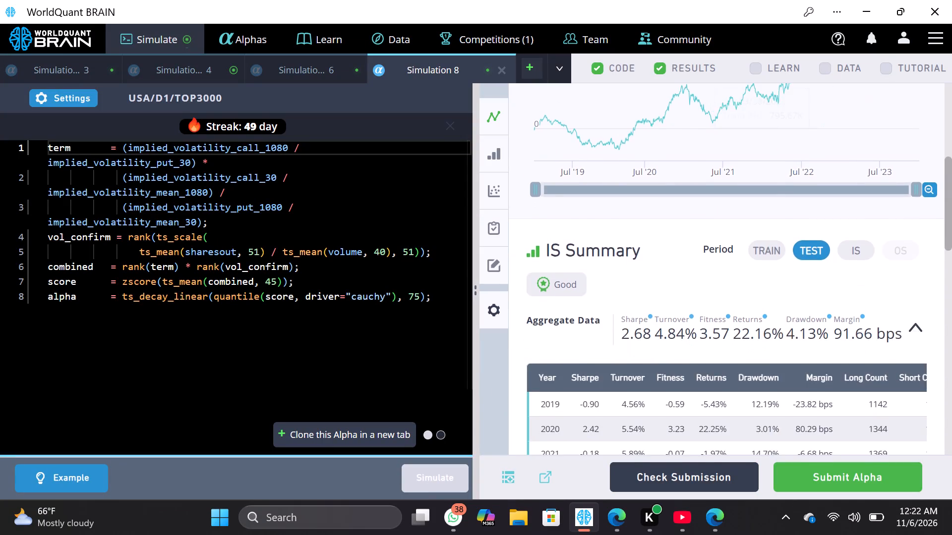
{"action": "scroll", "coordinate": [702, 375], "scroll_direction": "down", "scroll_amount": 4}
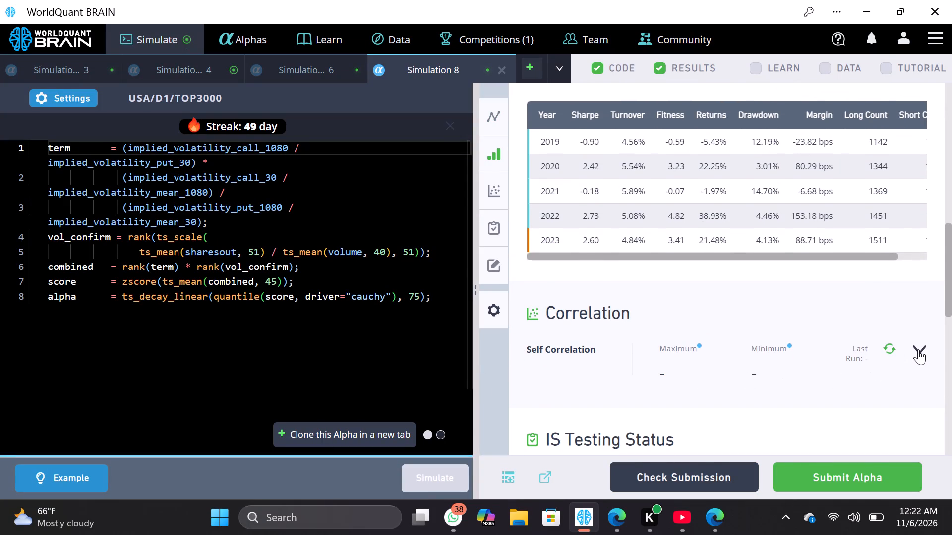
{"action": "left_click", "coordinate": [919, 349]}
{"action": "scroll", "coordinate": [869, 310], "scroll_direction": "up", "scroll_amount": 1}
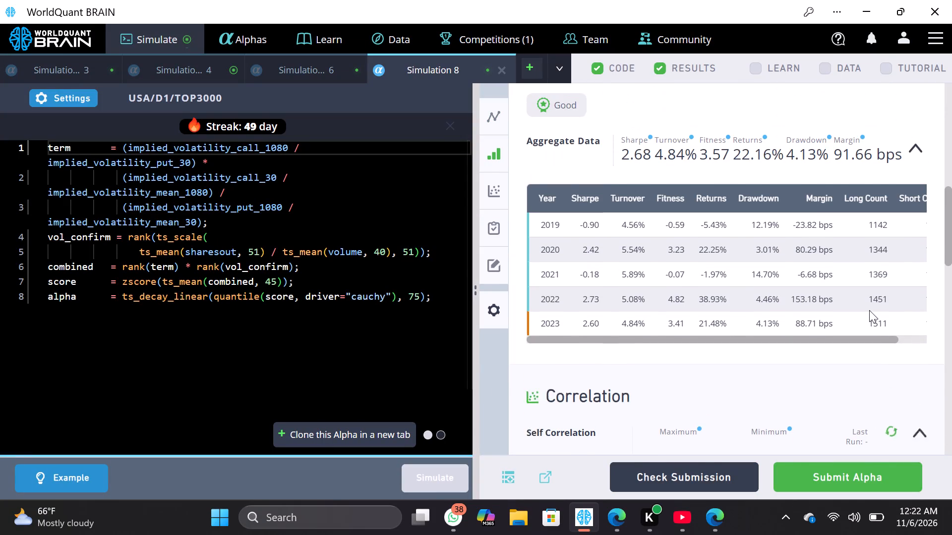
{"action": "scroll", "coordinate": [869, 310], "scroll_direction": "up", "scroll_amount": 3}
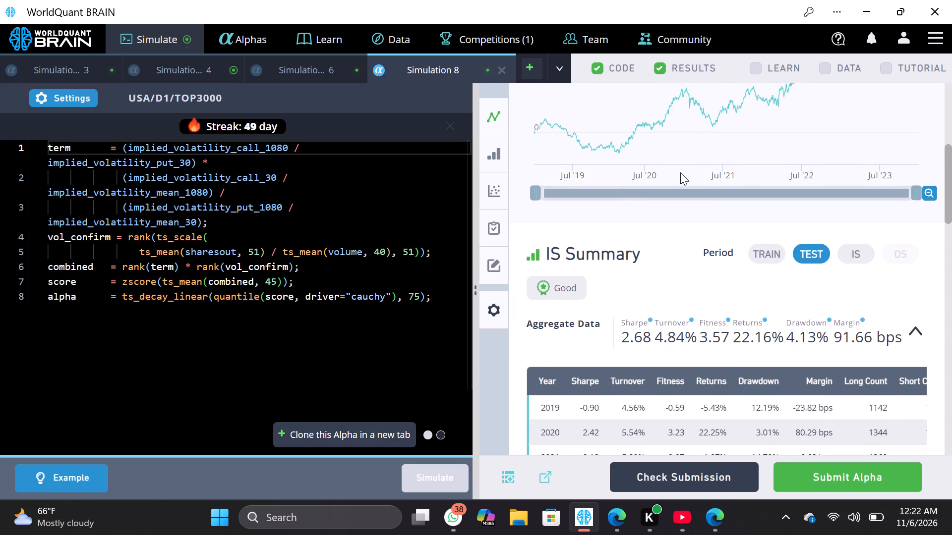
{"action": "scroll", "coordinate": [770, 312], "scroll_direction": "down", "scroll_amount": 4}
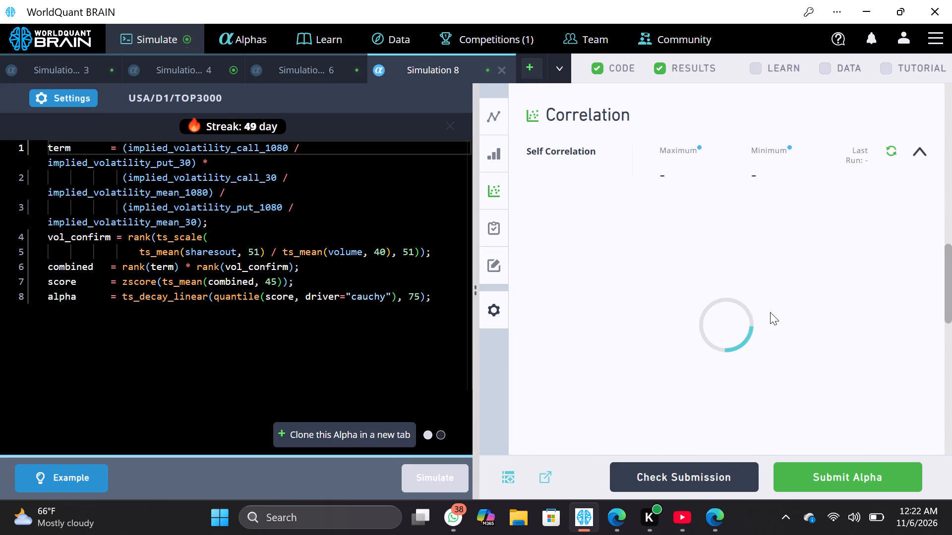
Set Simulation 8's truncation to 0.08 in its settings and simulate the Alpha.
{"action": "left_click", "coordinate": [83, 94]}
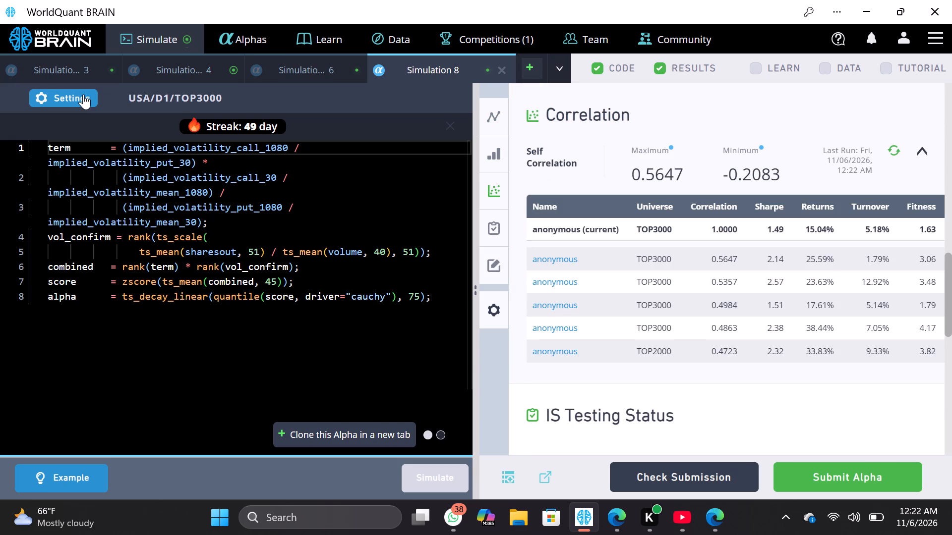
{"action": "left_click", "coordinate": [428, 316]}
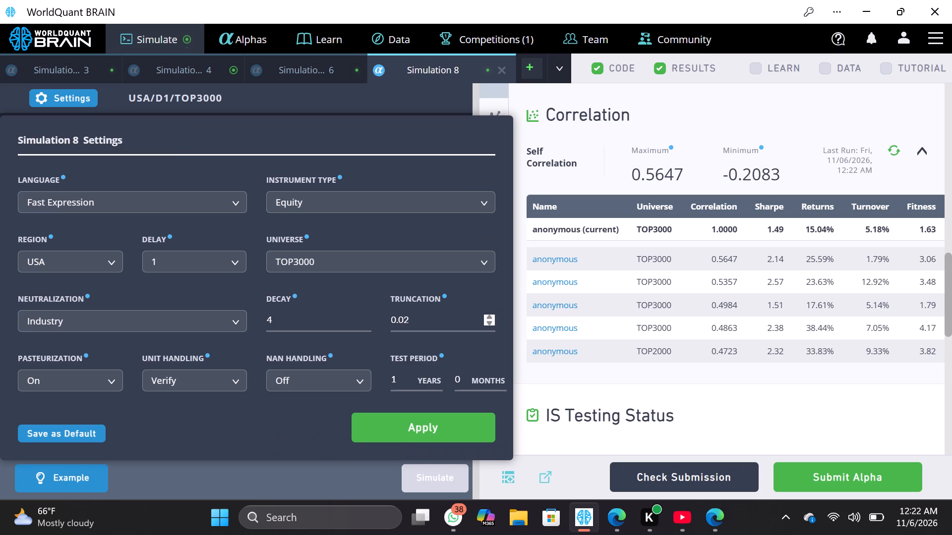
{"action": "key", "text": "BackSpace"}
{"action": "key", "text": "BackSpace"}
{"action": "key", "text": "0"}
{"action": "key", "text": "8"}
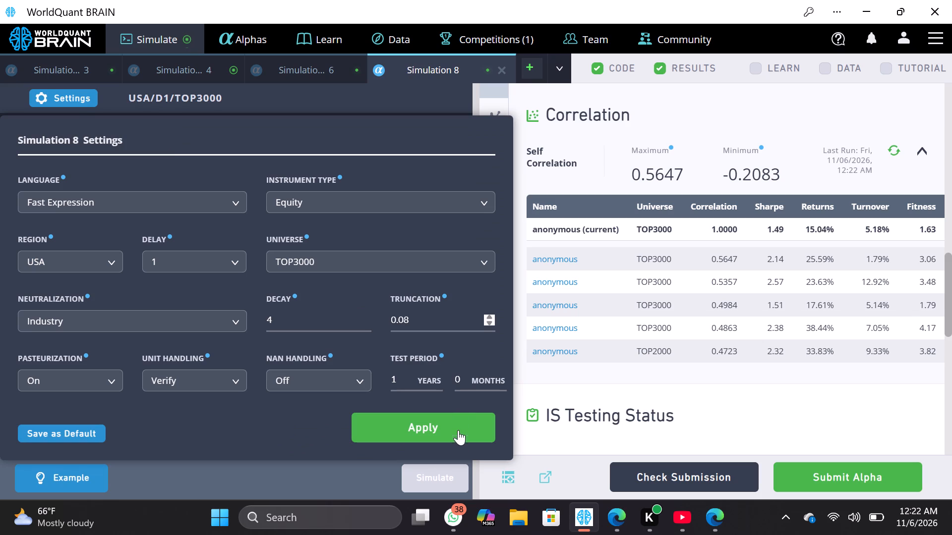
{"action": "left_click", "coordinate": [458, 437]}
{"action": "left_click", "coordinate": [422, 472]}
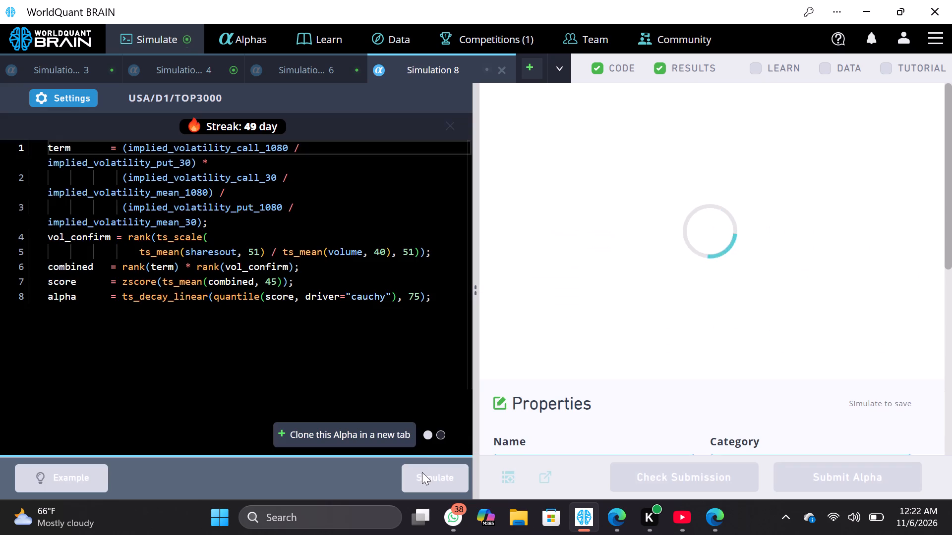
Switch to Simulation 4, reveal its test-period results, review the yearly aggregate data and run its self-correlation check.
{"action": "left_click", "coordinate": [201, 79]}
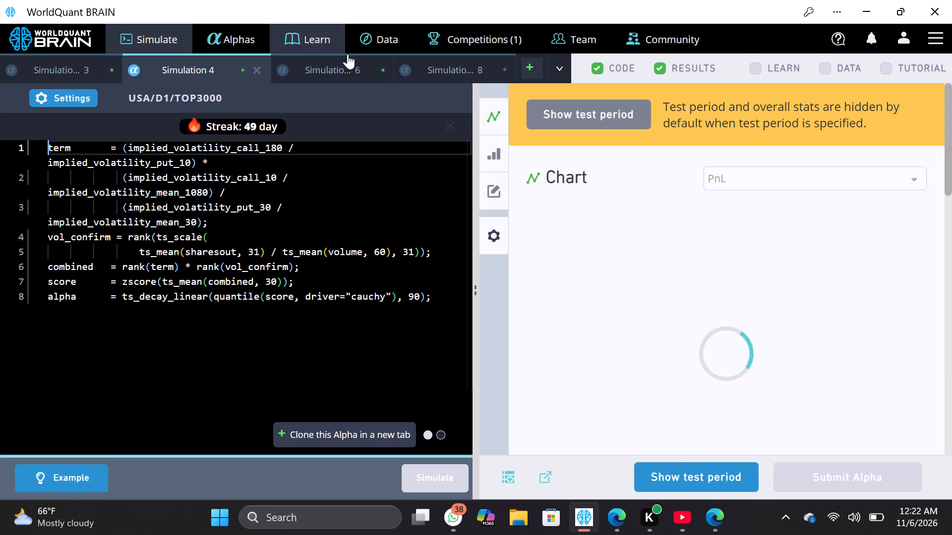
{"action": "scroll", "coordinate": [718, 234], "scroll_direction": "down", "scroll_amount": 3}
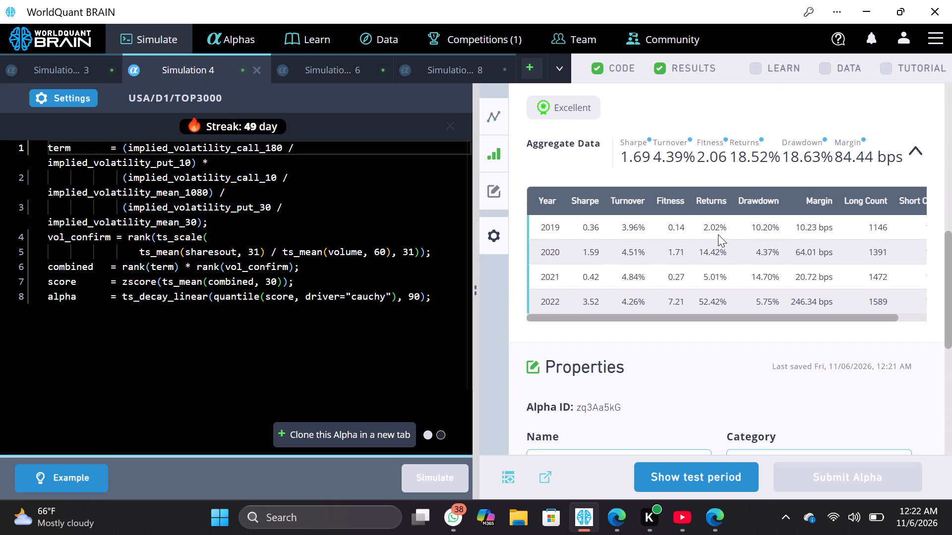
{"action": "left_click", "coordinate": [731, 475]}
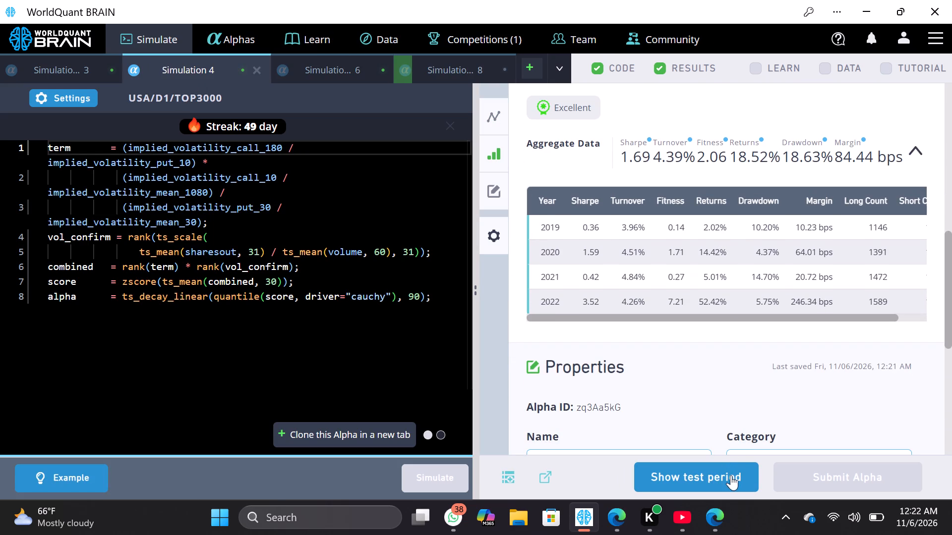
{"action": "scroll", "coordinate": [767, 285], "scroll_direction": "down", "scroll_amount": 1}
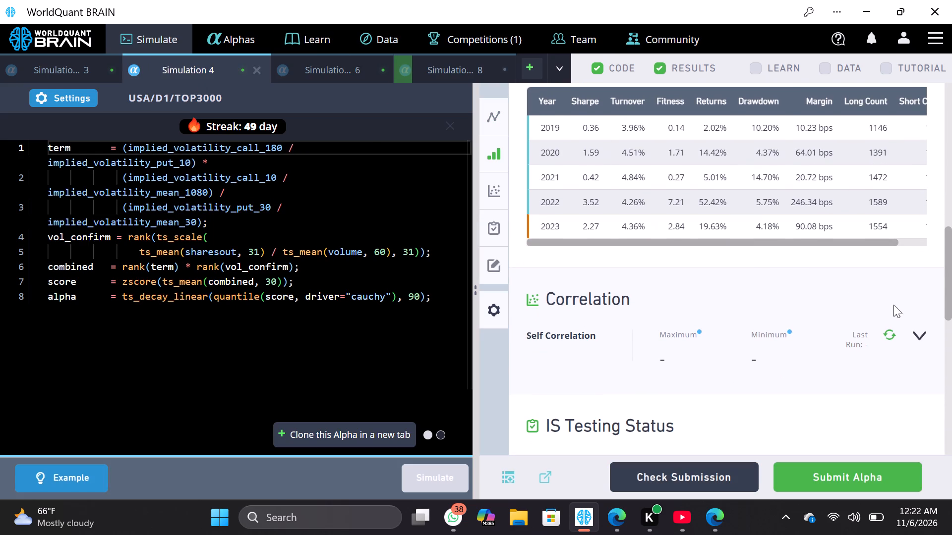
{"action": "left_click", "coordinate": [916, 333]}
{"action": "scroll", "coordinate": [916, 333], "scroll_direction": "down", "scroll_amount": 1}
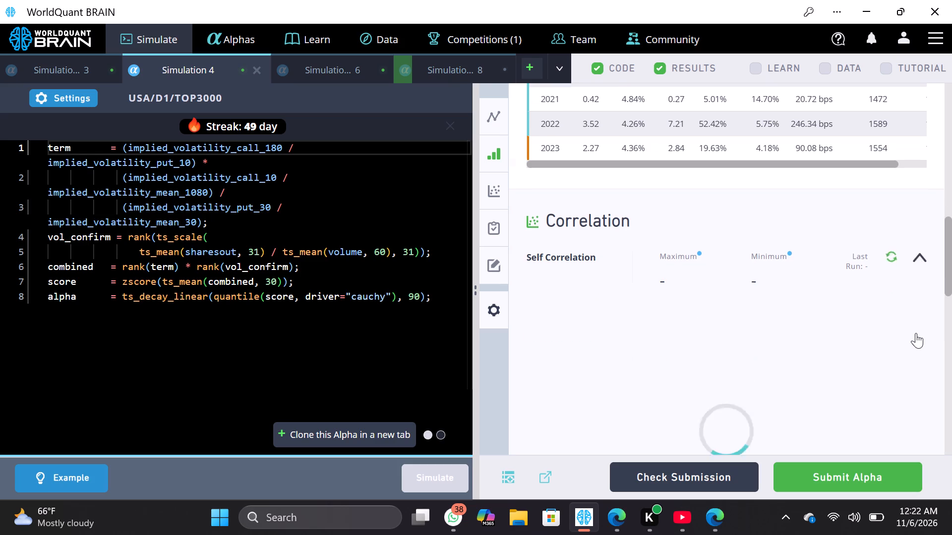
{"action": "scroll", "coordinate": [916, 333], "scroll_direction": "down", "scroll_amount": 2}
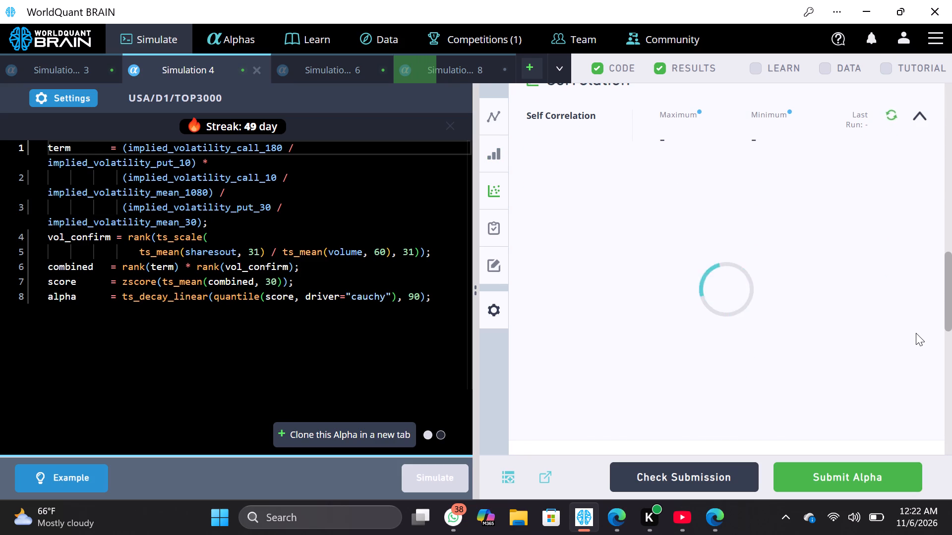
{"action": "scroll", "coordinate": [916, 333], "scroll_direction": "up", "scroll_amount": 3}
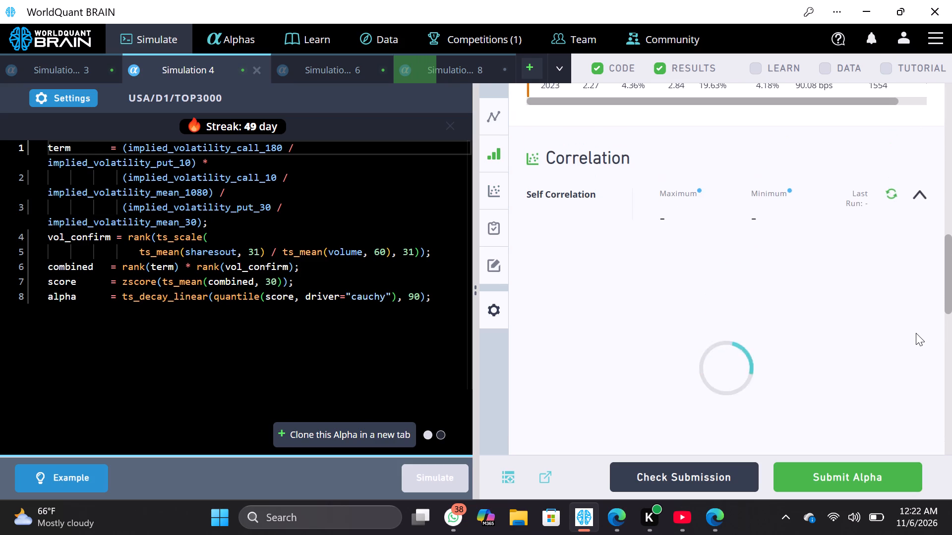
{"action": "scroll", "coordinate": [916, 333], "scroll_direction": "up", "scroll_amount": 3}
{"action": "scroll", "coordinate": [916, 333], "scroll_direction": "down", "scroll_amount": 1}
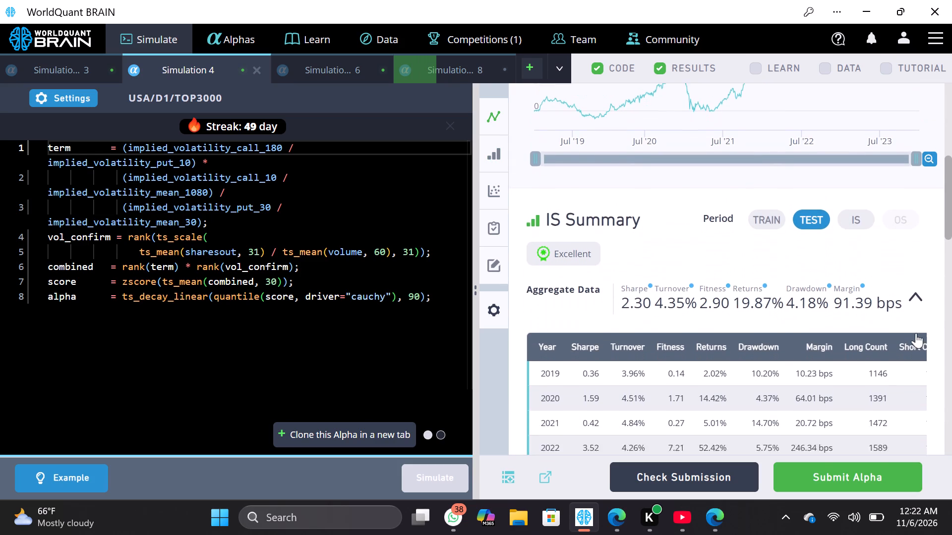
{"action": "scroll", "coordinate": [916, 333], "scroll_direction": "down", "scroll_amount": 6}
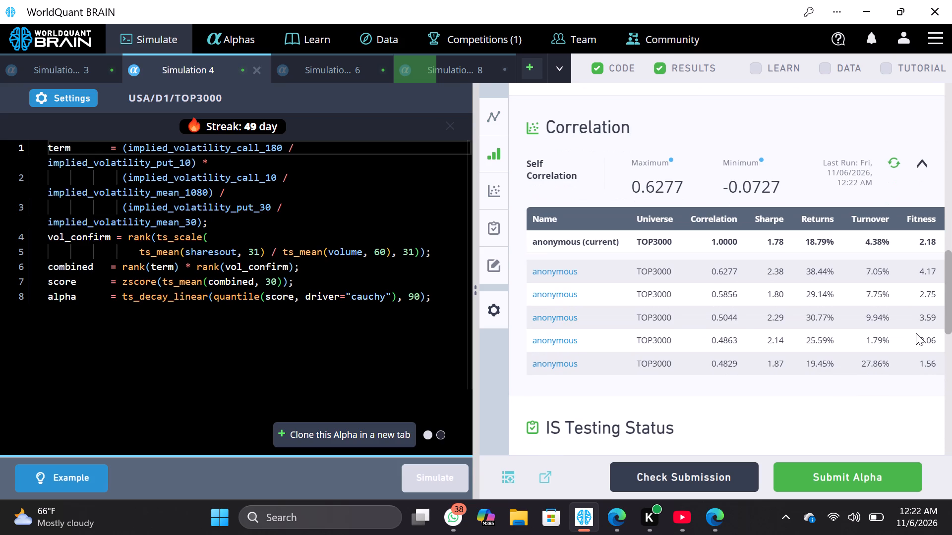
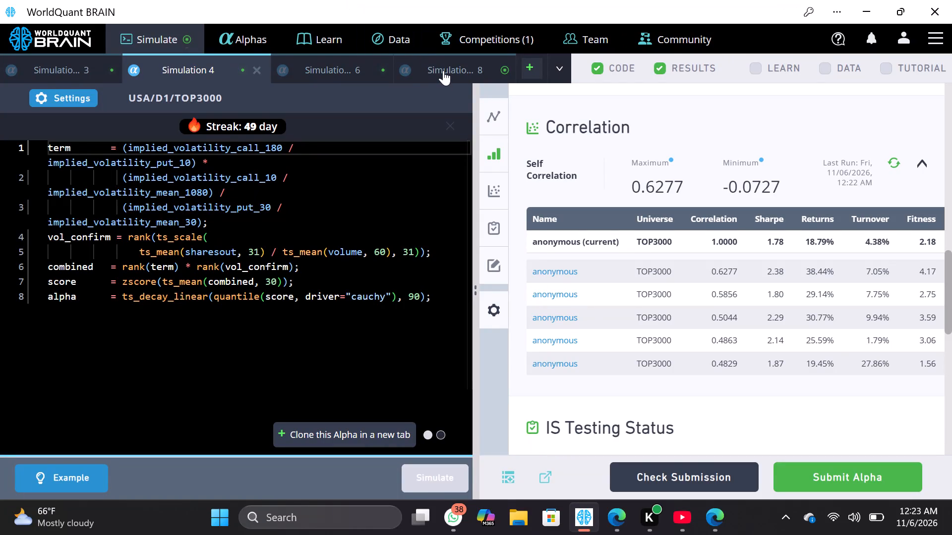
Switch to Simulation 8, reveal its test-period results, run its self-correlation check and review the yearly aggregate and correlation data.
{"action": "left_click", "coordinate": [443, 70]}
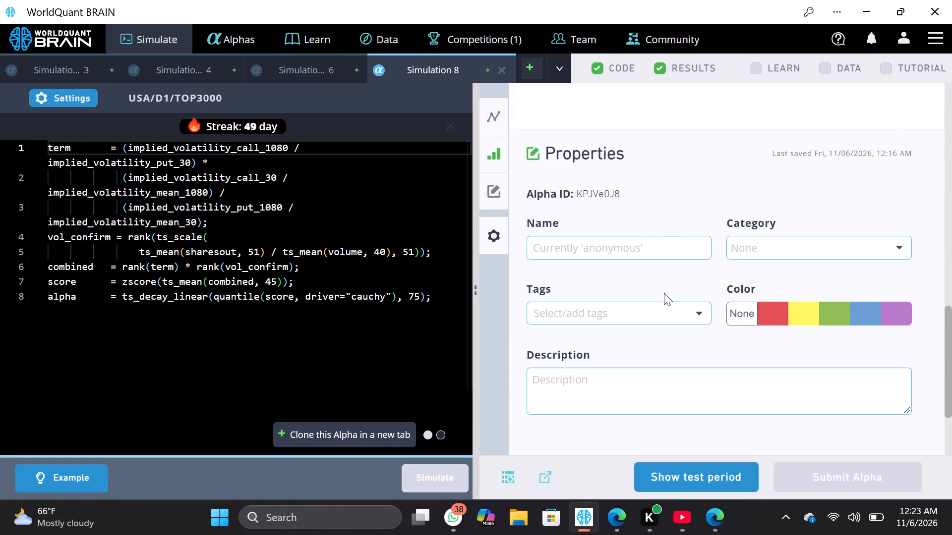
{"action": "left_click", "coordinate": [669, 466]}
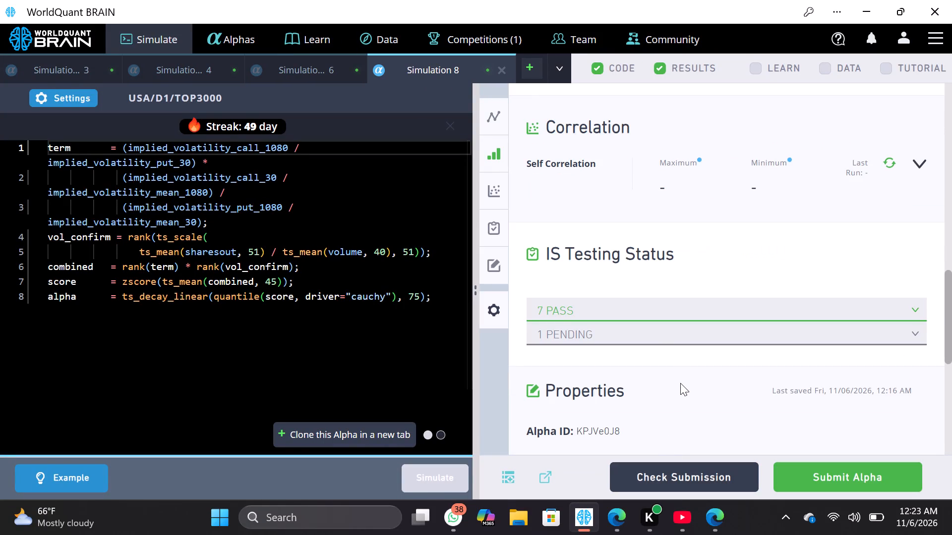
{"action": "scroll", "coordinate": [680, 383], "scroll_direction": "up", "scroll_amount": 2}
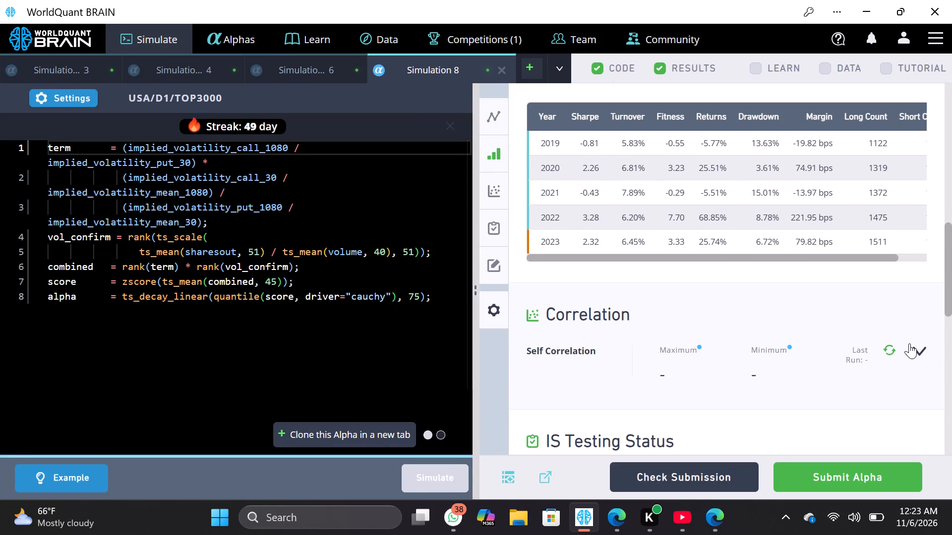
{"action": "left_click", "coordinate": [917, 348]}
{"action": "scroll", "coordinate": [864, 266], "scroll_direction": "up", "scroll_amount": 1}
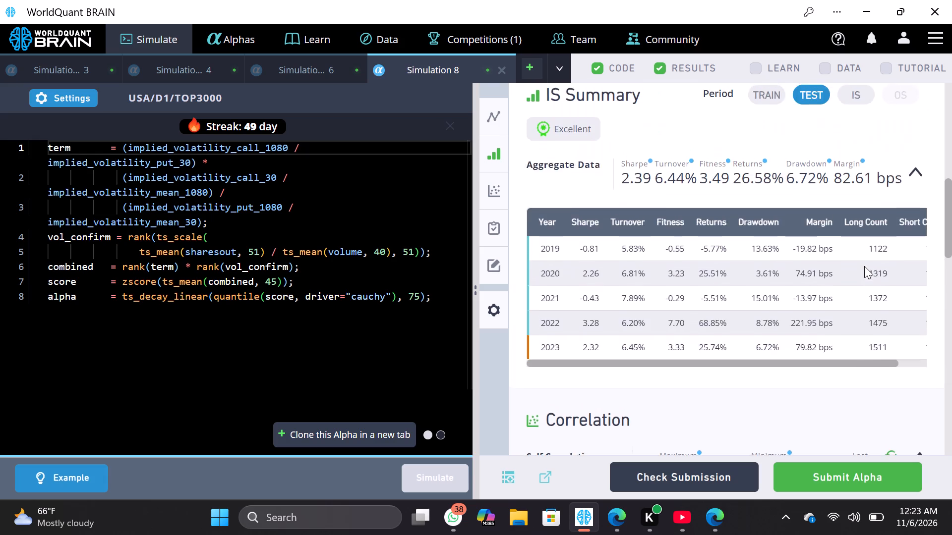
{"action": "scroll", "coordinate": [864, 266], "scroll_direction": "up", "scroll_amount": 1}
{"action": "scroll", "coordinate": [864, 266], "scroll_direction": "down", "scroll_amount": 3}
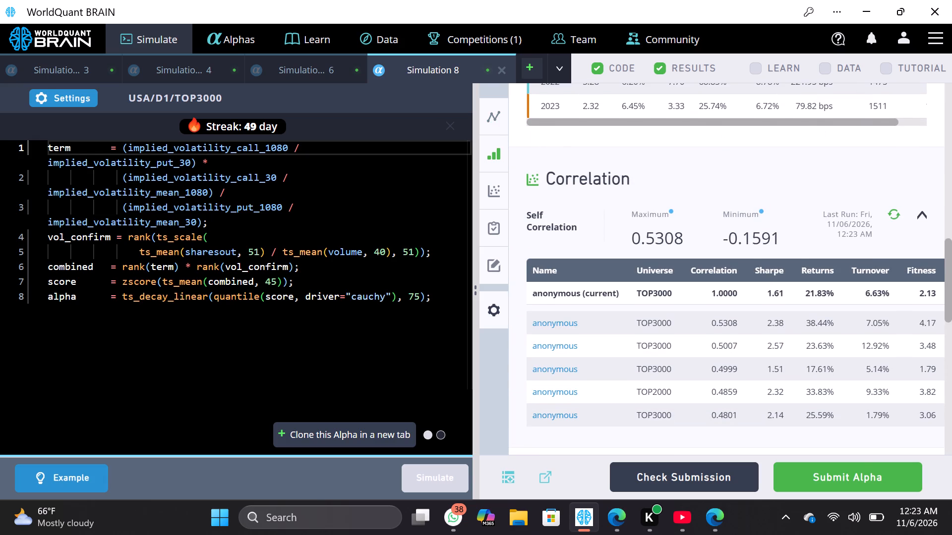
{"action": "scroll", "coordinate": [864, 266], "scroll_direction": "down", "scroll_amount": 4}
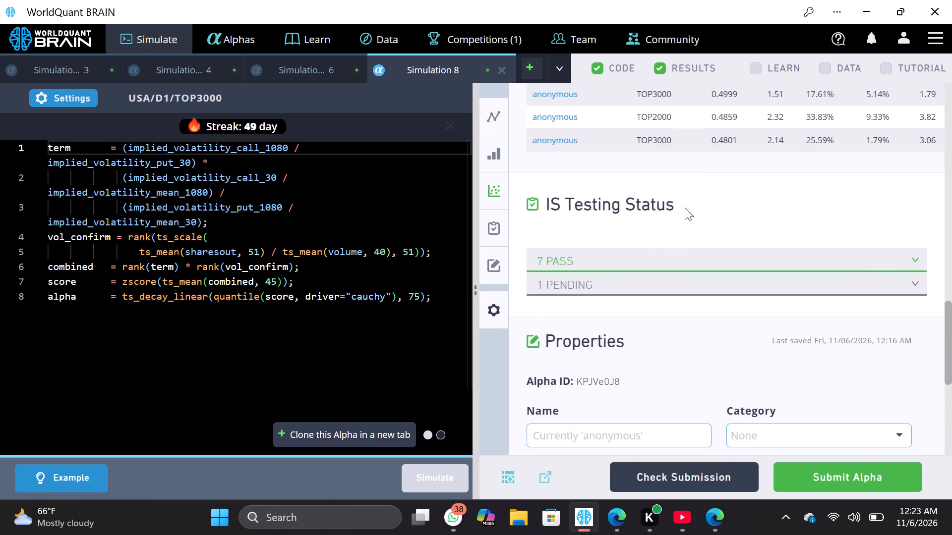
Set Simulation 8's truncation to 0.04 in its settings and simulate the Alpha.
{"action": "left_click", "coordinate": [69, 97]}
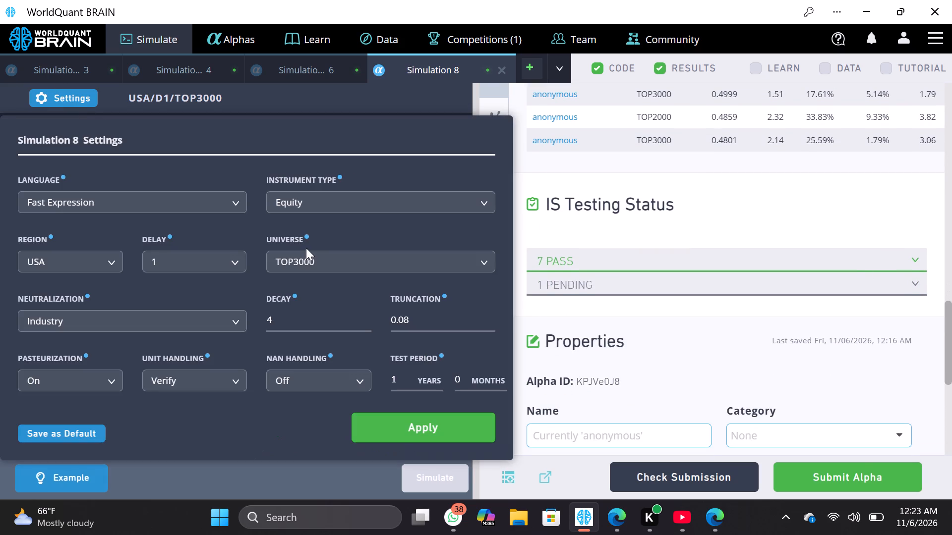
{"action": "left_click", "coordinate": [414, 321]}
{"action": "key", "text": "BackSpace"}
{"action": "key", "text": "BackSpace"}
{"action": "type", "text": "04"}
{"action": "left_click", "coordinate": [410, 435]}
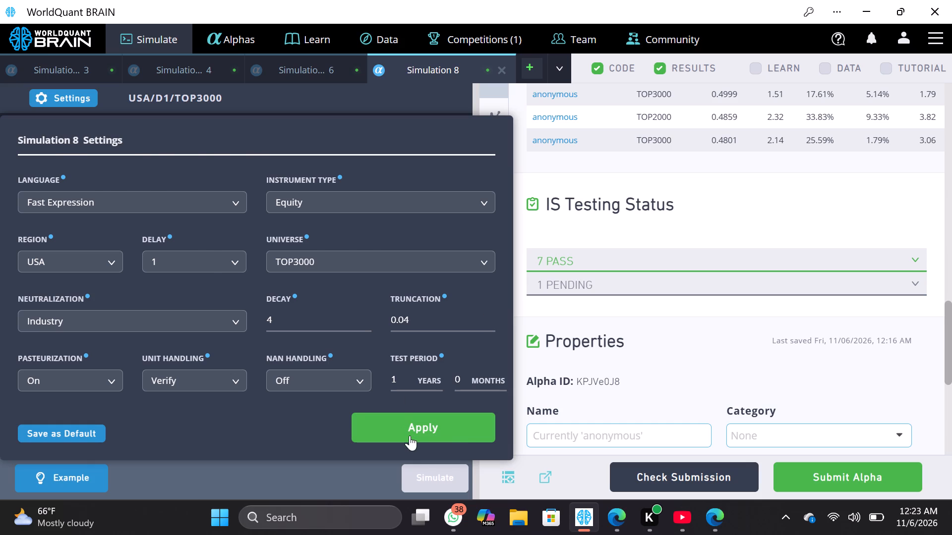
{"action": "left_click", "coordinate": [431, 475]}
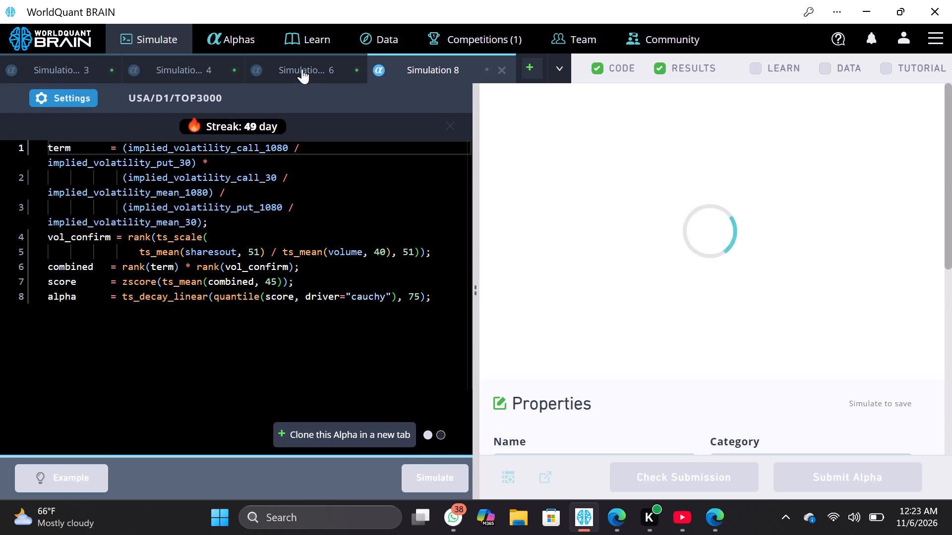
Switch to Simulation 6 and review its summary, self-correlation and IS testing status.
{"action": "left_click", "coordinate": [302, 68]}
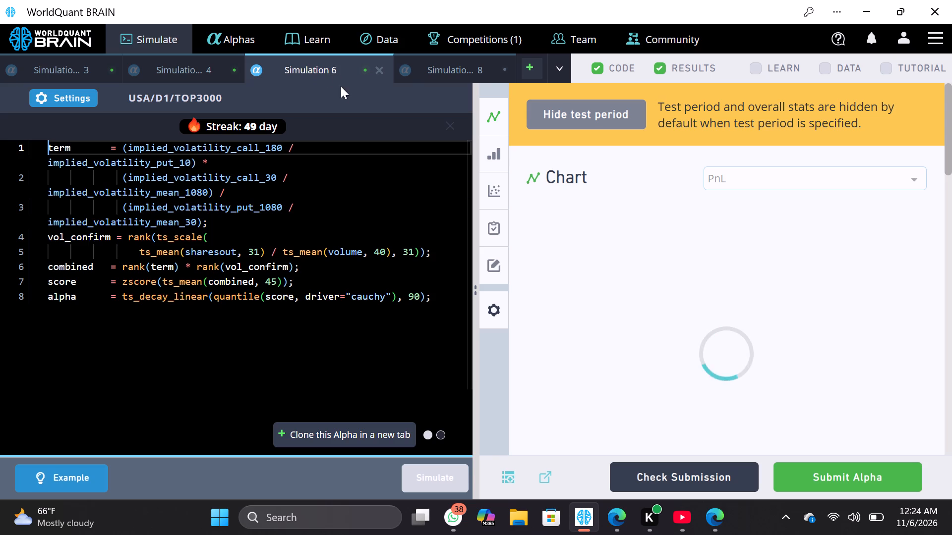
{"action": "scroll", "coordinate": [688, 215], "scroll_direction": "down", "scroll_amount": 5}
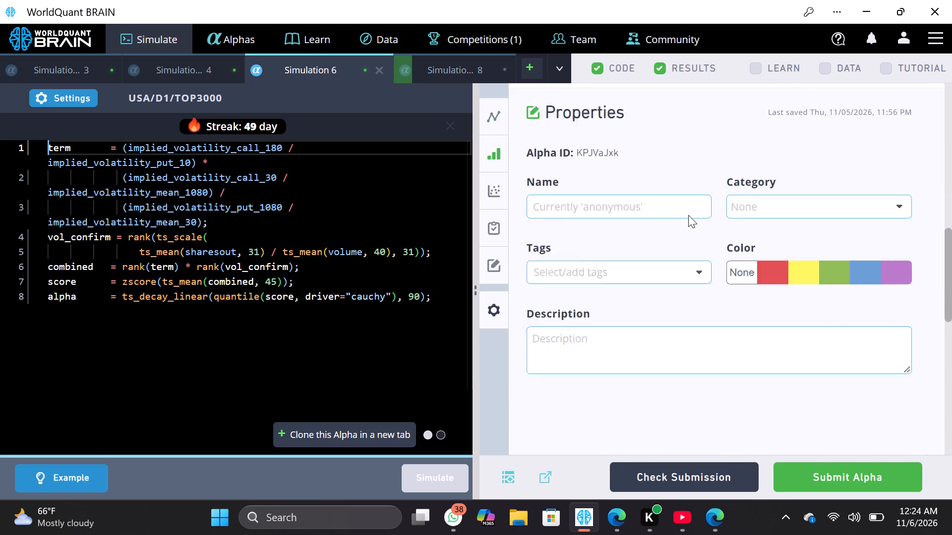
{"action": "scroll", "coordinate": [688, 215], "scroll_direction": "down", "scroll_amount": 1}
{"action": "scroll", "coordinate": [688, 215], "scroll_direction": "up", "scroll_amount": 4}
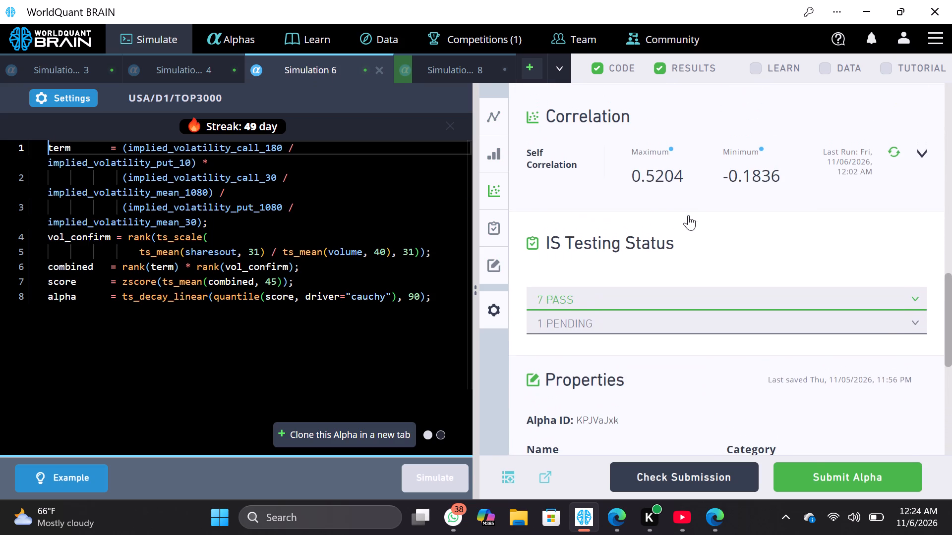
{"action": "scroll", "coordinate": [688, 215], "scroll_direction": "up", "scroll_amount": 1}
Switch to Simulation 4, change its universe to TOP2000 in the settings and simulate the Alpha.
{"action": "left_click", "coordinate": [199, 58]}
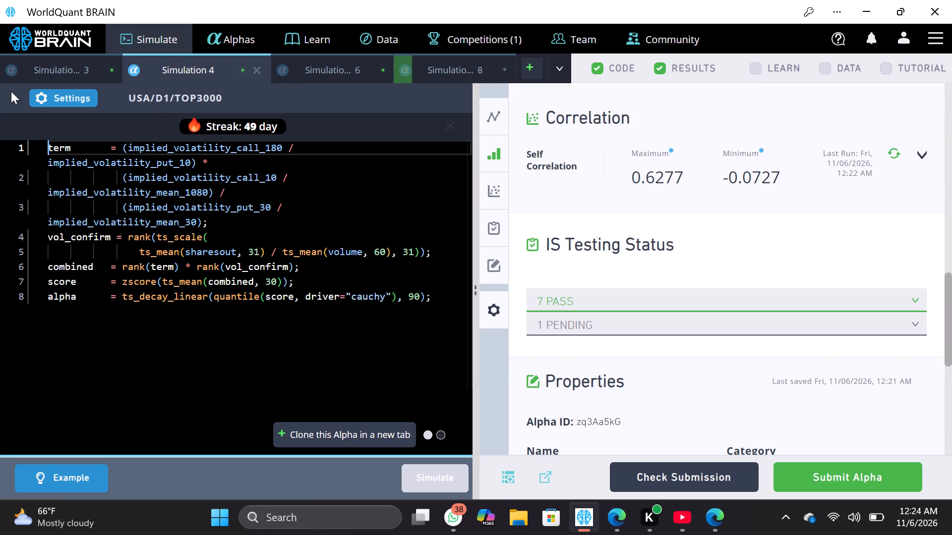
{"action": "left_click", "coordinate": [54, 98]}
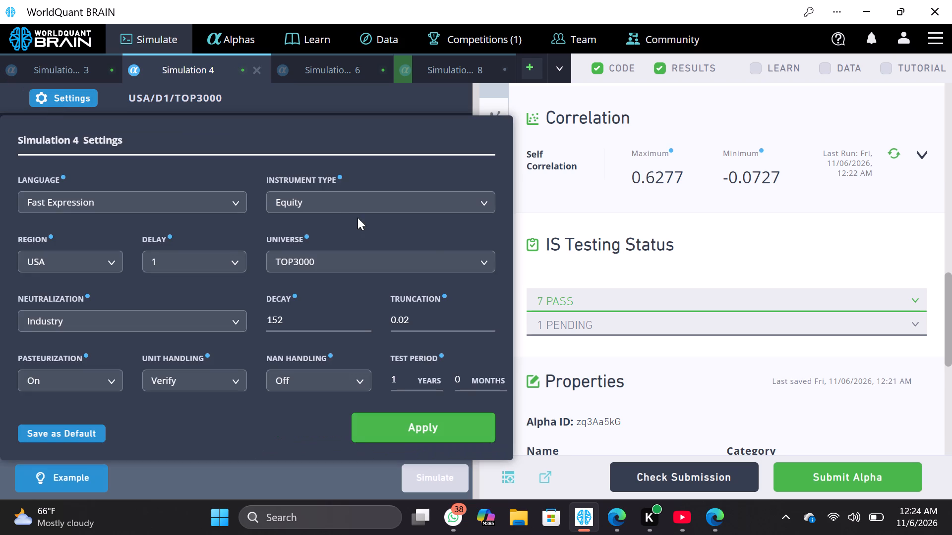
{"action": "left_click", "coordinate": [479, 262]}
{"action": "left_click", "coordinate": [459, 309]}
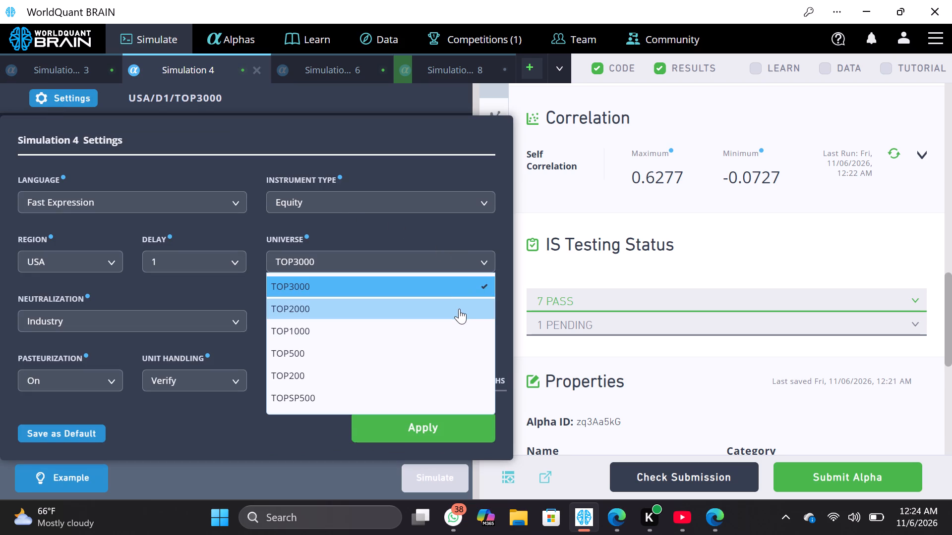
{"action": "left_click", "coordinate": [463, 418]}
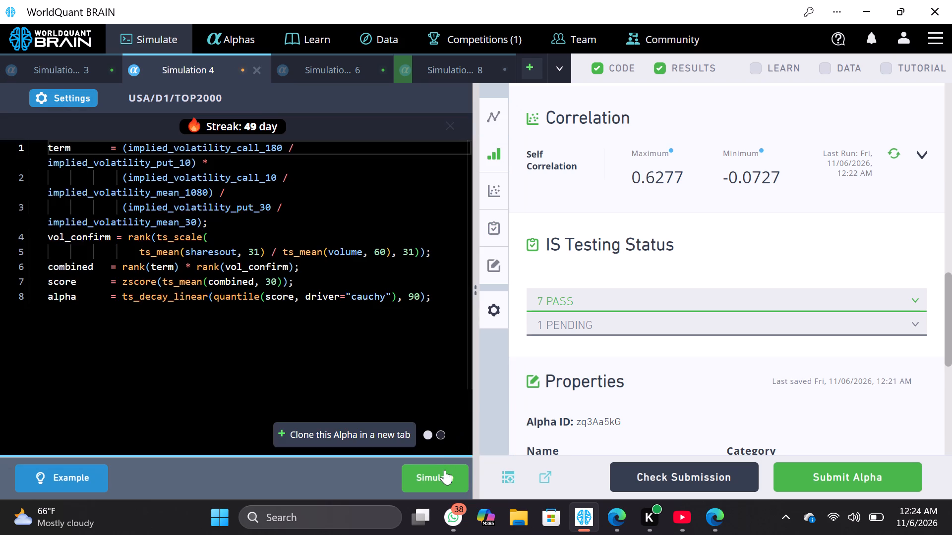
{"action": "left_click", "coordinate": [445, 470]}
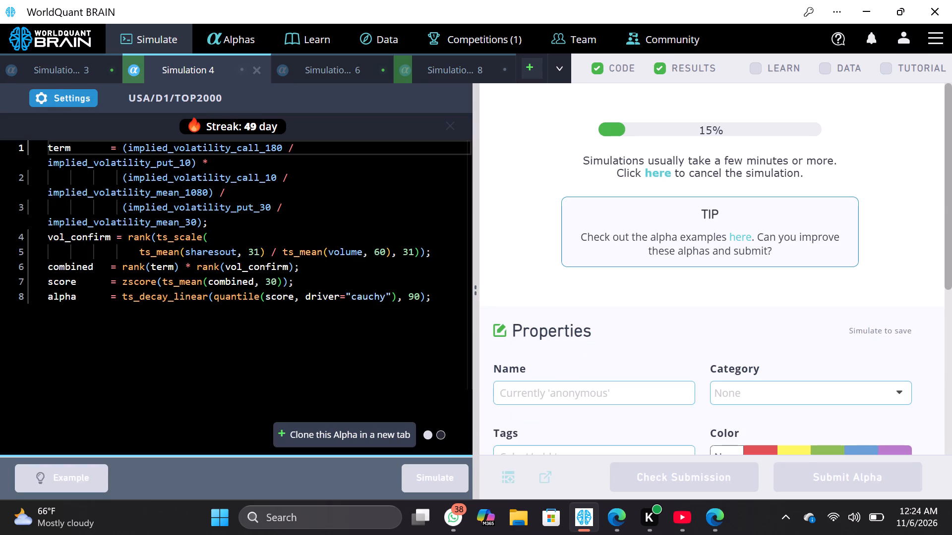
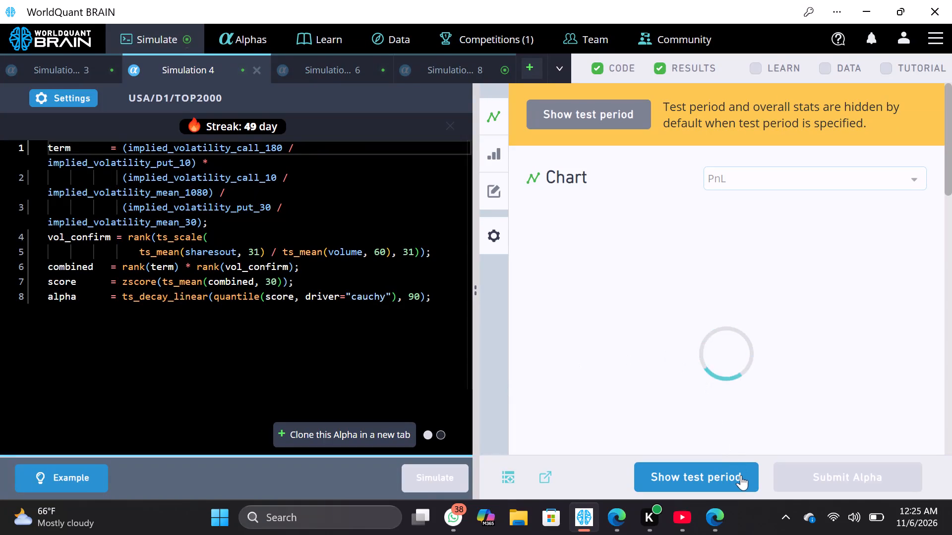
Reveal Simulation 4's test-period results, review its yearly data and run its self-correlation check.
{"action": "left_click", "coordinate": [742, 477]}
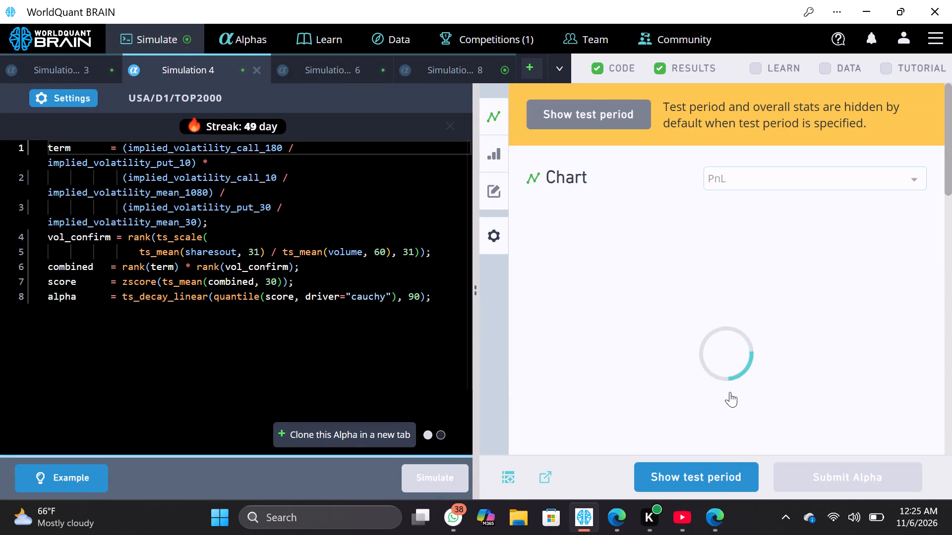
{"action": "scroll", "coordinate": [715, 335], "scroll_direction": "down", "scroll_amount": 1}
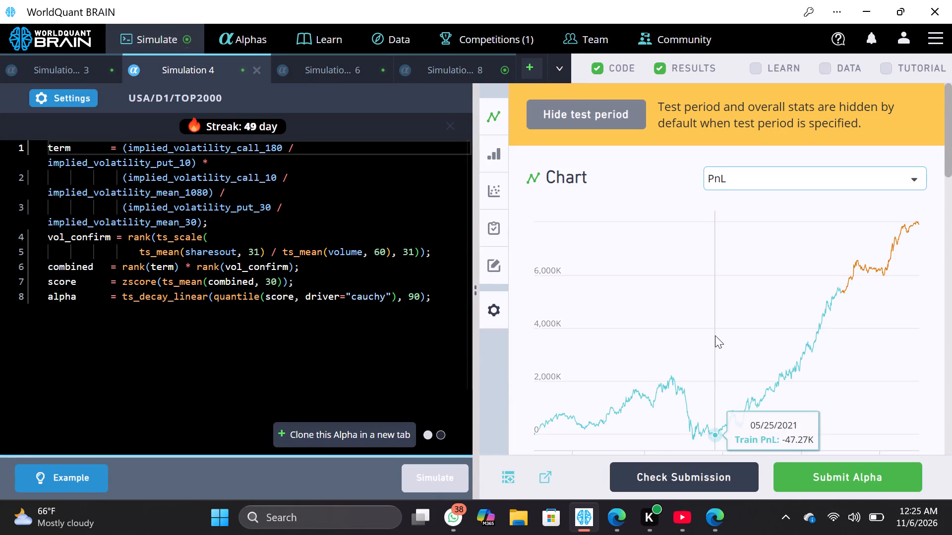
{"action": "scroll", "coordinate": [715, 335], "scroll_direction": "down", "scroll_amount": 5}
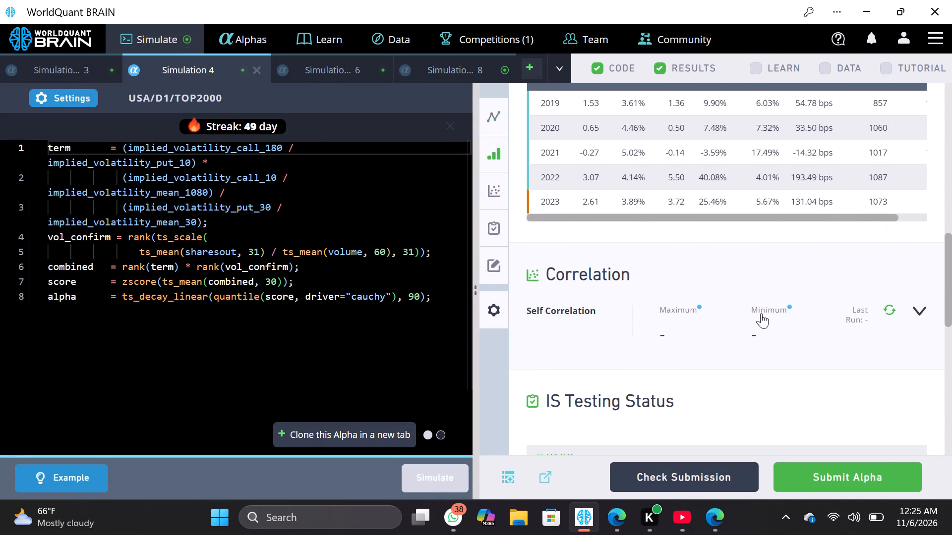
{"action": "left_click", "coordinate": [911, 308]}
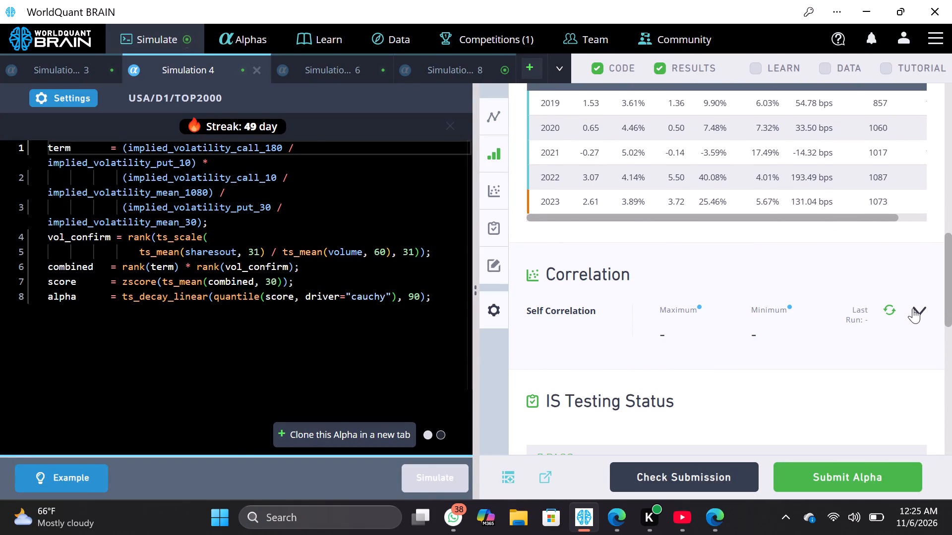
{"action": "left_click", "coordinate": [921, 309]}
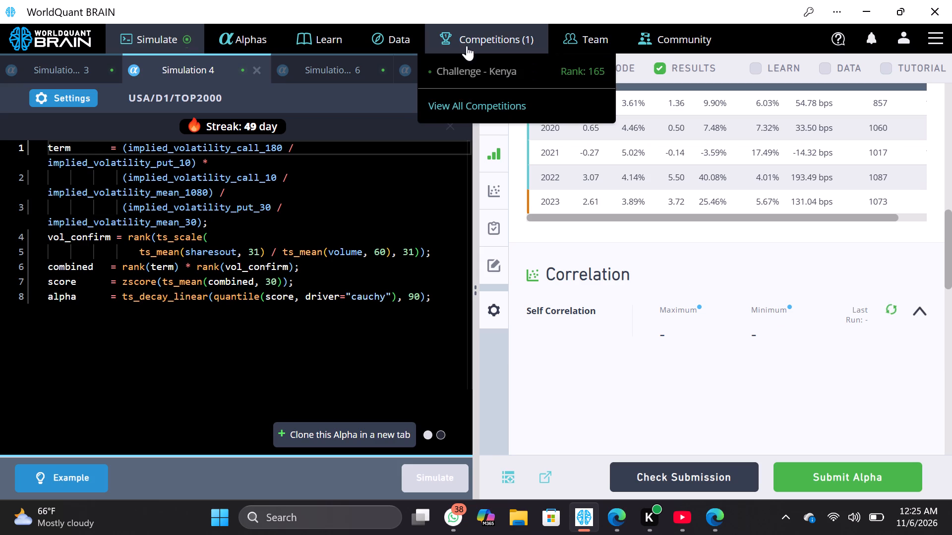
Switch to Simulation 8, reveal its test-period results, run its self-correlation check and review the summary and correlation data.
{"action": "left_click", "coordinate": [449, 65]}
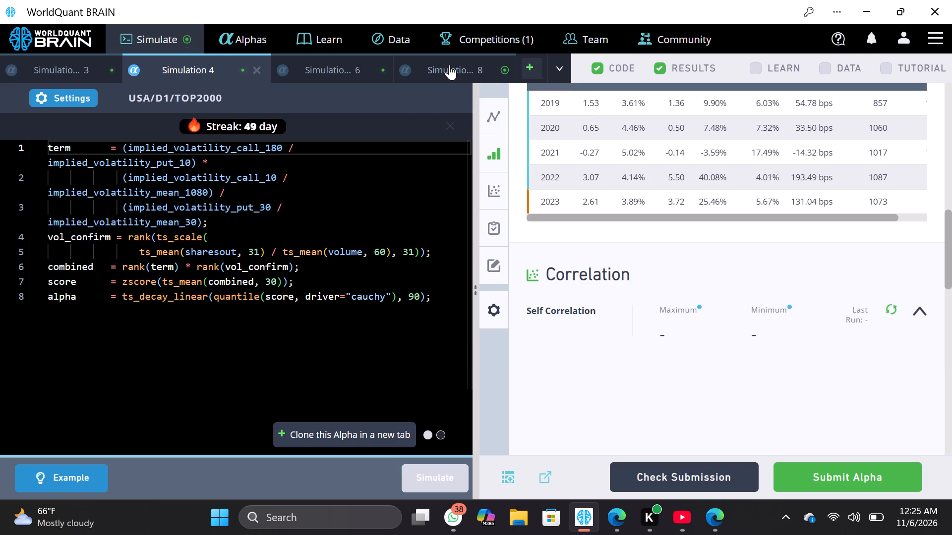
{"action": "scroll", "coordinate": [713, 329], "scroll_direction": "down", "scroll_amount": 2}
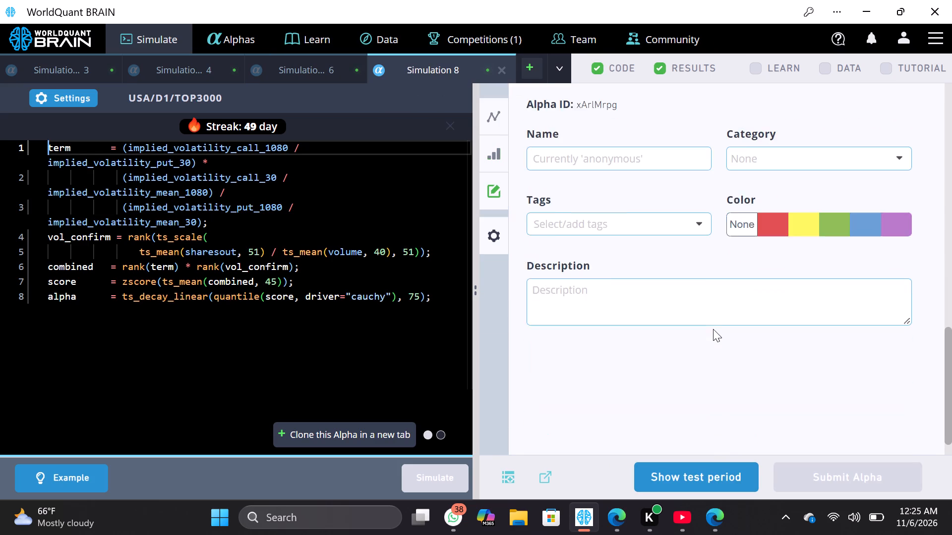
{"action": "scroll", "coordinate": [713, 329], "scroll_direction": "up", "scroll_amount": 2}
{"action": "left_click", "coordinate": [702, 483]}
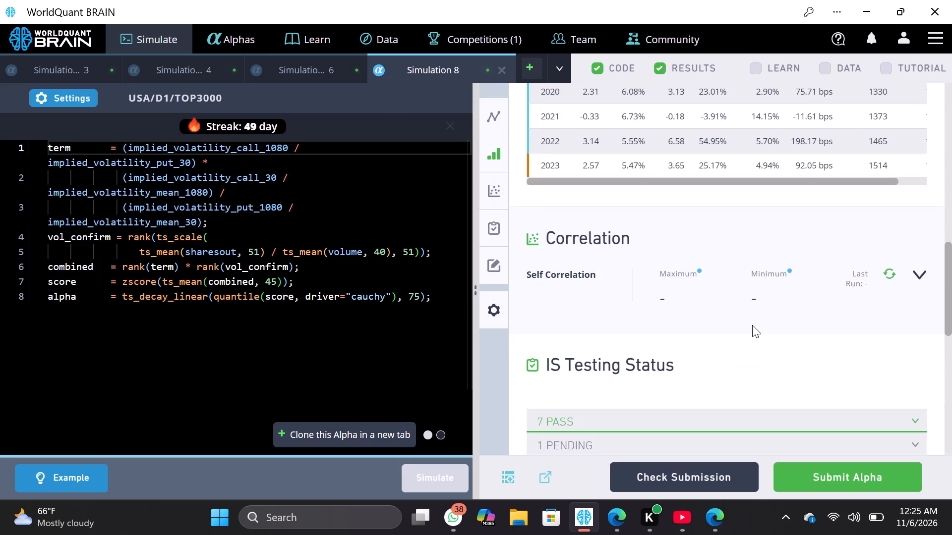
{"action": "scroll", "coordinate": [752, 325], "scroll_direction": "down", "scroll_amount": 1}
{"action": "left_click", "coordinate": [917, 165]}
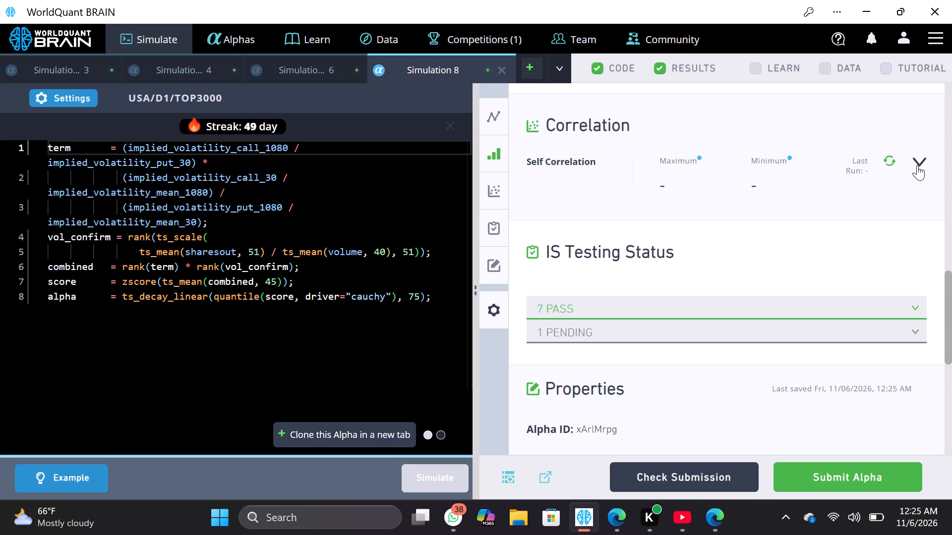
{"action": "scroll", "coordinate": [831, 214], "scroll_direction": "up", "scroll_amount": 3}
{"action": "scroll", "coordinate": [831, 214], "scroll_direction": "down", "scroll_amount": 1}
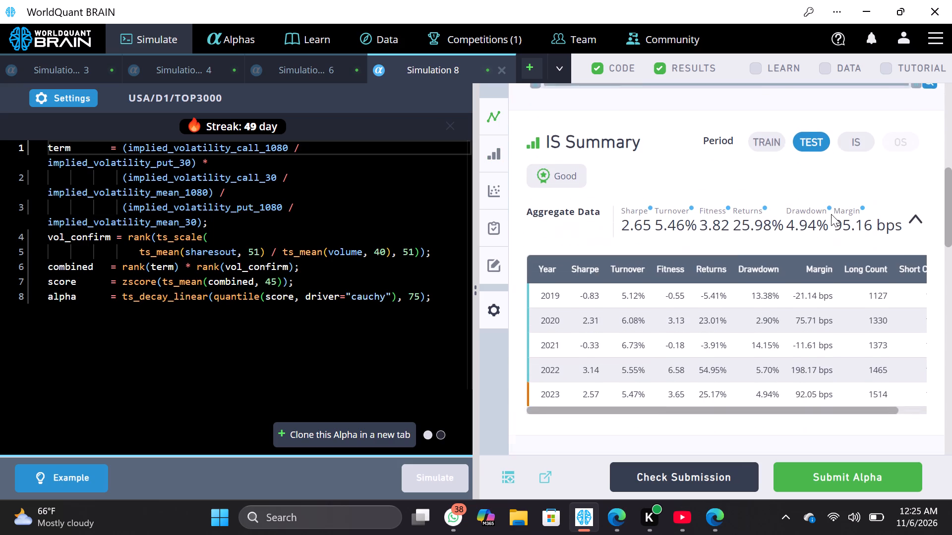
{"action": "scroll", "coordinate": [831, 214], "scroll_direction": "down", "scroll_amount": 2}
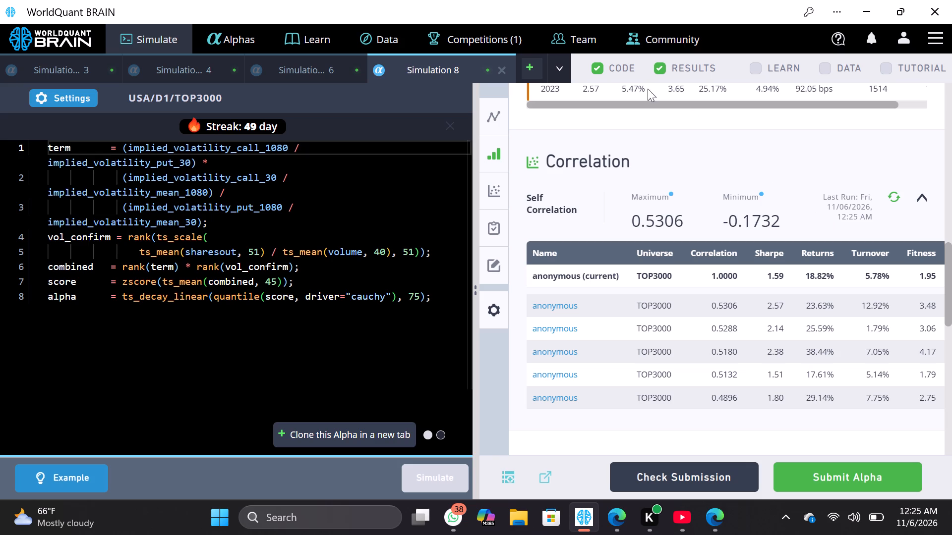
Close Simulation 8 and Simulation 3.
{"action": "left_click", "coordinate": [505, 73]}
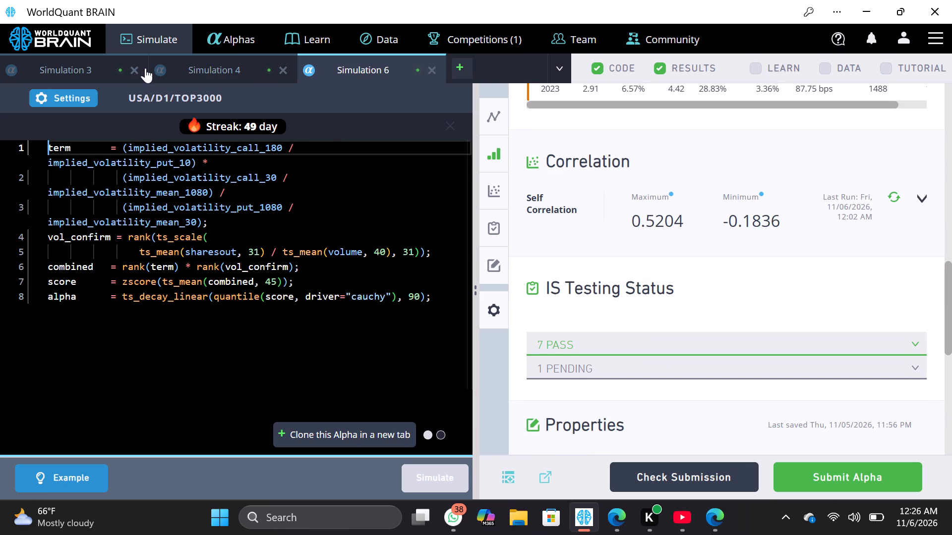
{"action": "left_click", "coordinate": [132, 64]}
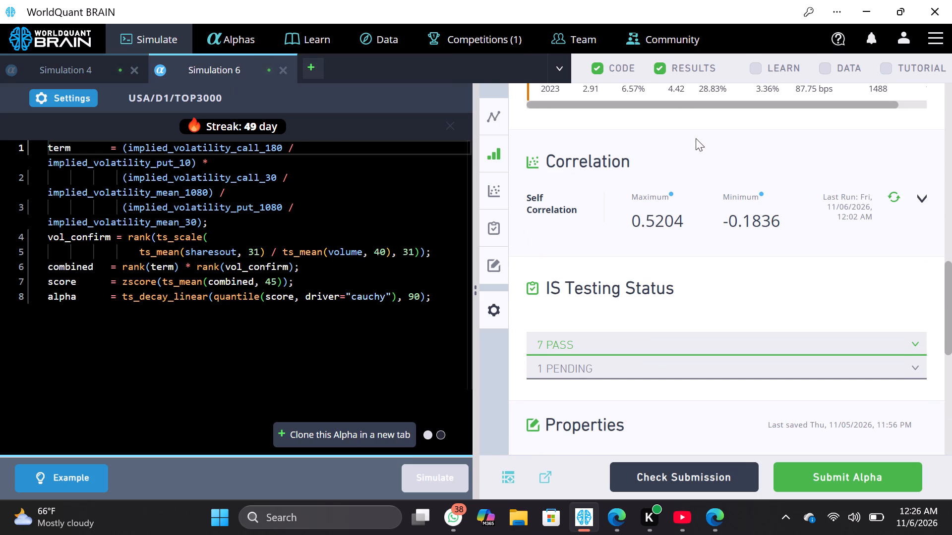
Review Simulation 6's IS Summary and submit its Alpha.
{"action": "scroll", "coordinate": [709, 246], "scroll_direction": "up", "scroll_amount": 3}
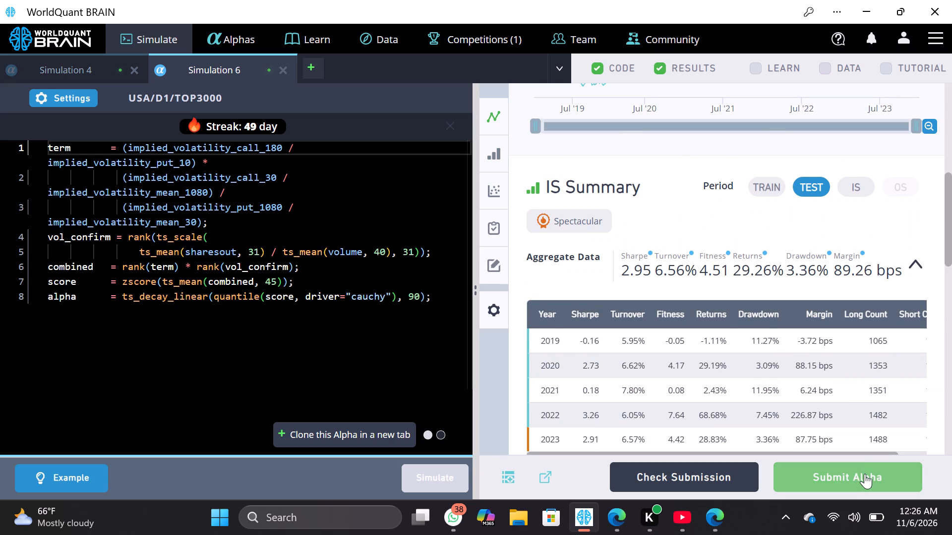
{"action": "left_click", "coordinate": [865, 474]}
Switch to the second account in the Edge browser, open Simulation 2, check its IS testing status and submit its Alpha.
{"action": "left_click", "coordinate": [714, 511]}
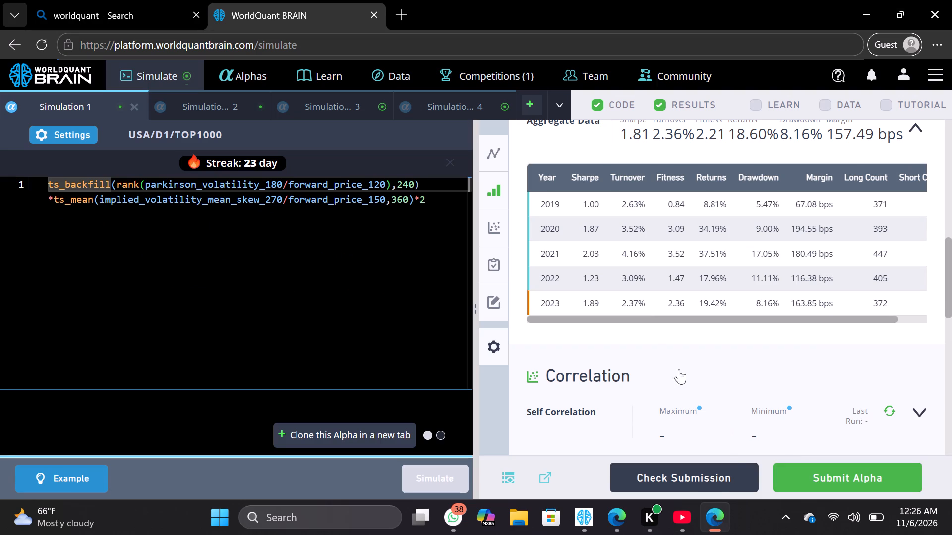
{"action": "left_click", "coordinate": [230, 98]}
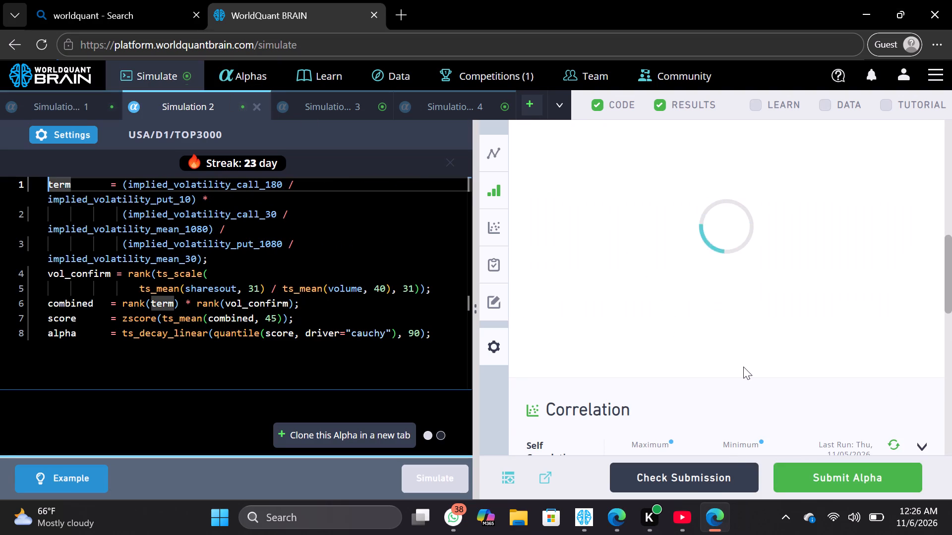
{"action": "scroll", "coordinate": [743, 370], "scroll_direction": "down", "scroll_amount": 3}
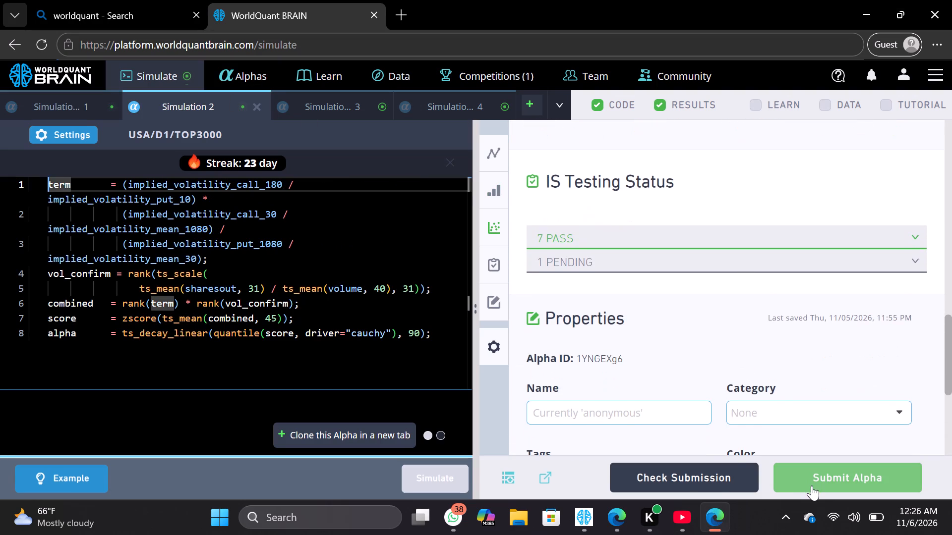
{"action": "left_click", "coordinate": [812, 485]}
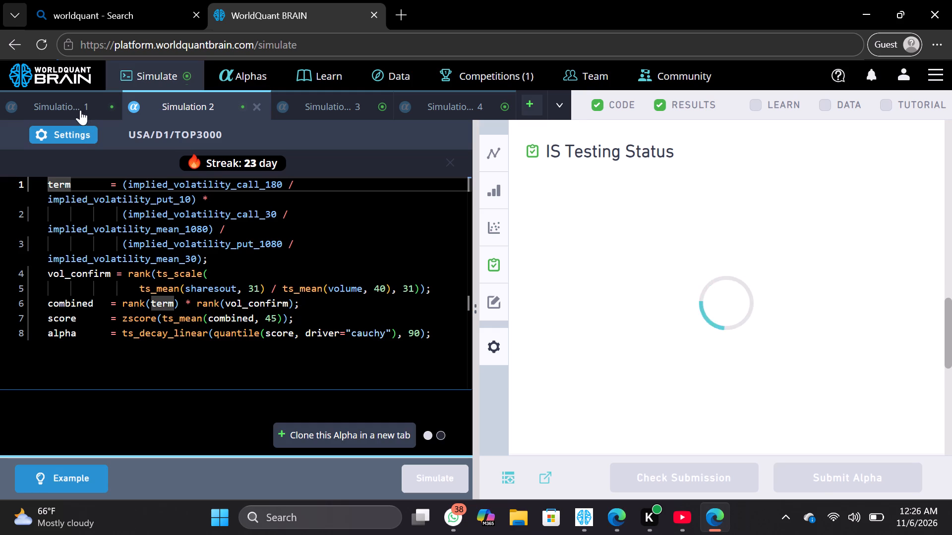
{"action": "left_click", "coordinate": [79, 107]}
{"action": "left_click", "coordinate": [152, 104]}
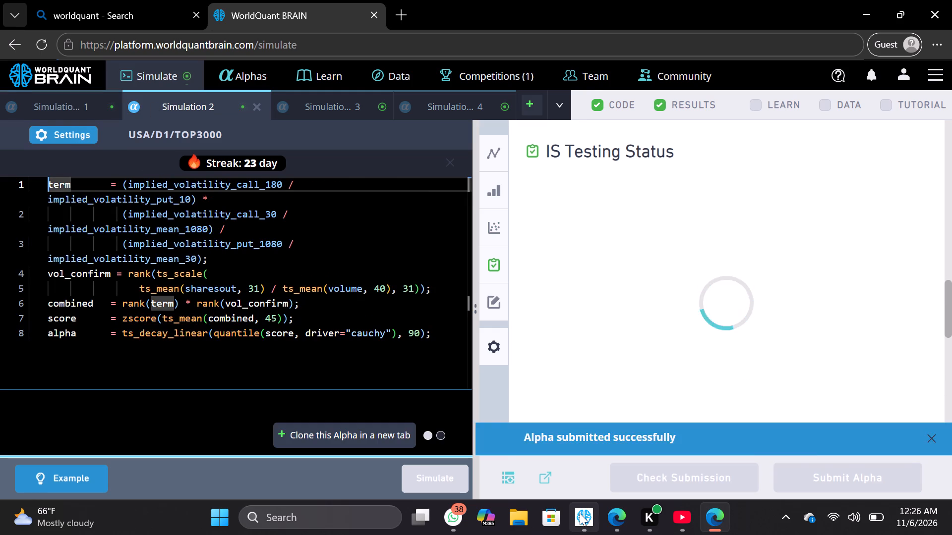
Switch back to the WorldQuant BRAIN app, clone Simulation 6 into two new simulations and simulate both clones.
{"action": "left_click", "coordinate": [580, 513]}
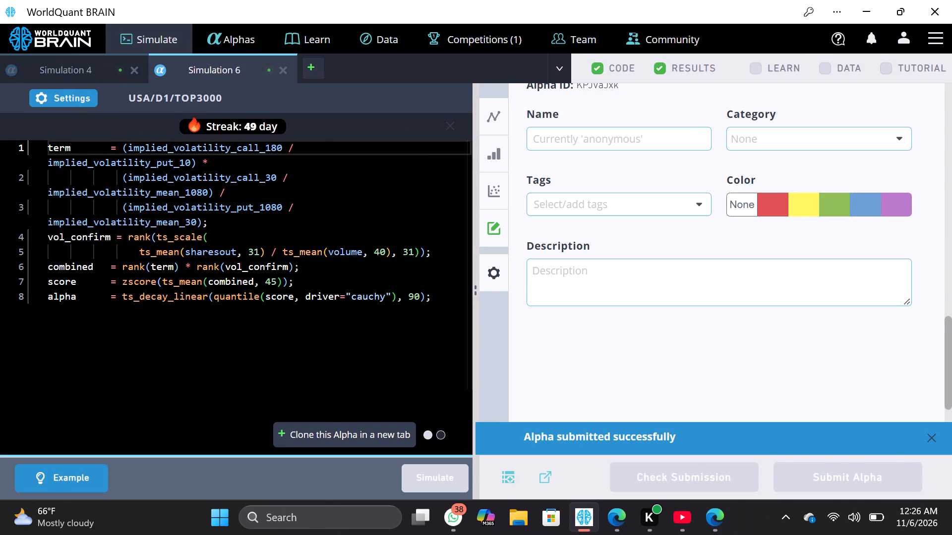
{"action": "double_click", "coordinate": [330, 428]}
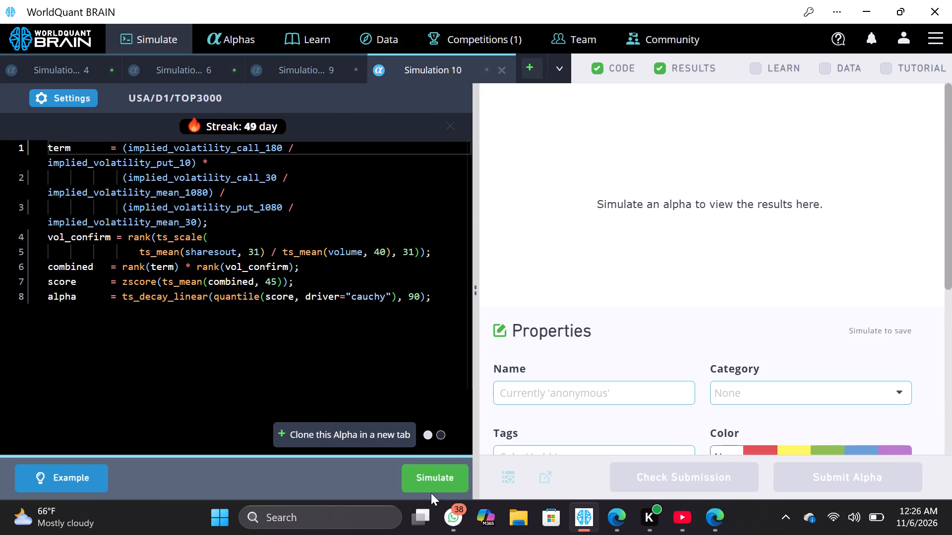
{"action": "left_click", "coordinate": [431, 472]}
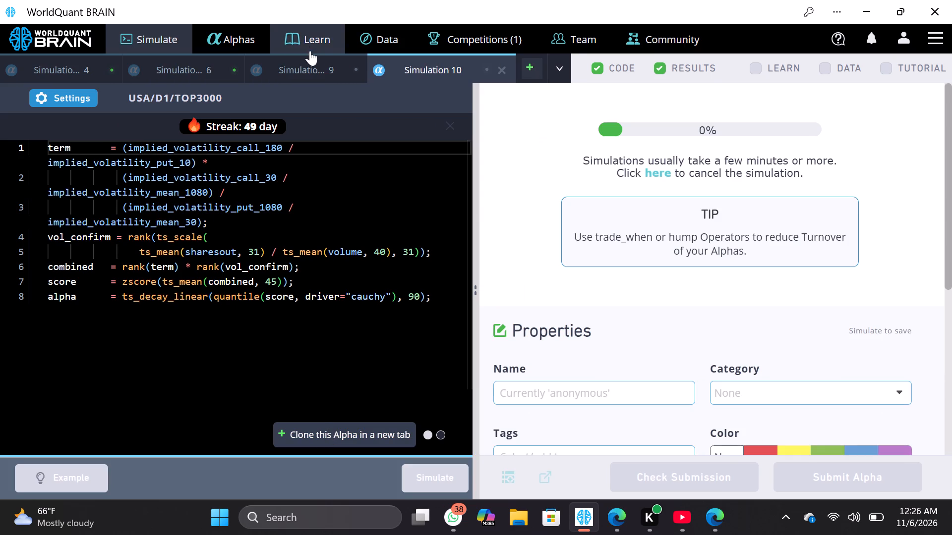
{"action": "left_click", "coordinate": [313, 59]}
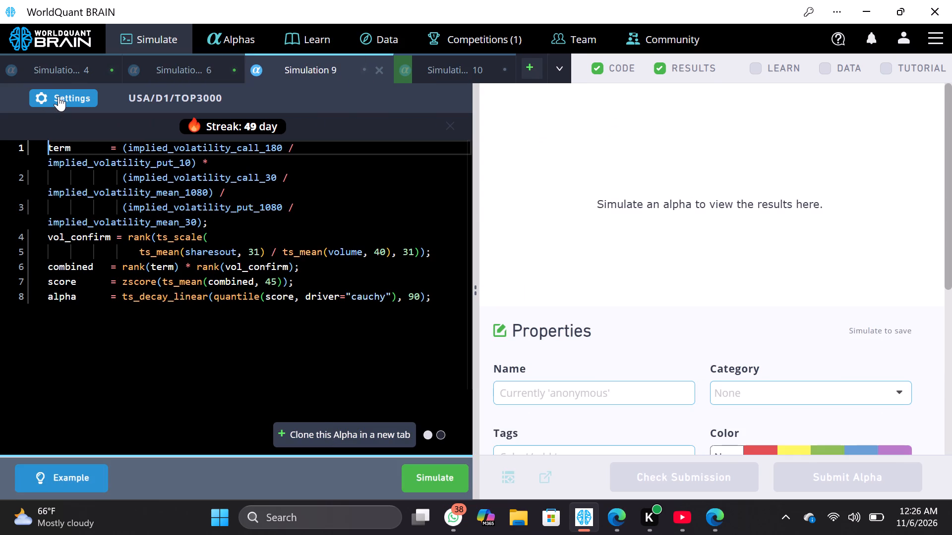
{"action": "left_click", "coordinate": [437, 466]}
Increase Simulation 4's decay by one in its settings and simulate the Alpha.
{"action": "left_click", "coordinate": [91, 66]}
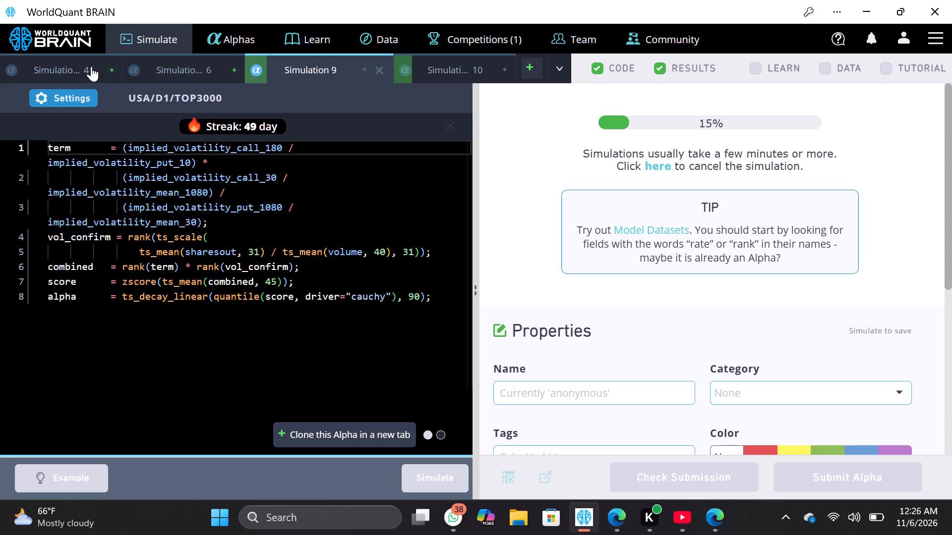
{"action": "left_click", "coordinate": [85, 102]}
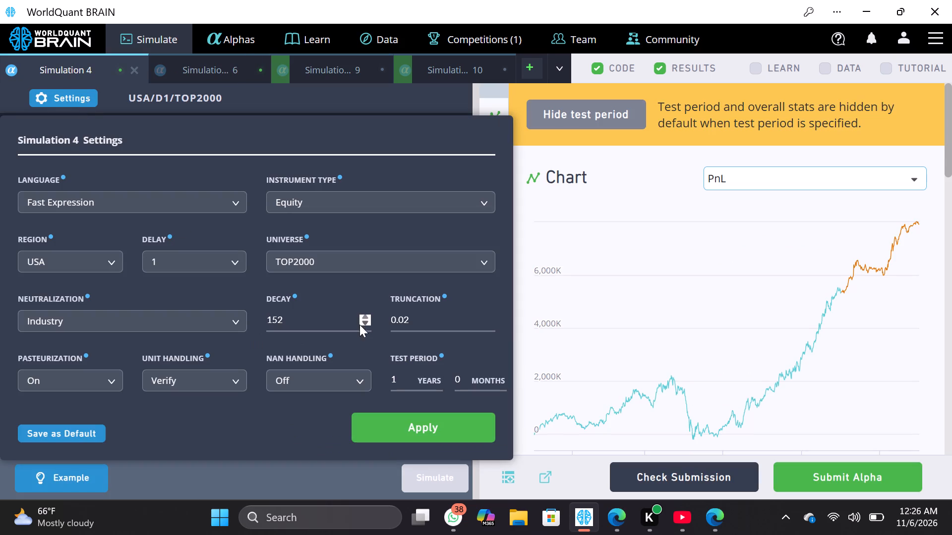
{"action": "left_click", "coordinate": [360, 316]}
{"action": "left_click", "coordinate": [393, 428]}
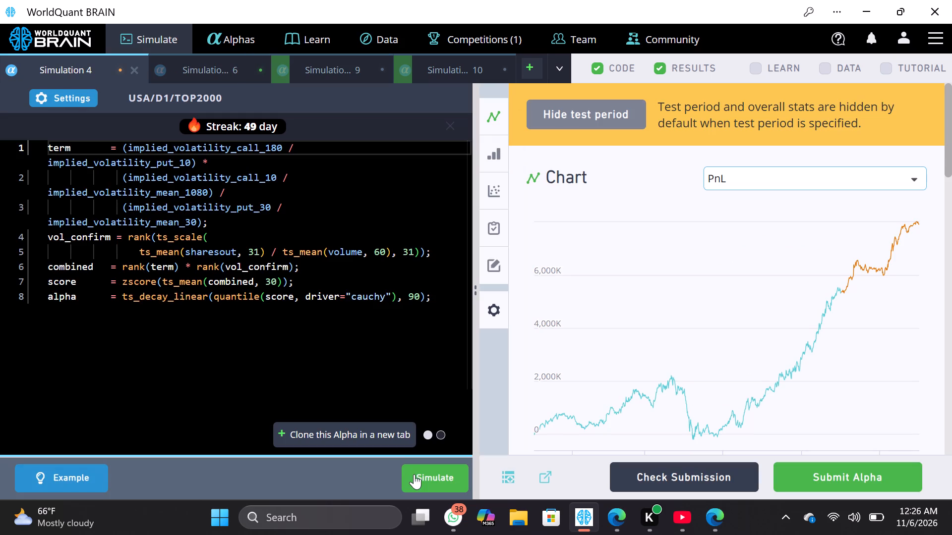
{"action": "left_click", "coordinate": [416, 478]}
Set Simulation 6's decay to 5 in its settings and apply the change.
{"action": "left_click", "coordinate": [192, 78]}
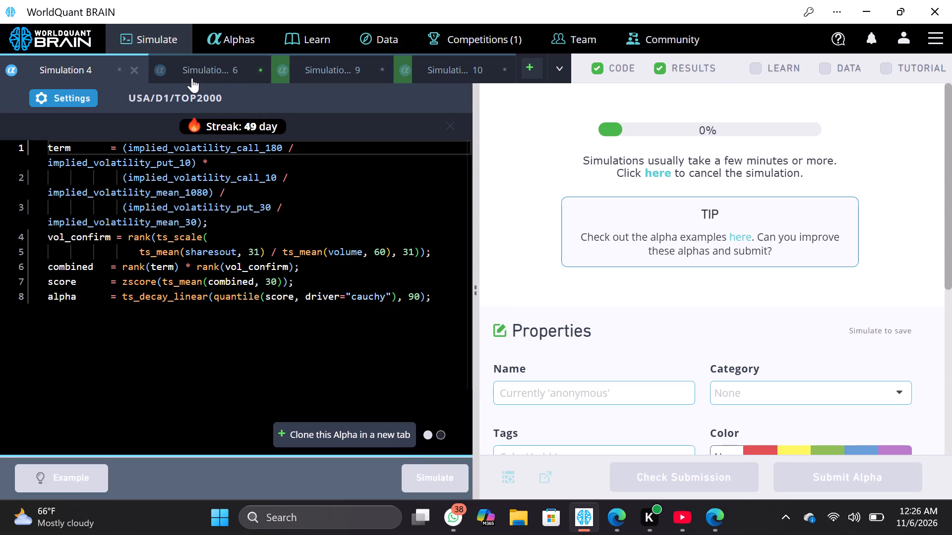
{"action": "left_click", "coordinate": [84, 97]}
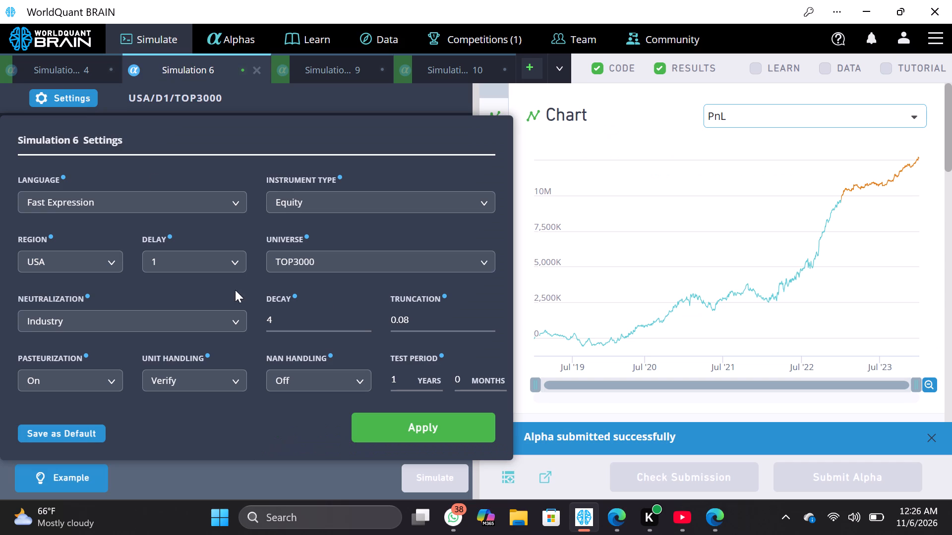
{"action": "left_click", "coordinate": [363, 316]}
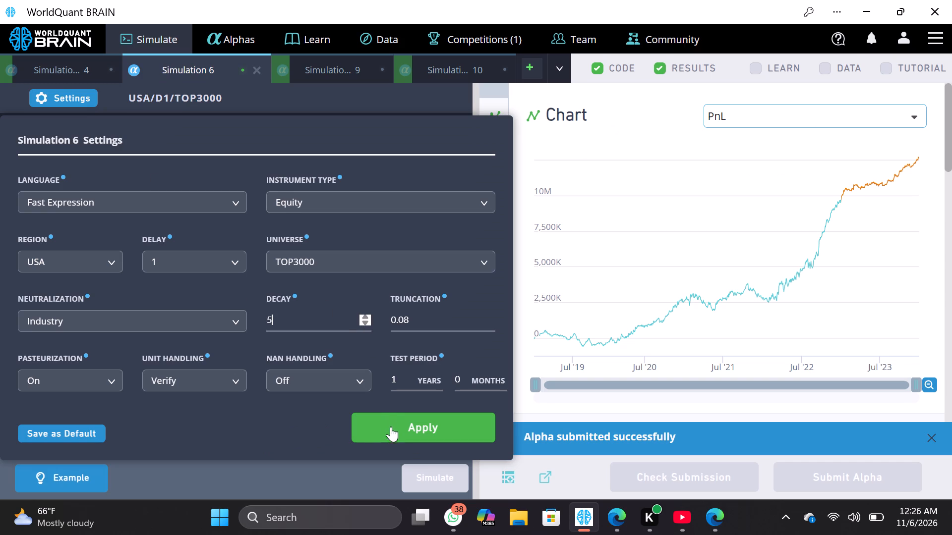
{"action": "left_click", "coordinate": [393, 430]}
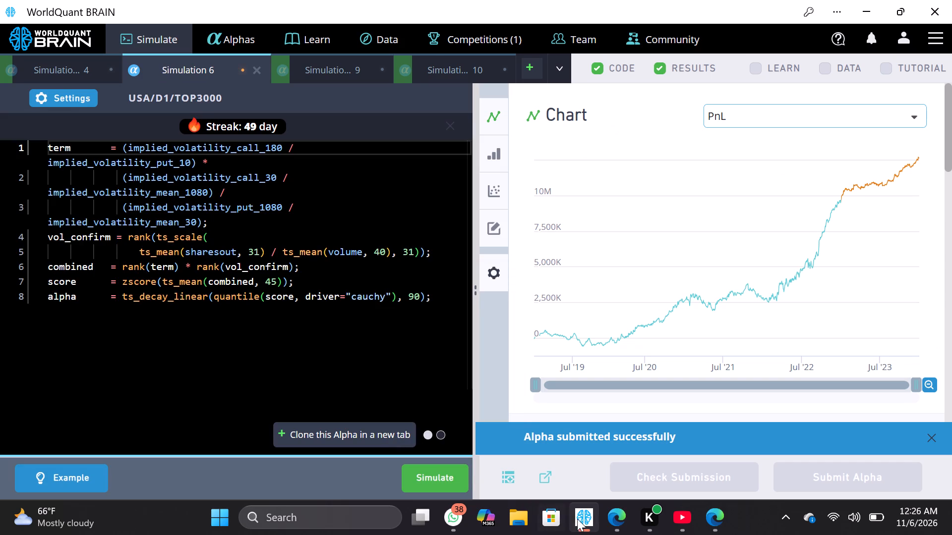
Switch to the second account in the Edge browser, open Simulation 1 with its settings and try to submit its Alpha.
{"action": "left_click", "coordinate": [580, 517]}
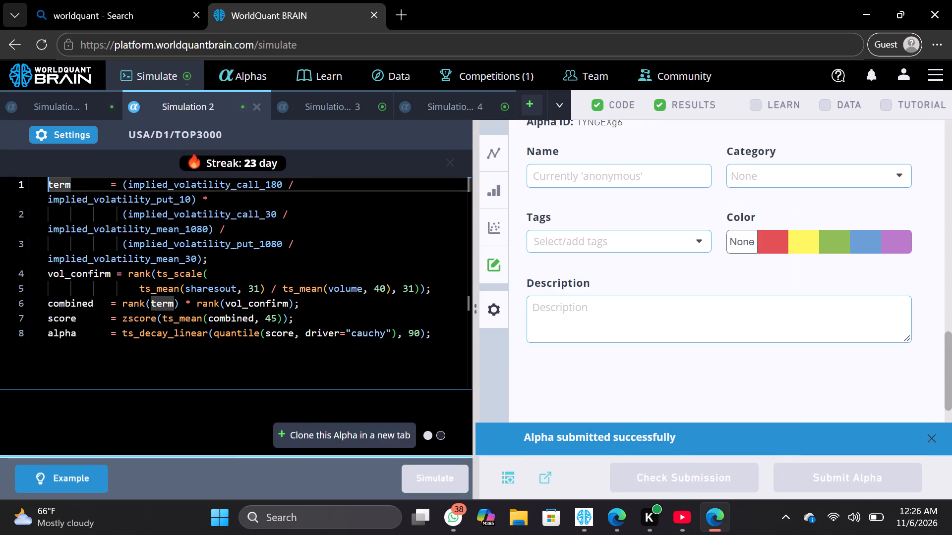
{"action": "left_click", "coordinate": [92, 106]}
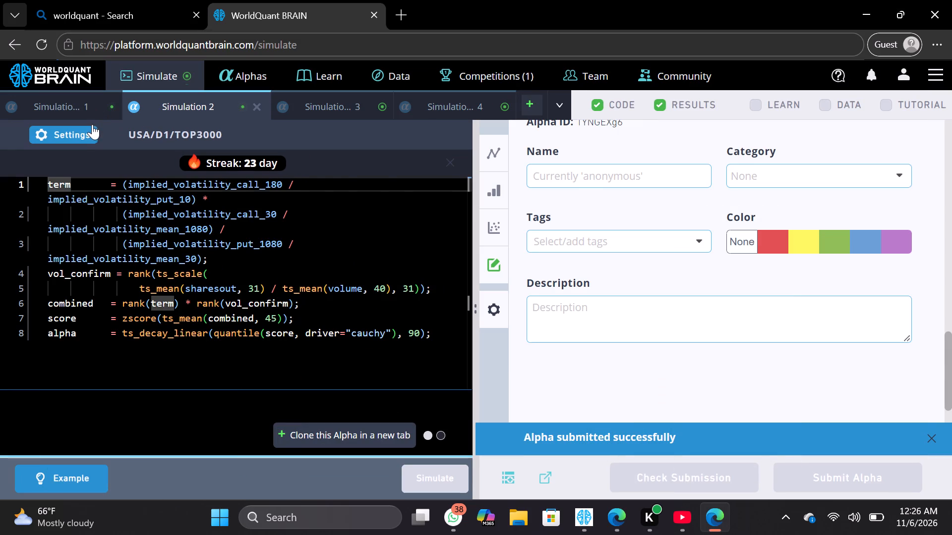
{"action": "left_click", "coordinate": [90, 131]}
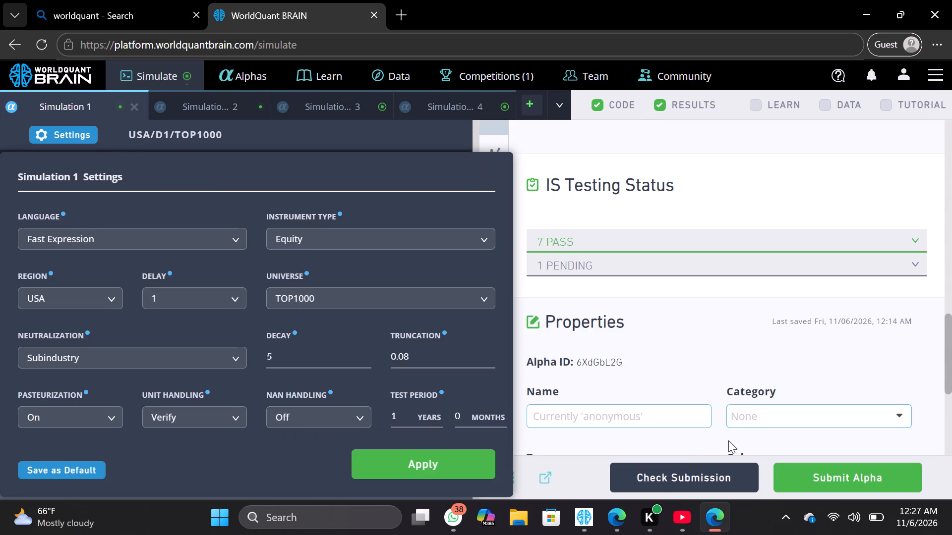
{"action": "left_click", "coordinate": [792, 469]}
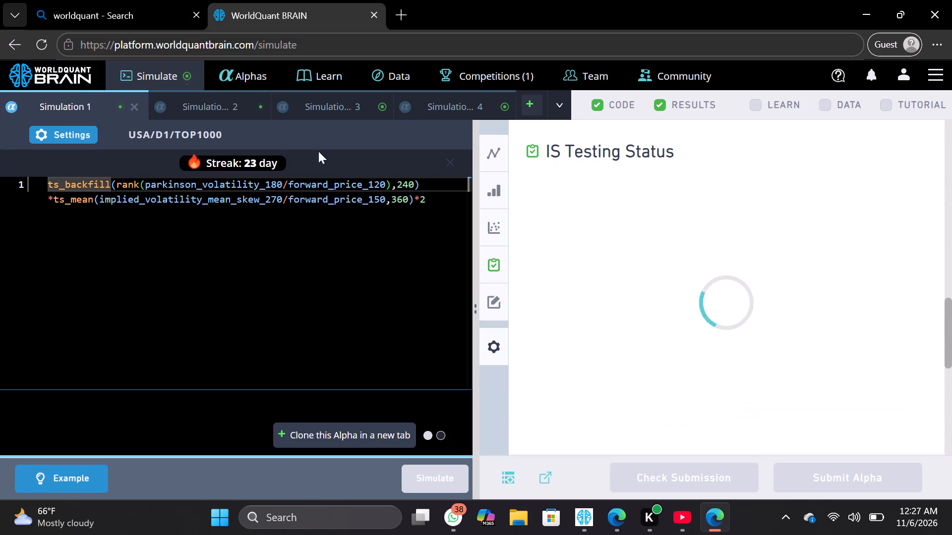
Set Simulation 2's decay to 2 in its settings and simulate the Alpha.
{"action": "left_click", "coordinate": [225, 98]}
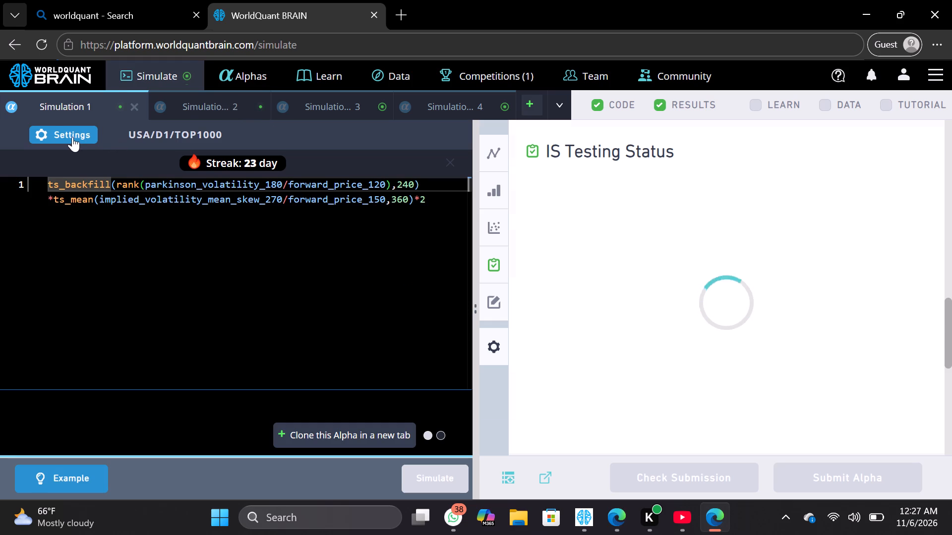
{"action": "left_click", "coordinate": [71, 131]}
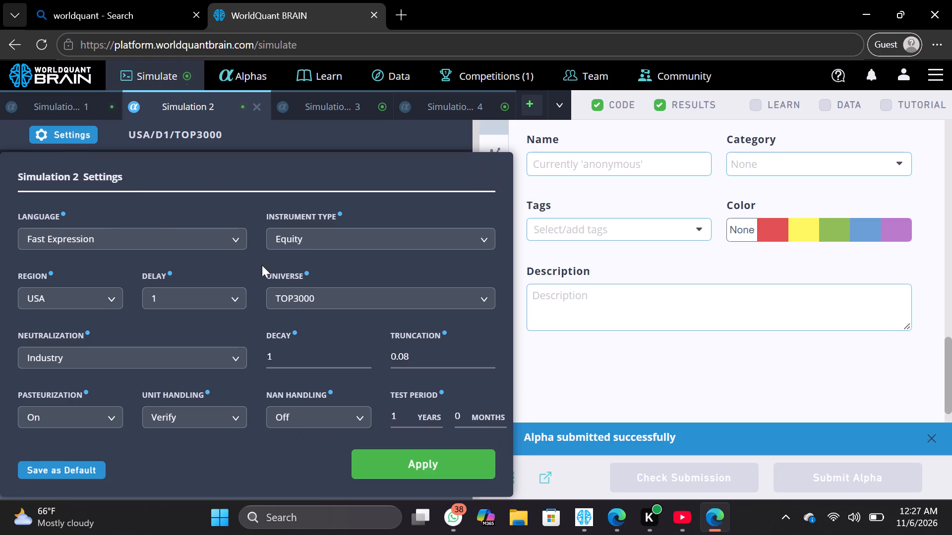
{"action": "left_click", "coordinate": [365, 354]}
{"action": "left_click", "coordinate": [428, 468]}
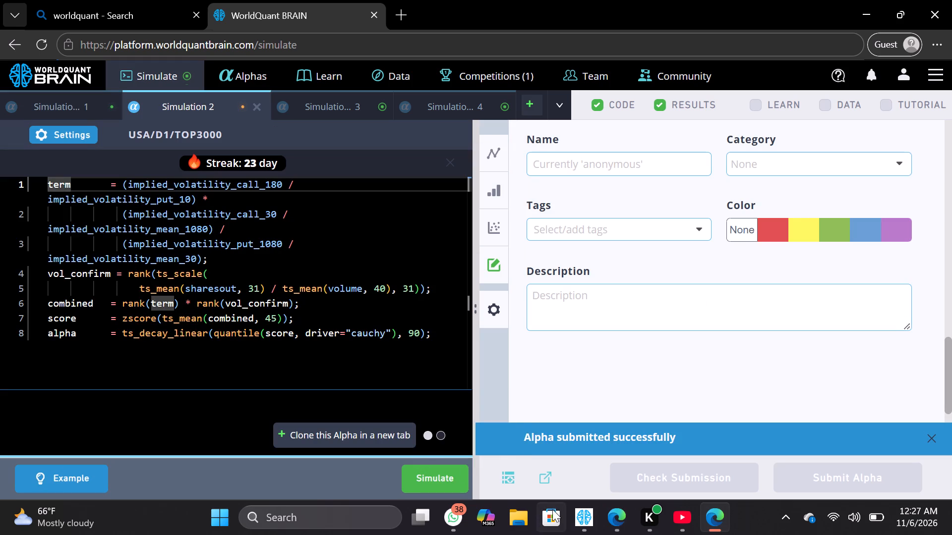
{"action": "left_click", "coordinate": [433, 476]}
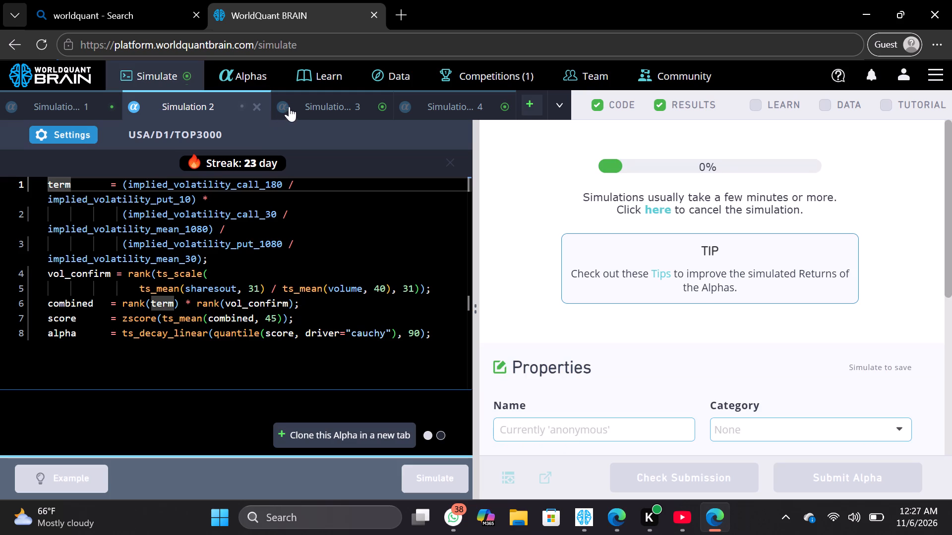
Increase Simulation 3's decay in its settings and simulate the Alpha.
{"action": "left_click", "coordinate": [298, 104]}
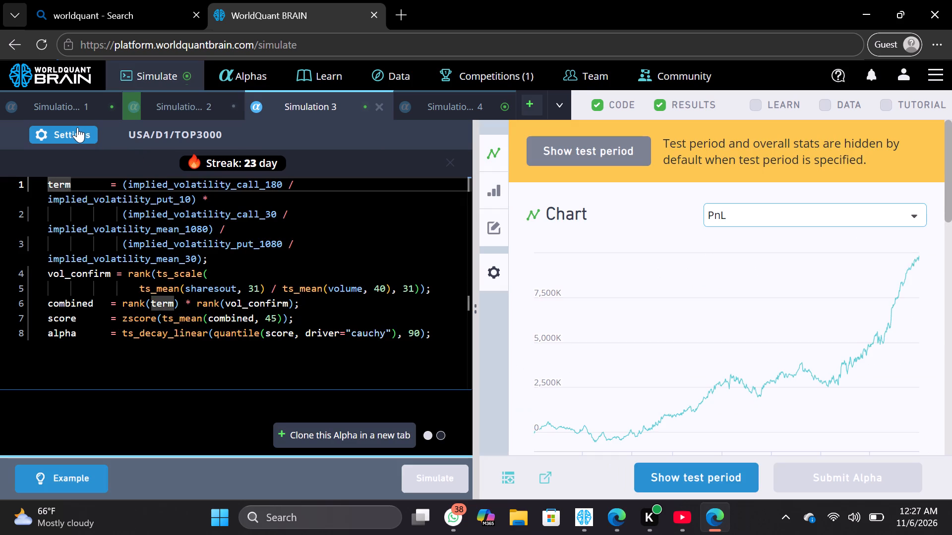
{"action": "left_click", "coordinate": [77, 127]}
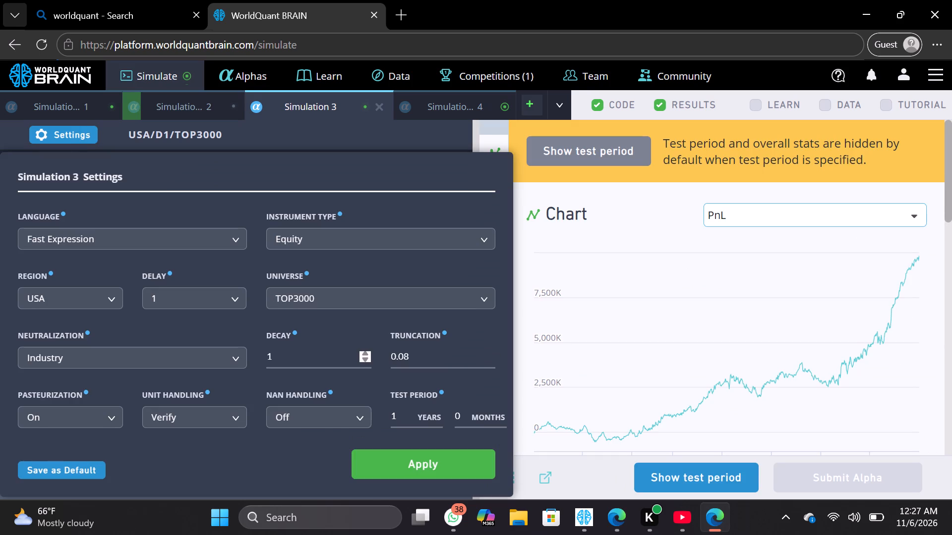
{"action": "left_click", "coordinate": [366, 354]}
{"action": "left_click", "coordinate": [407, 454]}
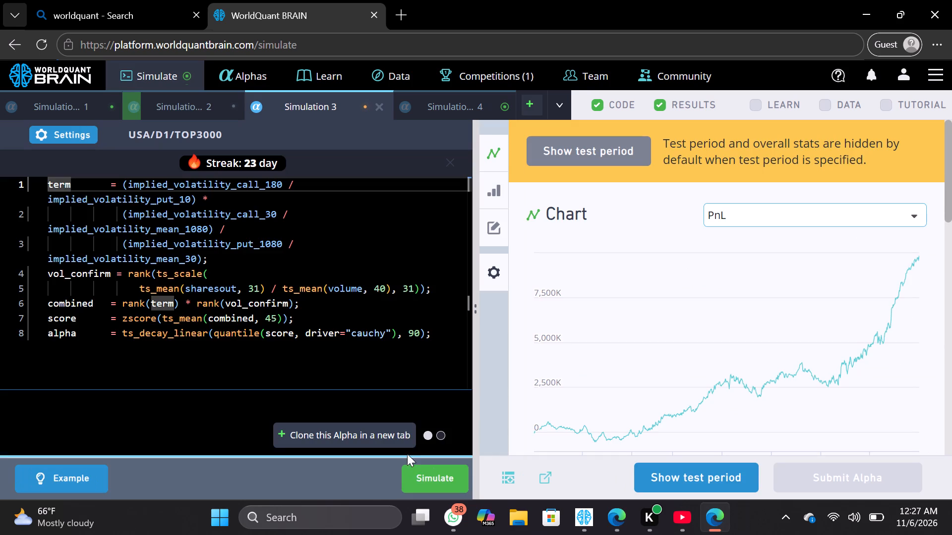
{"action": "left_click", "coordinate": [421, 471]}
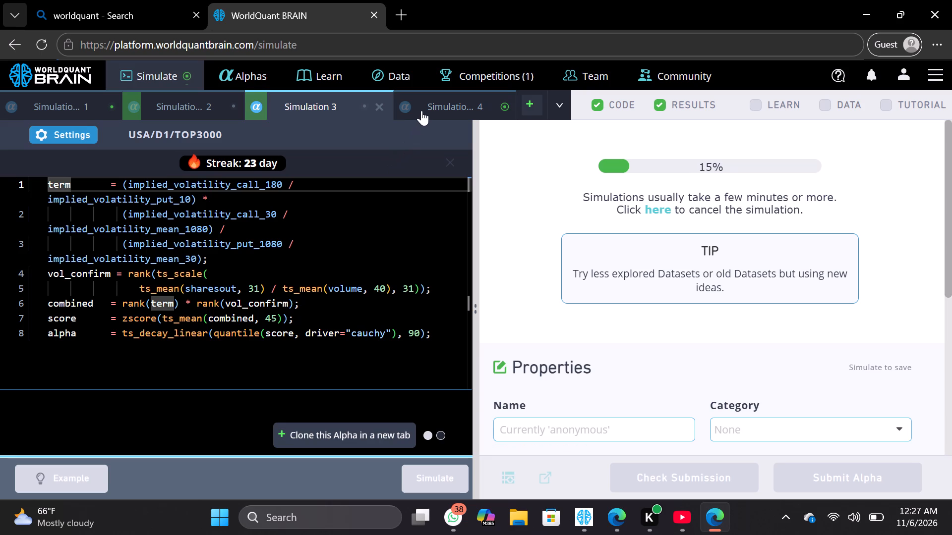
Set Simulation 1's decay to 6 in its settings and simulate the Alpha, leaving Simulation 4 open.
{"action": "left_click", "coordinate": [422, 109]}
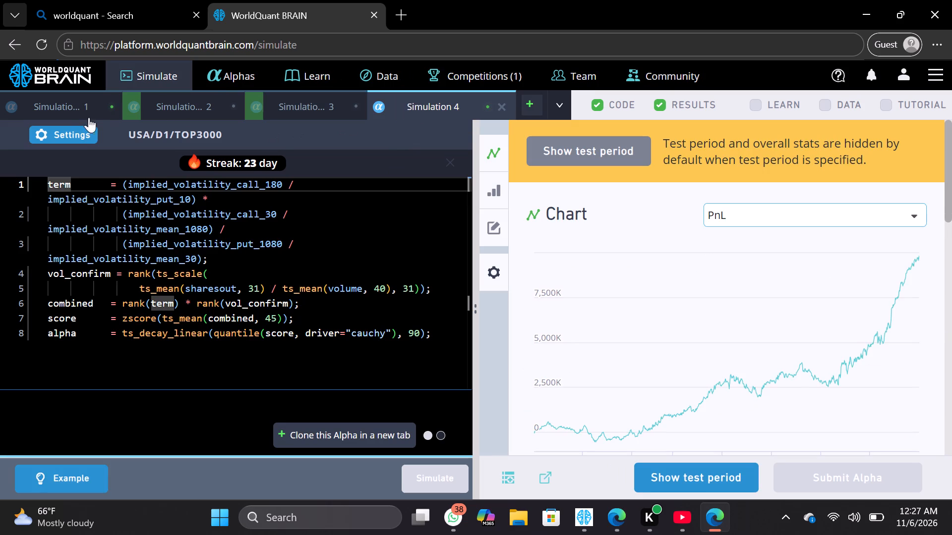
{"action": "left_click", "coordinate": [80, 112]}
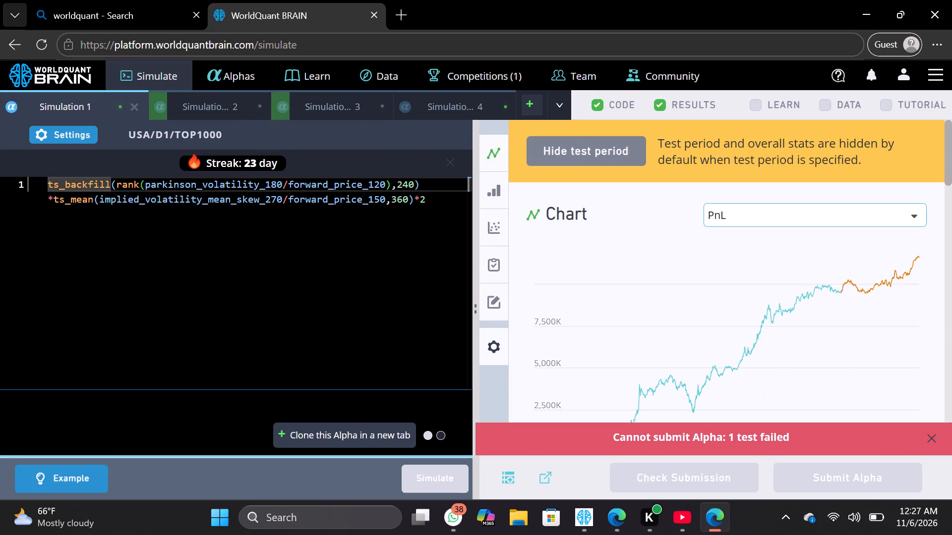
{"action": "left_click", "coordinate": [81, 134]}
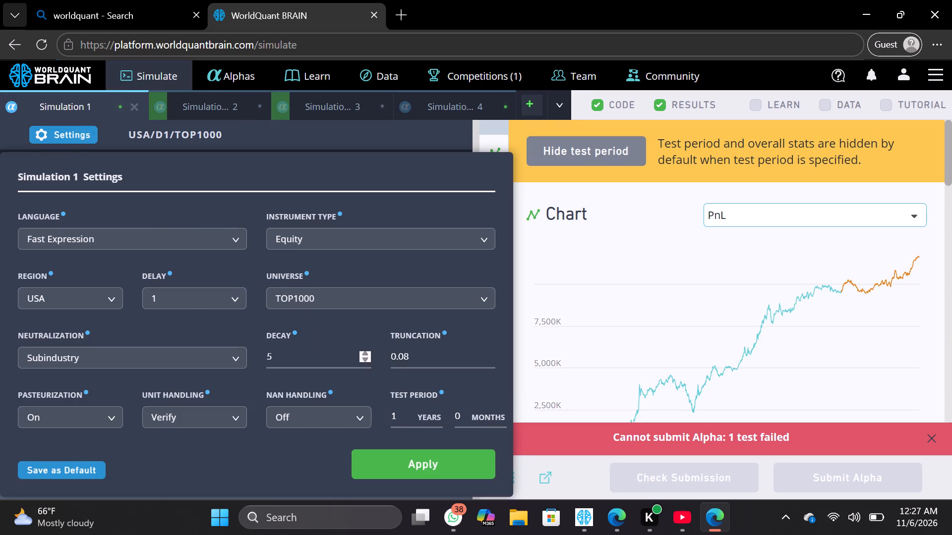
{"action": "left_click", "coordinate": [362, 354]}
{"action": "left_click", "coordinate": [411, 454]}
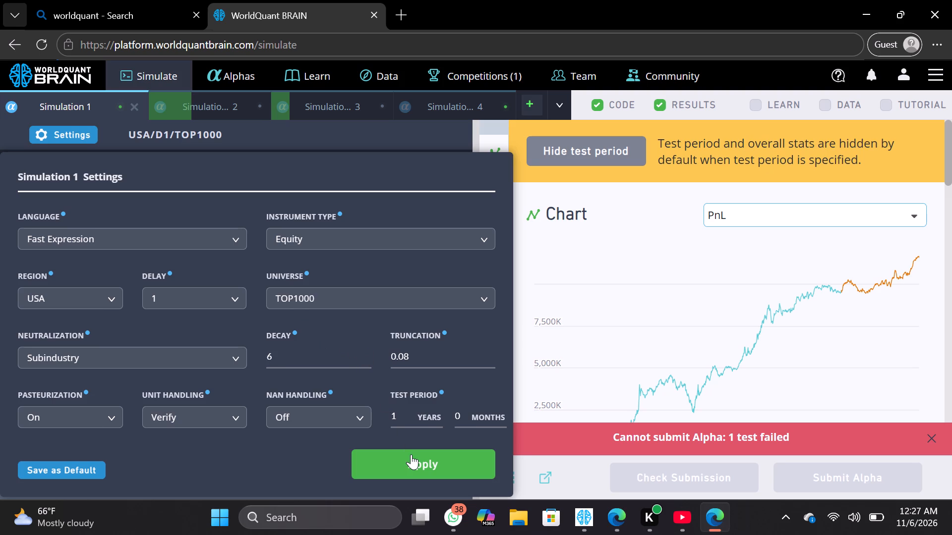
{"action": "left_click", "coordinate": [425, 477]}
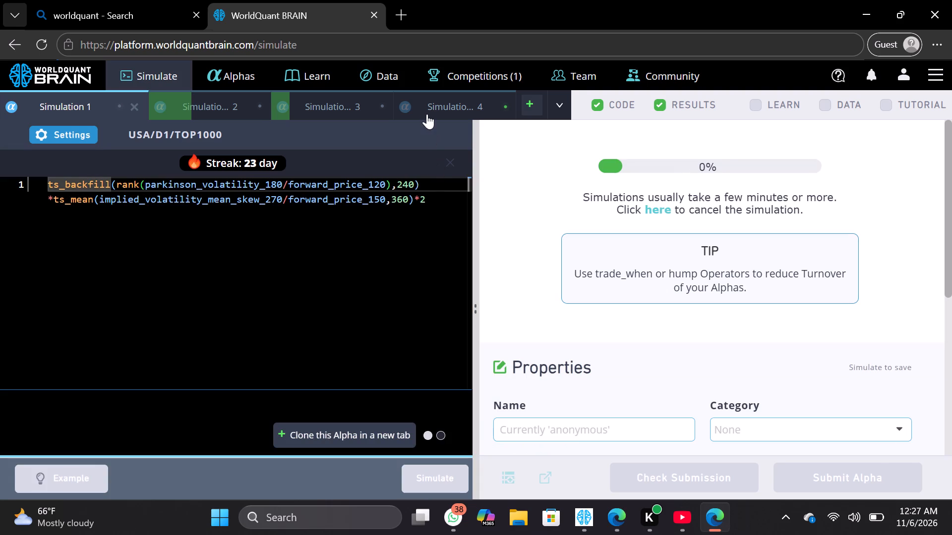
{"action": "left_click", "coordinate": [427, 103]}
Switch back to the WorldQuant BRAIN app and simulate Simulation 6 with its updated settings.
{"action": "left_click", "coordinate": [590, 521]}
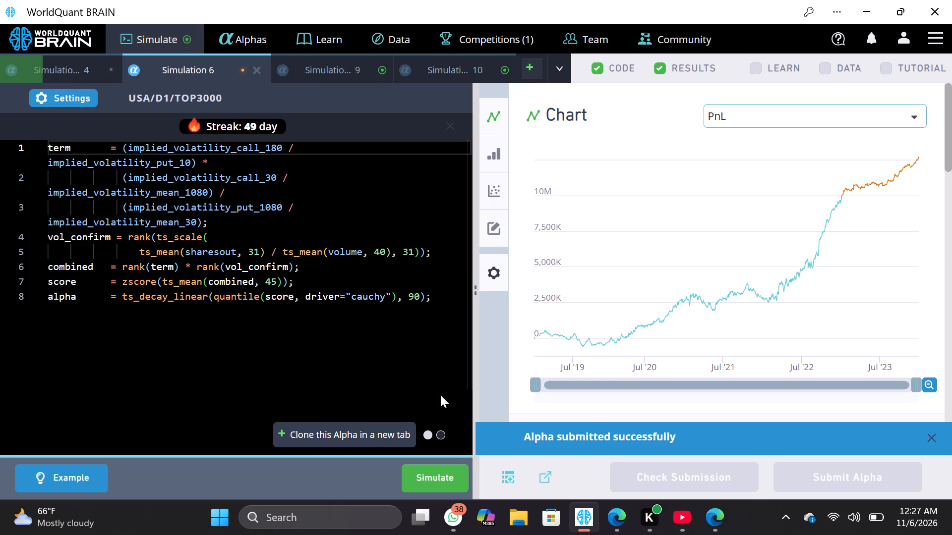
{"action": "left_click", "coordinate": [434, 470]}
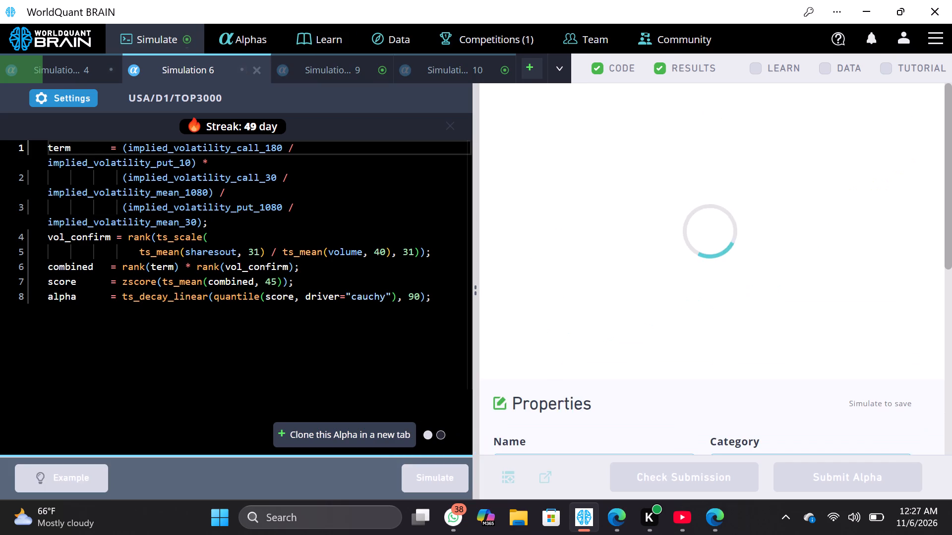
Set Simulation 9's decay to 6 in its settings and simulate the Alpha.
{"action": "left_click", "coordinate": [349, 79]}
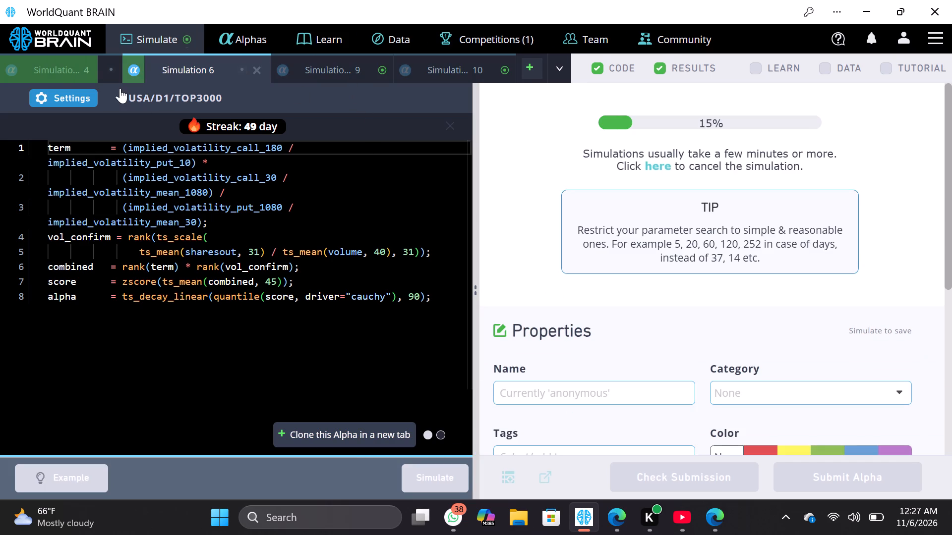
{"action": "left_click", "coordinate": [81, 98]}
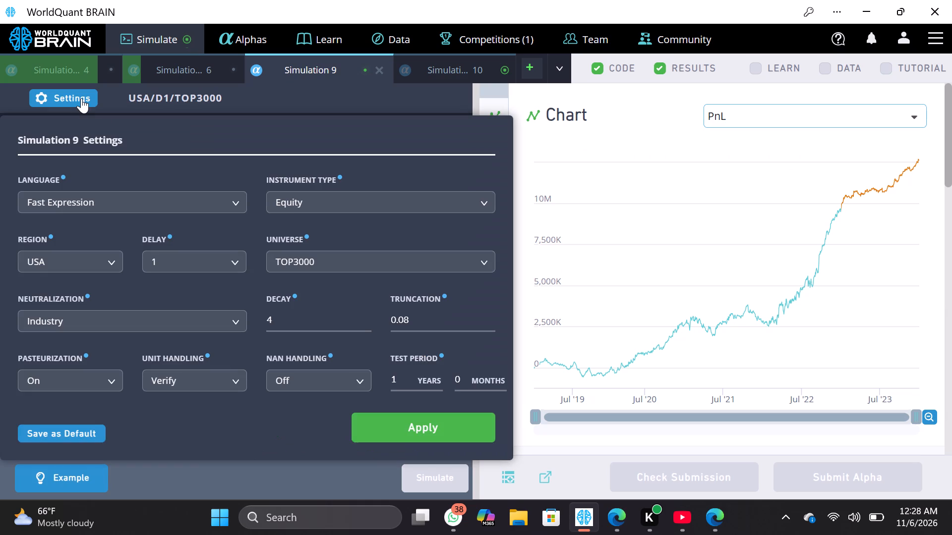
{"action": "left_click_drag", "start_coordinate": [366, 316], "coordinate": [388, 379]}
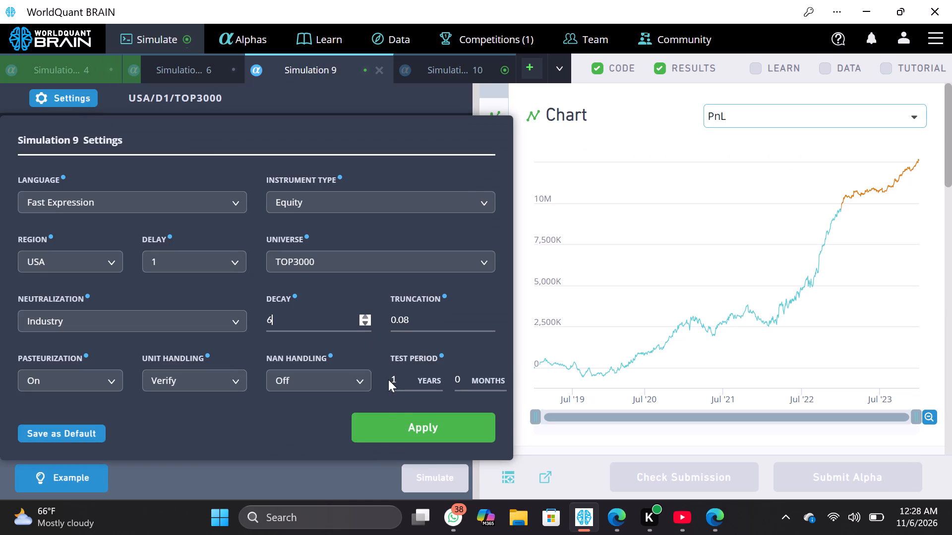
{"action": "left_click_drag", "start_coordinate": [388, 379], "coordinate": [399, 416]}
{"action": "left_click", "coordinate": [399, 416]}
{"action": "left_click", "coordinate": [427, 474]}
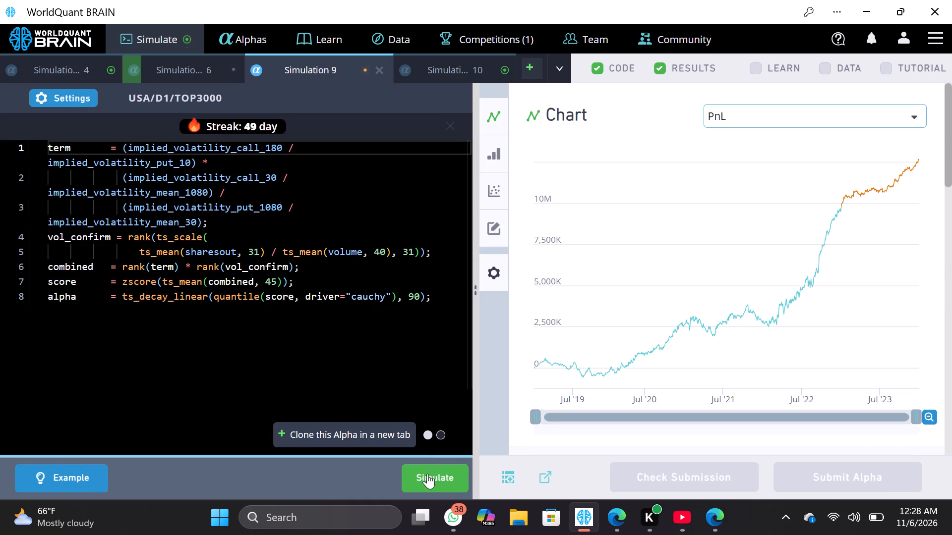
Set Simulation 10's decay to 5 in its settings and simulate the Alpha.
{"action": "left_click", "coordinate": [419, 69]}
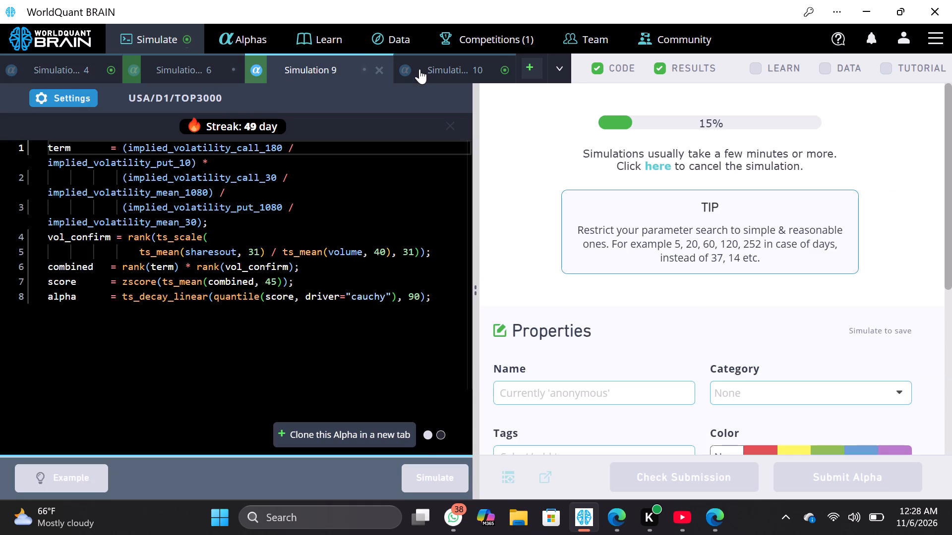
{"action": "left_click", "coordinate": [79, 96]}
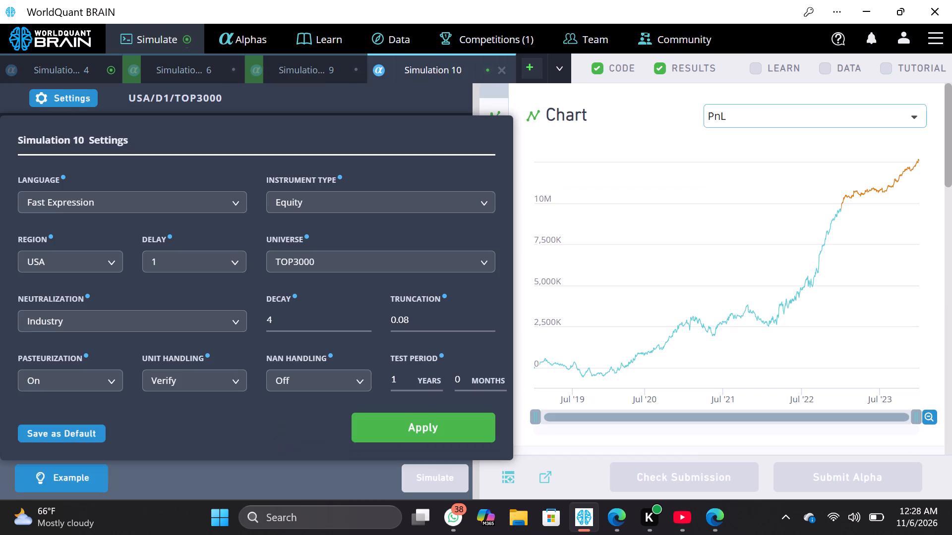
{"action": "left_click", "coordinate": [364, 317]}
{"action": "left_click", "coordinate": [396, 430]}
{"action": "left_click", "coordinate": [421, 477]}
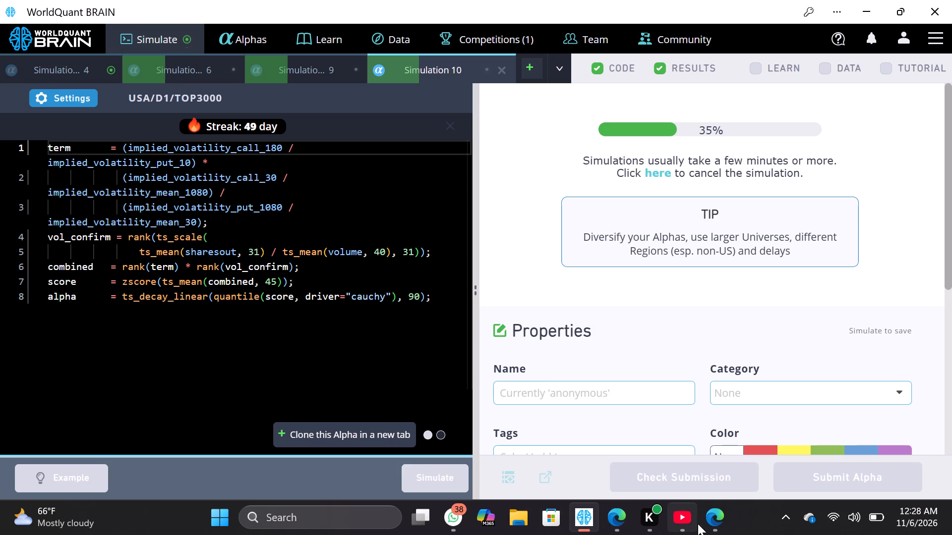
Switch to the second account in the Edge browser, set Simulation 4's decay to 2 and simulate the Alpha.
{"action": "left_click", "coordinate": [716, 525]}
{"action": "left_click", "coordinate": [692, 460]}
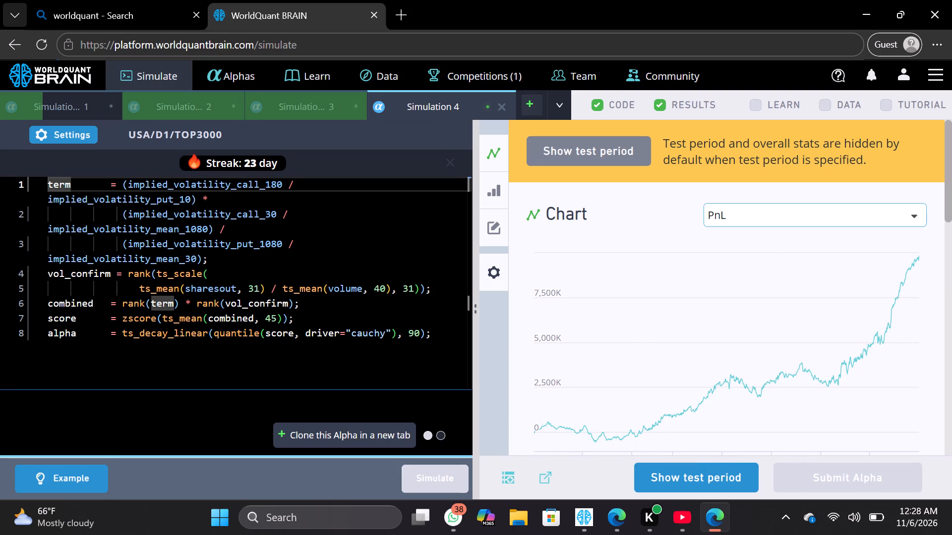
{"action": "left_click", "coordinate": [81, 128]}
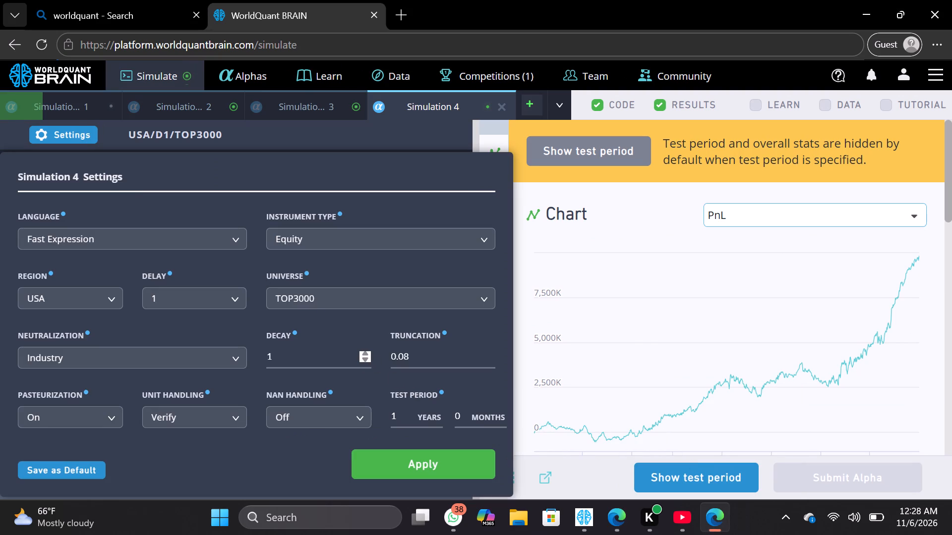
{"action": "left_click", "coordinate": [365, 355]}
{"action": "left_click", "coordinate": [402, 472]}
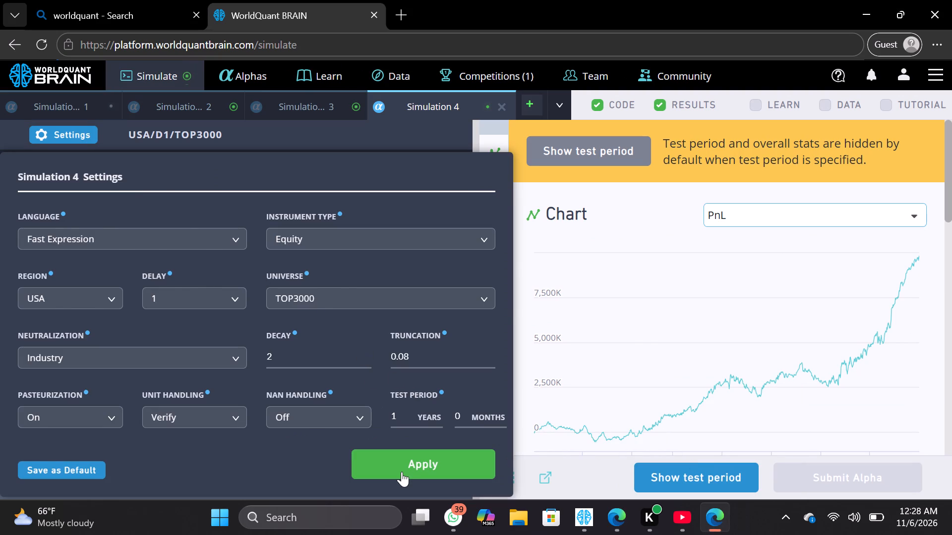
{"action": "left_click", "coordinate": [440, 482]}
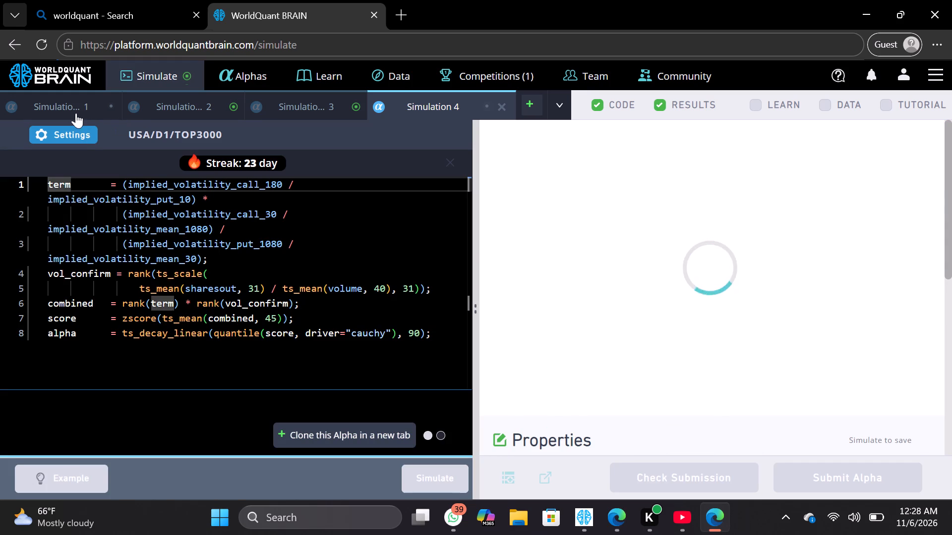
Set Simulation 1's decay to 0 in its settings and apply the change.
{"action": "left_click", "coordinate": [76, 113]}
{"action": "left_click", "coordinate": [81, 132]}
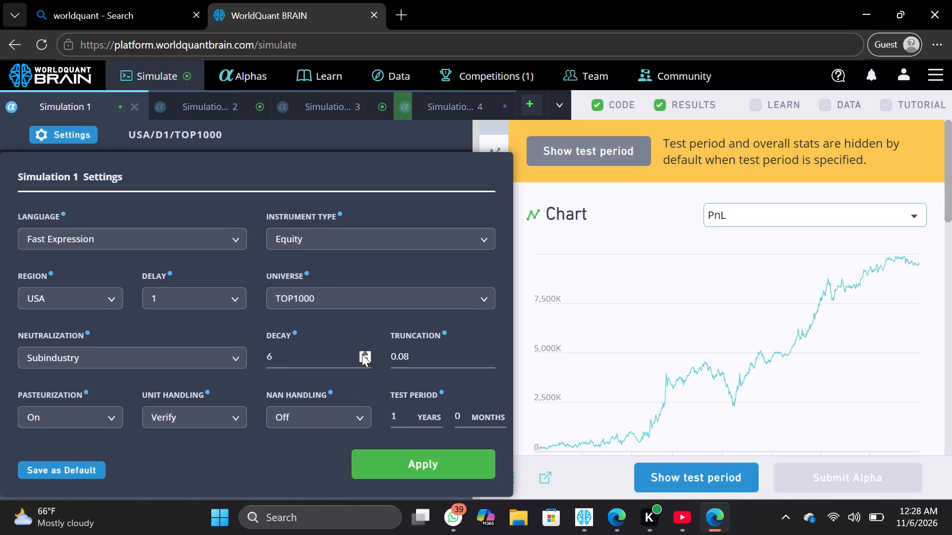
{"action": "left_click_drag", "start_coordinate": [363, 353], "coordinate": [417, 463]}
{"action": "left_click", "coordinate": [417, 463]}
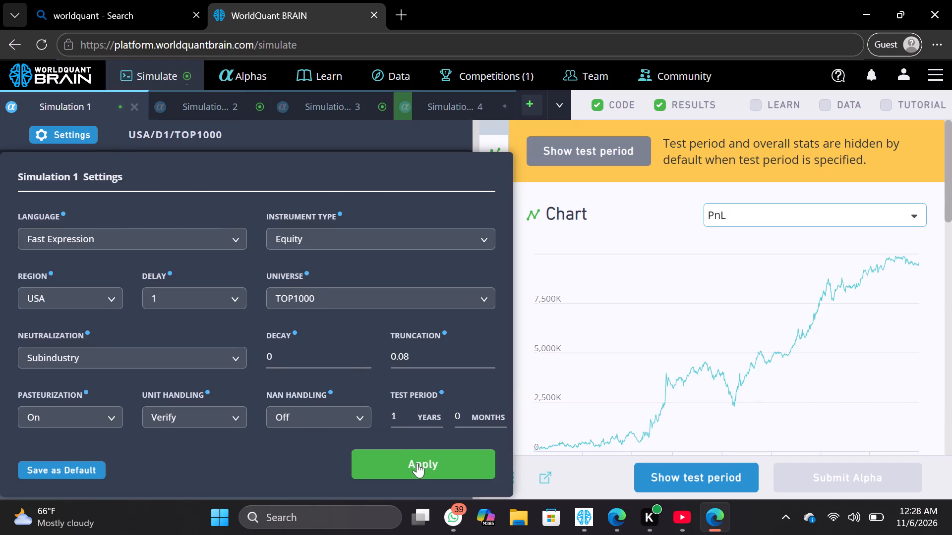
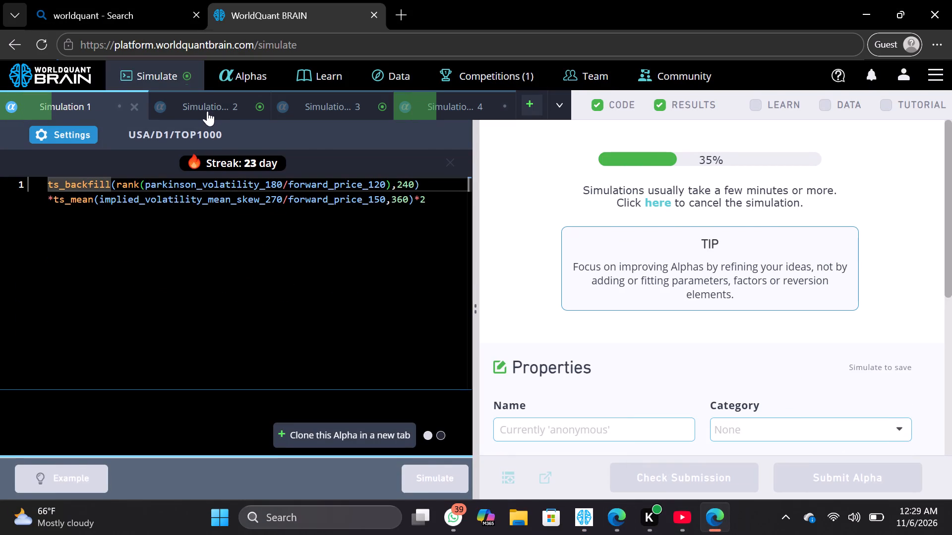
Set Simulation 2's decay to 3 in its settings and simulate the Alpha.
{"action": "left_click", "coordinate": [88, 127]}
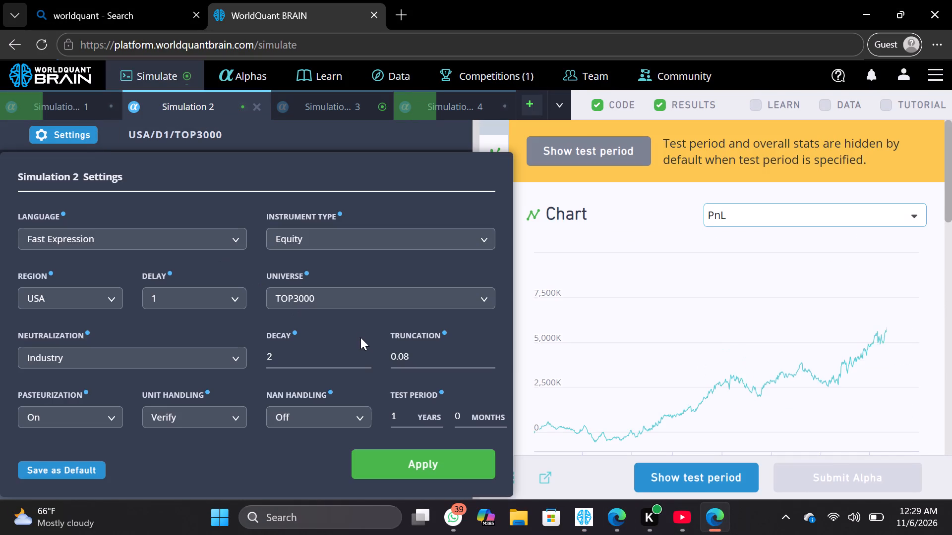
{"action": "left_click", "coordinate": [364, 353]}
{"action": "left_click", "coordinate": [434, 458]}
{"action": "left_click", "coordinate": [447, 482]}
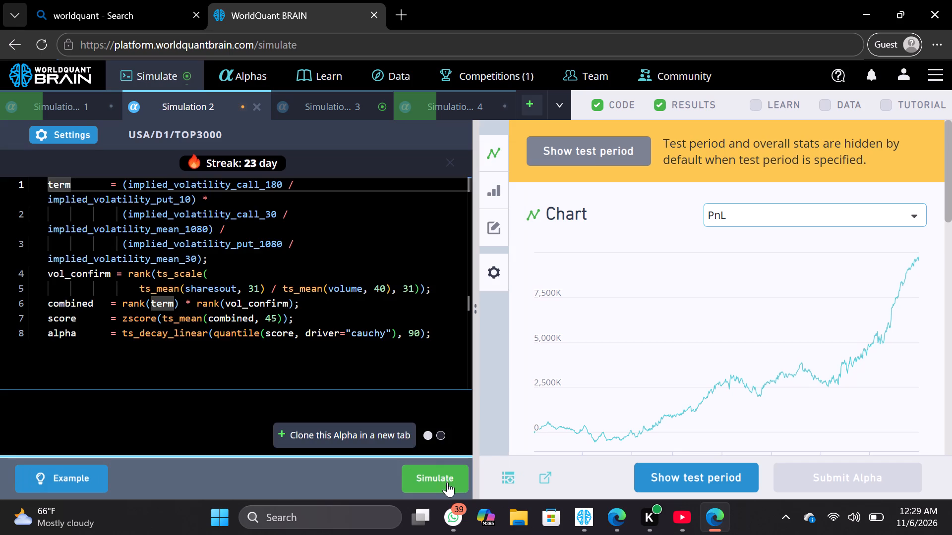
Set Simulation 3's decay to 3 in its settings and apply the change.
{"action": "left_click", "coordinate": [345, 109]}
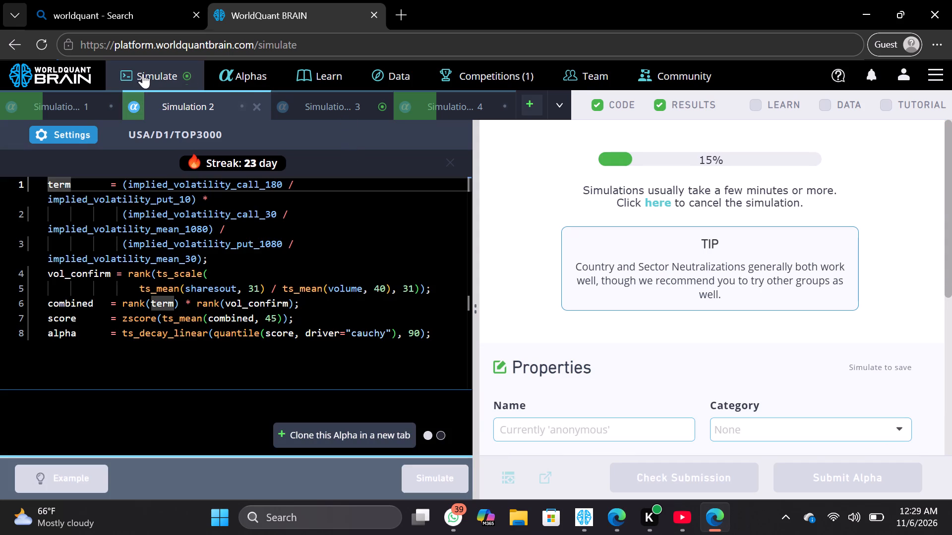
{"action": "left_click", "coordinate": [72, 132]}
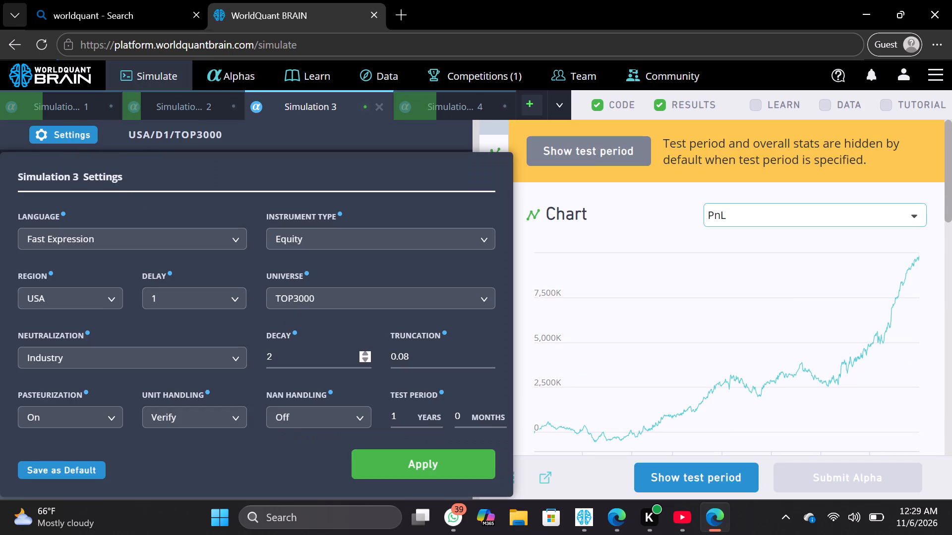
{"action": "left_click", "coordinate": [364, 352]}
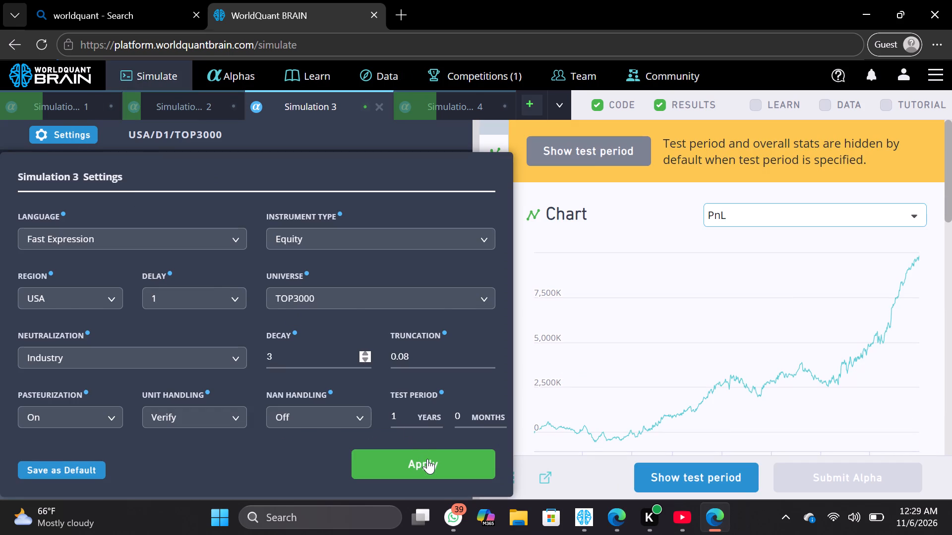
{"action": "left_click", "coordinate": [427, 459]}
Switch to the first account in the WorldQuant BRAIN app, set Simulation 4's decay to 154 and simulate the Alpha.
{"action": "left_click", "coordinate": [572, 525]}
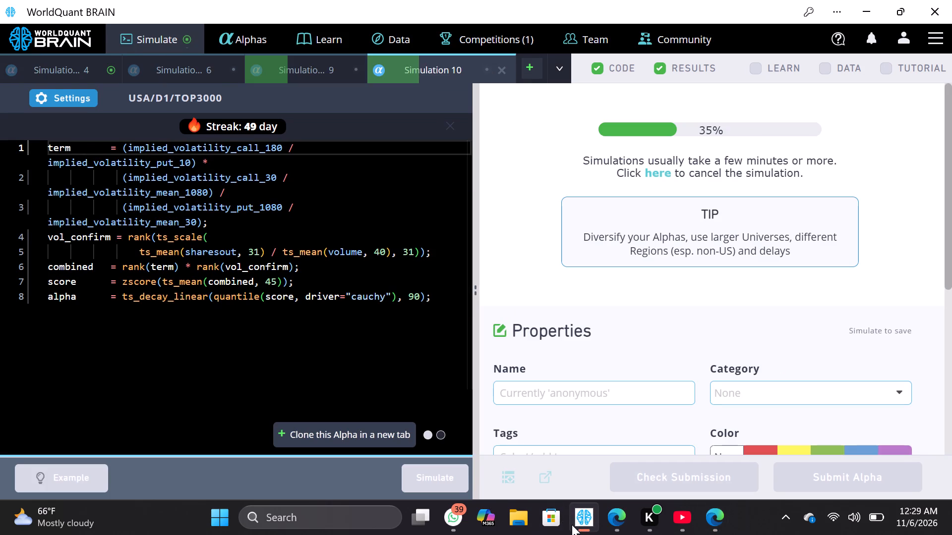
{"action": "left_click_drag", "start_coordinate": [59, 66], "coordinate": [65, 94]}
{"action": "left_click", "coordinate": [65, 94]}
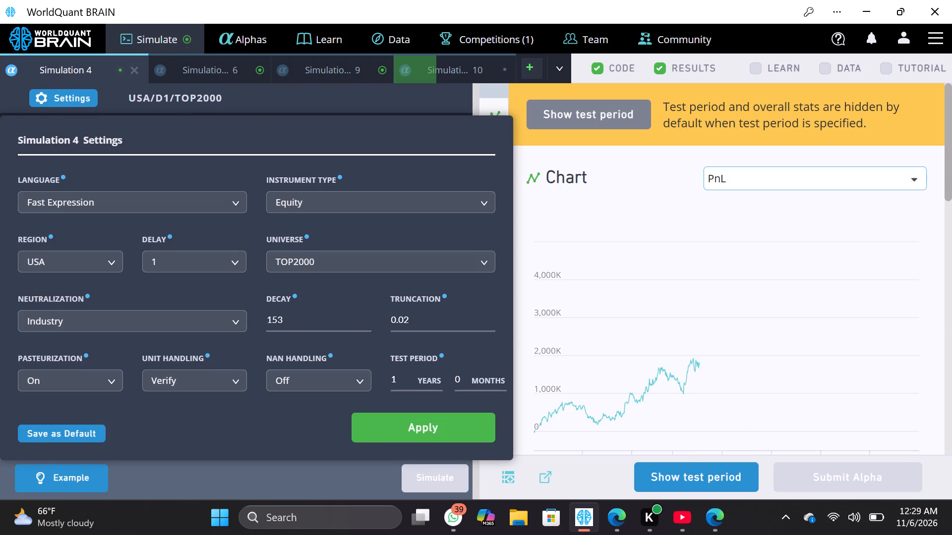
{"action": "left_click", "coordinate": [365, 319]}
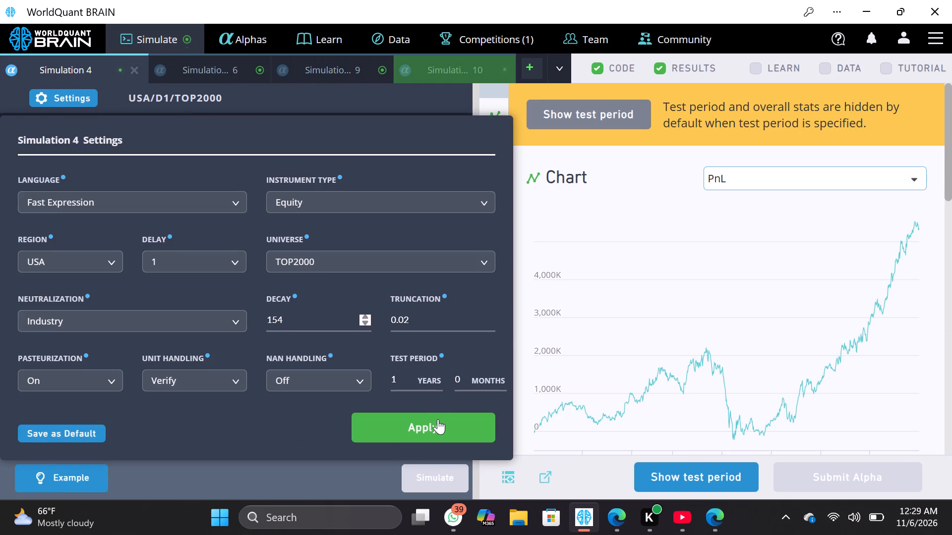
{"action": "left_click", "coordinate": [438, 420]}
{"action": "left_click", "coordinate": [433, 475]}
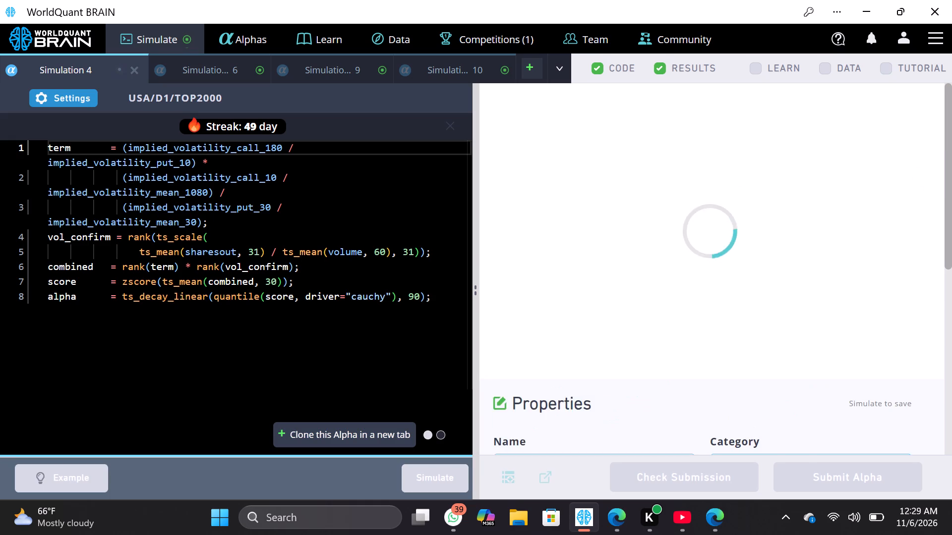
Set Simulation 6's decay to 6 in its settings and simulate the Alpha.
{"action": "left_click", "coordinate": [208, 56]}
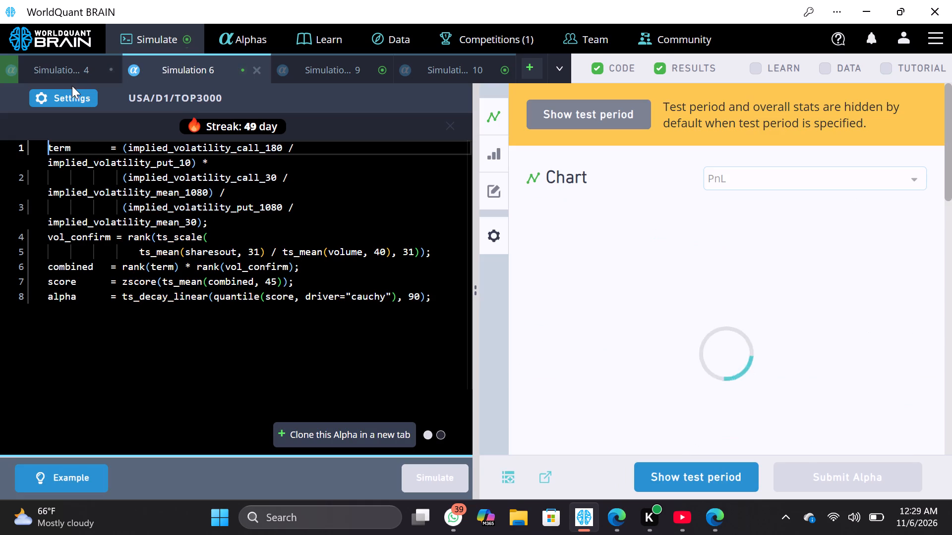
{"action": "left_click", "coordinate": [76, 101]}
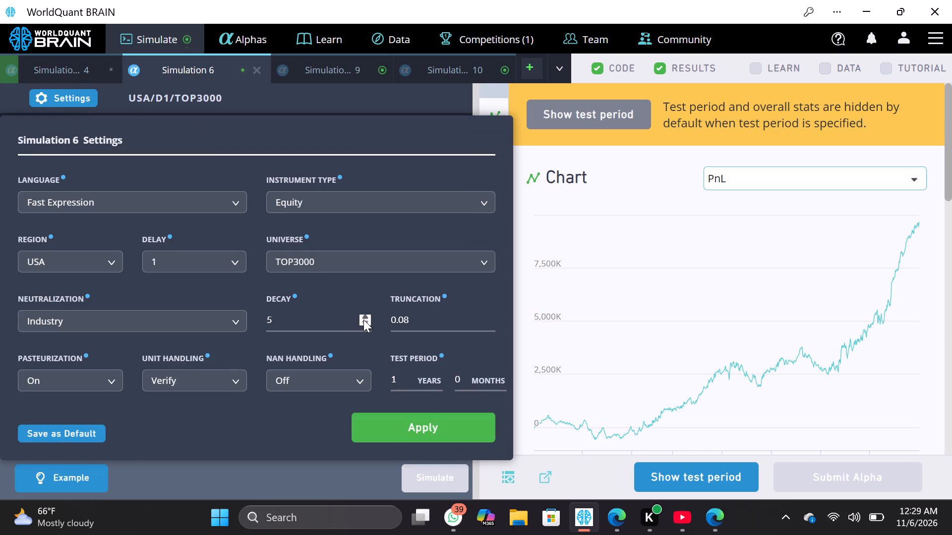
{"action": "left_click", "coordinate": [363, 315]}
{"action": "left_click", "coordinate": [429, 415]}
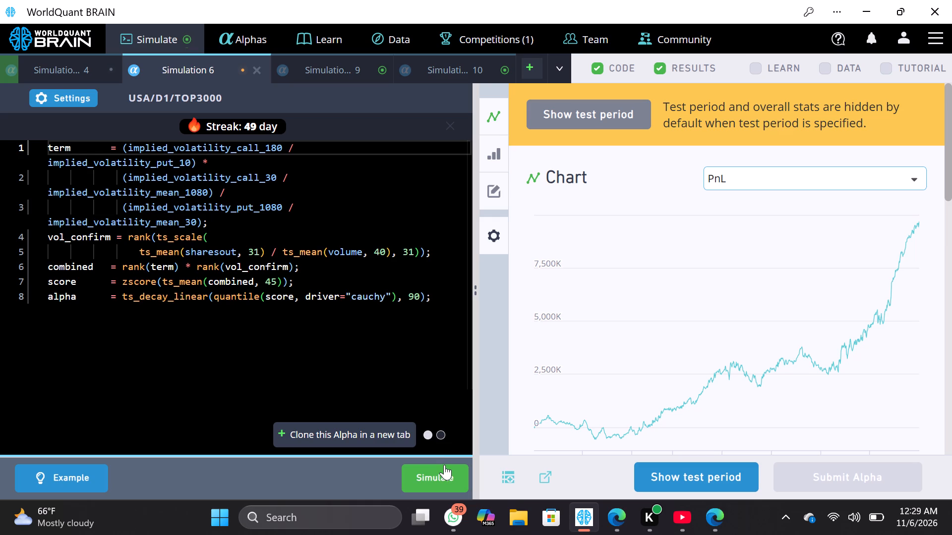
{"action": "left_click", "coordinate": [429, 476]}
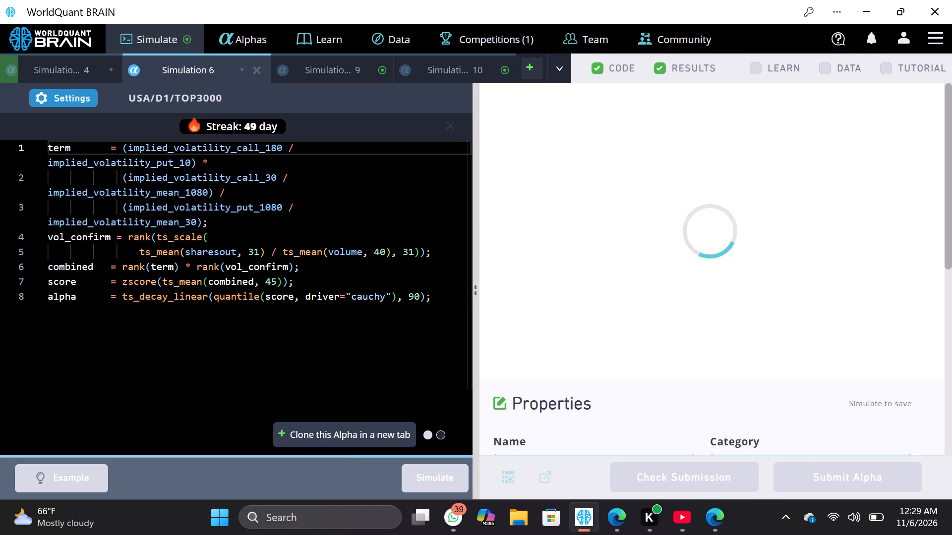
Set Simulation 9's decay to 1 in its settings and simulate the Alpha.
{"action": "left_click", "coordinate": [330, 58]}
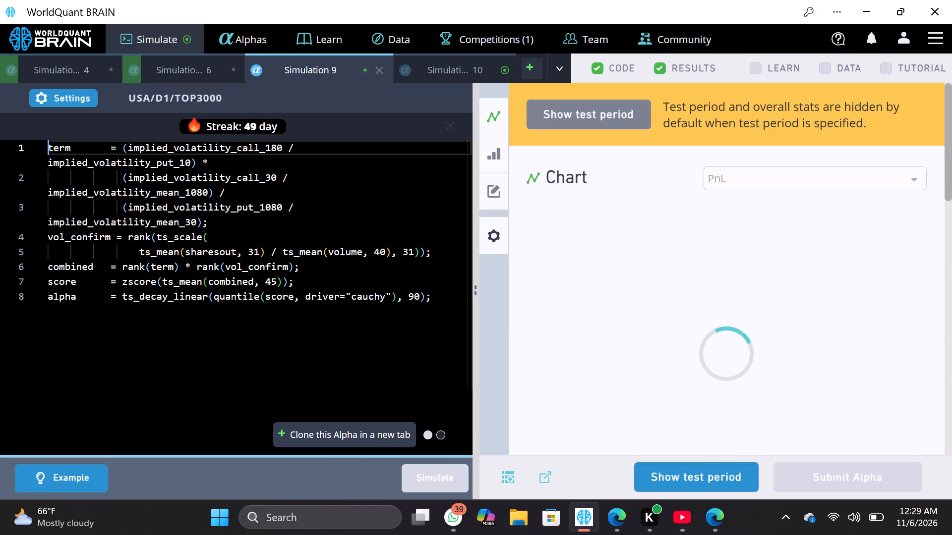
{"action": "left_click", "coordinate": [82, 101]}
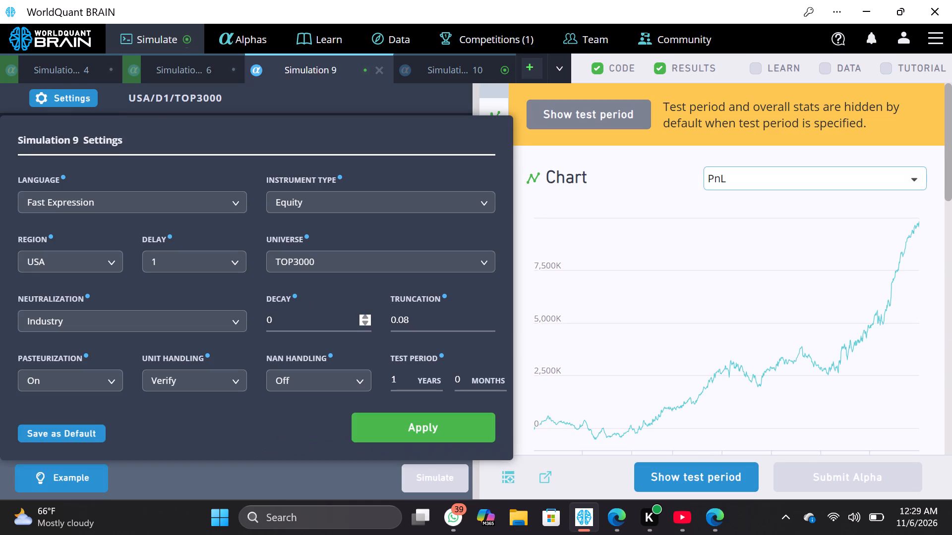
{"action": "left_click", "coordinate": [369, 315]}
{"action": "left_click", "coordinate": [432, 415]}
{"action": "left_click", "coordinate": [436, 472]}
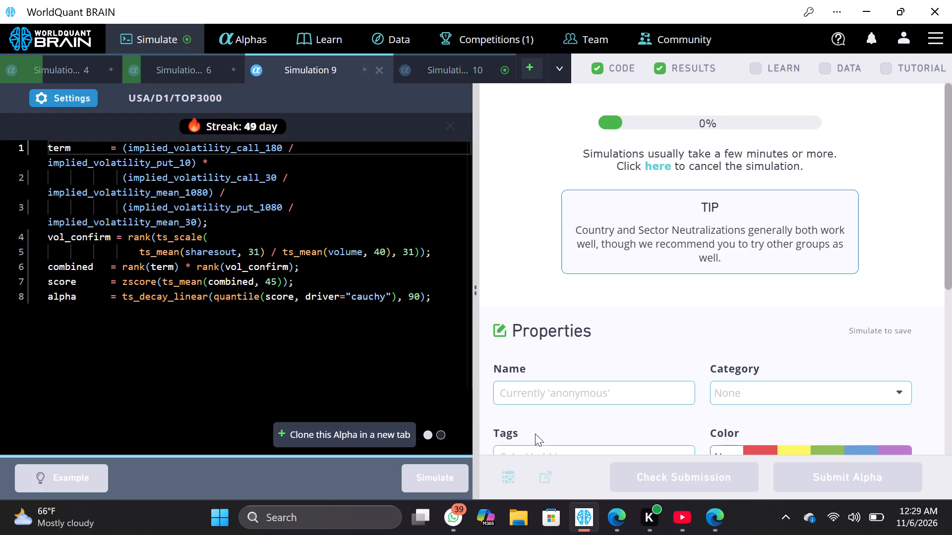
Increase Simulation 10's decay by one in its settings and apply the change.
{"action": "left_click", "coordinate": [406, 65]}
{"action": "left_click", "coordinate": [87, 95]}
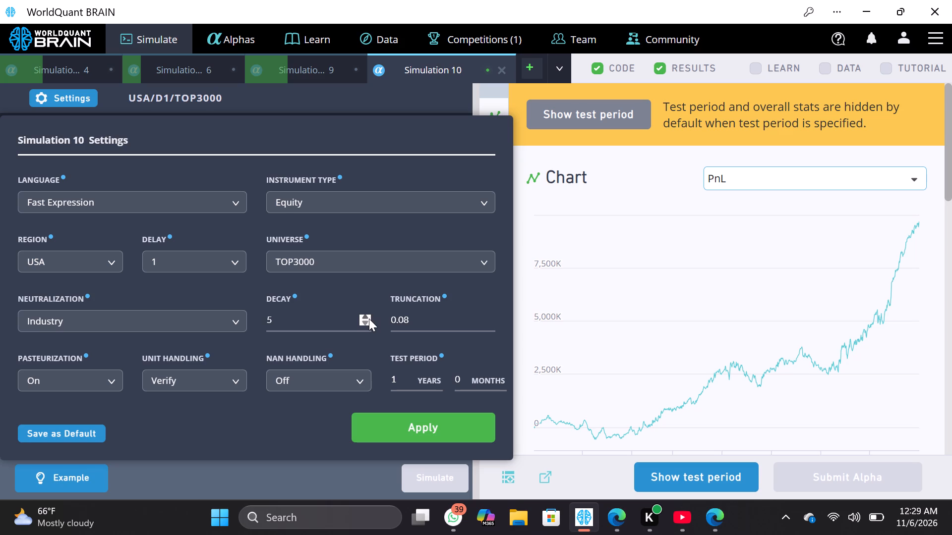
{"action": "left_click", "coordinate": [369, 319]}
{"action": "left_click", "coordinate": [426, 418]}
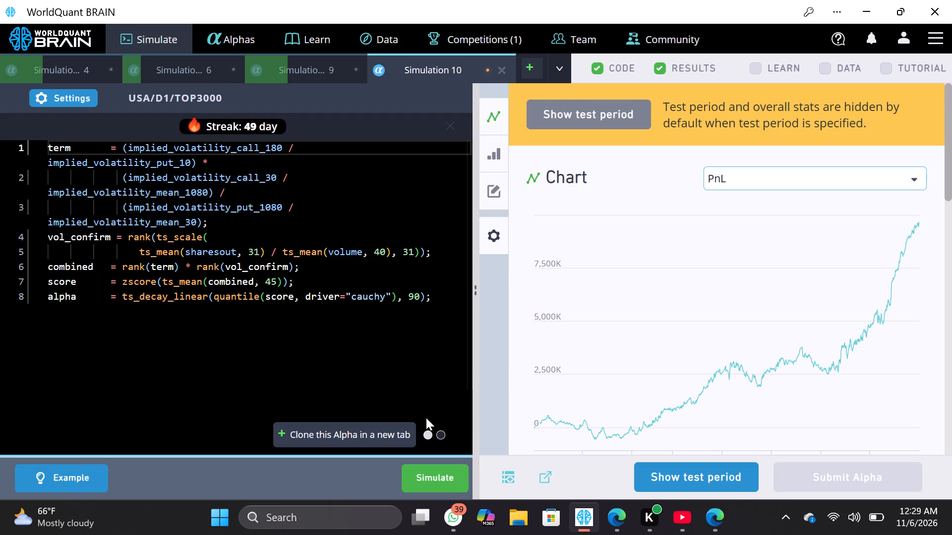
Switch back to the second account's Simulation 3 in the Edge browser.
{"action": "left_click", "coordinate": [711, 534]}
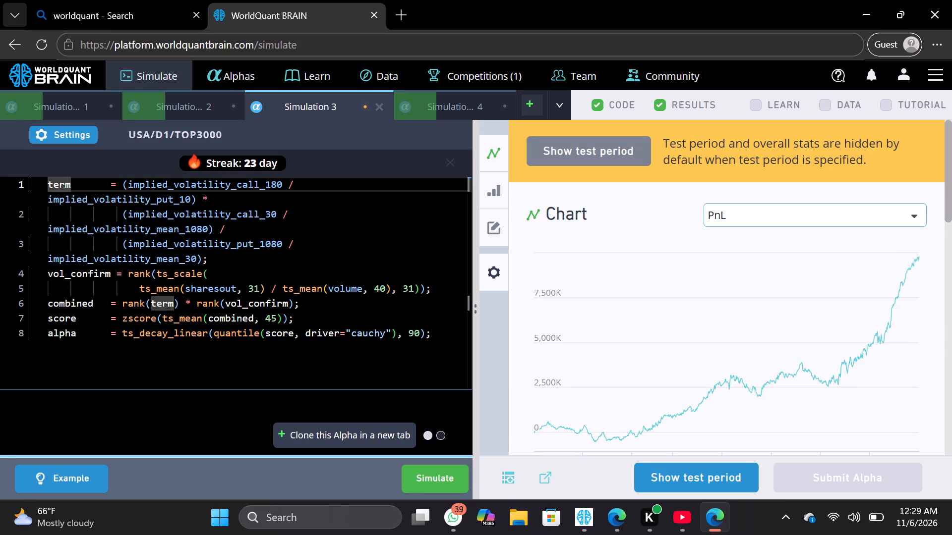
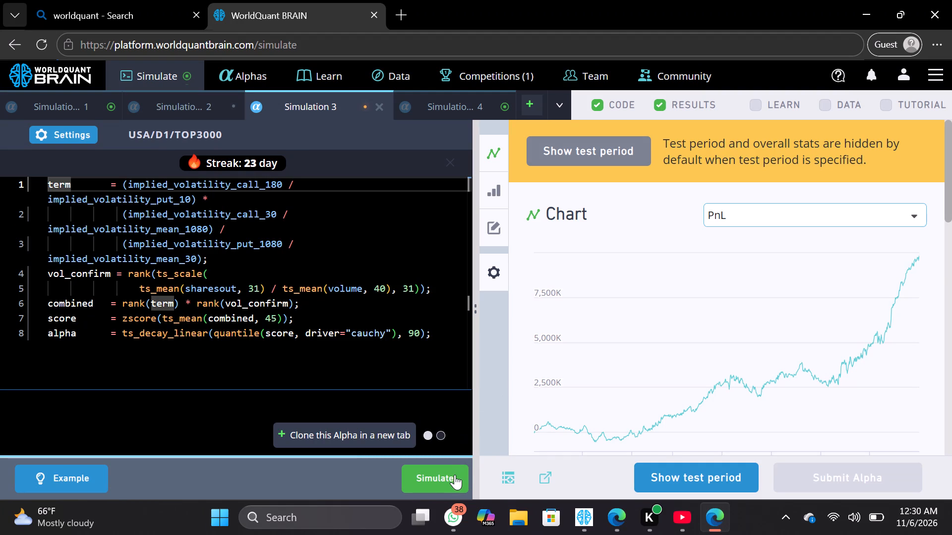
Set Simulation 1's decay to 1 in its settings and simulate the Alpha.
{"action": "left_click", "coordinate": [85, 104]}
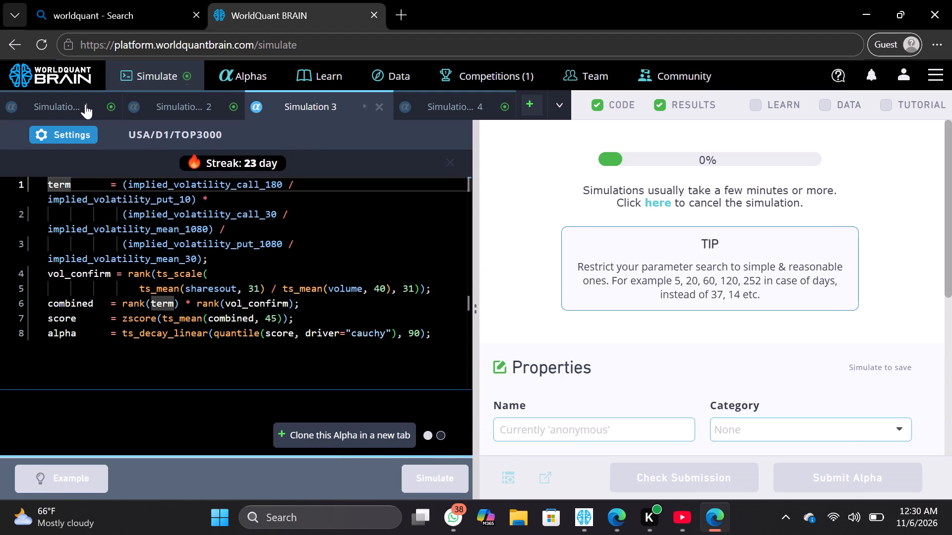
{"action": "left_click", "coordinate": [79, 134]}
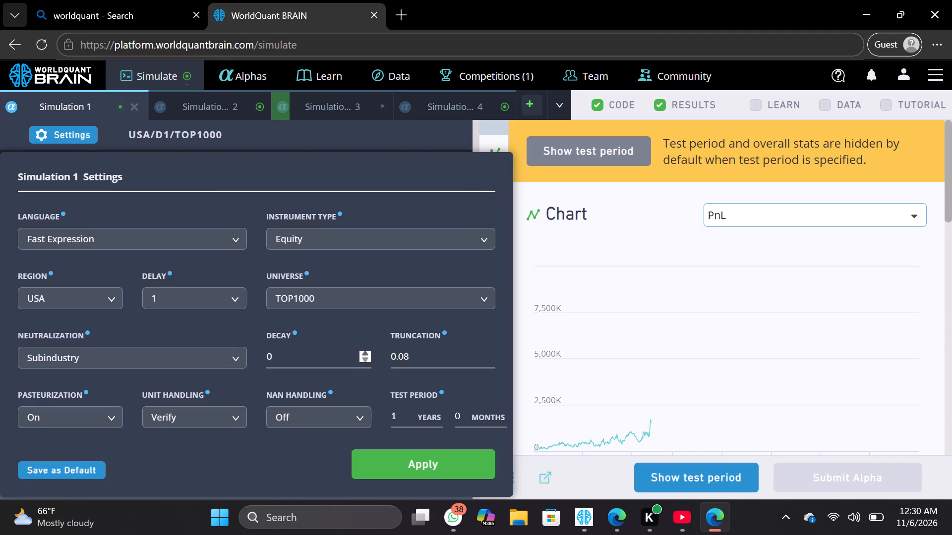
{"action": "left_click", "coordinate": [369, 356]}
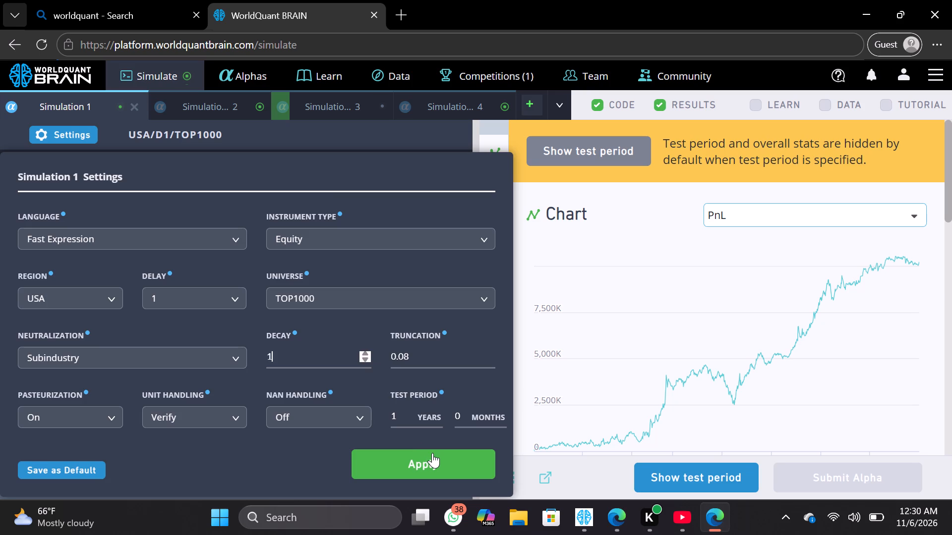
{"action": "left_click", "coordinate": [432, 453]}
{"action": "left_click", "coordinate": [446, 472]}
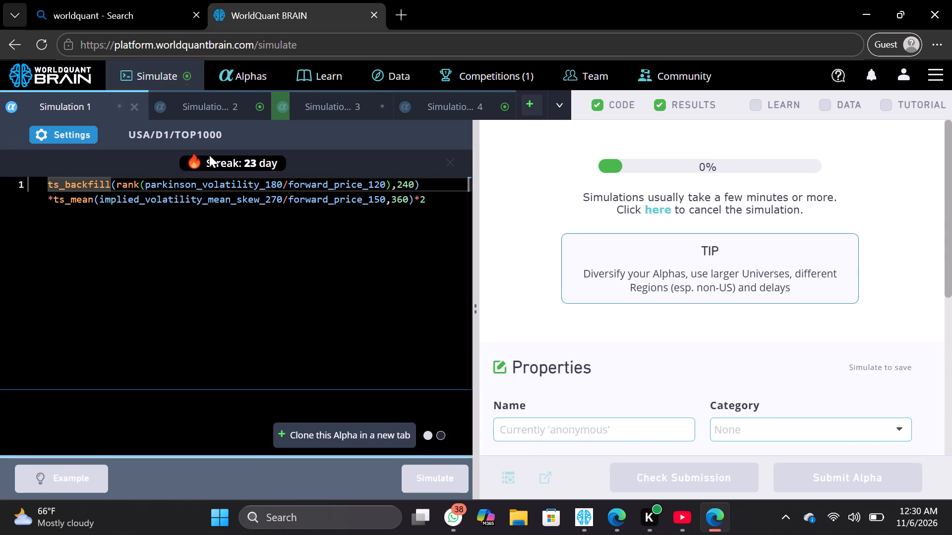
Set Simulation 2's decay to 4 in its settings and simulate the Alpha.
{"action": "left_click", "coordinate": [211, 113]}
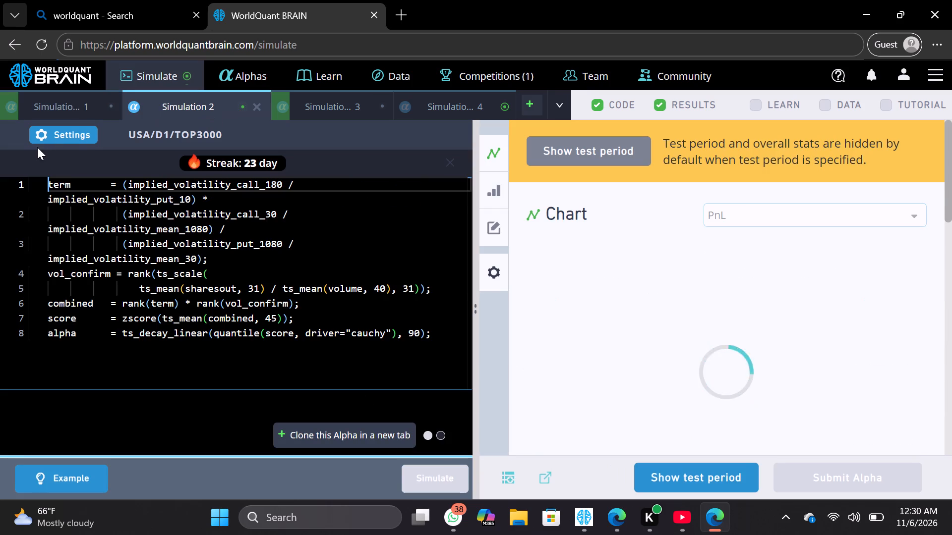
{"action": "left_click", "coordinate": [58, 125]}
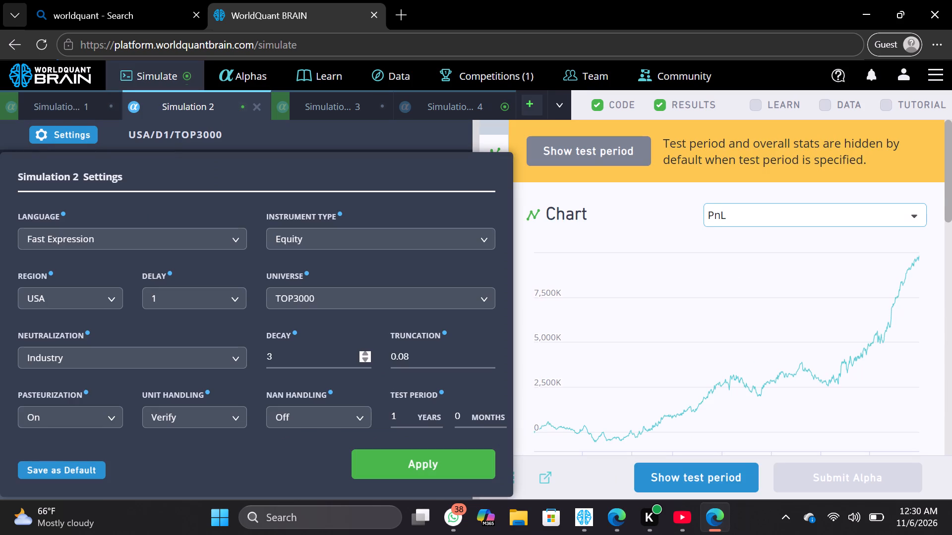
{"action": "left_click", "coordinate": [363, 352]}
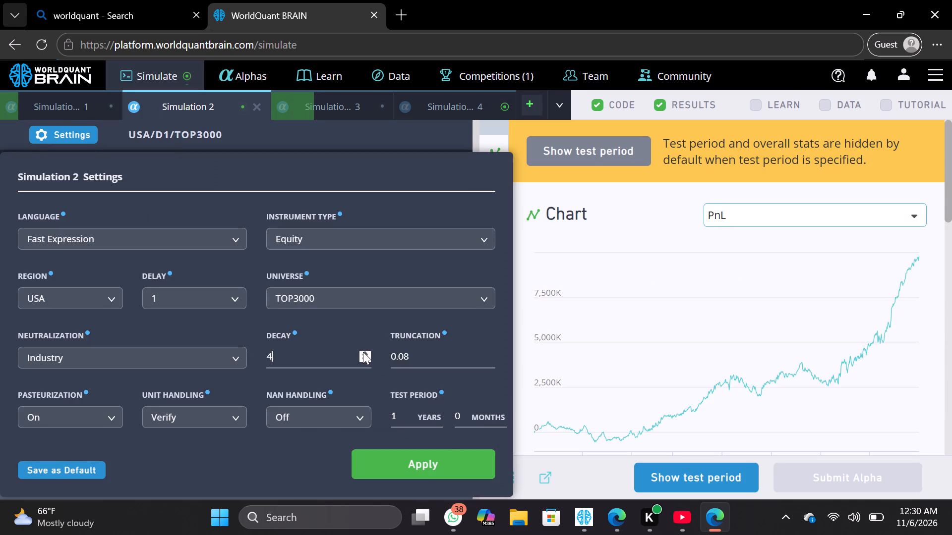
{"action": "left_click", "coordinate": [453, 455]}
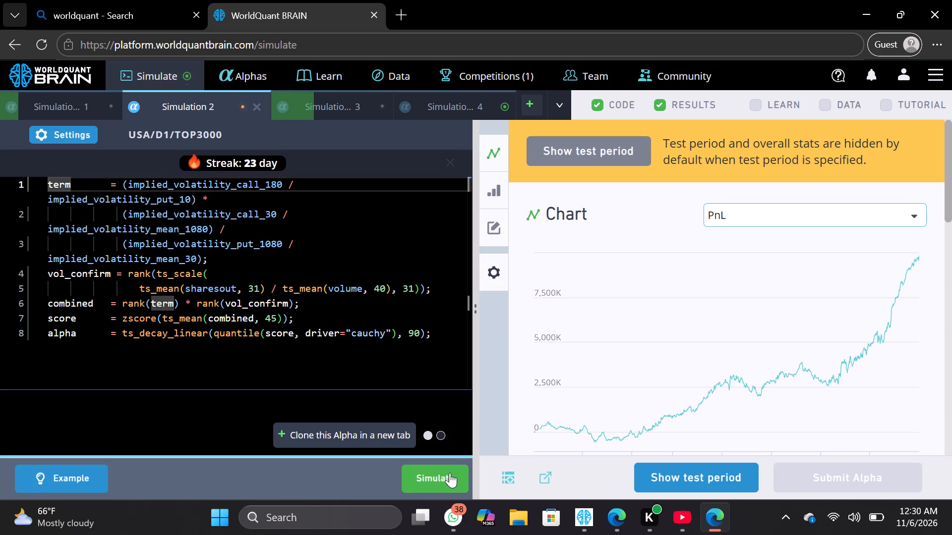
{"action": "left_click", "coordinate": [450, 473]}
Increase the second account's Simulation 4 decay by one in its settings and apply the change.
{"action": "left_click", "coordinate": [443, 96]}
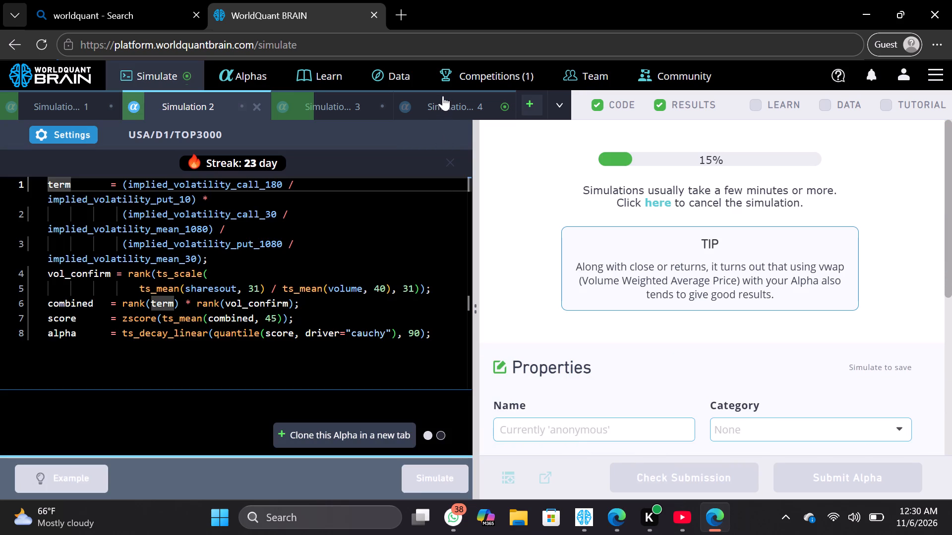
{"action": "left_click", "coordinate": [76, 128]}
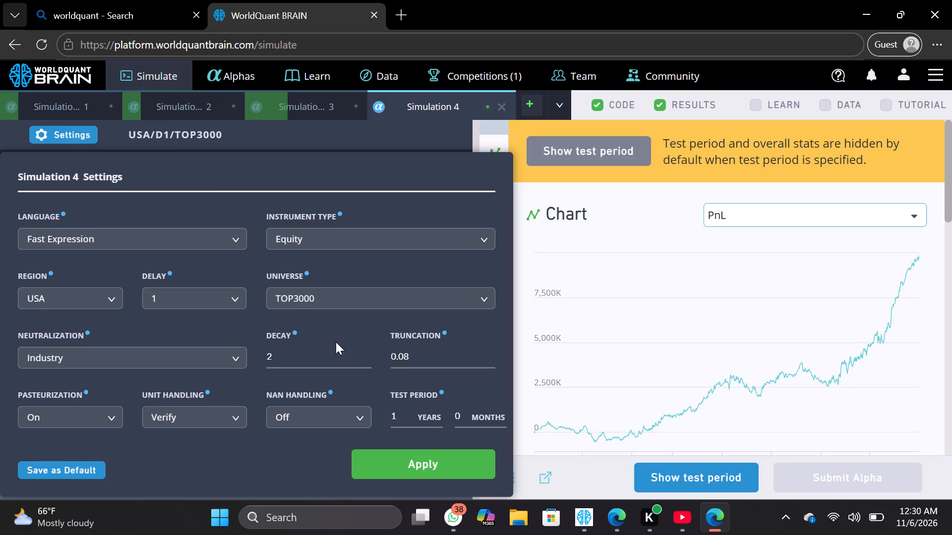
{"action": "left_click", "coordinate": [364, 352]}
{"action": "left_click", "coordinate": [441, 461]}
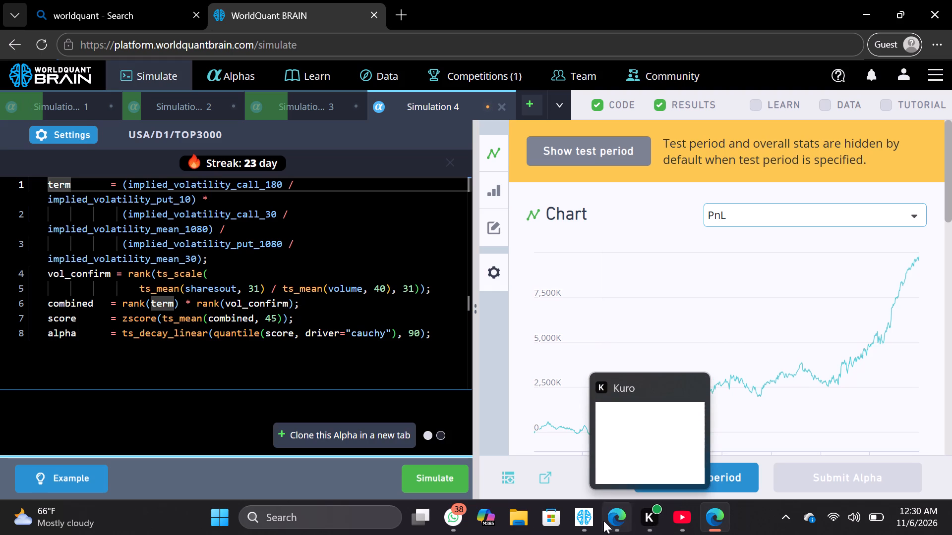
Switch to the first account's WorldQuant BRAIN app window and simulate the Alpha in Simulation 10.
{"action": "left_click", "coordinate": [580, 522]}
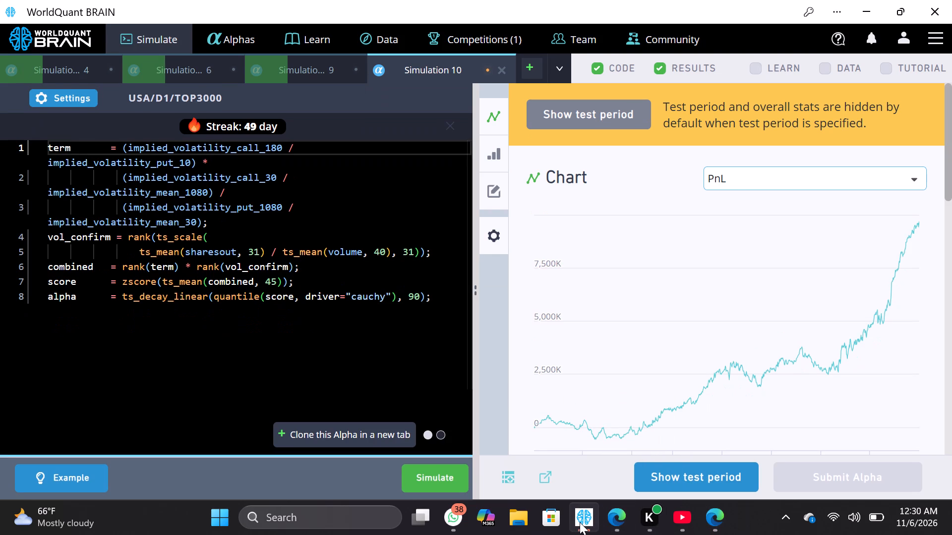
{"action": "left_click", "coordinate": [444, 477]}
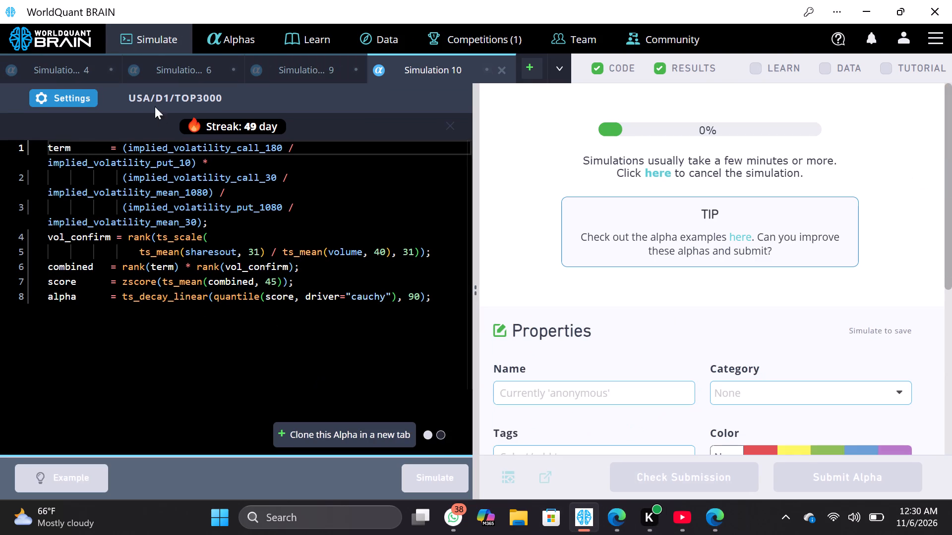
Increase the first account's Simulation 4 decay by one in its settings and simulate the Alpha.
{"action": "left_click", "coordinate": [95, 70]}
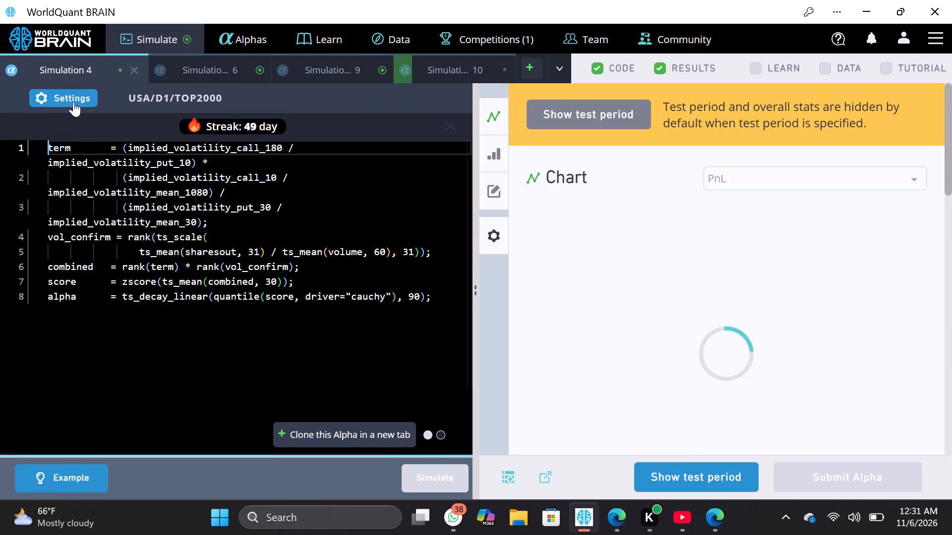
{"action": "left_click", "coordinate": [73, 102]}
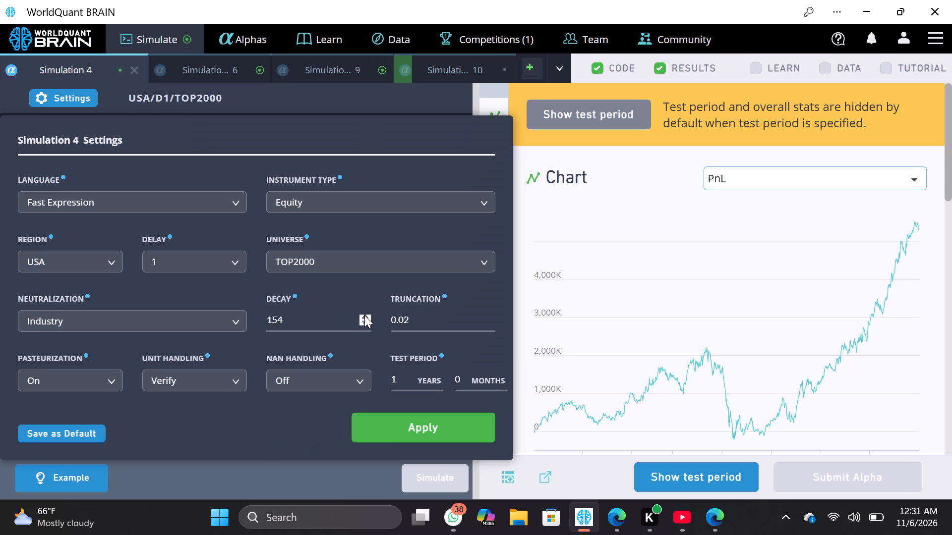
{"action": "left_click", "coordinate": [364, 315]}
{"action": "left_click", "coordinate": [432, 414]}
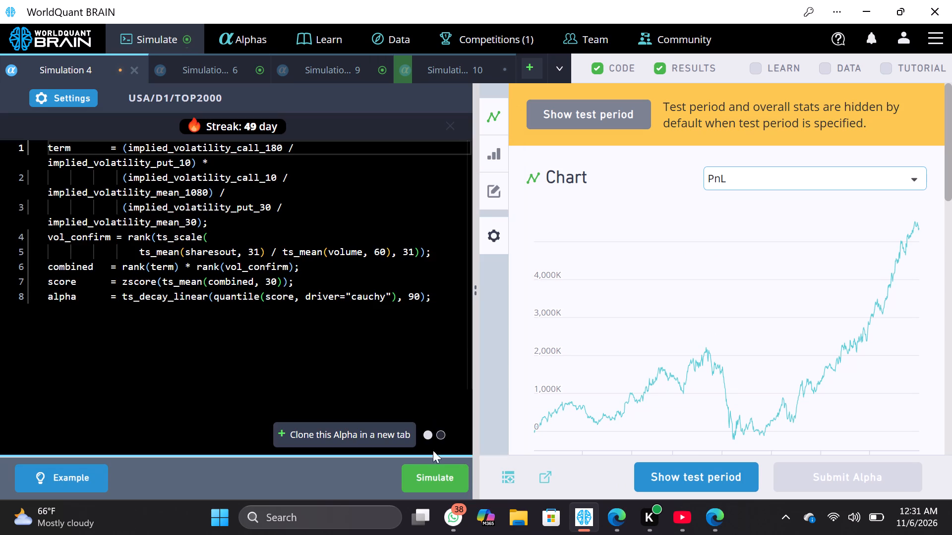
{"action": "left_click", "coordinate": [438, 468]}
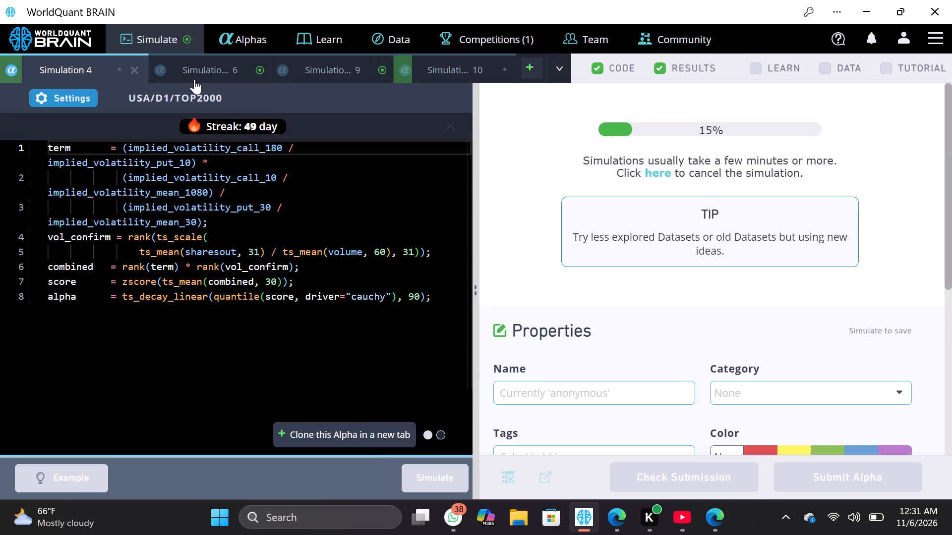
Set Simulation 6's decay to 7 in its settings and simulate the Alpha.
{"action": "left_click", "coordinate": [194, 78]}
{"action": "left_click", "coordinate": [78, 100]}
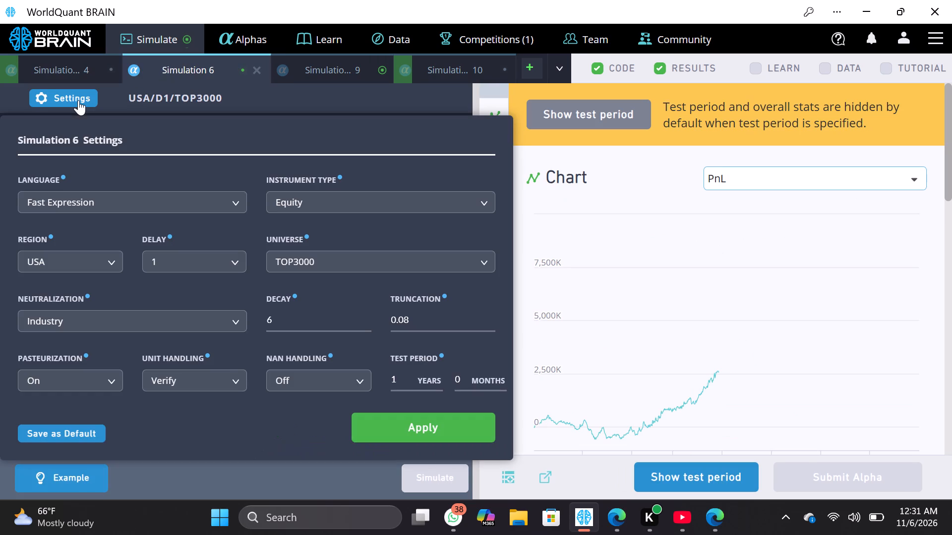
{"action": "left_click", "coordinate": [366, 315]}
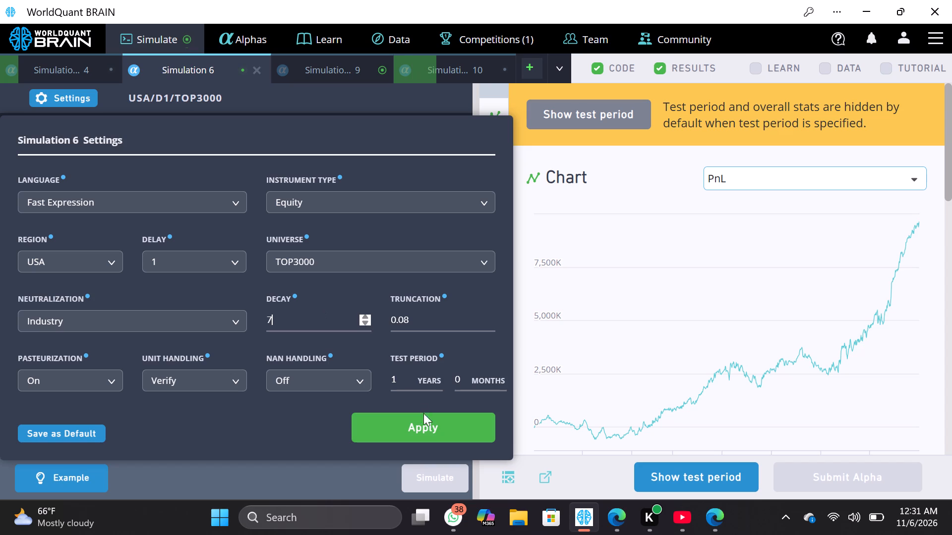
{"action": "left_click", "coordinate": [433, 426]}
{"action": "left_click", "coordinate": [448, 467]}
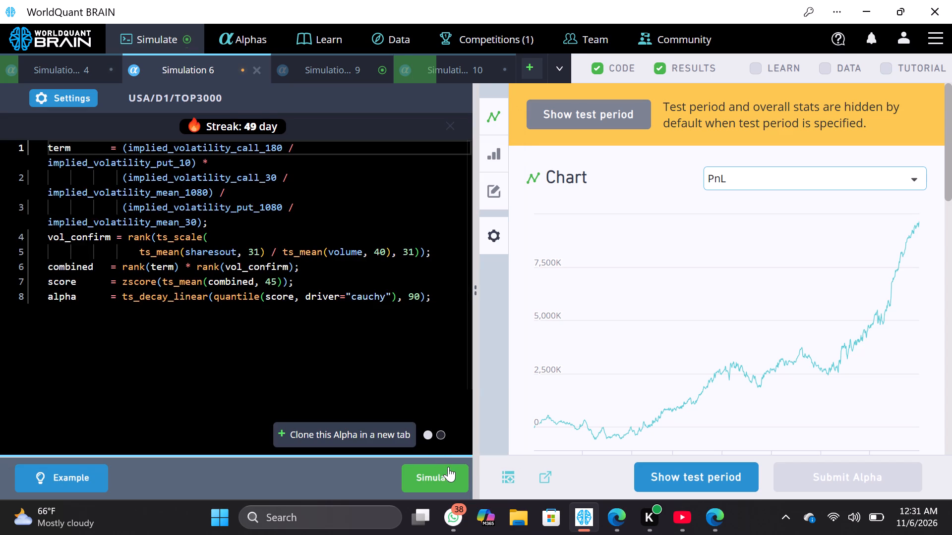
Increase Simulation 9's decay by one in its settings and apply the change.
{"action": "left_click", "coordinate": [340, 70]}
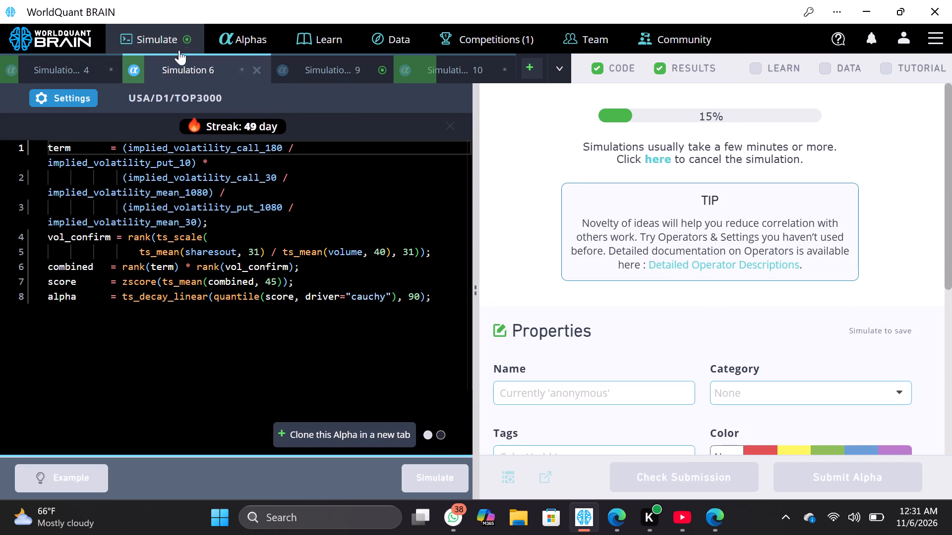
{"action": "left_click", "coordinate": [42, 97]}
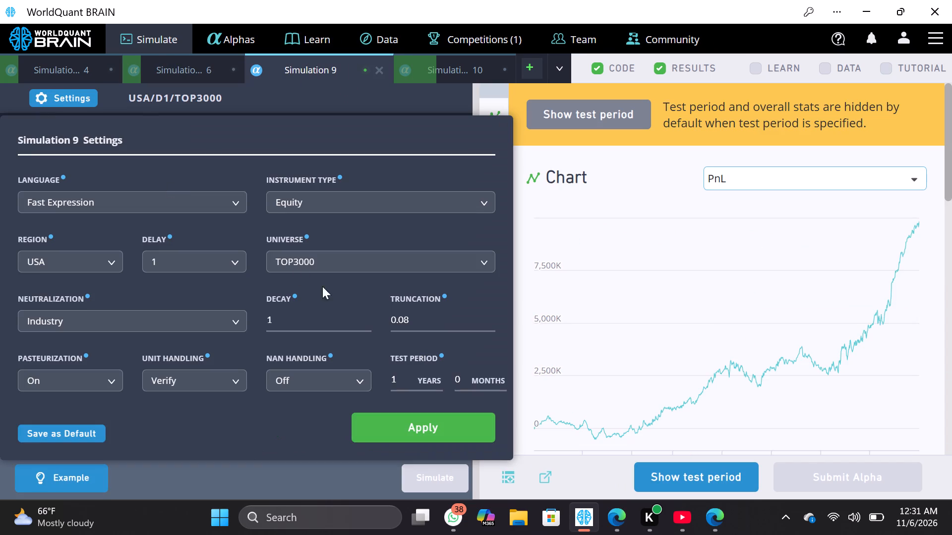
{"action": "left_click", "coordinate": [370, 318]}
{"action": "left_click", "coordinate": [440, 428]}
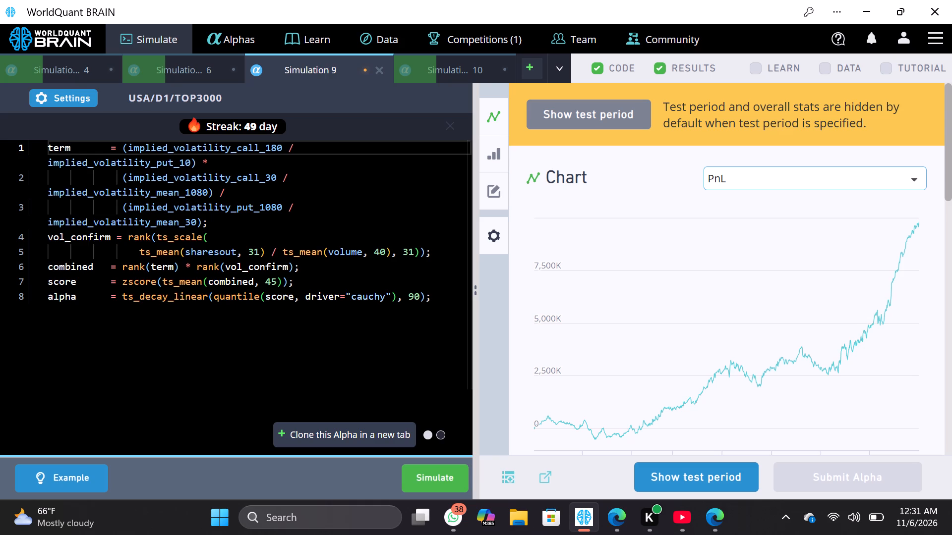
Return to the second account in the Edge browser and simulate the Alpha in Simulation 4.
{"action": "left_click", "coordinate": [576, 508]}
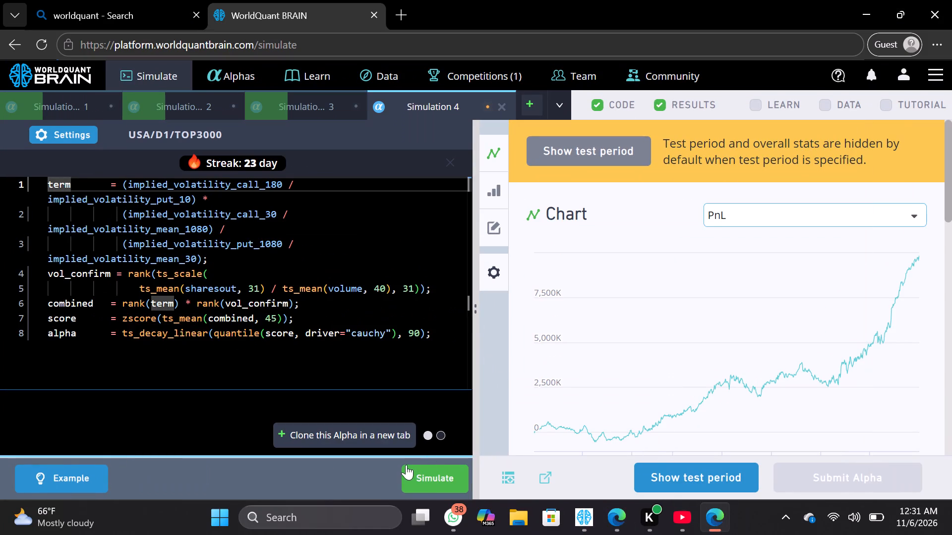
{"action": "left_click", "coordinate": [429, 477]}
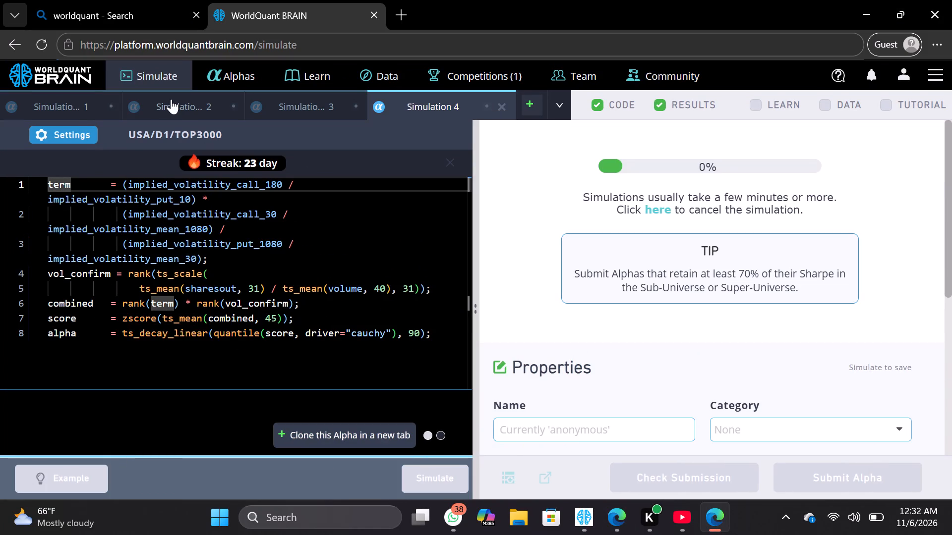
Increase Simulation 1's decay by one in its settings and simulate the Alpha.
{"action": "left_click_drag", "start_coordinate": [74, 109], "coordinate": [77, 130]}
{"action": "left_click", "coordinate": [77, 130]}
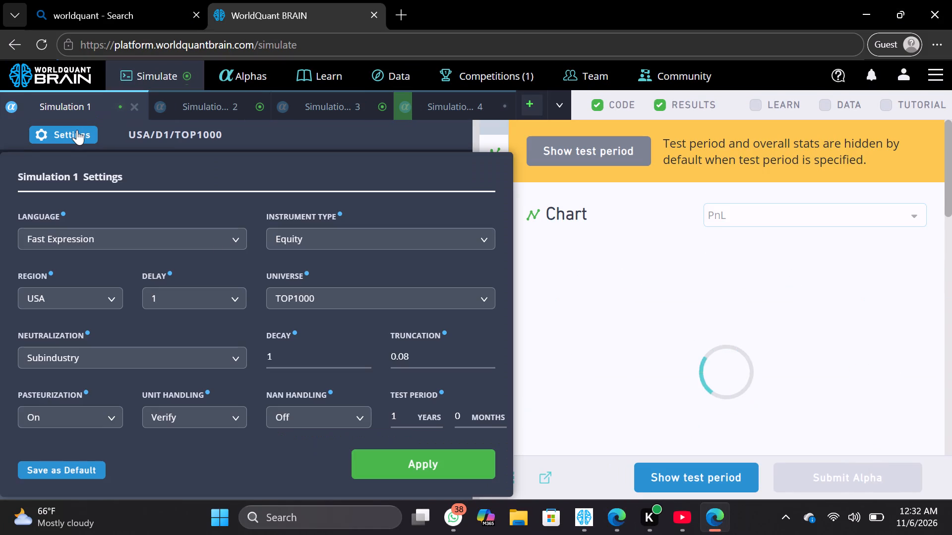
{"action": "left_click", "coordinate": [362, 351]}
{"action": "left_click", "coordinate": [427, 467]}
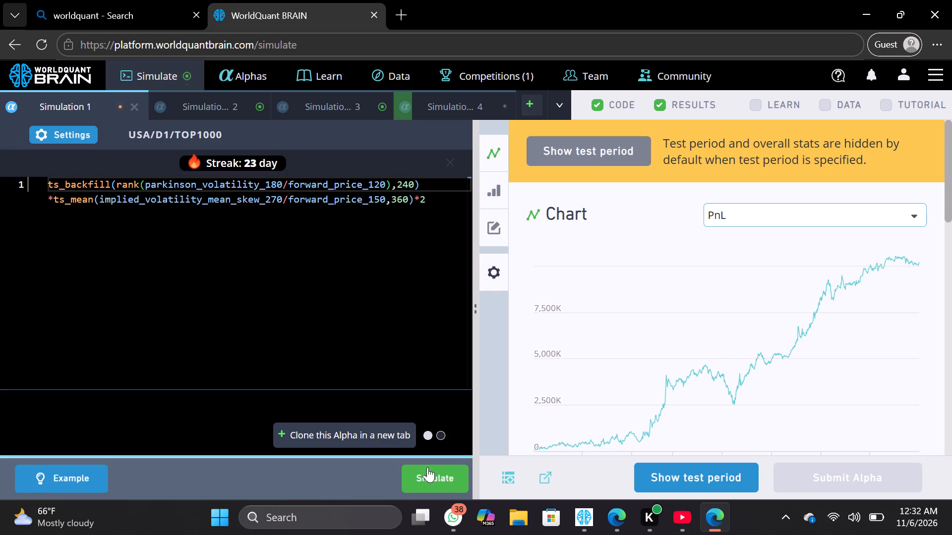
{"action": "left_click", "coordinate": [430, 474]}
Set Simulation 2's decay to 5 in its settings and simulate the Alpha.
{"action": "left_click", "coordinate": [176, 106]}
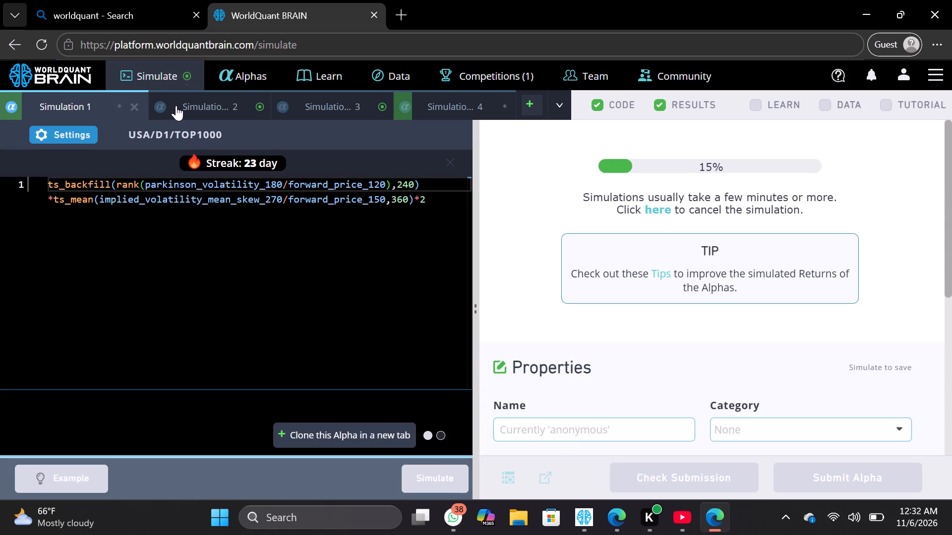
{"action": "left_click", "coordinate": [93, 131]}
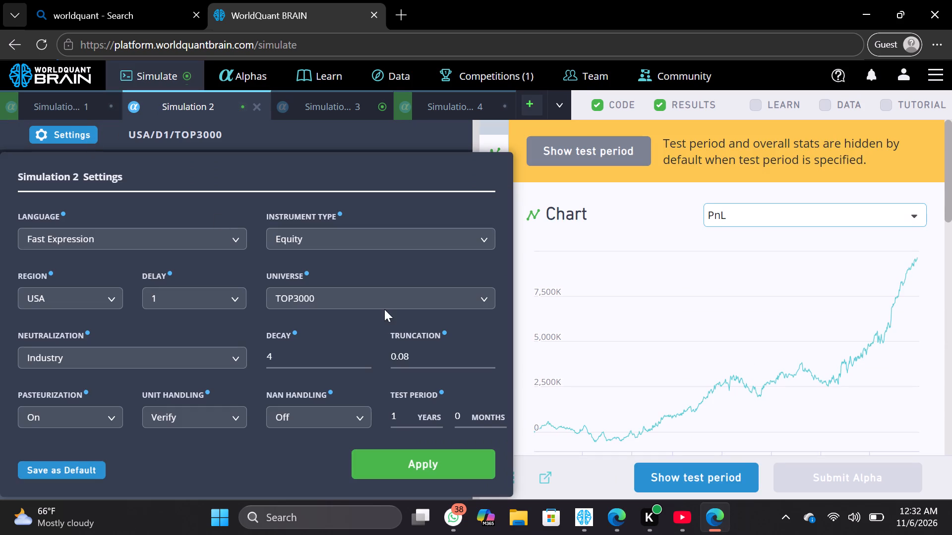
{"action": "left_click", "coordinate": [365, 351]}
{"action": "left_click", "coordinate": [431, 452]}
{"action": "left_click", "coordinate": [436, 468]}
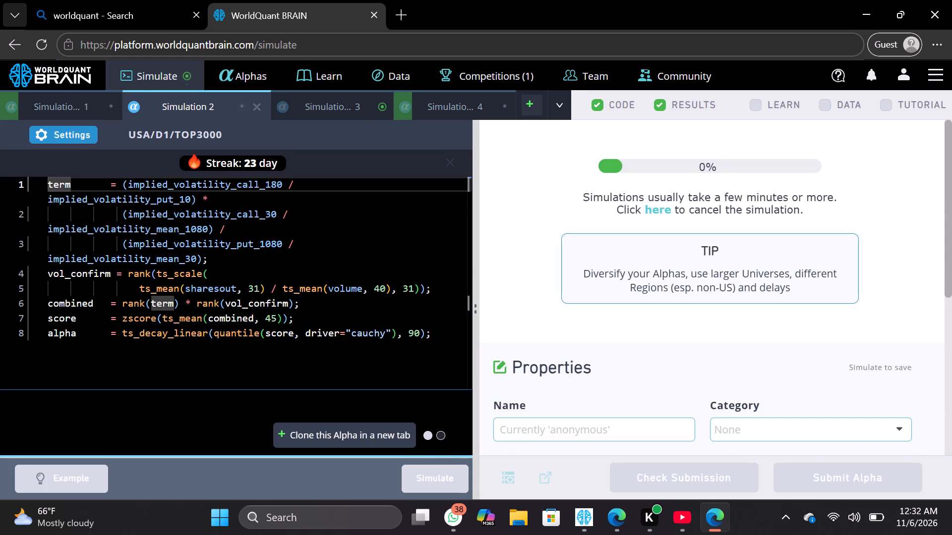
Set Simulation 3's decay to 4 in its settings and apply the change.
{"action": "left_click", "coordinate": [355, 113]}
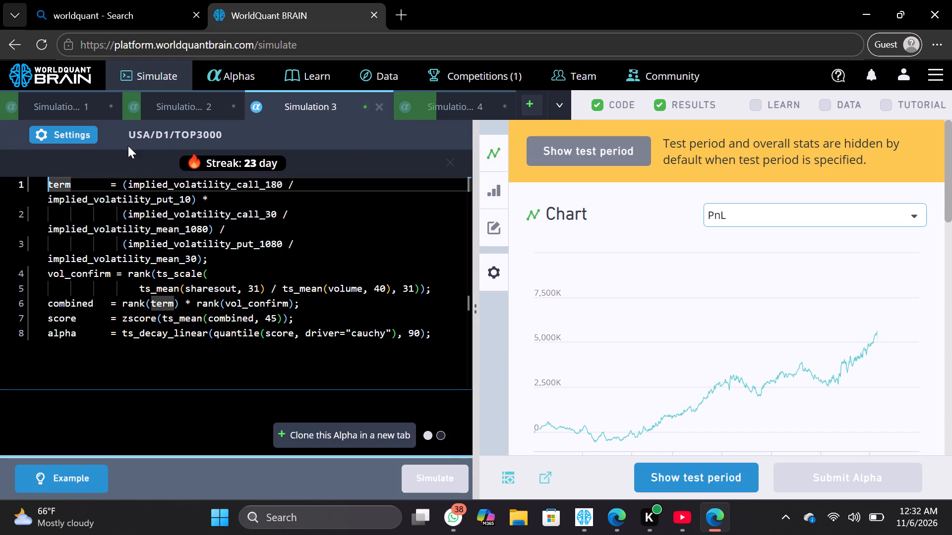
{"action": "left_click", "coordinate": [89, 132]}
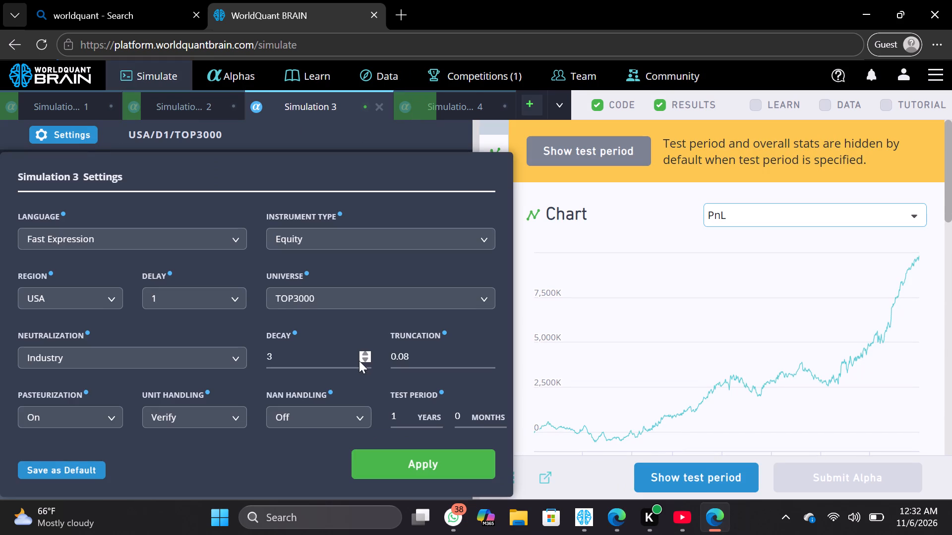
{"action": "left_click", "coordinate": [362, 353]}
{"action": "left_click", "coordinate": [435, 455]}
Switch to the first account in the WorldQuant BRAIN app window and simulate the Alpha in Simulation 9.
{"action": "left_click", "coordinate": [581, 528]}
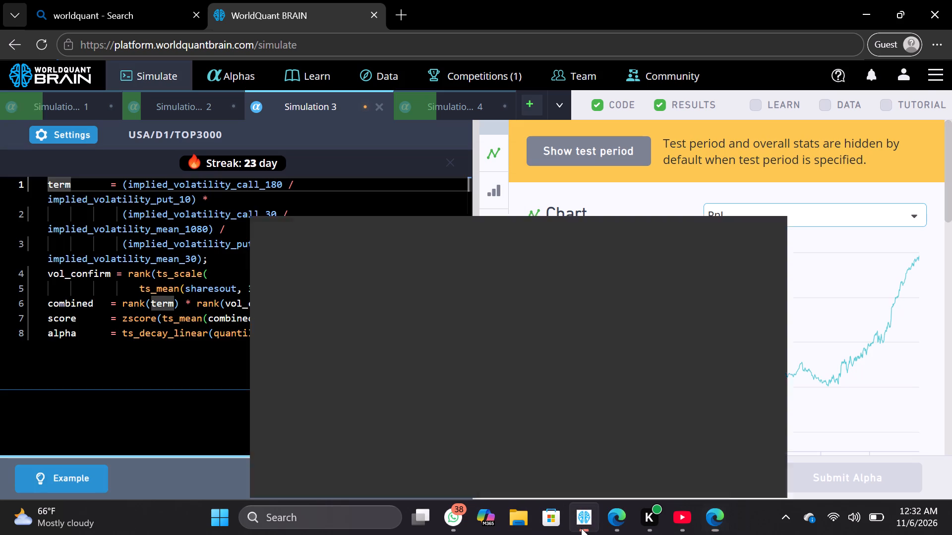
{"action": "left_click", "coordinate": [443, 472]}
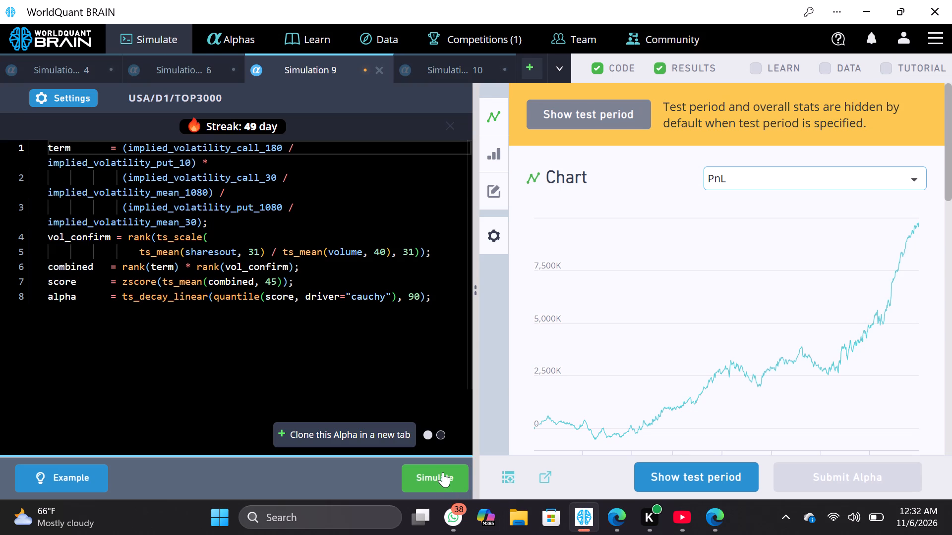
Set Simulation 4's decay to 156 in its settings, apply it and simulate the Alpha.
{"action": "left_click", "coordinate": [35, 64]}
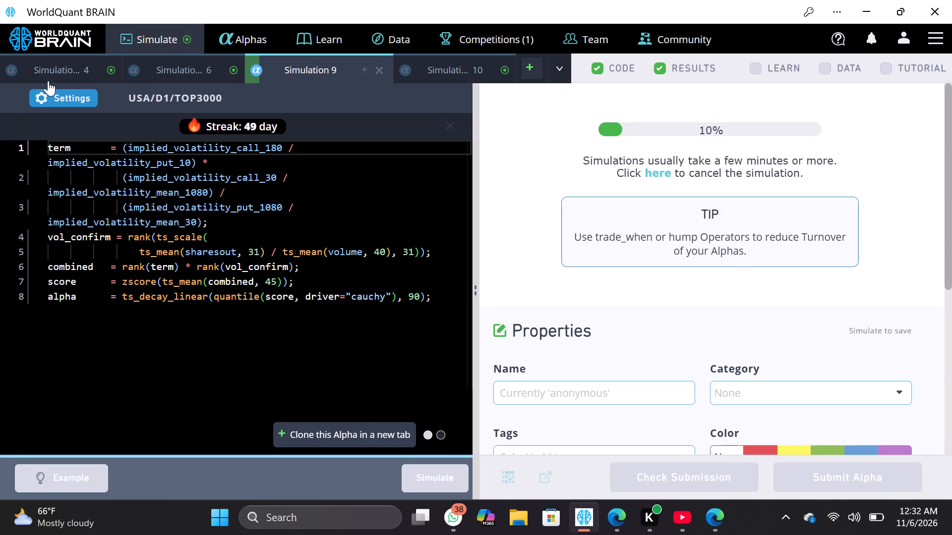
{"action": "left_click", "coordinate": [66, 94]}
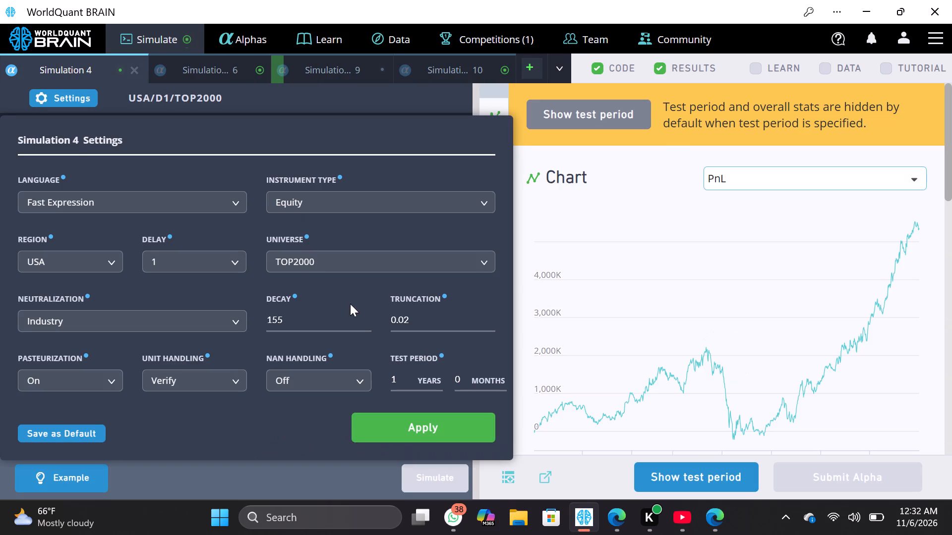
{"action": "left_click", "coordinate": [369, 317]}
{"action": "left_click", "coordinate": [435, 420]}
{"action": "left_click", "coordinate": [444, 472]}
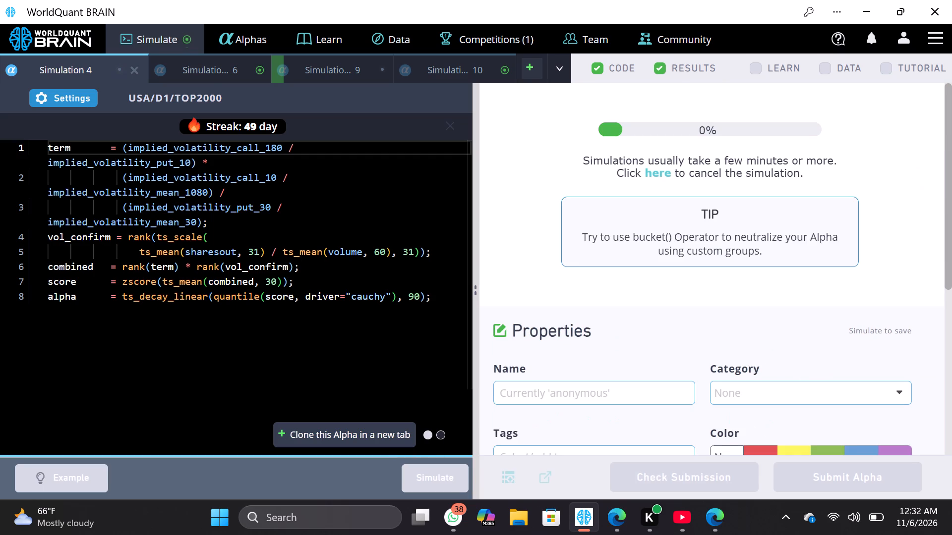
Set Simulation 6's decay to 8 in its settings, apply it and simulate the Alpha.
{"action": "left_click", "coordinate": [206, 72]}
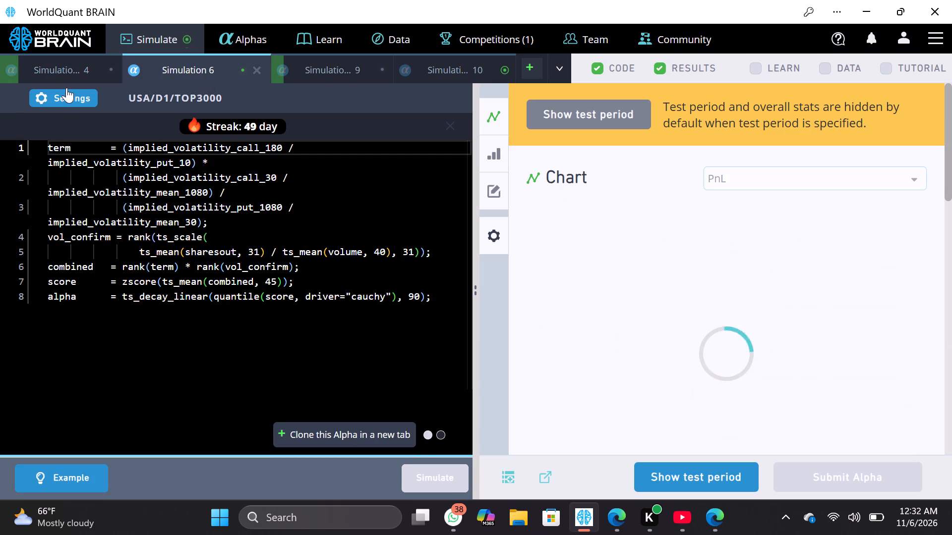
{"action": "left_click", "coordinate": [71, 95]}
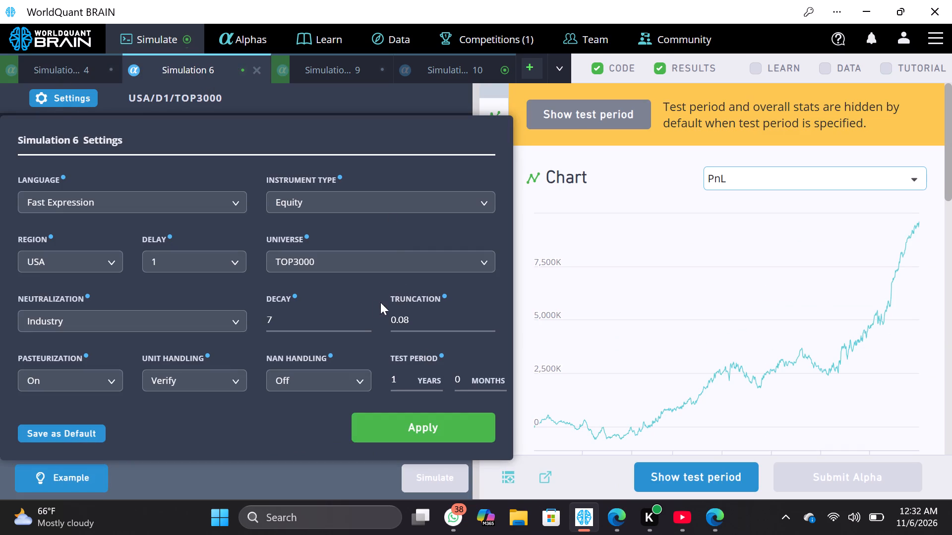
{"action": "left_click", "coordinate": [365, 316]}
{"action": "left_click", "coordinate": [443, 424]}
{"action": "left_click", "coordinate": [442, 471]}
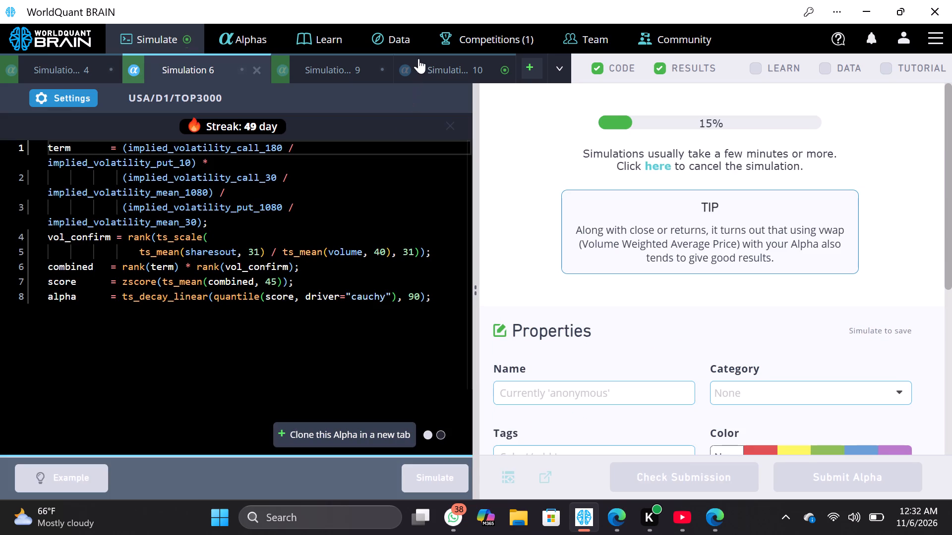
Open the simulation settings of the Alpha in Simulation 10.
{"action": "left_click", "coordinate": [418, 58]}
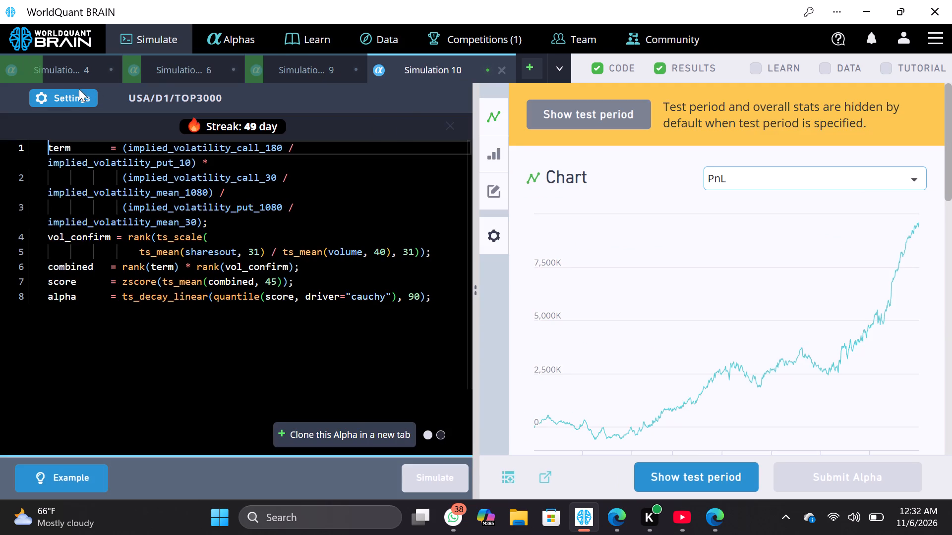
{"action": "left_click", "coordinate": [78, 91]}
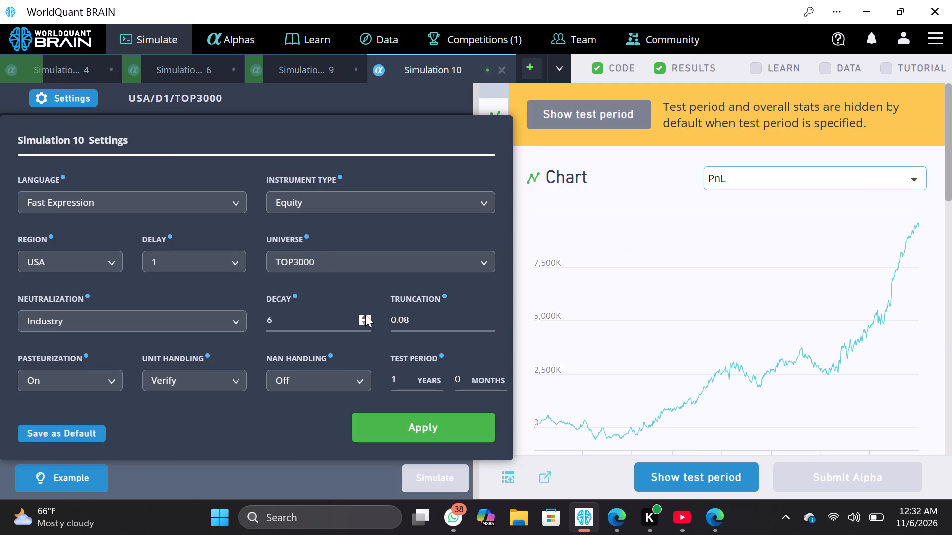
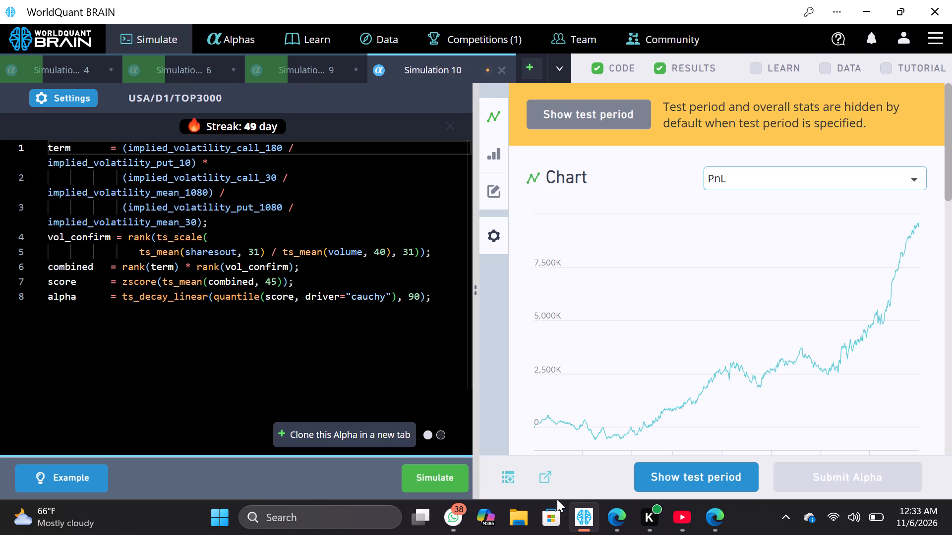
Switch to the guest browser's WorldQuant BRAIN session and run Simulation 3.
{"action": "left_click", "coordinate": [575, 518]}
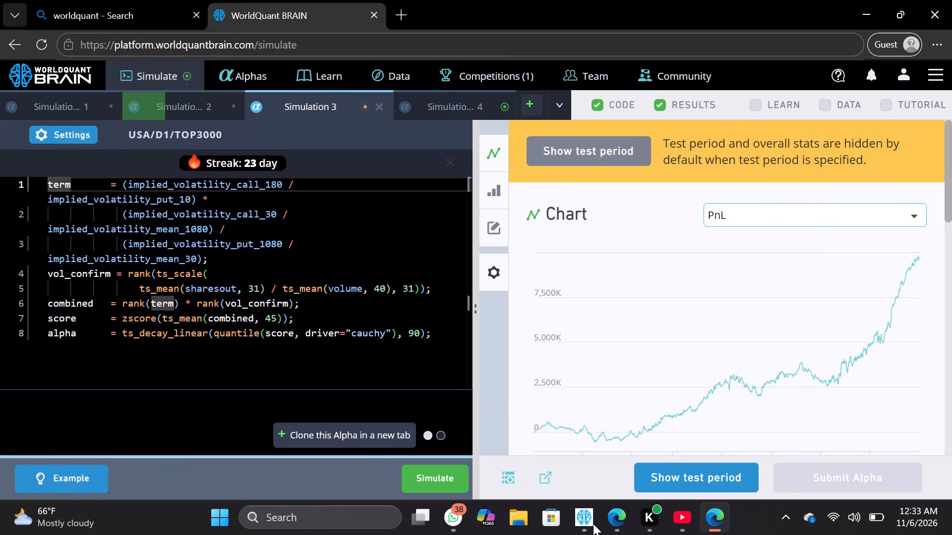
{"action": "left_click", "coordinate": [421, 479]}
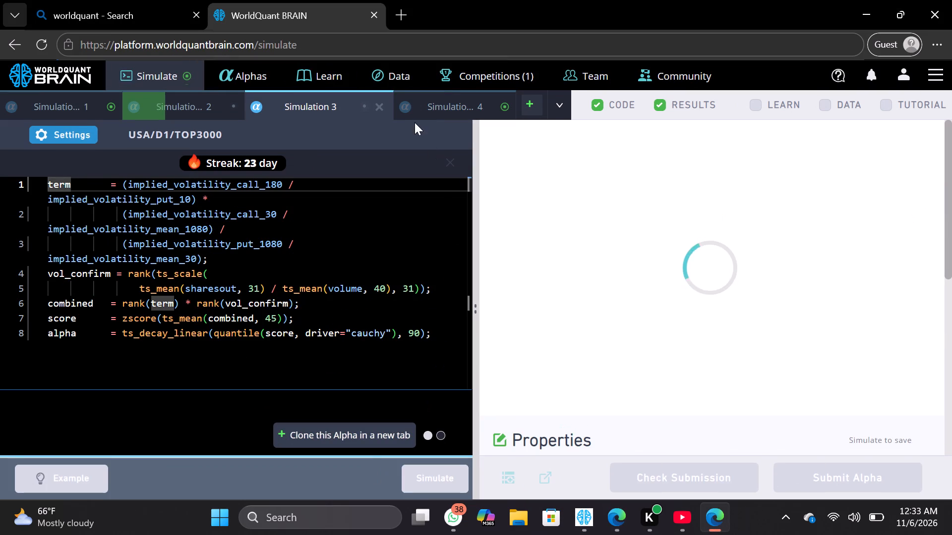
Set Simulation 4's decay to 4, apply the settings and run the simulation.
{"action": "left_click", "coordinate": [422, 107]}
{"action": "left_click", "coordinate": [77, 128]}
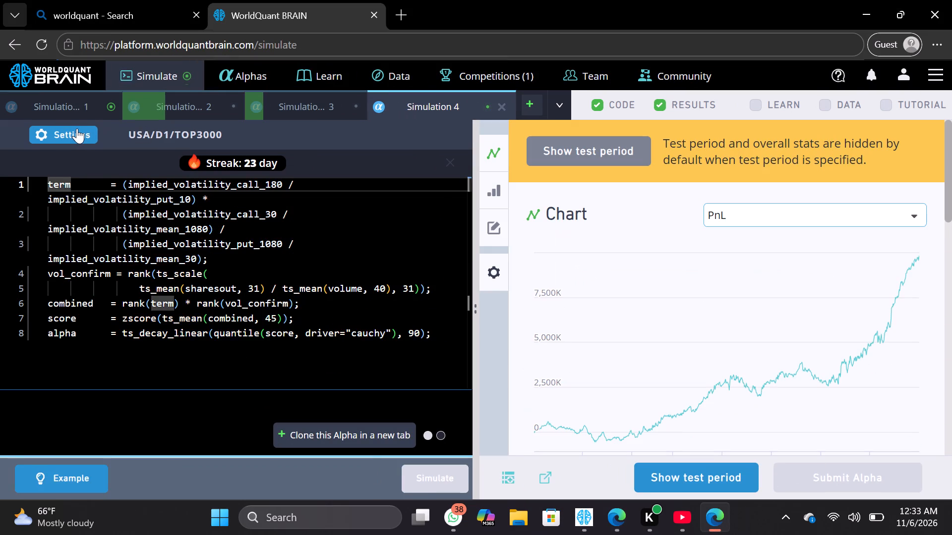
{"action": "left_click", "coordinate": [364, 352]}
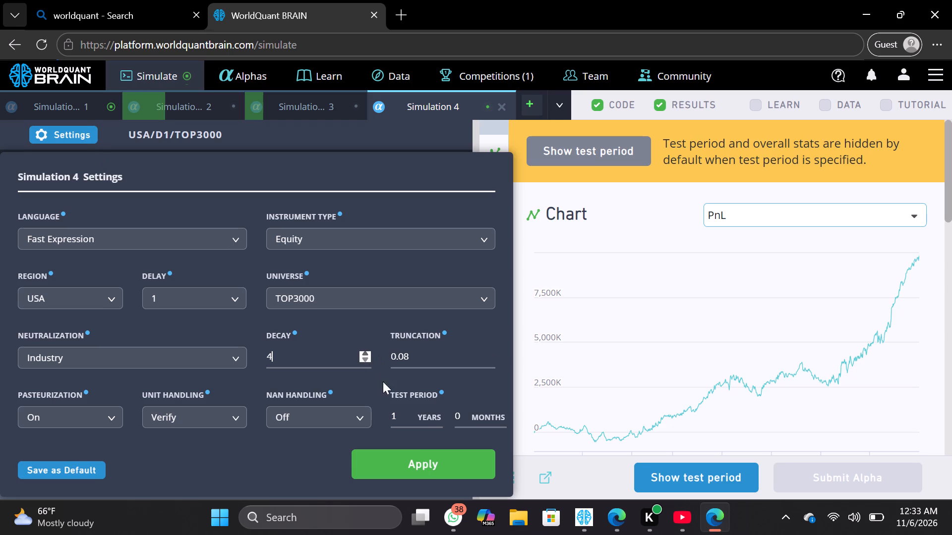
{"action": "left_click", "coordinate": [429, 471]}
{"action": "left_click", "coordinate": [429, 471]}
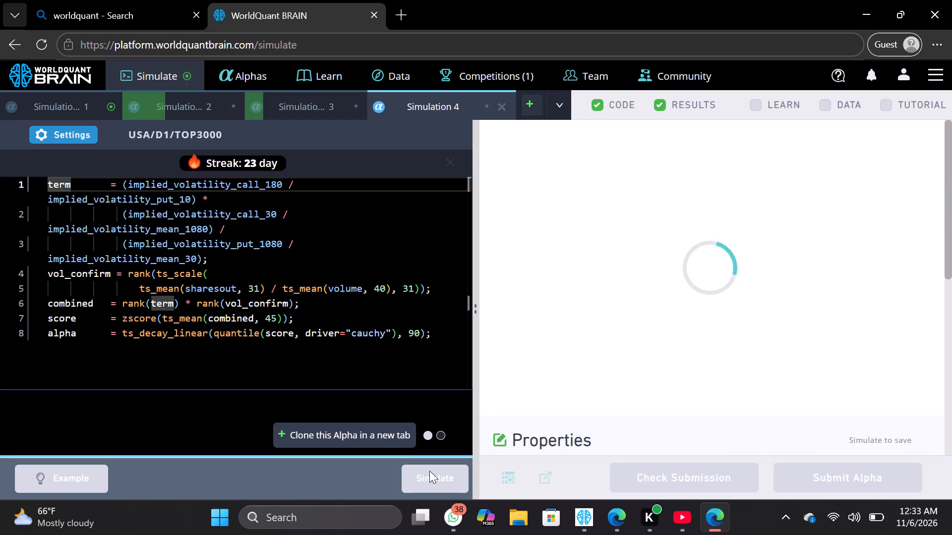
Set the decay of Simulation 1, the TOP1000 alpha, to 3, apply the settings and run it.
{"action": "left_click", "coordinate": [94, 112]}
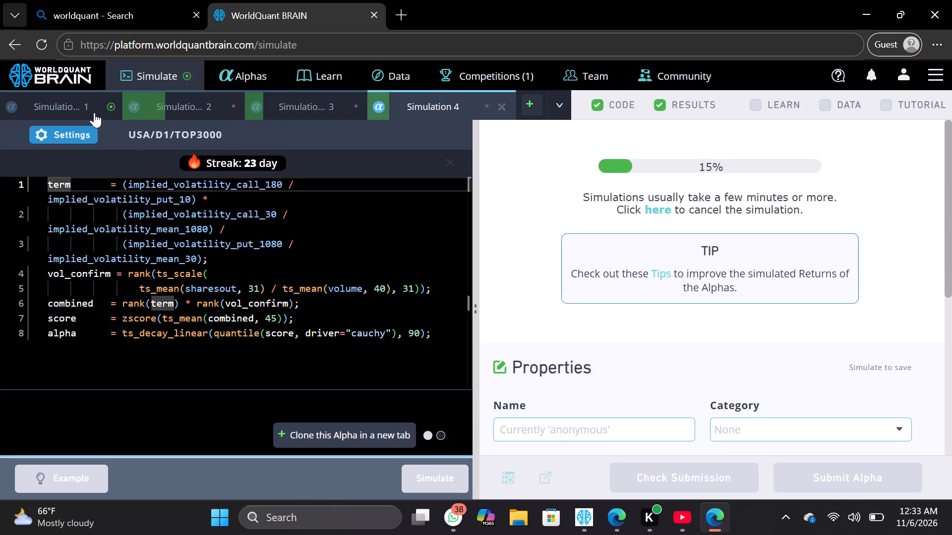
{"action": "left_click", "coordinate": [71, 124]}
{"action": "left_click", "coordinate": [73, 130]}
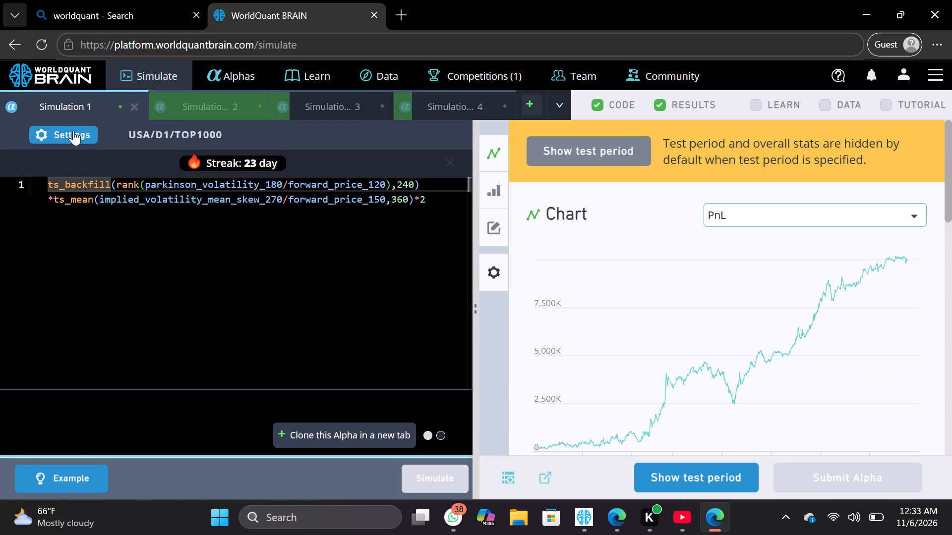
{"action": "left_click", "coordinate": [366, 352]}
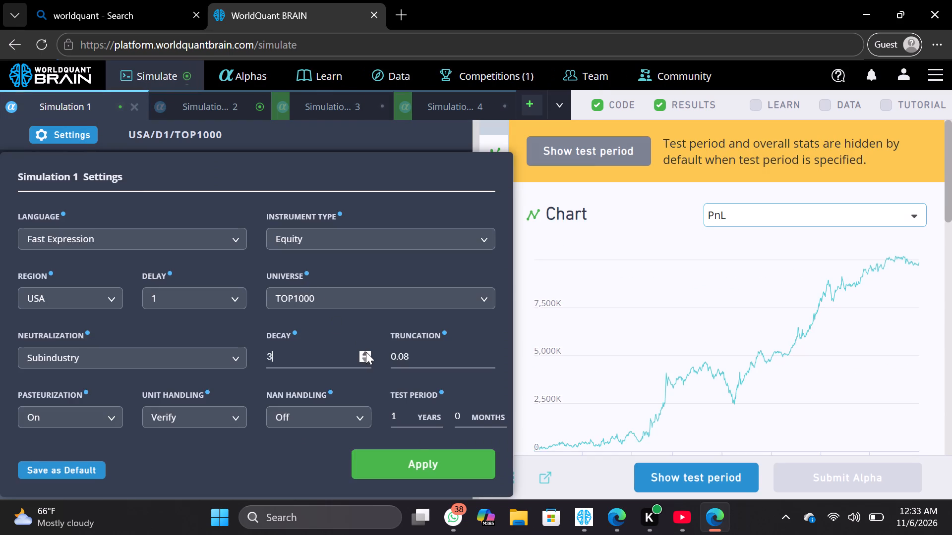
{"action": "left_click", "coordinate": [424, 457]}
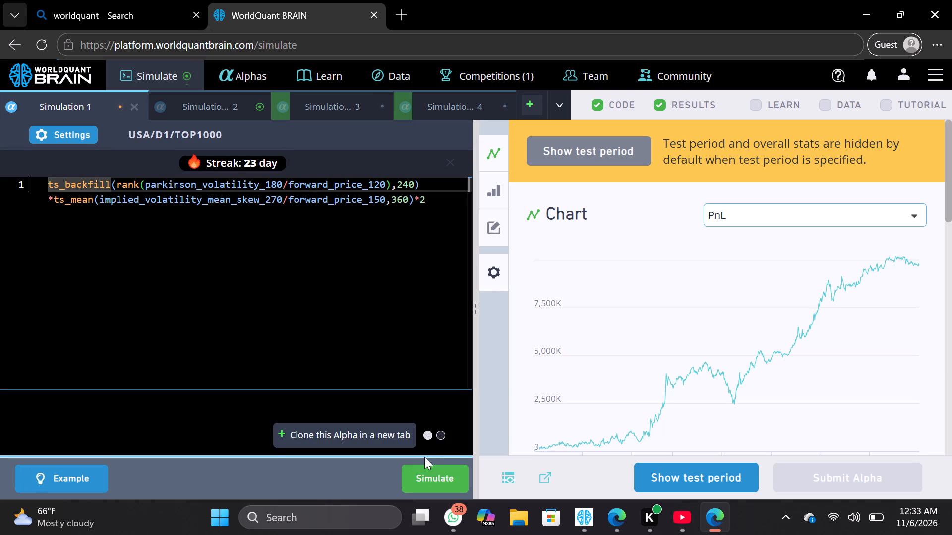
{"action": "left_click", "coordinate": [435, 479]}
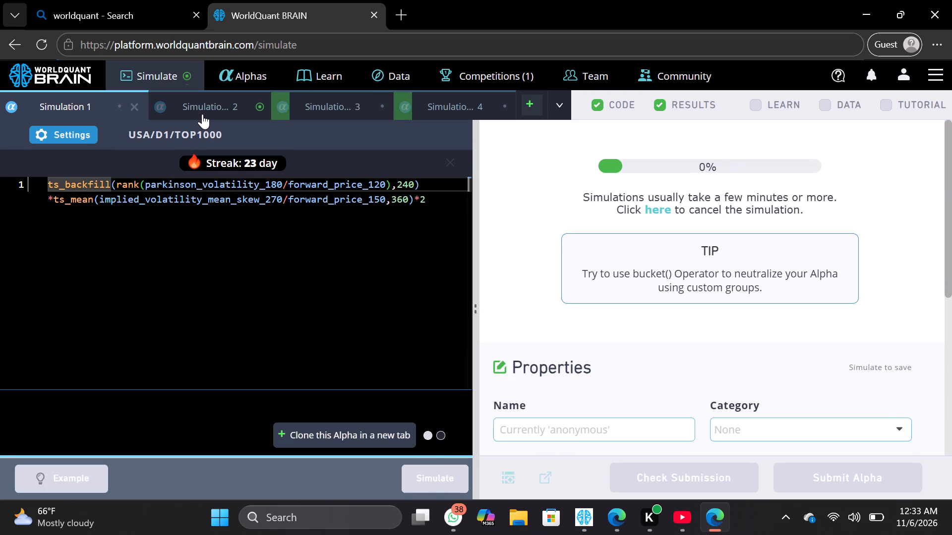
Set Simulation 2's decay to 6 and apply the settings.
{"action": "left_click", "coordinate": [203, 113]}
{"action": "left_click", "coordinate": [85, 137]}
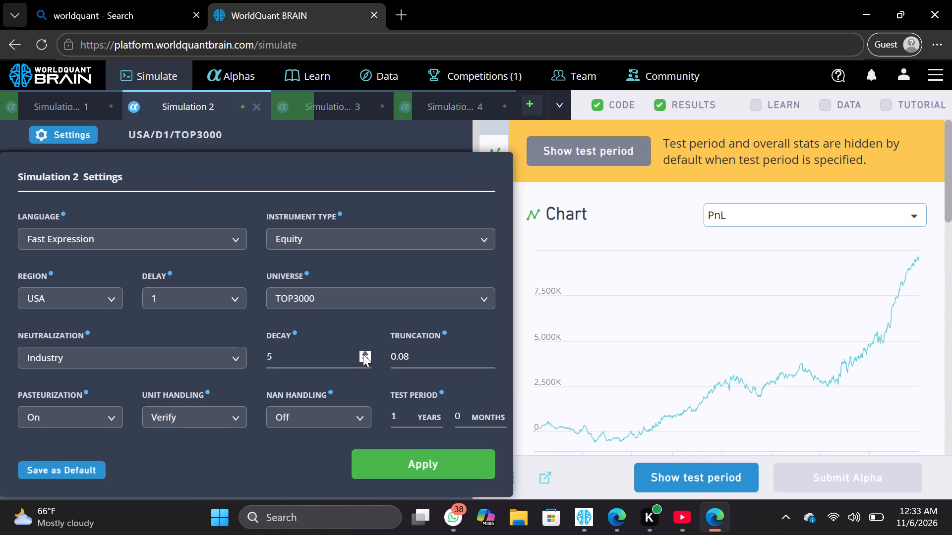
{"action": "left_click", "coordinate": [363, 354]}
{"action": "left_click", "coordinate": [413, 451]}
Switch to the separate WorldQuant BRAIN app window and run Simulation 10.
{"action": "left_click", "coordinate": [595, 513]}
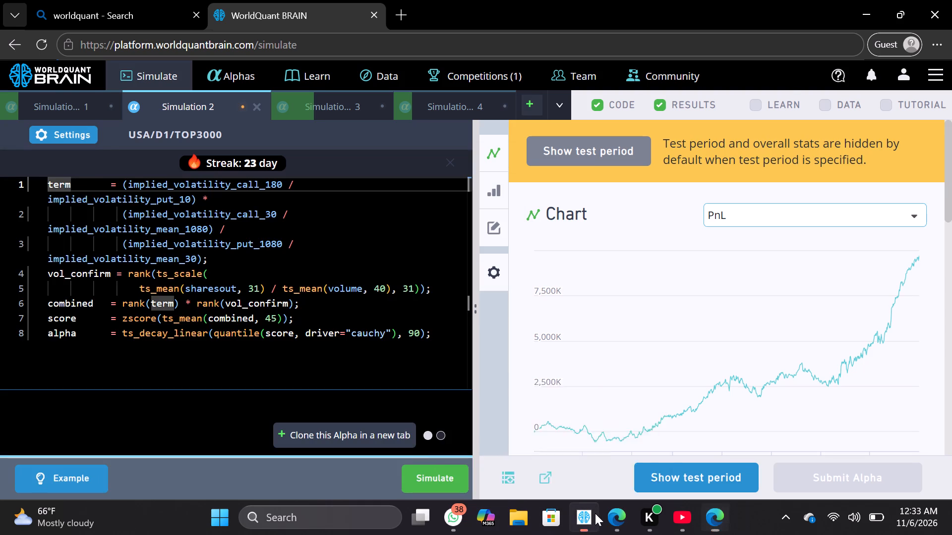
{"action": "left_click", "coordinate": [450, 479]}
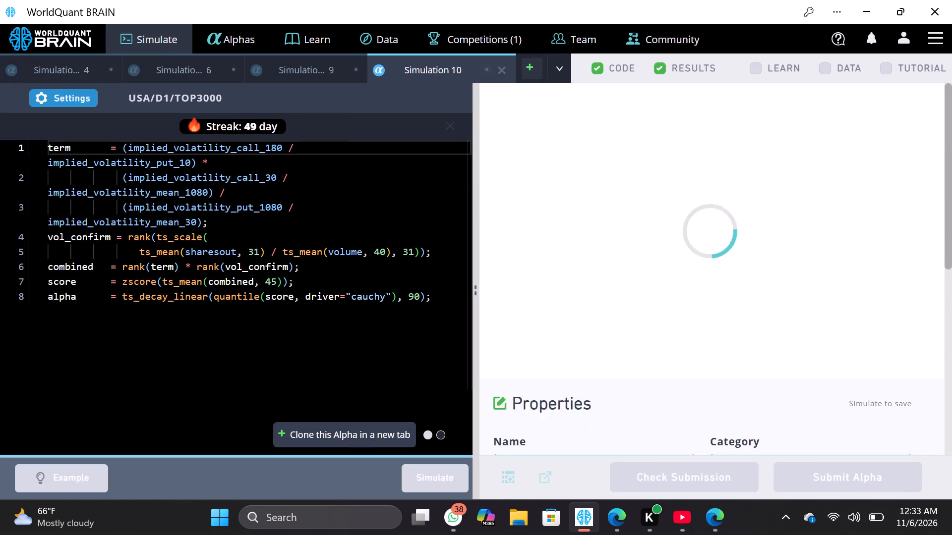
Set the decay of Simulation 4, the TOP2000 alpha, to 157, apply the settings and run it.
{"action": "left_click", "coordinate": [67, 76]}
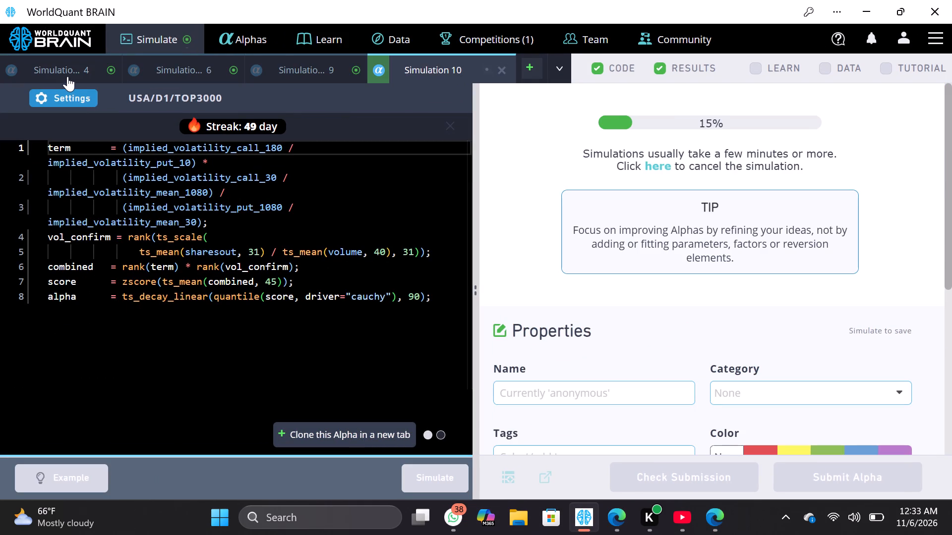
{"action": "left_click", "coordinate": [71, 90]}
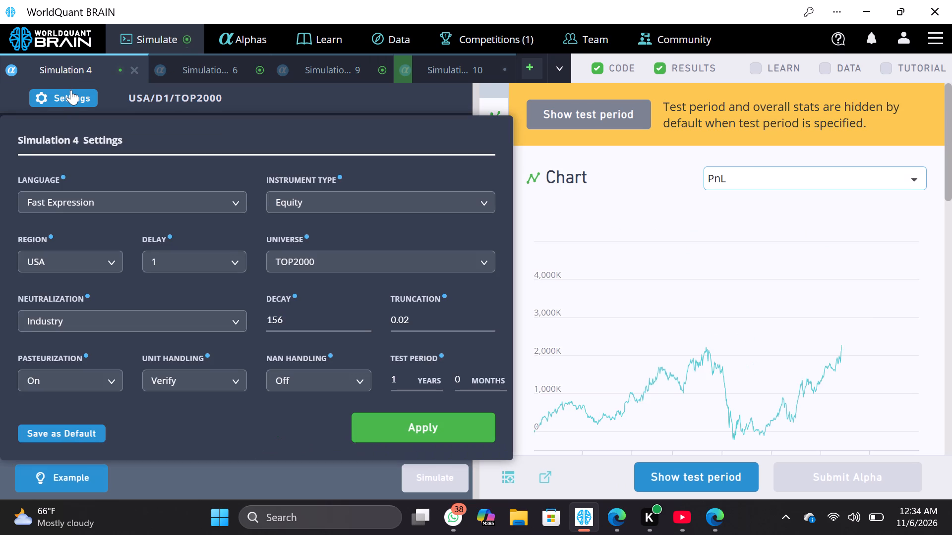
{"action": "left_click", "coordinate": [365, 317]}
{"action": "left_click", "coordinate": [427, 417]}
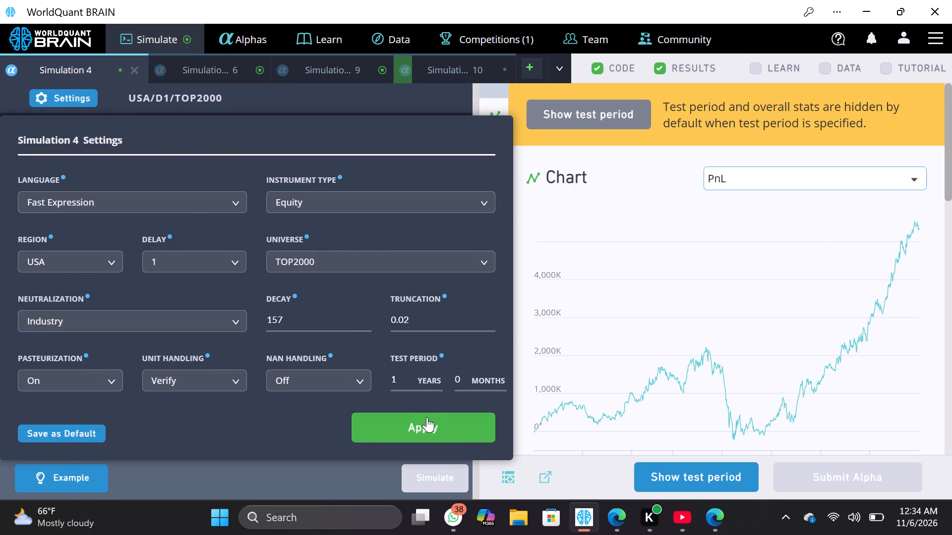
{"action": "left_click", "coordinate": [437, 464]}
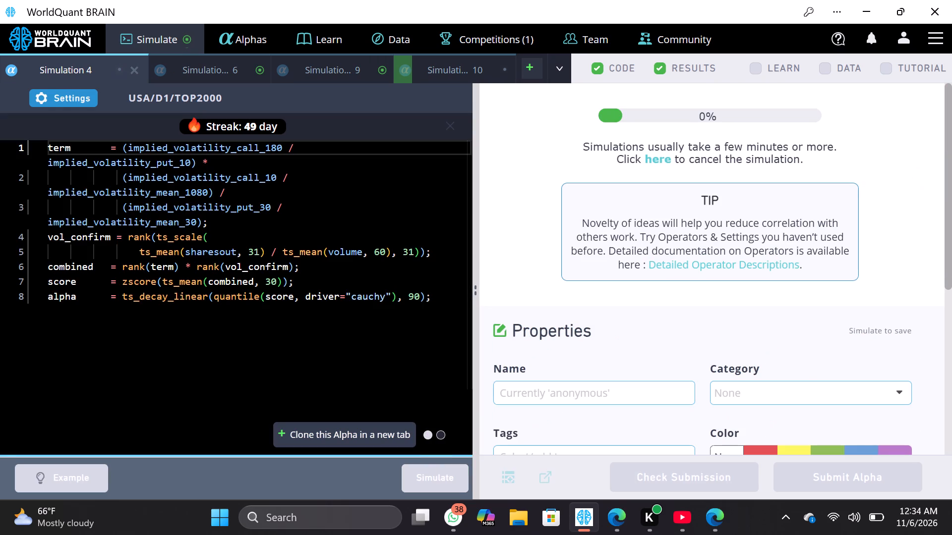
Set Simulation 6's decay to 9, apply the settings and run the simulation.
{"action": "left_click", "coordinate": [203, 73]}
{"action": "left_click", "coordinate": [66, 91]}
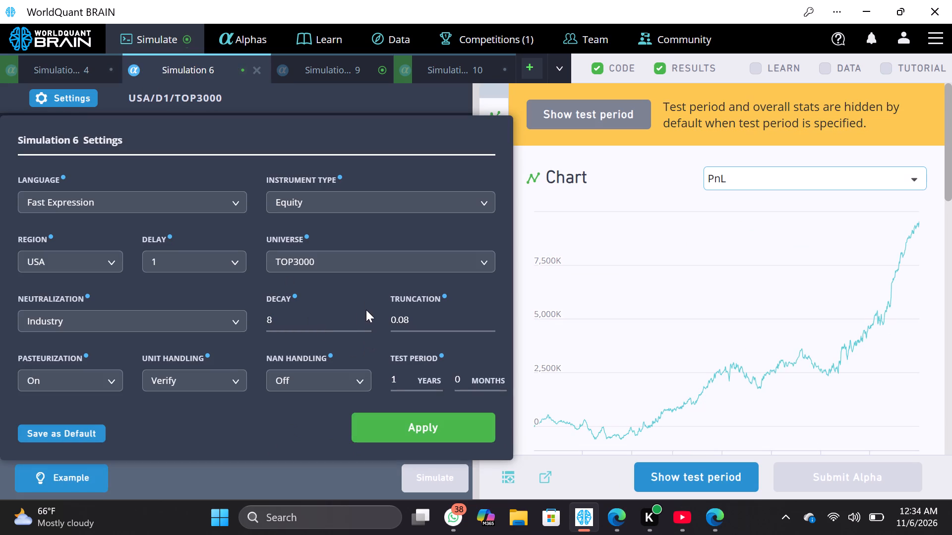
{"action": "left_click", "coordinate": [366, 318]}
{"action": "left_click", "coordinate": [411, 420]}
{"action": "left_click", "coordinate": [423, 462]}
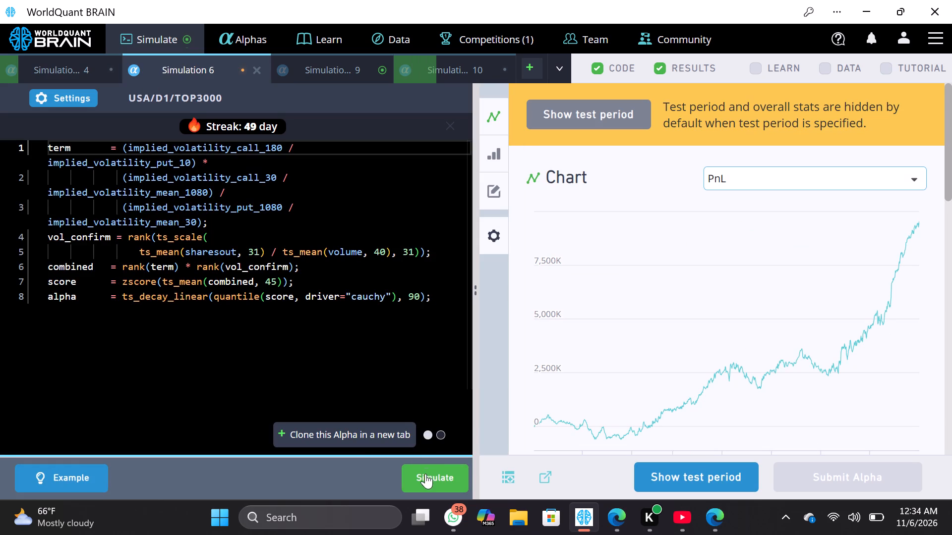
{"action": "left_click", "coordinate": [426, 476]}
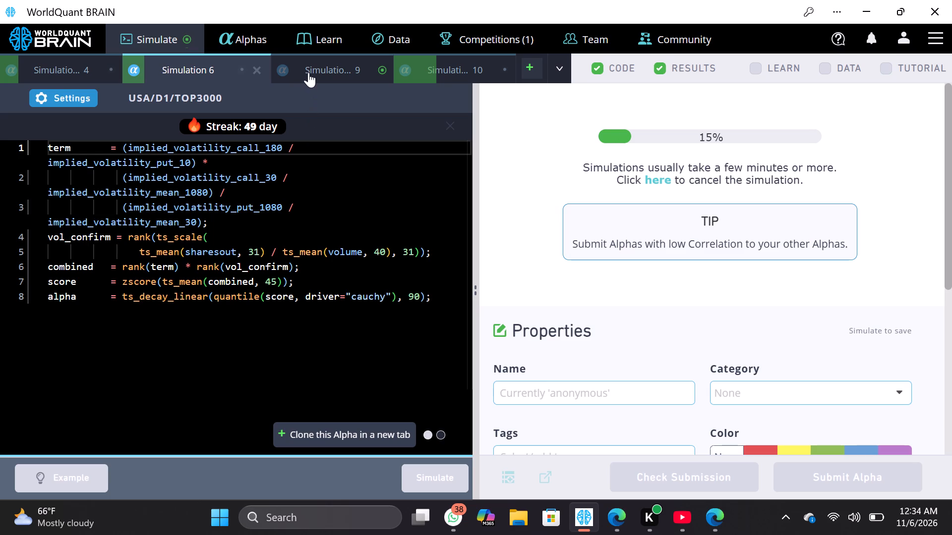
Increase Simulation 9's decay by one and apply the settings.
{"action": "left_click", "coordinate": [308, 72]}
{"action": "left_click", "coordinate": [91, 98]}
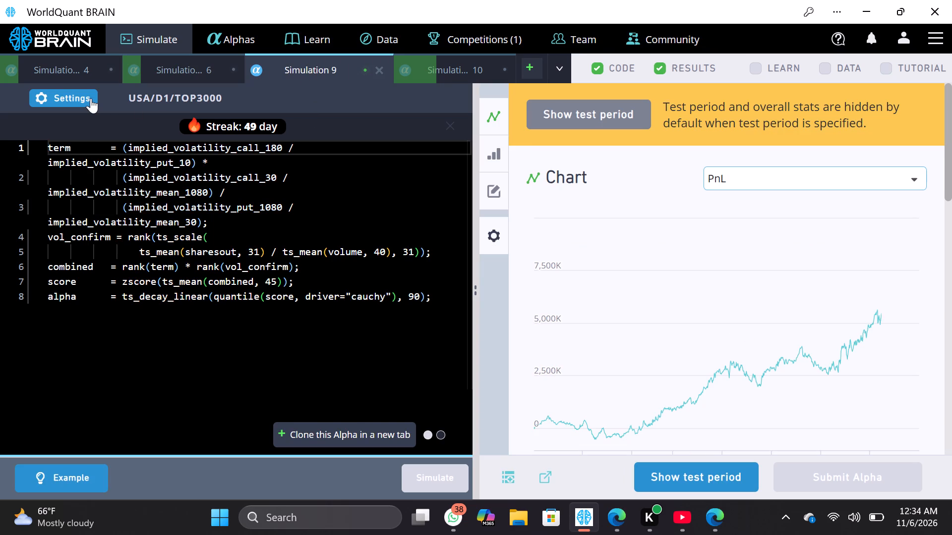
{"action": "left_click", "coordinate": [364, 315]}
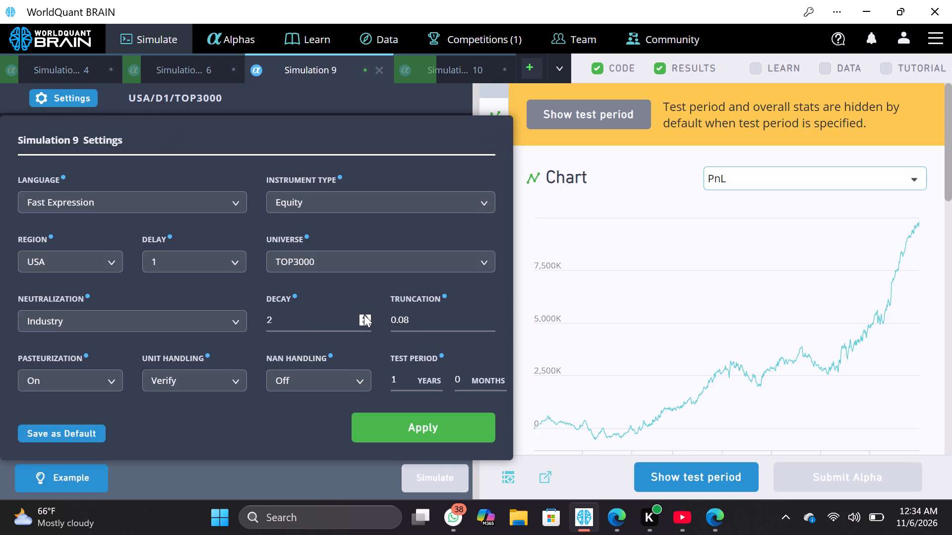
{"action": "left_click", "coordinate": [418, 428]}
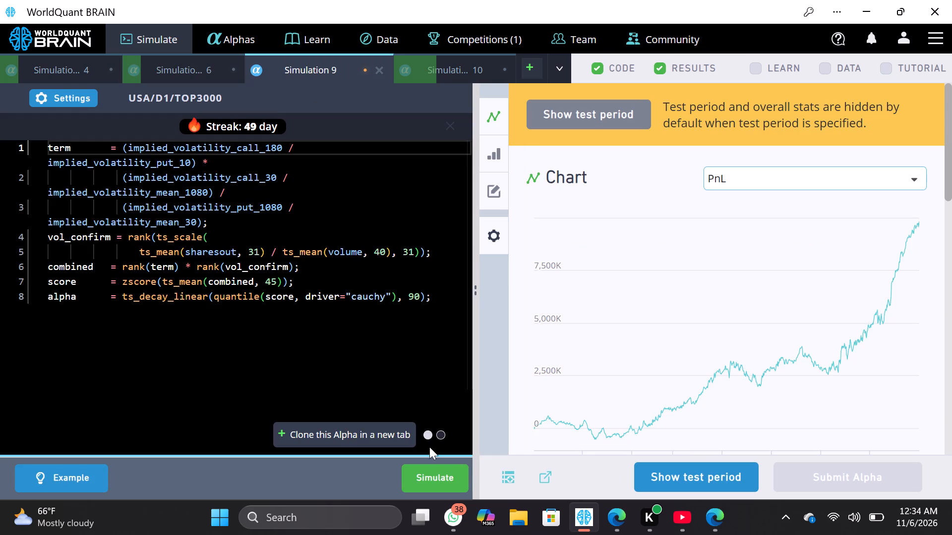
Switch back to the guest browser session and run Simulation 2 with its updated settings.
{"action": "left_click", "coordinate": [582, 526]}
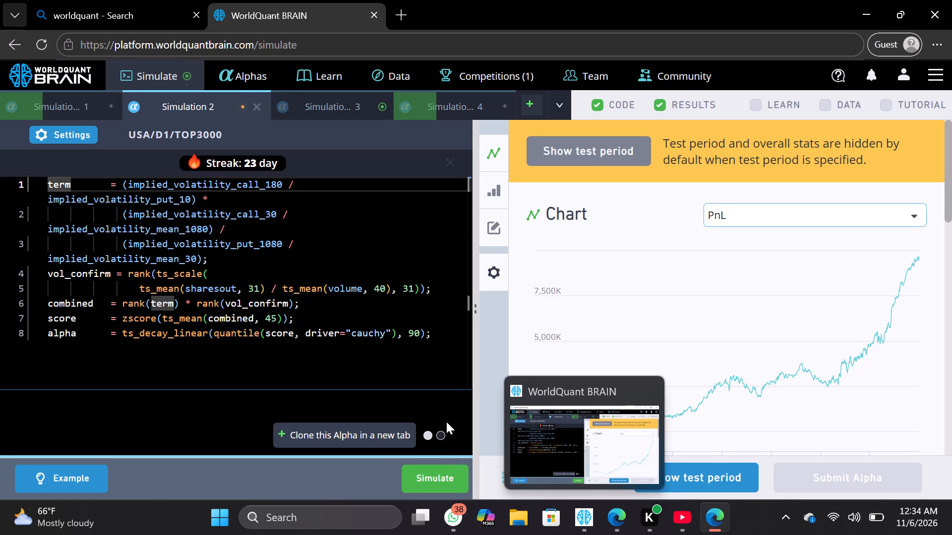
{"action": "left_click", "coordinate": [445, 481]}
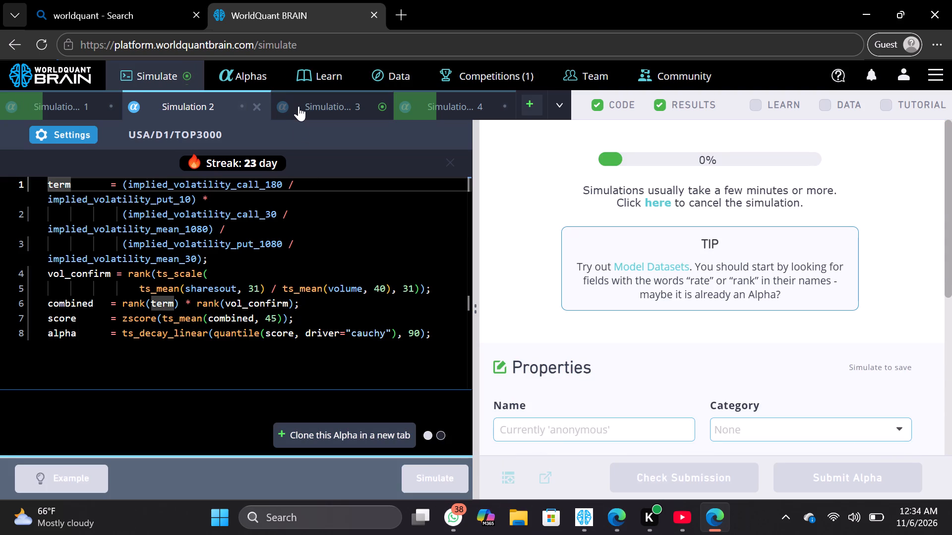
Increase Simulation 3's decay by one and apply the settings.
{"action": "left_click", "coordinate": [302, 104]}
{"action": "left_click", "coordinate": [77, 132]}
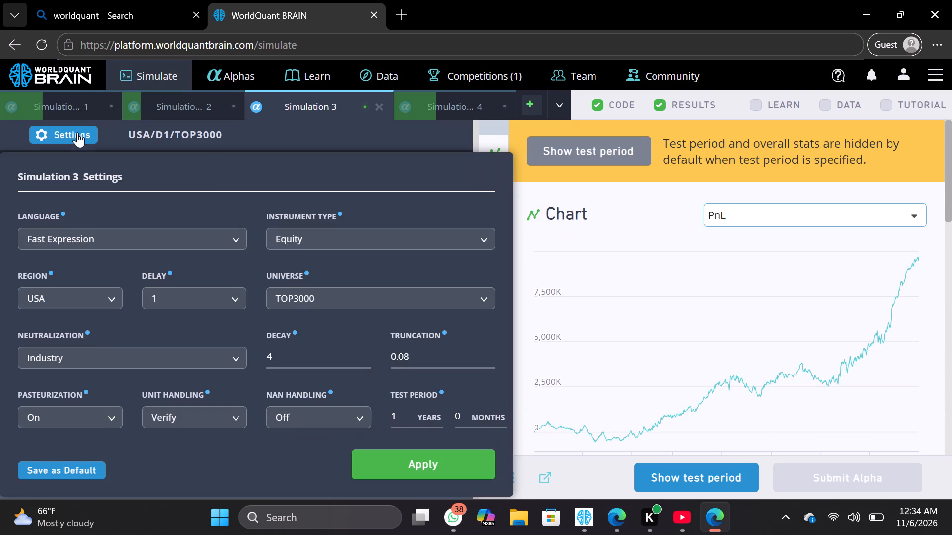
{"action": "left_click", "coordinate": [363, 355]}
{"action": "left_click", "coordinate": [416, 453]}
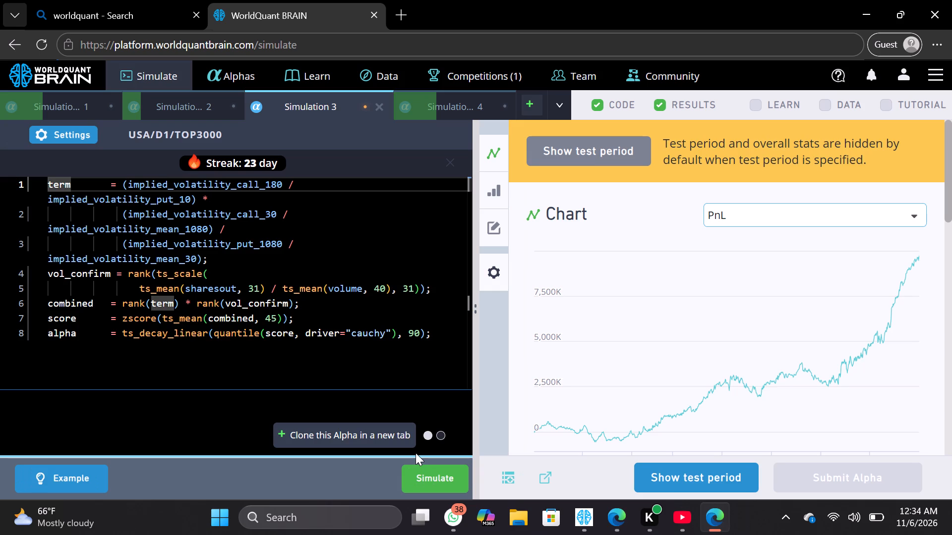
Run Simulation 3 in the guest browser session with its updated decay.
{"action": "left_click", "coordinate": [592, 518]}
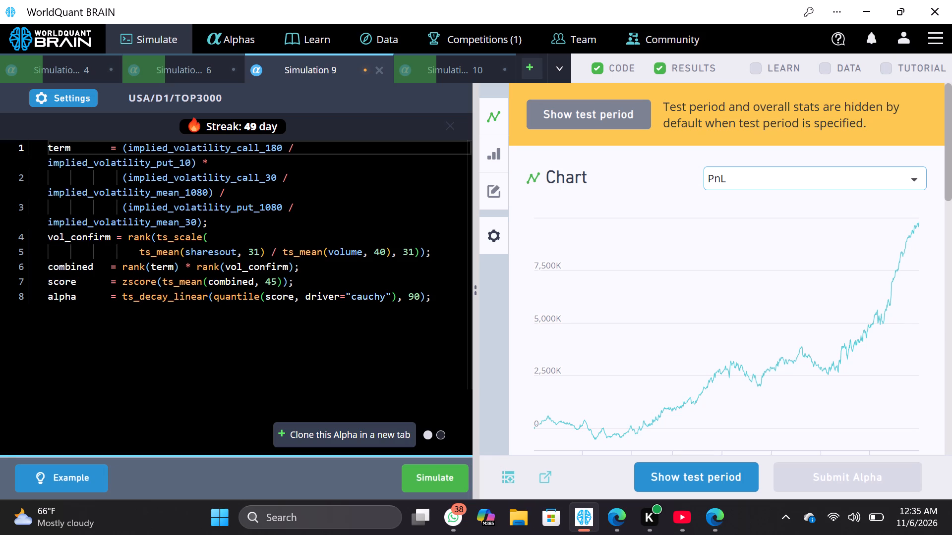
{"action": "left_click", "coordinate": [575, 523]}
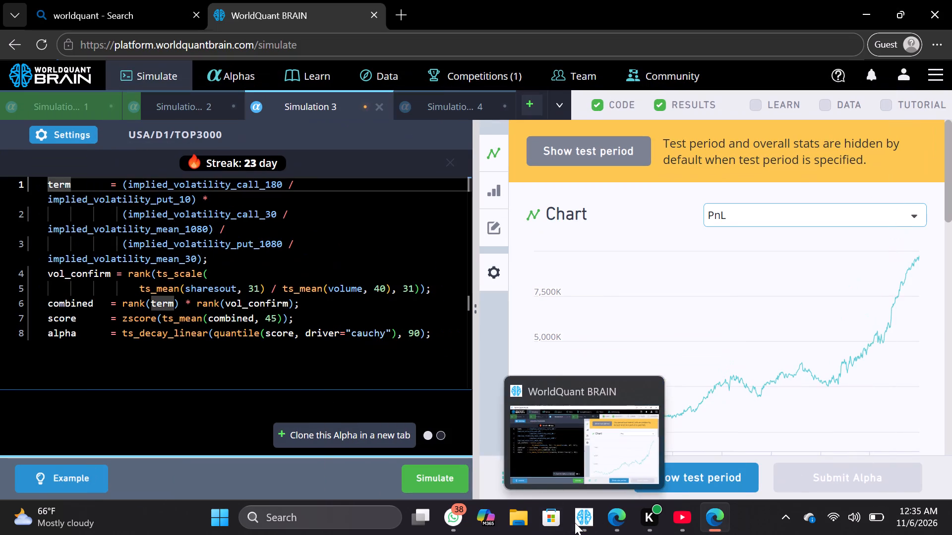
{"action": "left_click", "coordinate": [449, 471]}
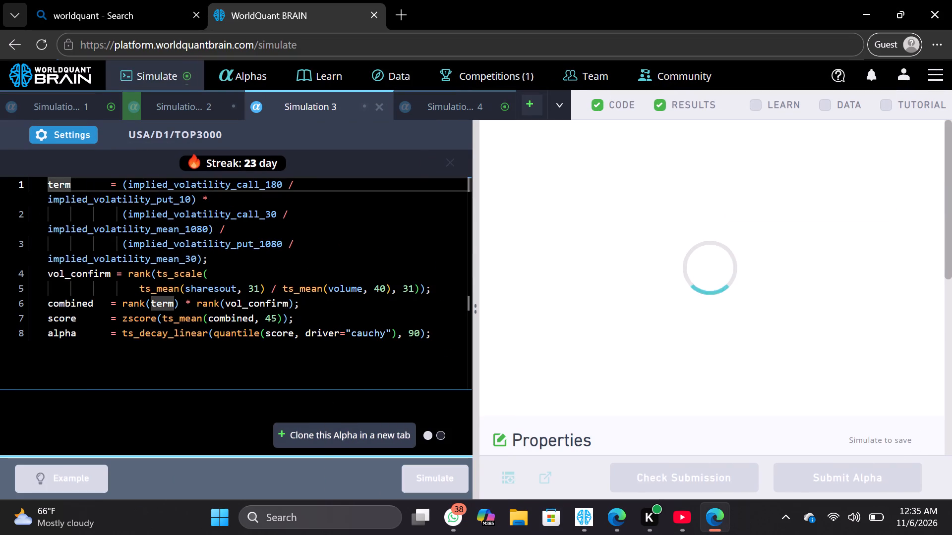
Increase the decay of Simulation 4 in the guest browser session by one and apply the settings.
{"action": "left_click", "coordinate": [420, 100]}
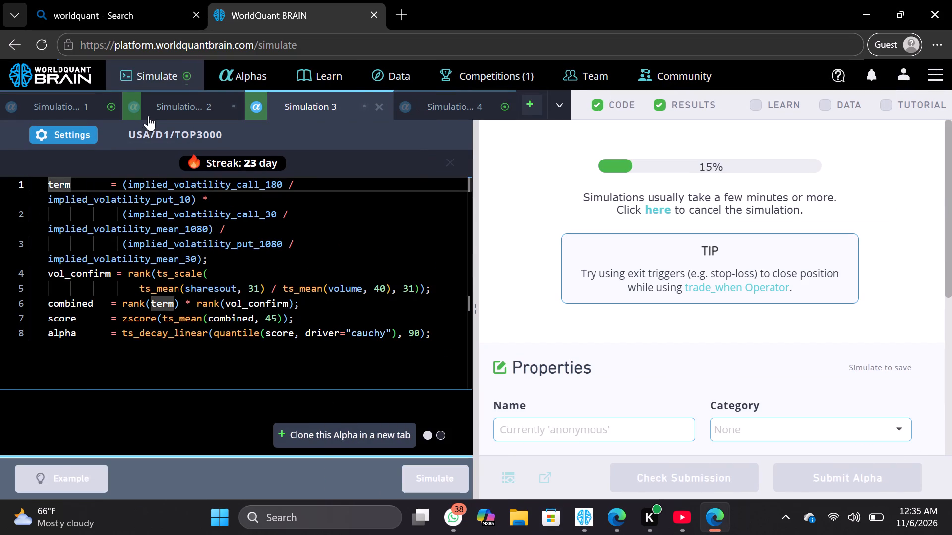
{"action": "left_click", "coordinate": [93, 129]}
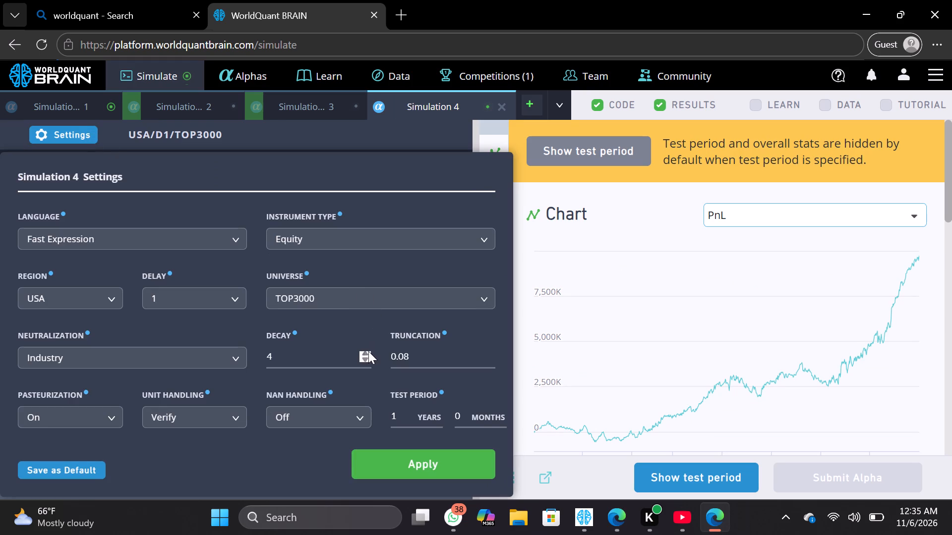
{"action": "left_click", "coordinate": [368, 354]}
{"action": "left_click", "coordinate": [437, 462]}
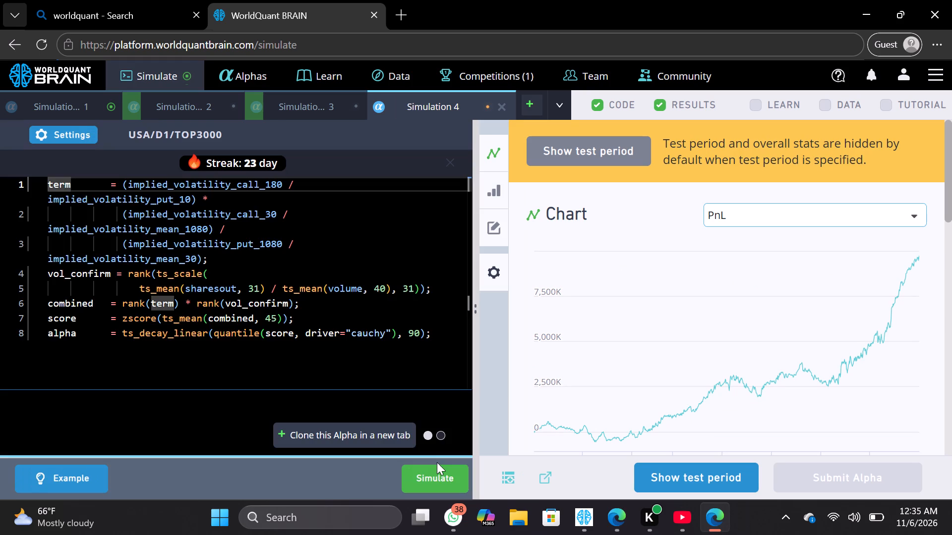
Run Simulation 4 in the guest browser session with its updated decay.
{"action": "left_click", "coordinate": [439, 470]}
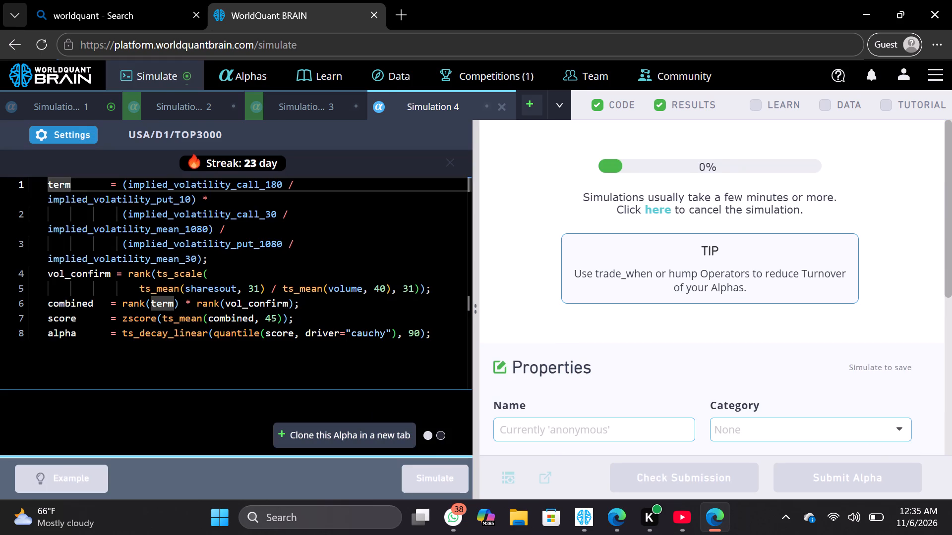
Switch to the WorldQuant BRAIN app window and run Simulation 9 with its updated settings.
{"action": "left_click", "coordinate": [578, 517]}
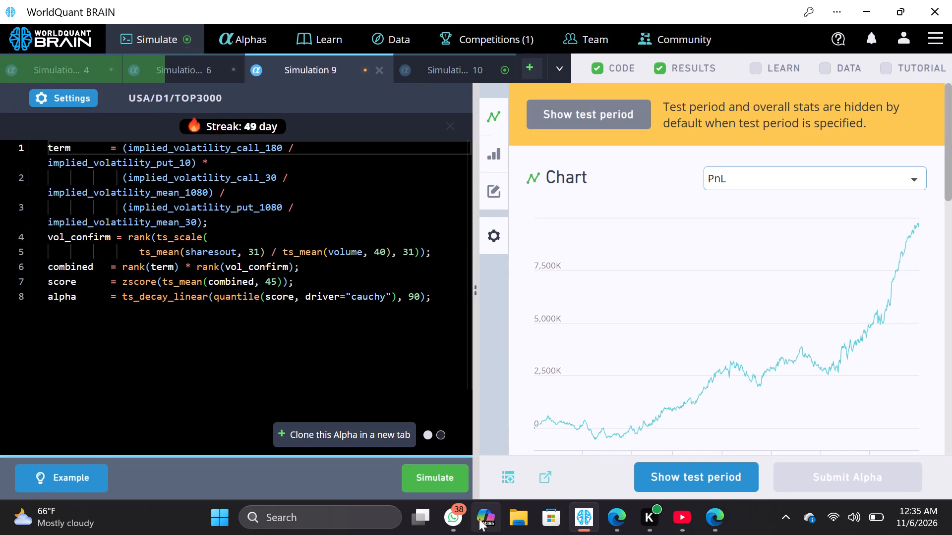
{"action": "left_click", "coordinate": [462, 476]}
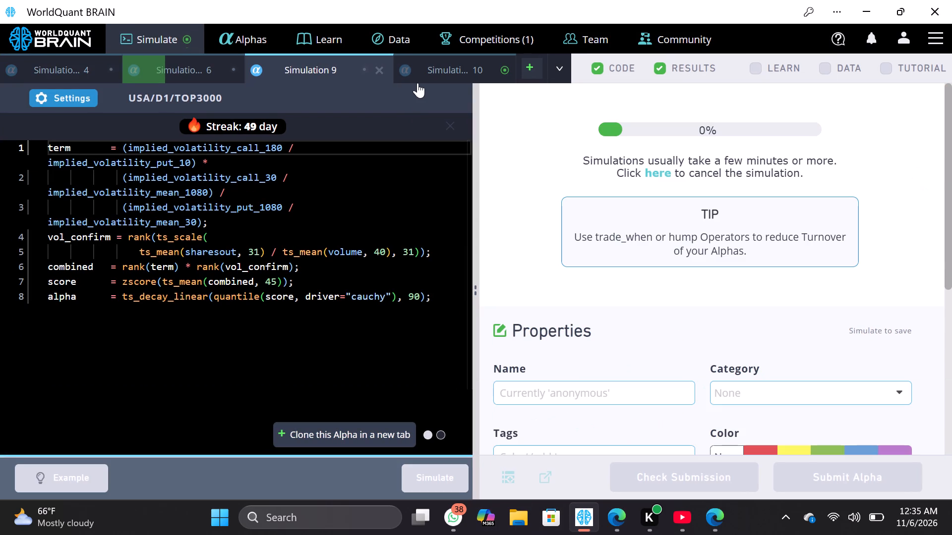
Set Simulation 10's decay to 8, apply the settings and rerun the simulation.
{"action": "left_click", "coordinate": [417, 71]}
{"action": "left_click", "coordinate": [76, 103]}
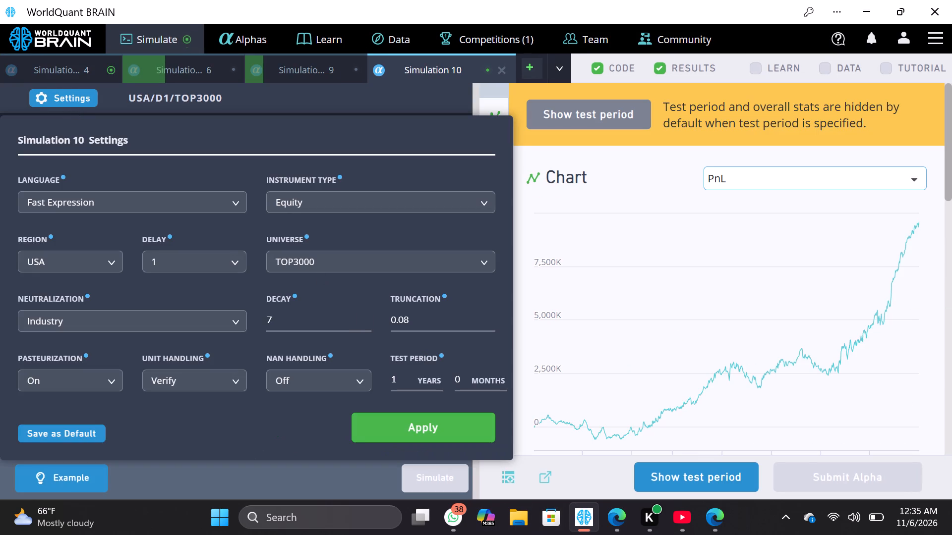
{"action": "left_click", "coordinate": [363, 318]}
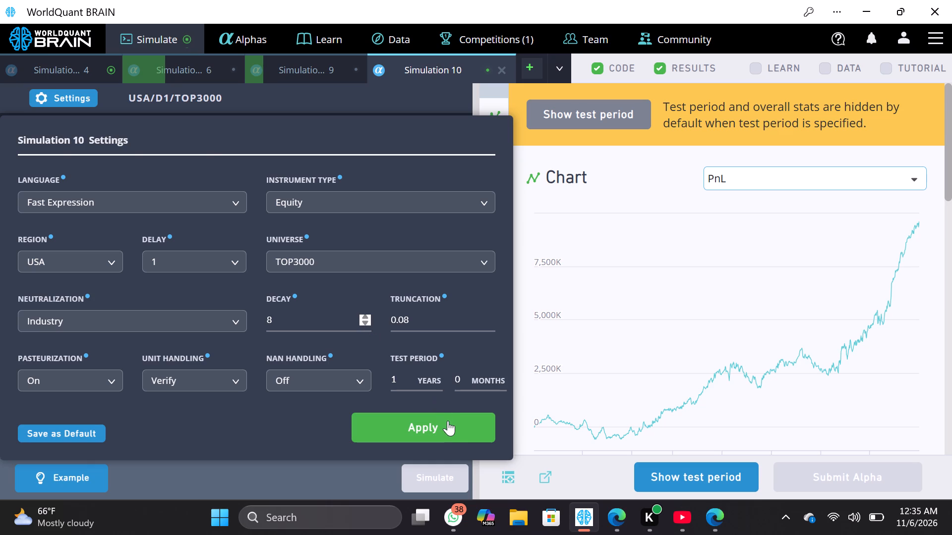
{"action": "left_click", "coordinate": [448, 421]}
{"action": "left_click", "coordinate": [433, 475]}
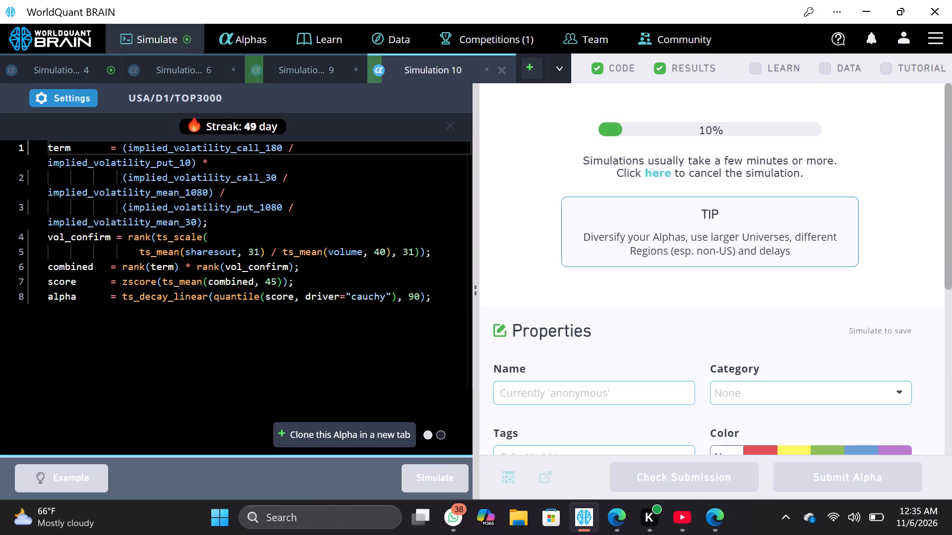
Increase the decay of Simulation 4 (TOP2000 universe) by one, apply the settings and rerun the simulation.
{"action": "left_click", "coordinate": [102, 79]}
{"action": "left_click", "coordinate": [93, 95]}
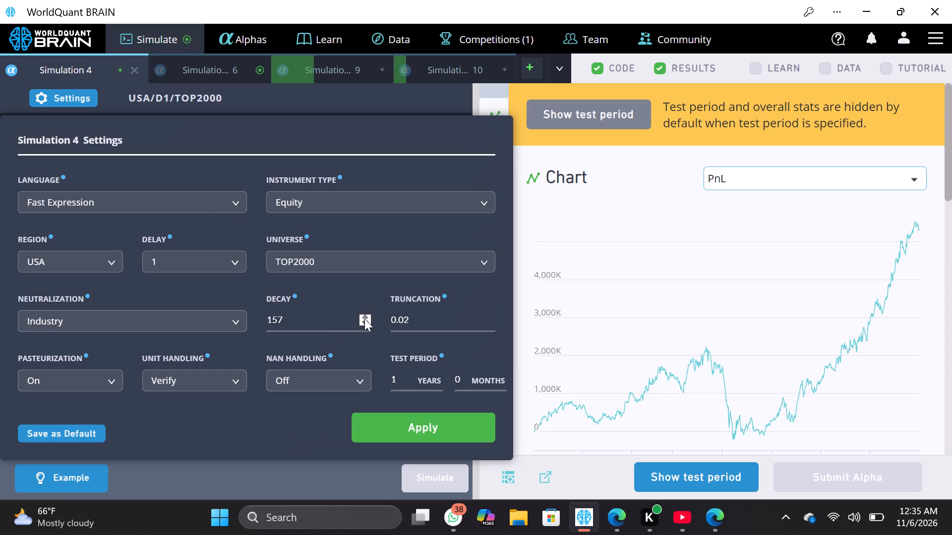
{"action": "left_click", "coordinate": [363, 316]}
{"action": "left_click", "coordinate": [425, 421]}
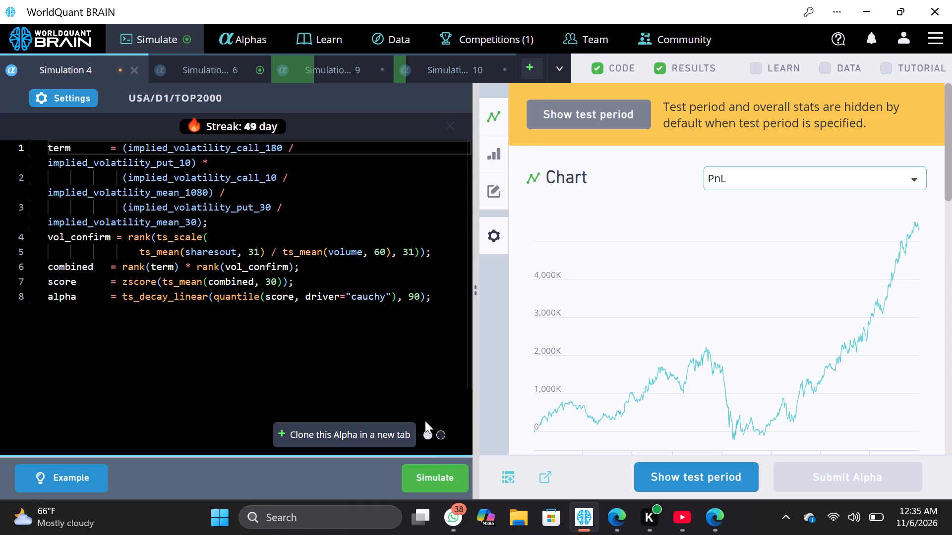
{"action": "left_click", "coordinate": [445, 473]}
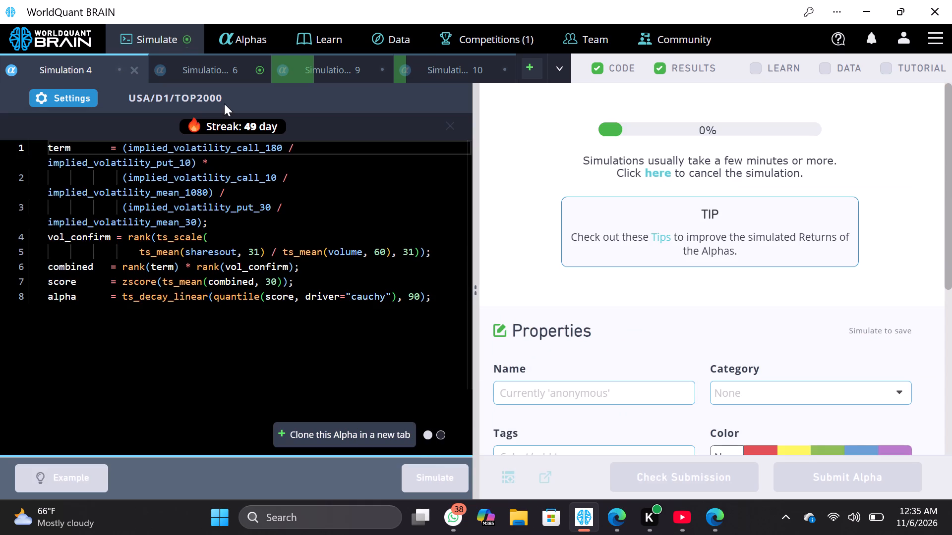
Set Simulation 6's decay to 10 and apply the settings.
{"action": "left_click", "coordinate": [210, 61]}
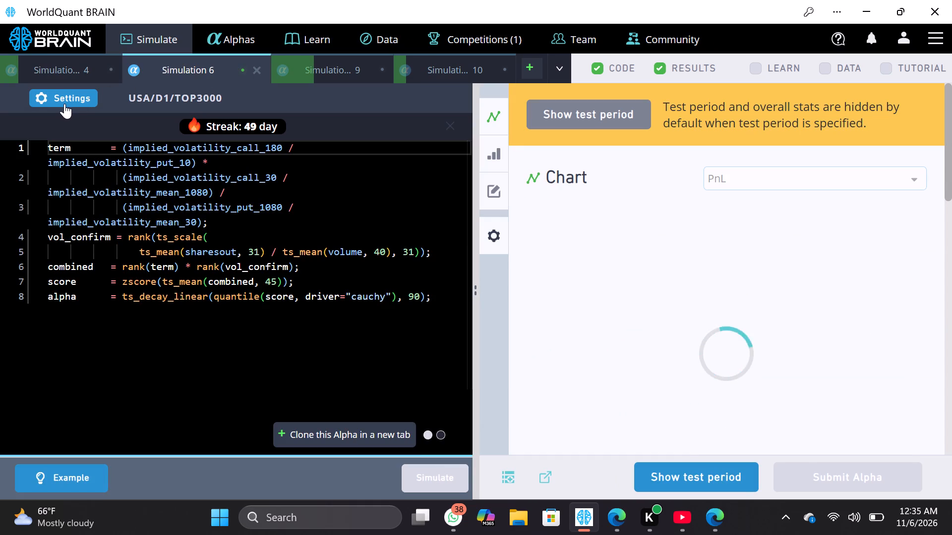
{"action": "left_click", "coordinate": [73, 99]}
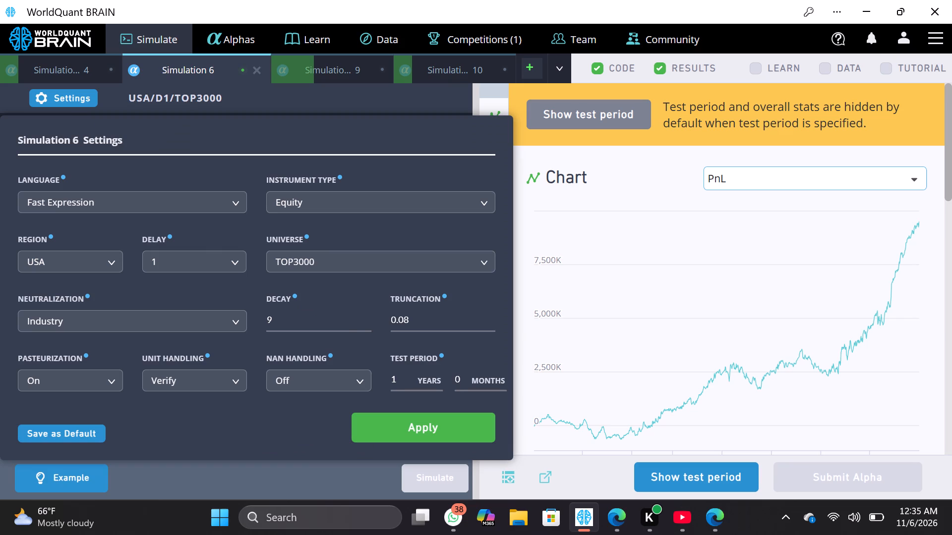
{"action": "left_click", "coordinate": [360, 315]}
{"action": "left_click", "coordinate": [447, 436]}
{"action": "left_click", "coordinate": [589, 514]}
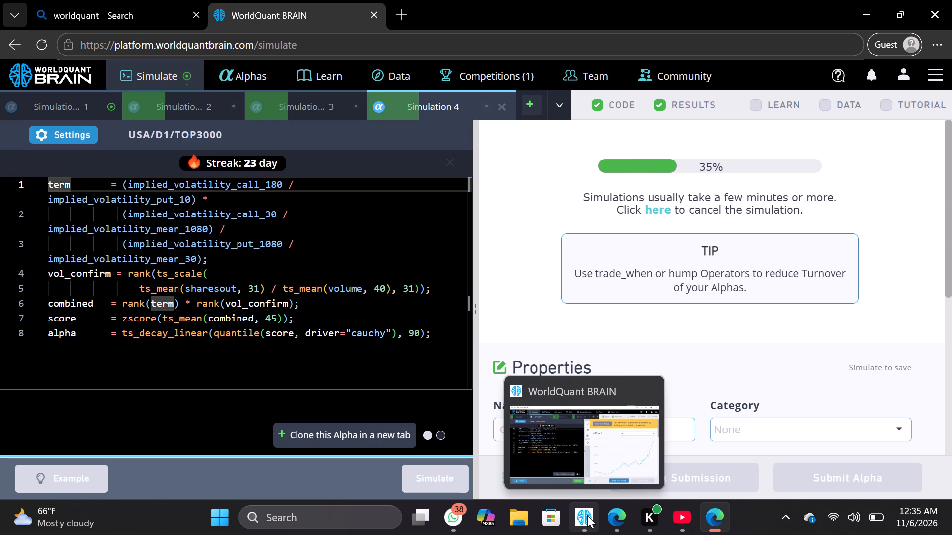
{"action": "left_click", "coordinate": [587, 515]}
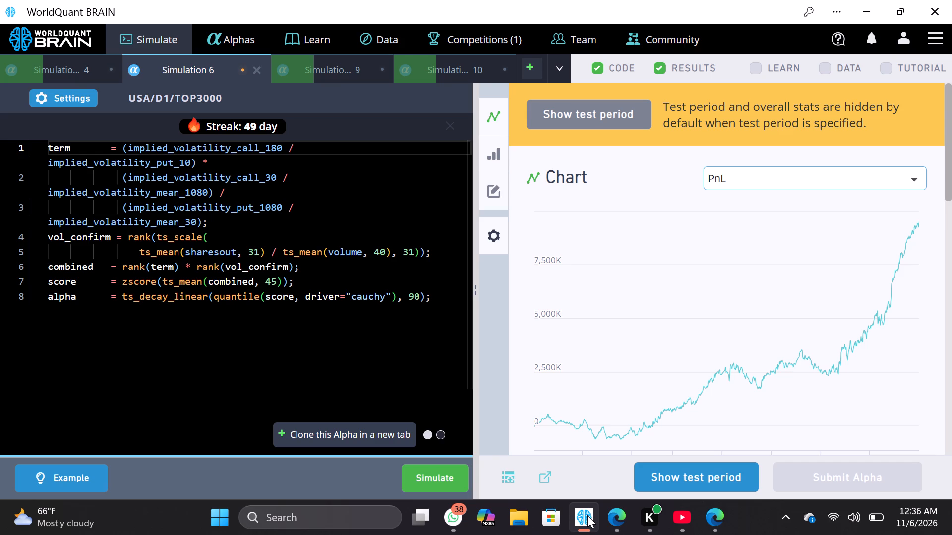
Return to the guest browser session, set Simulation 1's decay to 4, apply the settings and rerun it.
{"action": "left_click", "coordinate": [587, 515]}
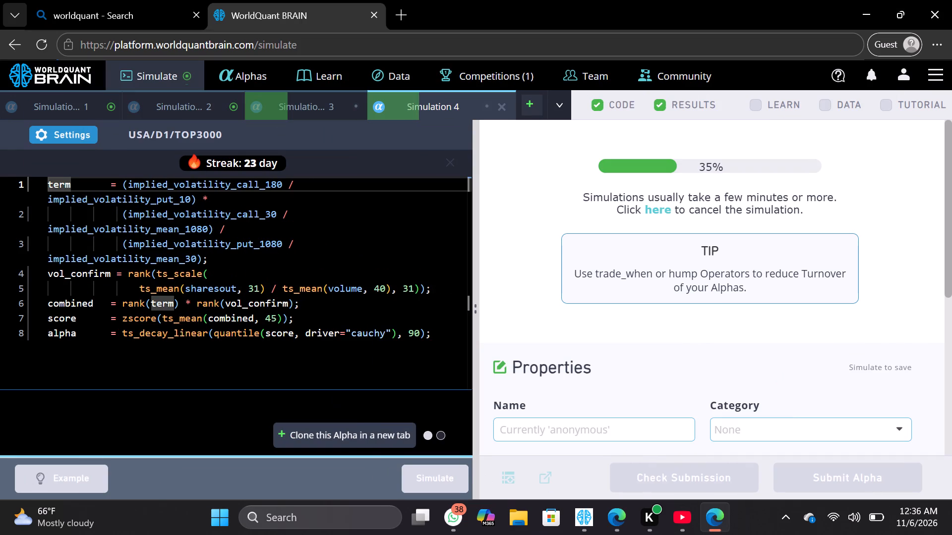
{"action": "left_click", "coordinate": [85, 107]}
{"action": "left_click", "coordinate": [84, 133]}
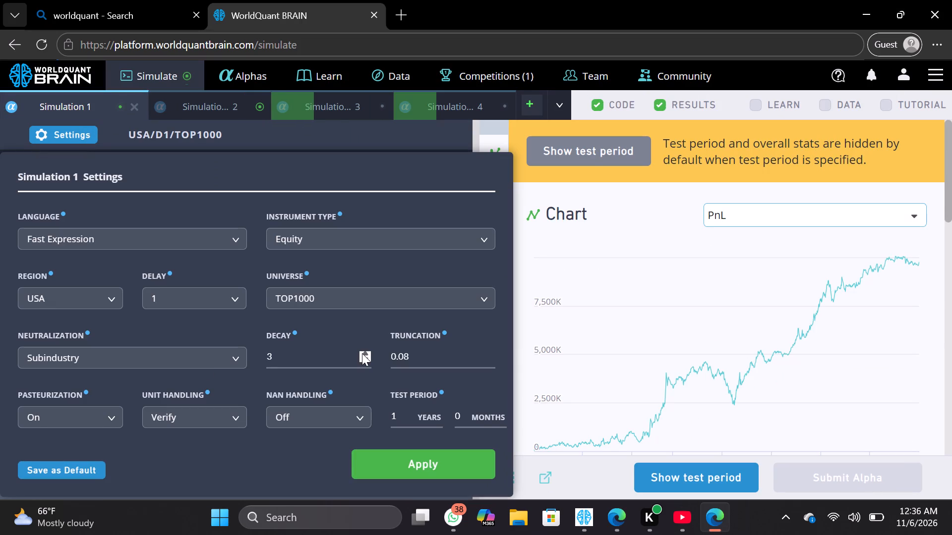
{"action": "left_click", "coordinate": [362, 353]}
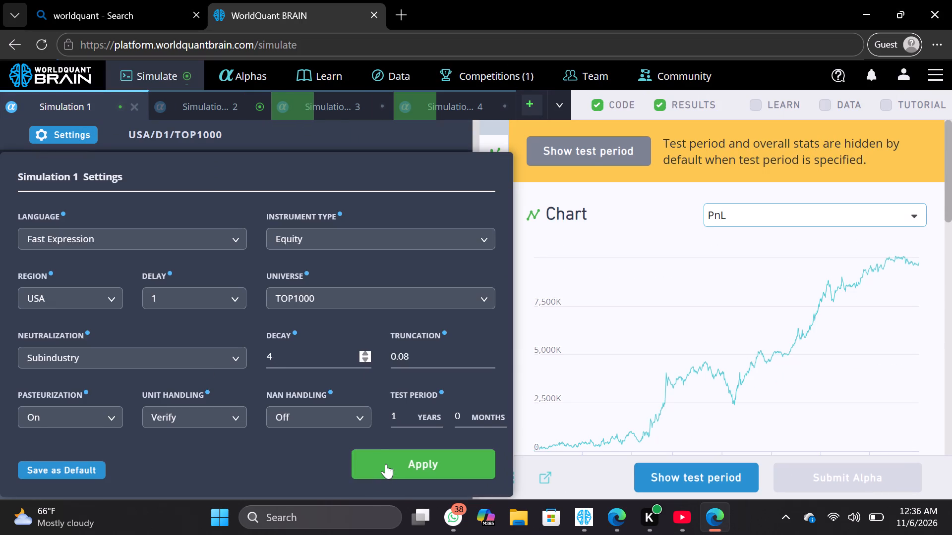
{"action": "left_click", "coordinate": [386, 464]}
{"action": "left_click", "coordinate": [422, 485]}
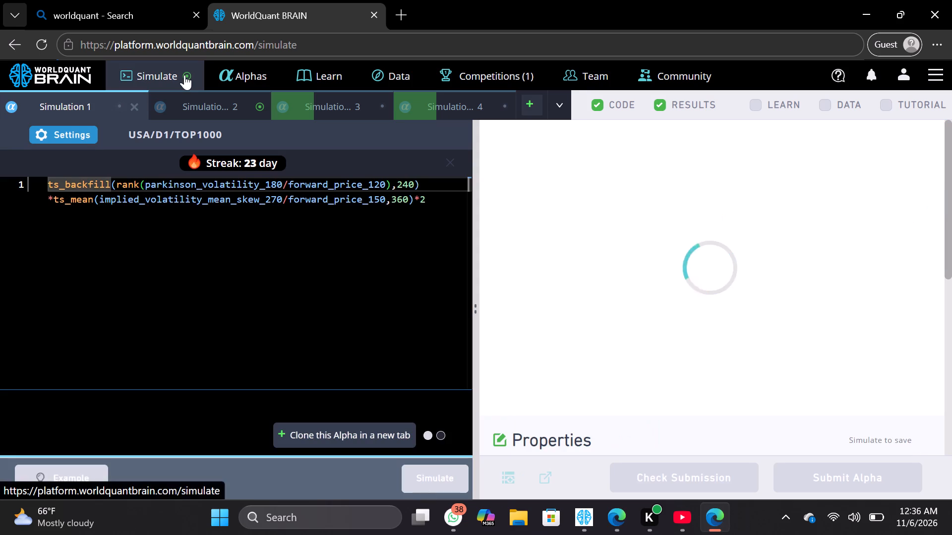
Set Simulation 2's decay to 7 in the guest browser session, apply the settings and rerun the simulation.
{"action": "left_click", "coordinate": [194, 98]}
{"action": "left_click", "coordinate": [74, 137]}
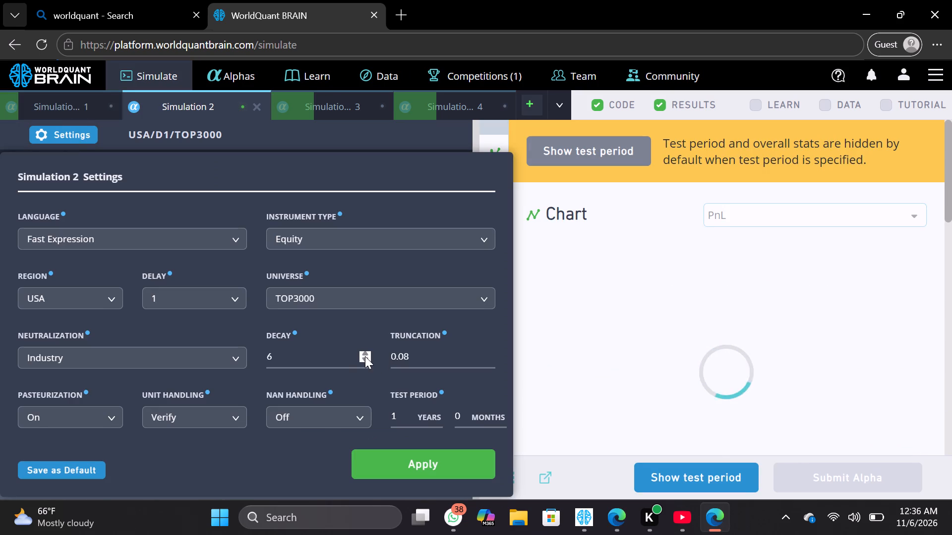
{"action": "left_click", "coordinate": [363, 352]}
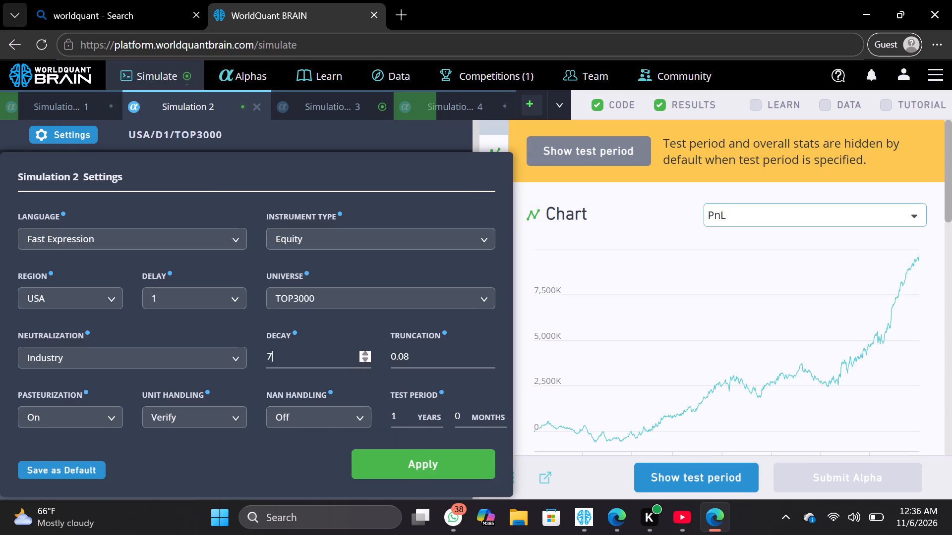
{"action": "left_click", "coordinate": [414, 460]}
{"action": "left_click", "coordinate": [427, 475]}
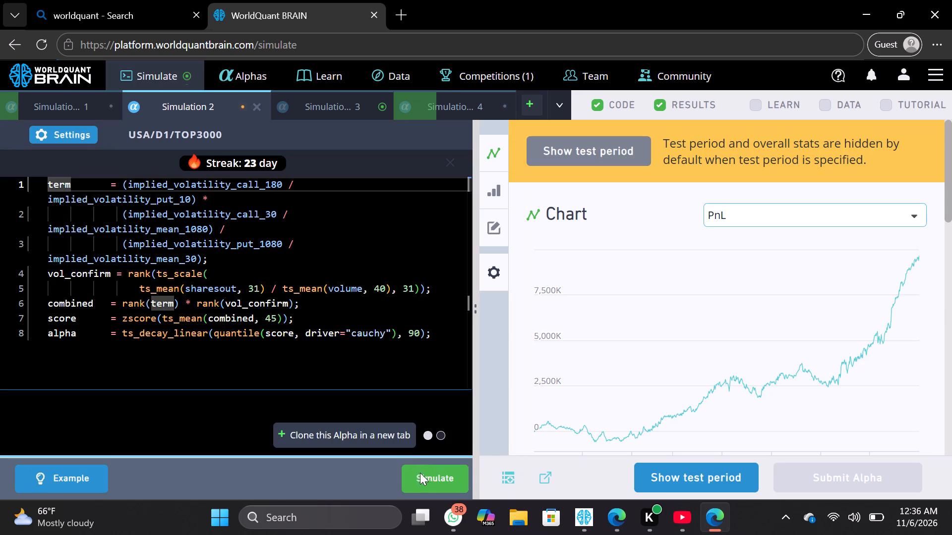
Set Simulation 3's decay to 6 in the guest browser session, apply the settings and rerun the simulation.
{"action": "left_click", "coordinate": [314, 103]}
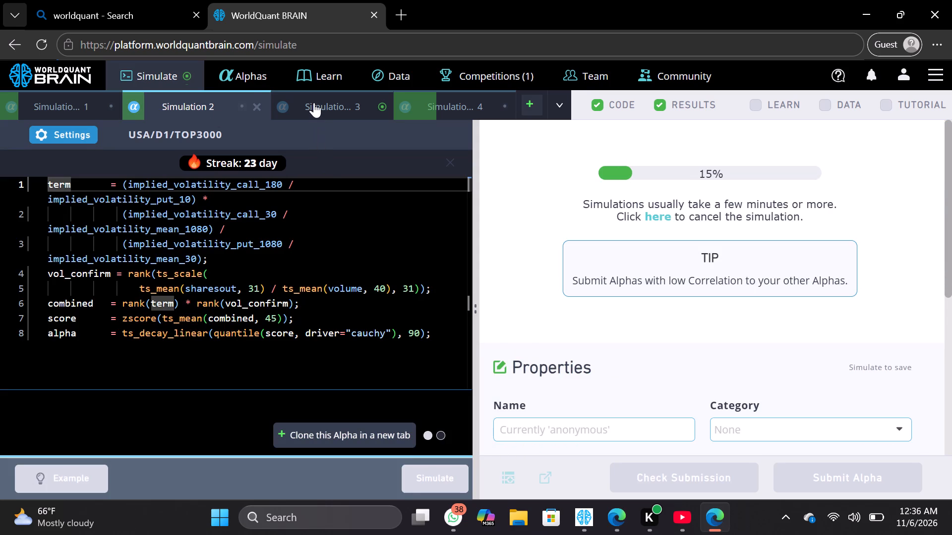
{"action": "left_click", "coordinate": [81, 134]}
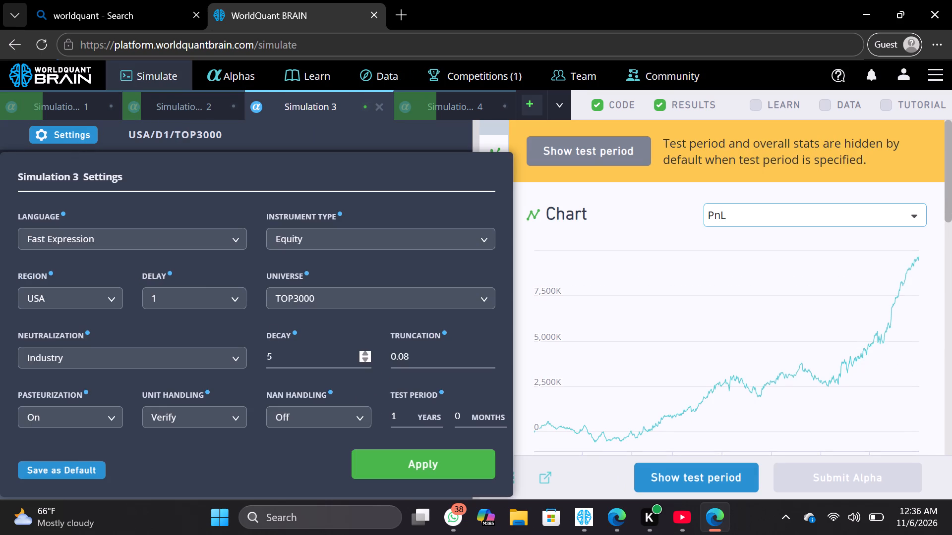
{"action": "left_click", "coordinate": [365, 351]}
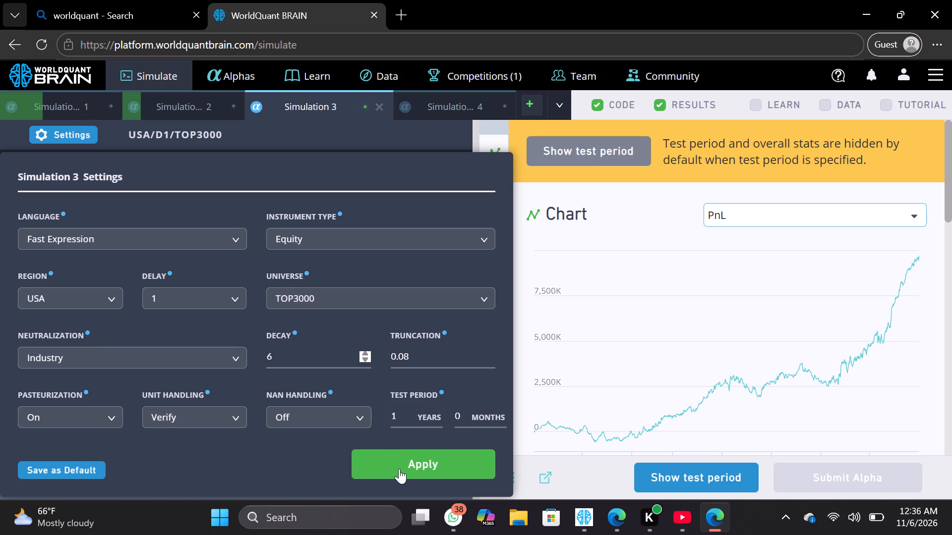
{"action": "left_click", "coordinate": [399, 469]}
{"action": "left_click", "coordinate": [422, 480]}
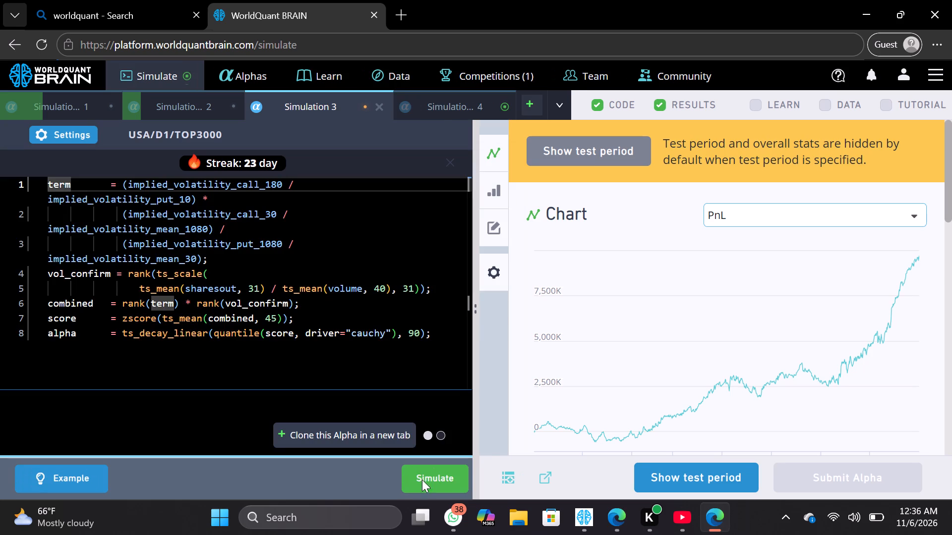
Increase the decay of Simulation 4 in the guest browser session by one and apply the settings.
{"action": "left_click", "coordinate": [436, 110]}
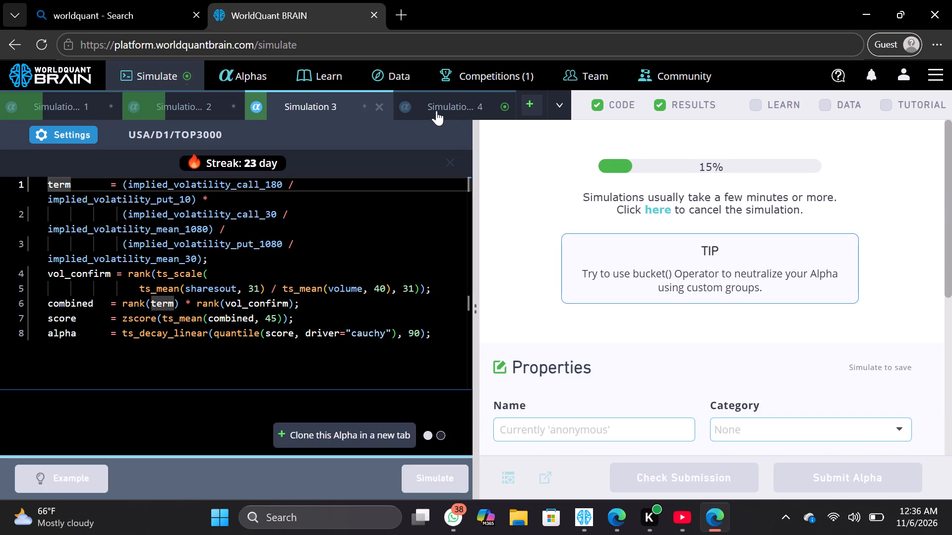
{"action": "left_click", "coordinate": [72, 135]}
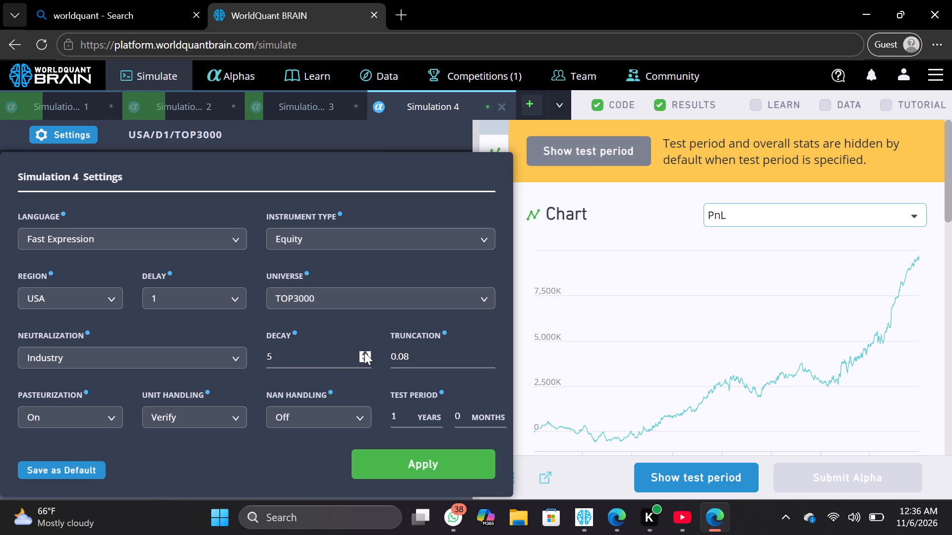
{"action": "left_click", "coordinate": [362, 354]}
{"action": "left_click", "coordinate": [415, 462]}
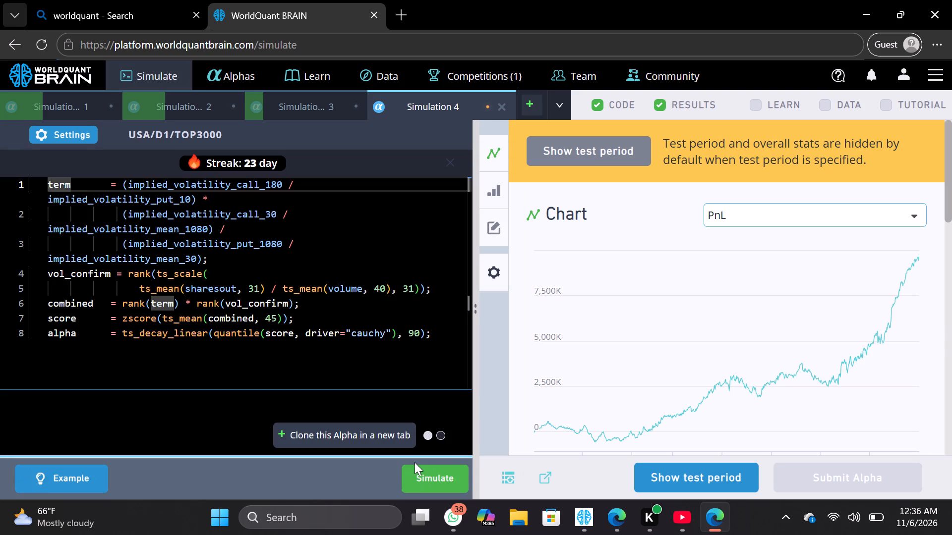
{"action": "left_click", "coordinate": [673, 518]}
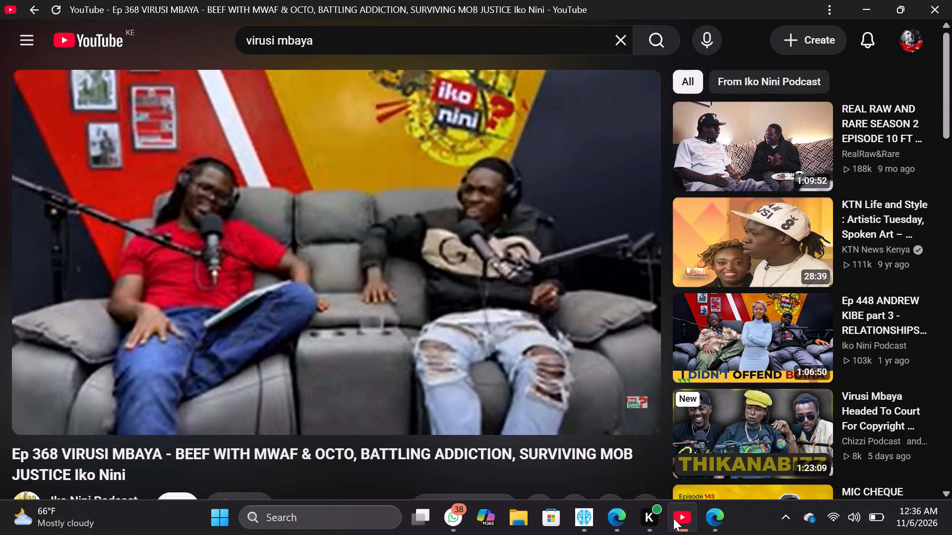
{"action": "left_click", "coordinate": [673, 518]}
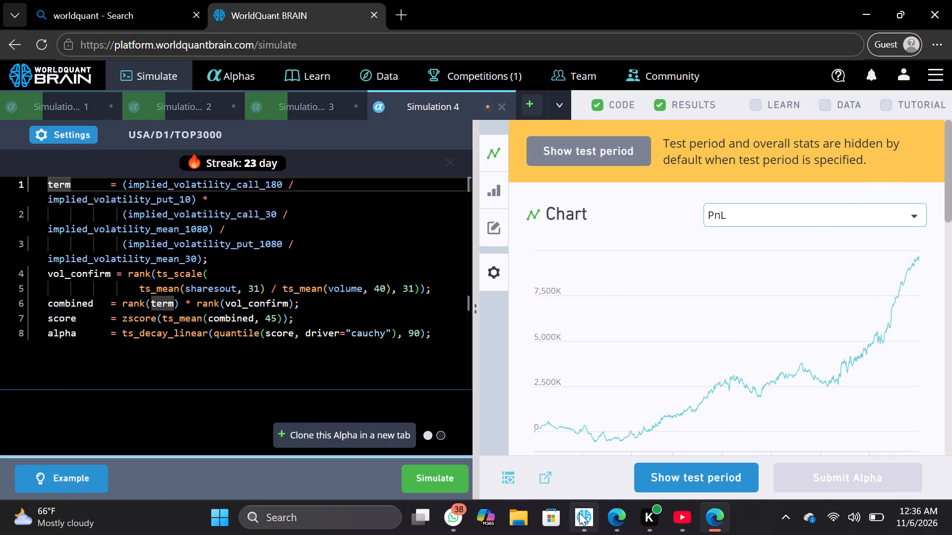
Switch to the WorldQuant BRAIN app window and run Simulation 6 with its updated decay.
{"action": "left_click", "coordinate": [579, 513]}
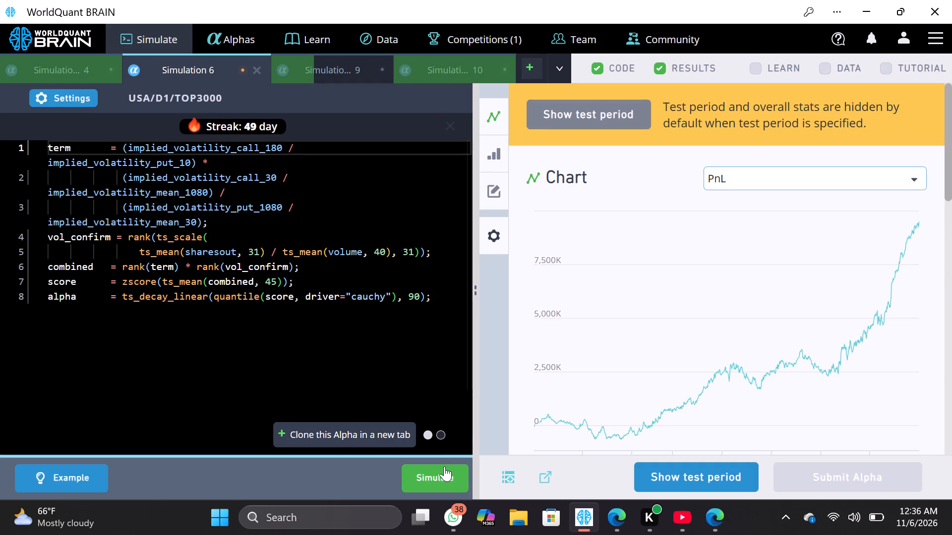
{"action": "left_click", "coordinate": [444, 468]}
Increase Simulation 9's decay by one and apply the settings.
{"action": "left_click", "coordinate": [329, 81]}
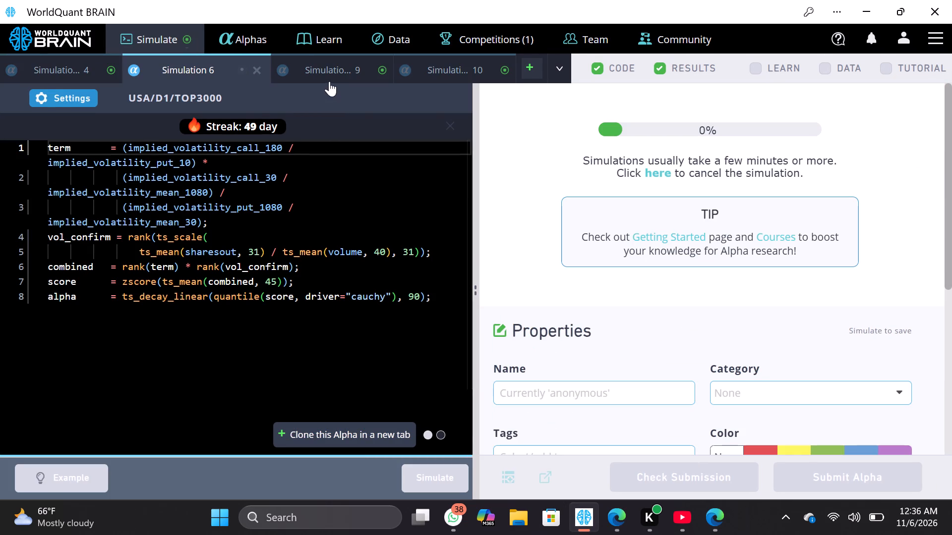
{"action": "left_click", "coordinate": [88, 94]}
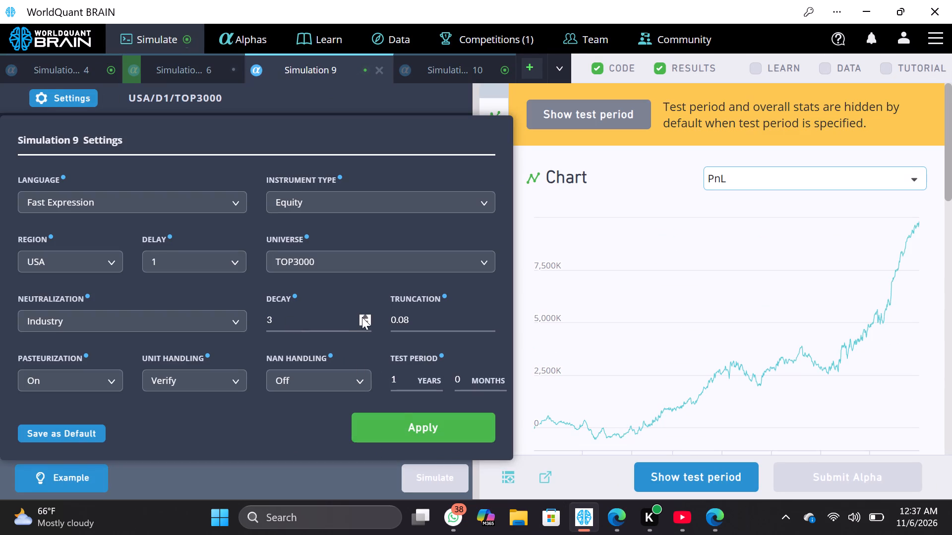
{"action": "left_click", "coordinate": [362, 317]}
{"action": "left_click", "coordinate": [405, 422]}
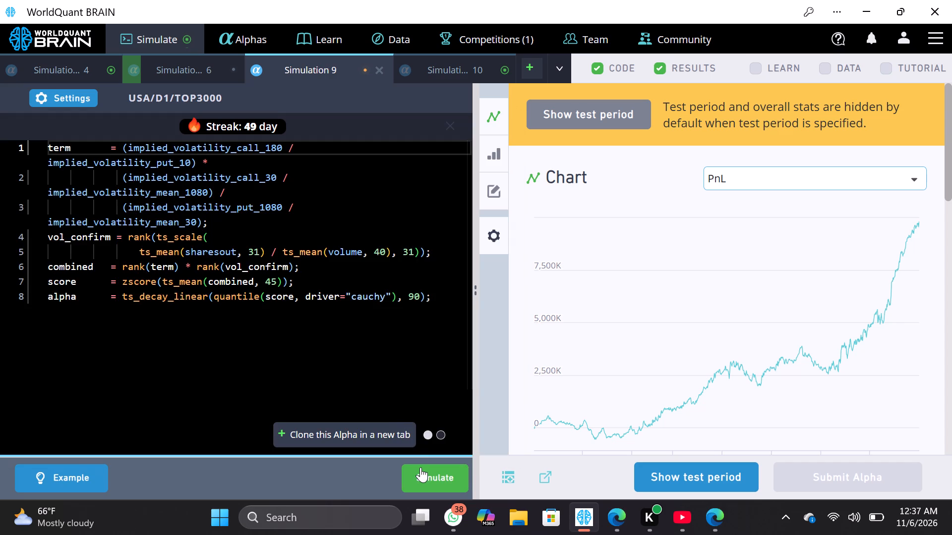
Run Simulation 9 with its updated decay.
{"action": "left_click", "coordinate": [420, 467]}
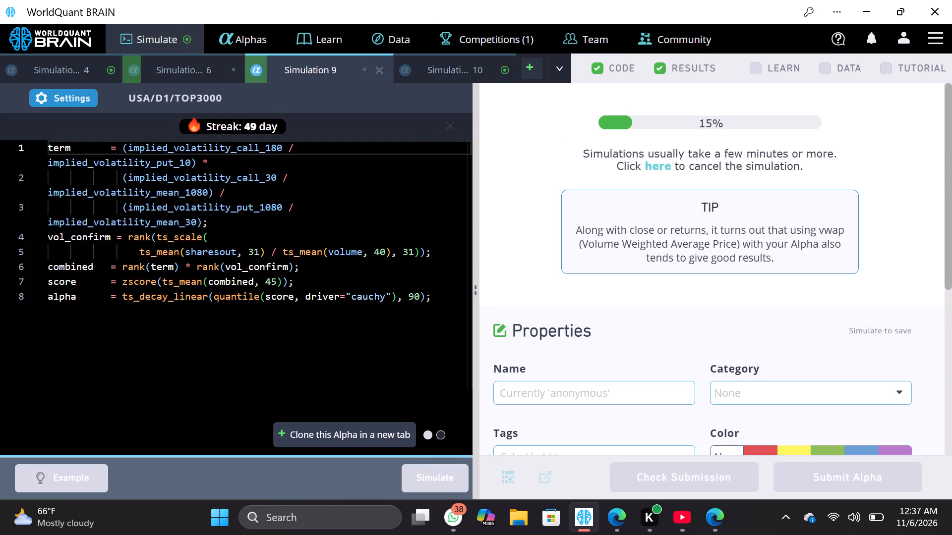
Set Simulation 10's decay to 9, apply the settings and rerun the simulation.
{"action": "left_click", "coordinate": [442, 79]}
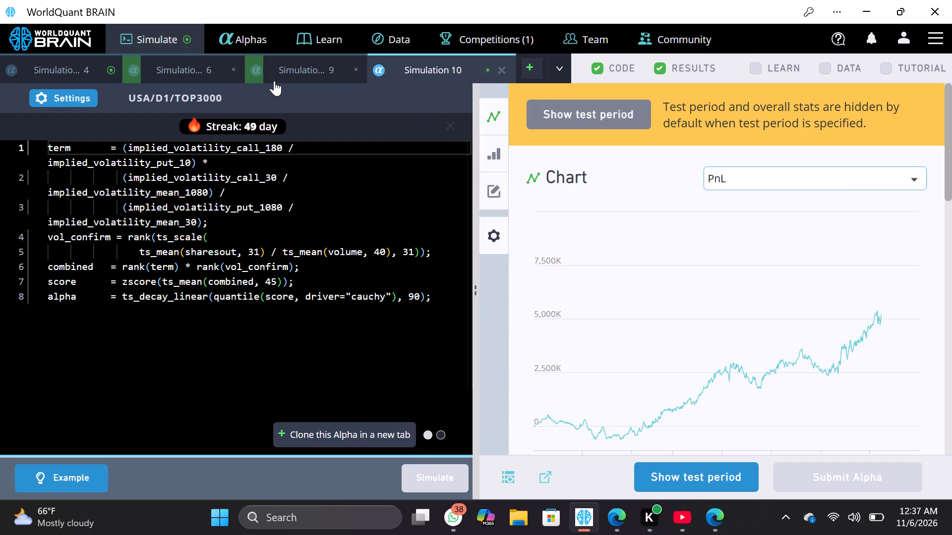
{"action": "left_click", "coordinate": [77, 93]}
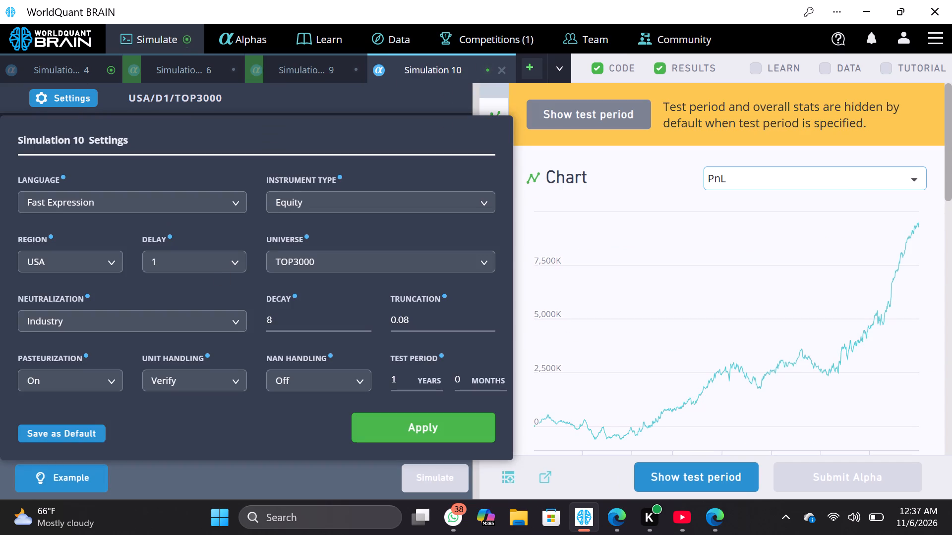
{"action": "left_click", "coordinate": [364, 318]}
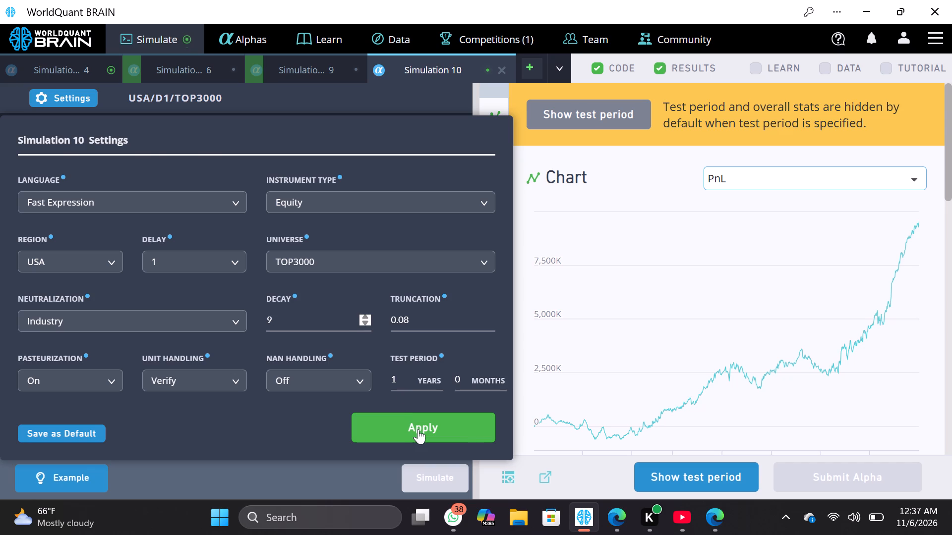
{"action": "left_click", "coordinate": [418, 429]}
{"action": "left_click", "coordinate": [437, 472]}
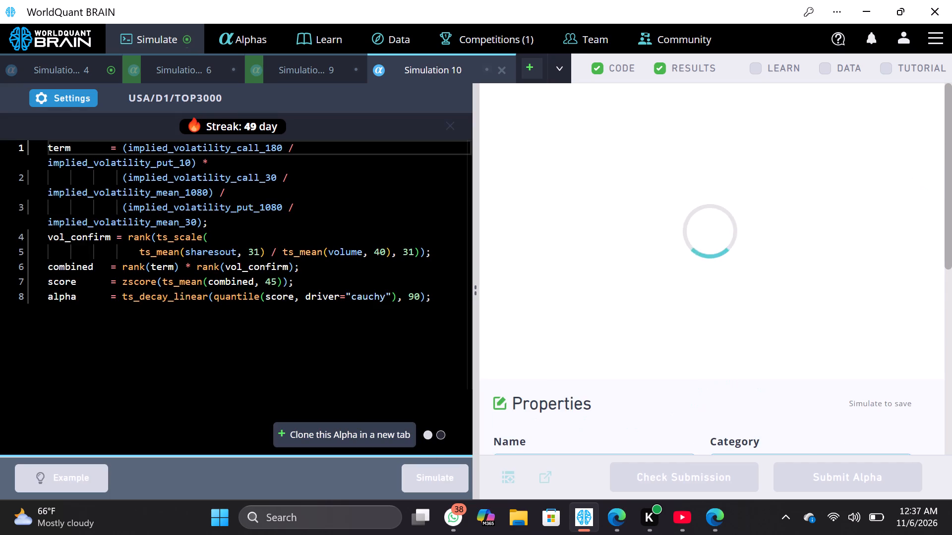
Increase Simulation 4's decay by one in the WorldQuant BRAIN app window and apply the settings.
{"action": "left_click", "coordinate": [84, 62]}
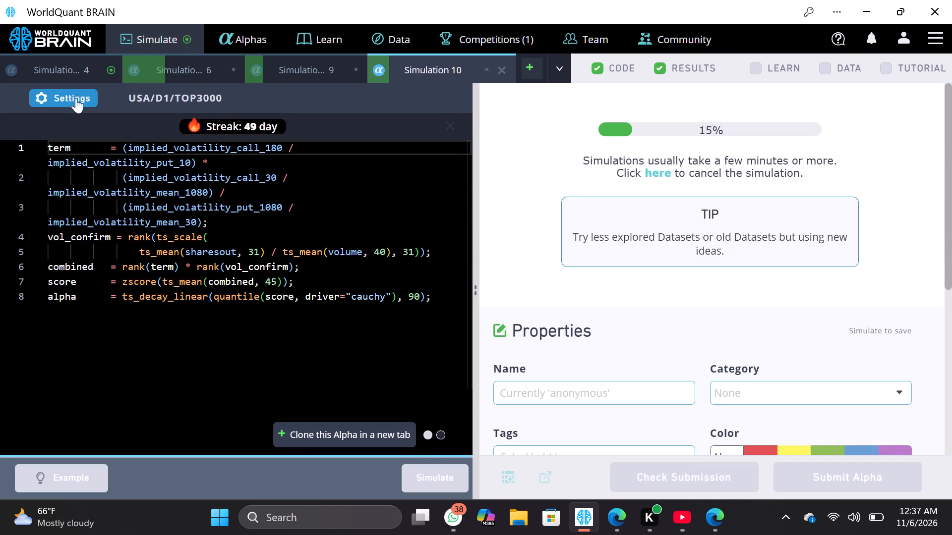
{"action": "left_click", "coordinate": [76, 100]}
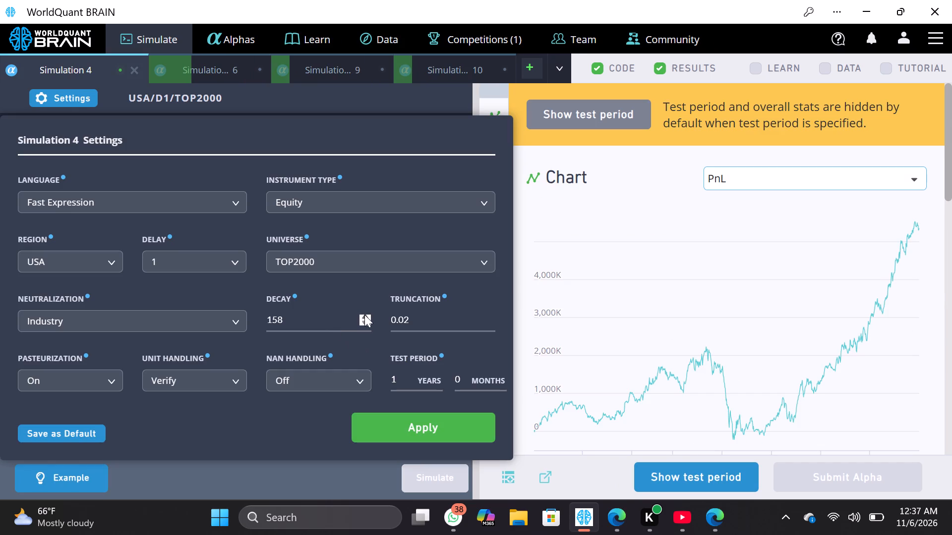
{"action": "left_click", "coordinate": [364, 315]}
{"action": "left_click", "coordinate": [412, 425]}
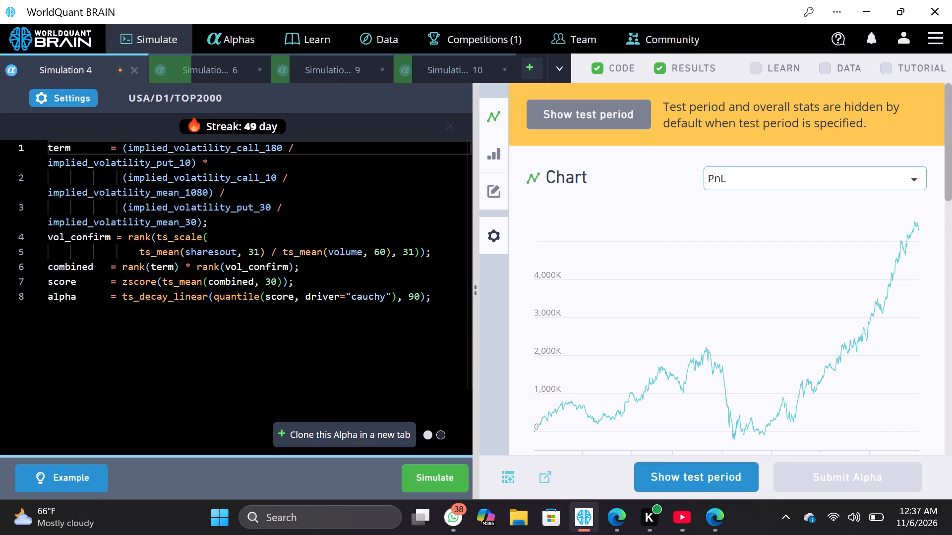
Switch to the guest browser session and run Simulation 4 with its updated decay.
{"action": "left_click", "coordinate": [579, 526]}
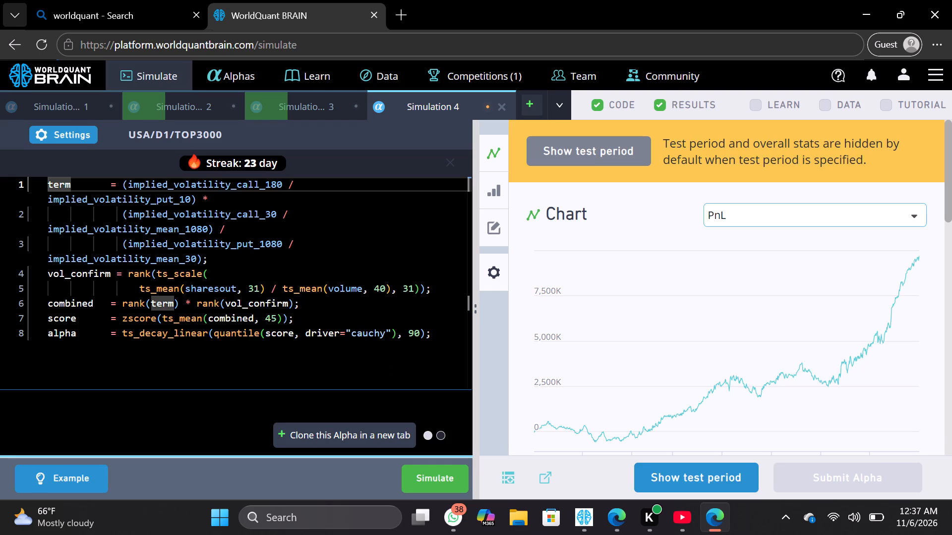
{"action": "left_click", "coordinate": [424, 474]}
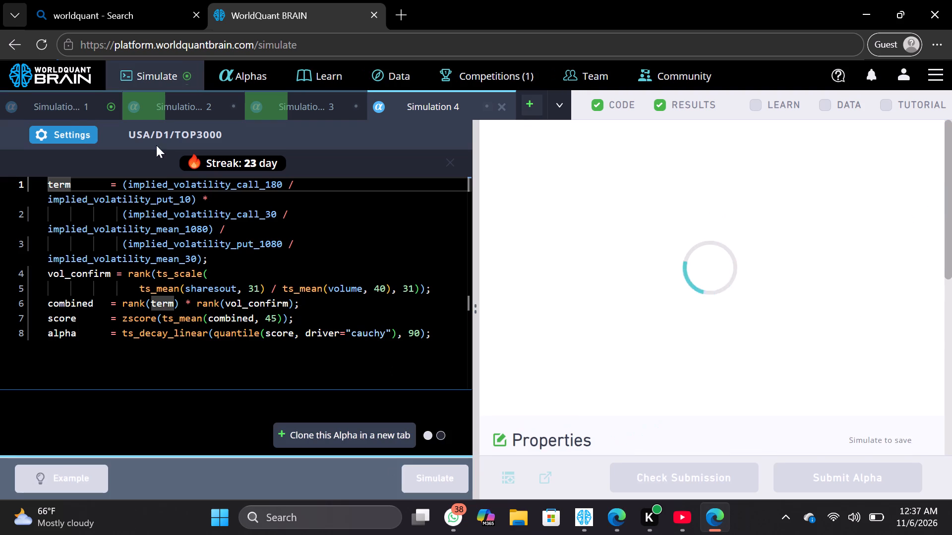
Increase Simulation 1's decay by one in the guest browser session, apply the settings and rerun the simulation.
{"action": "left_click", "coordinate": [64, 114]}
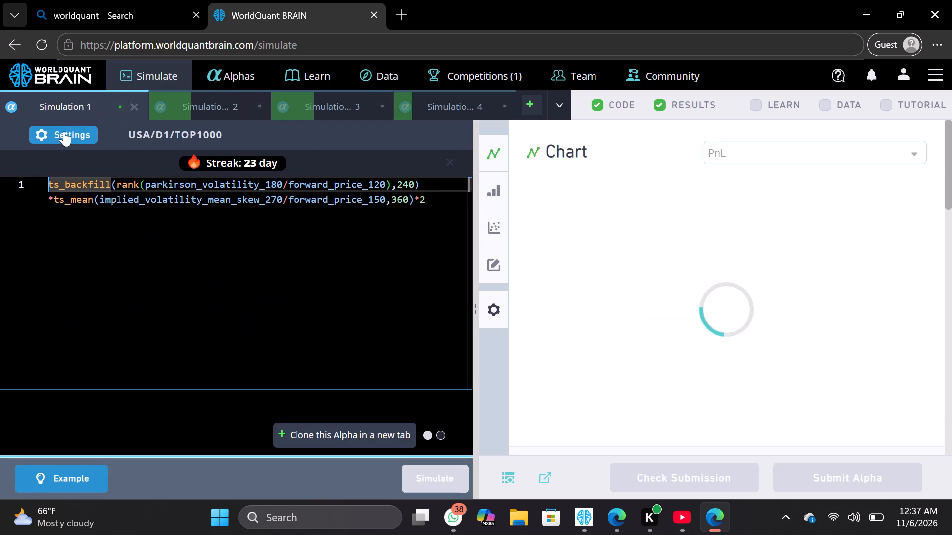
{"action": "left_click", "coordinate": [64, 131]}
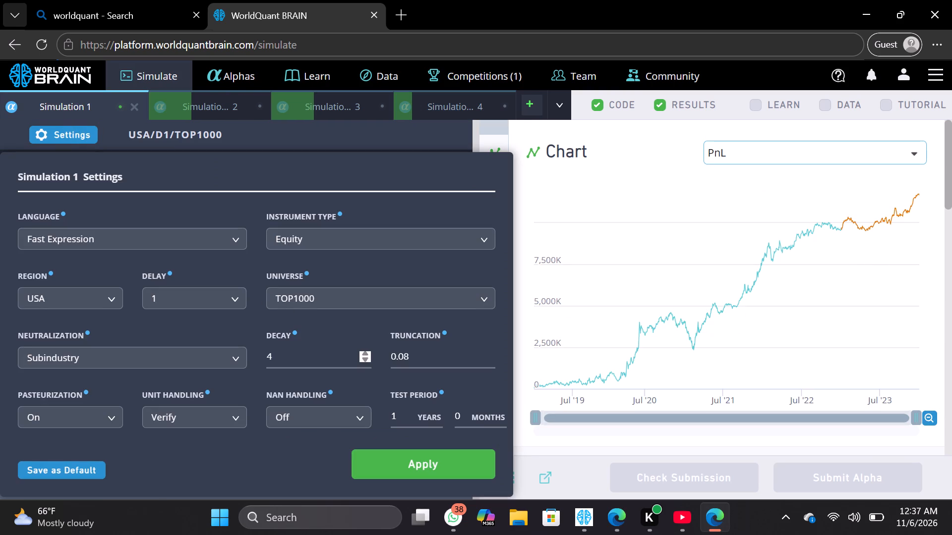
{"action": "left_click", "coordinate": [363, 354]}
{"action": "left_click", "coordinate": [395, 465]}
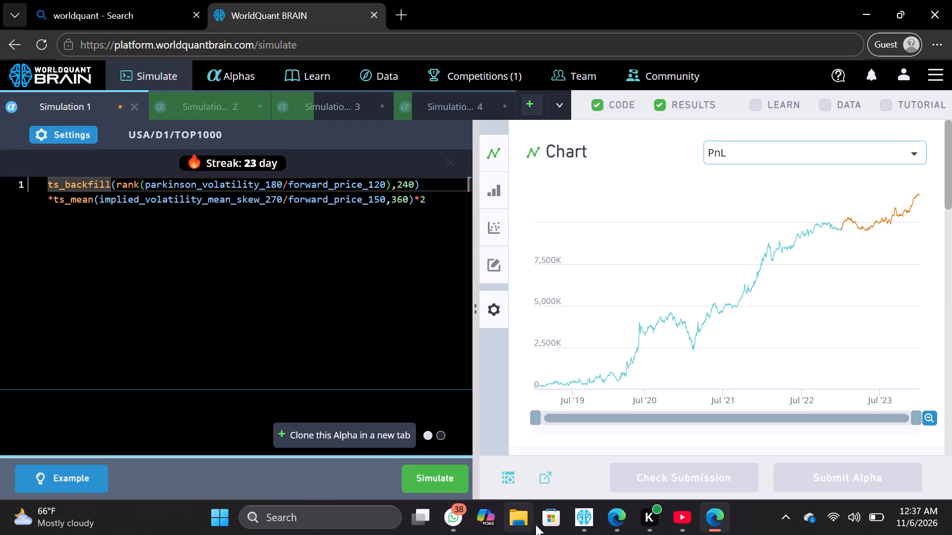
{"action": "left_click", "coordinate": [445, 473]}
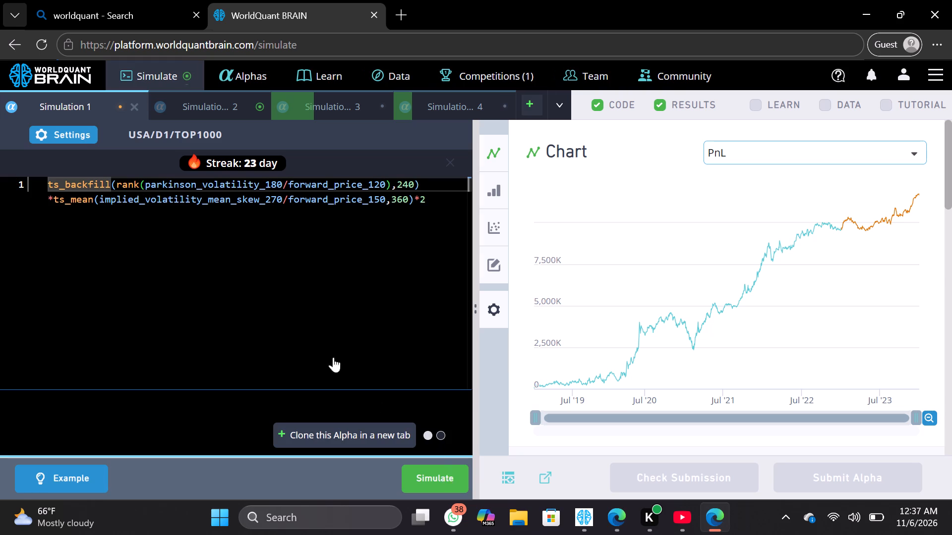
Increase Simulation 2's decay by one in the guest browser session, apply the settings and rerun the simulation.
{"action": "left_click", "coordinate": [204, 107]}
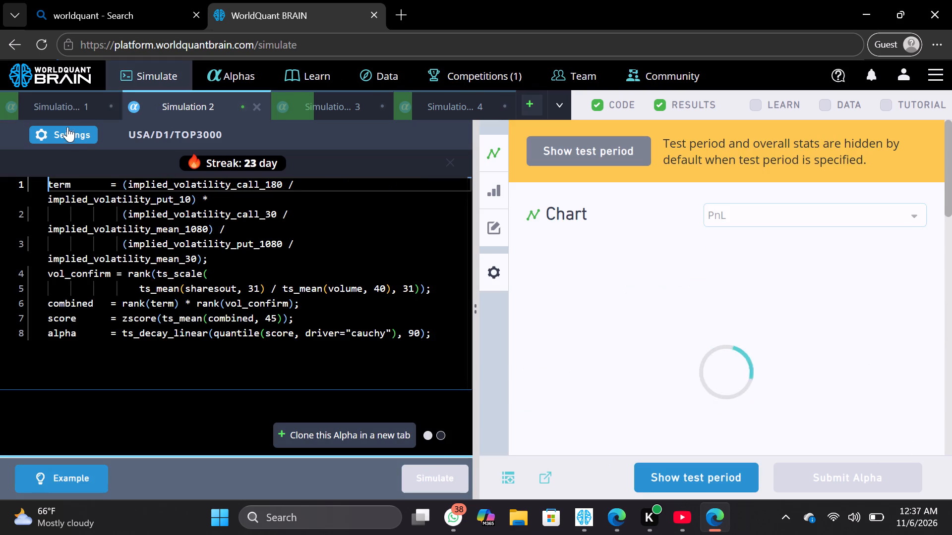
{"action": "left_click", "coordinate": [67, 128]}
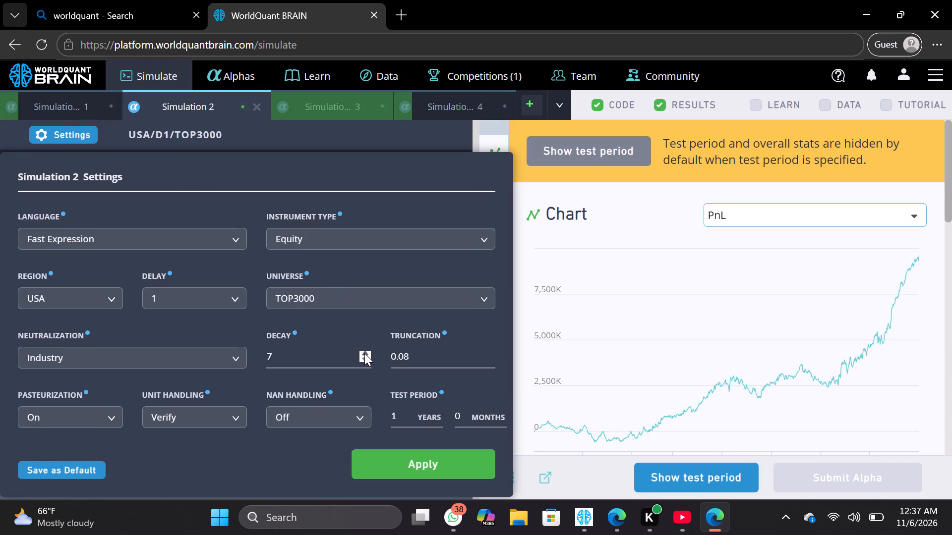
{"action": "left_click", "coordinate": [364, 353]}
{"action": "left_click", "coordinate": [419, 453]}
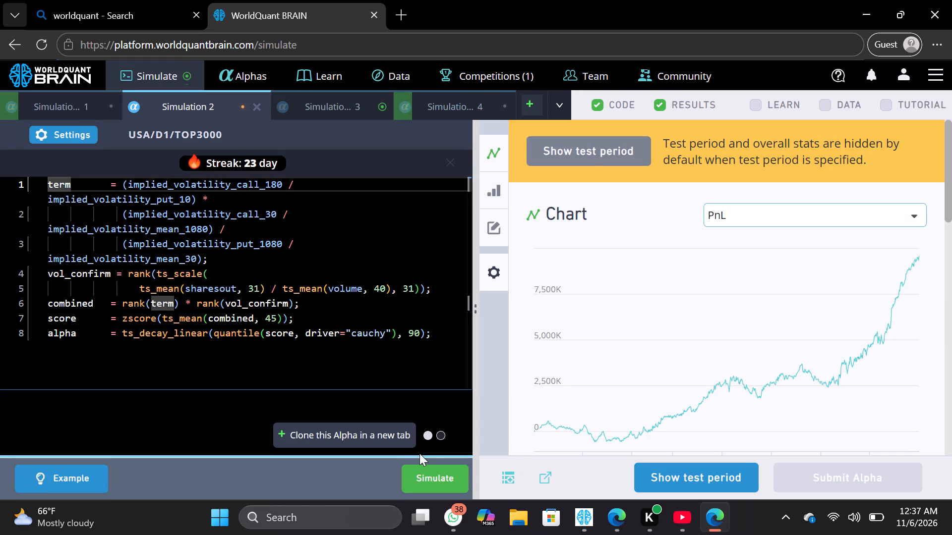
{"action": "left_click", "coordinate": [428, 466]}
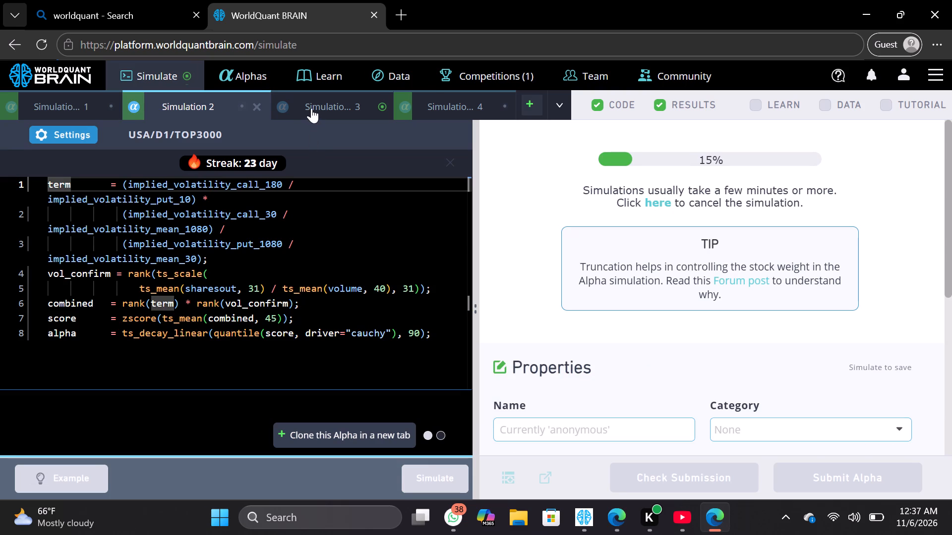
Set Simulation 3's decay to 7 in the guest browser session and apply the settings.
{"action": "left_click", "coordinate": [311, 108]}
{"action": "left_click", "coordinate": [74, 128]}
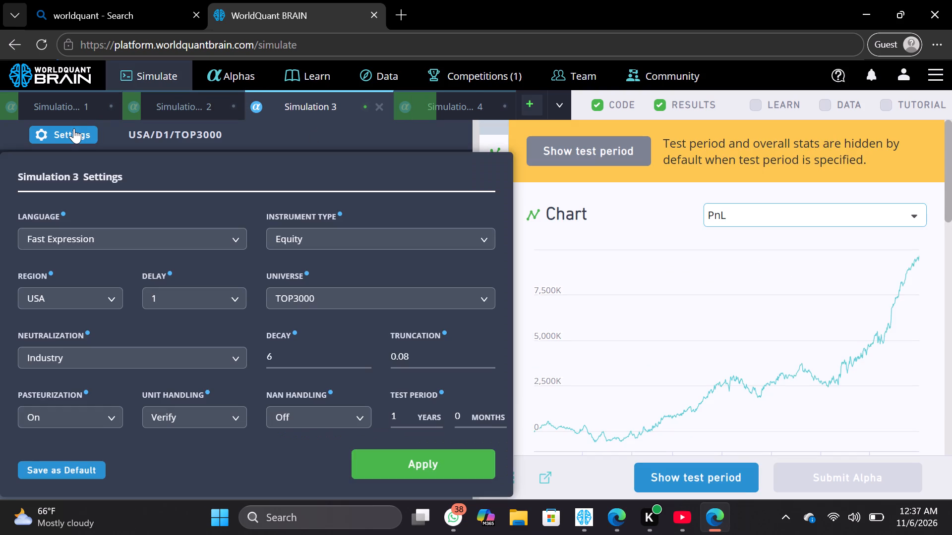
{"action": "left_click", "coordinate": [363, 350]}
{"action": "left_click", "coordinate": [363, 350]}
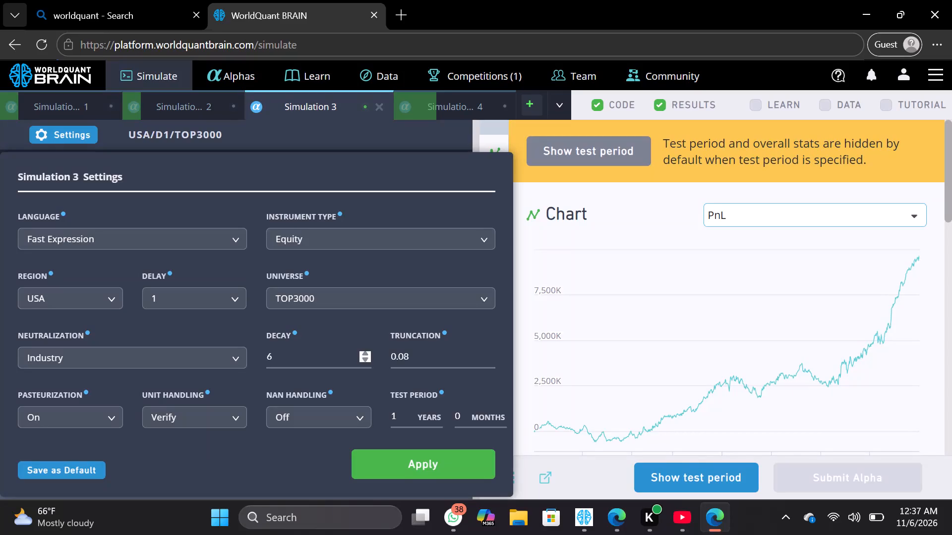
{"action": "left_click", "coordinate": [365, 353]}
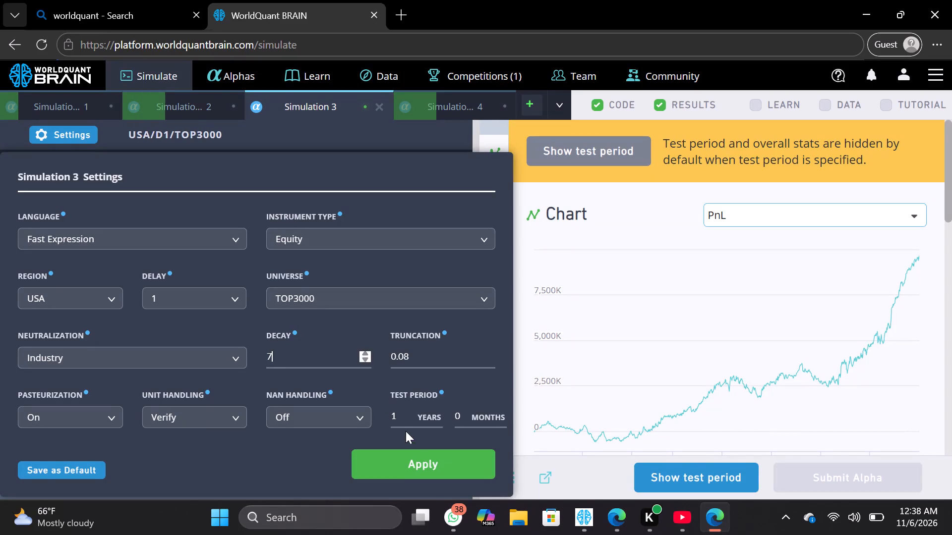
{"action": "left_click", "coordinate": [416, 452]}
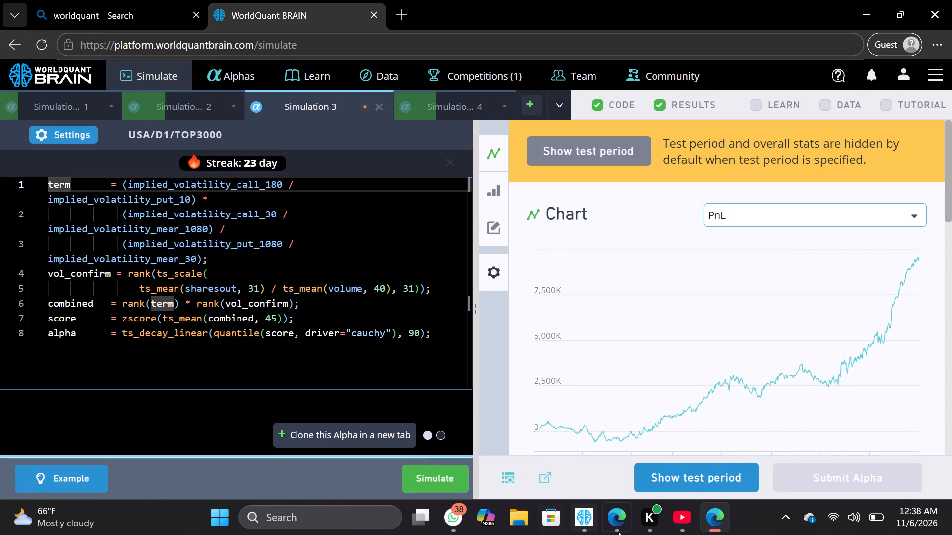
Switch to the WorldQuant BRAIN app window and run Simulation 4 with its updated decay.
{"action": "left_click", "coordinate": [587, 522]}
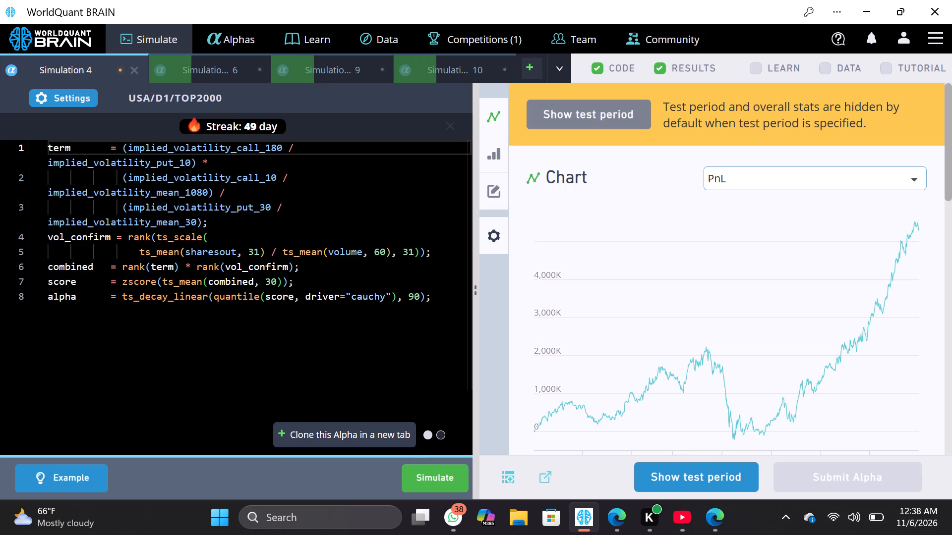
{"action": "left_click", "coordinate": [587, 511]}
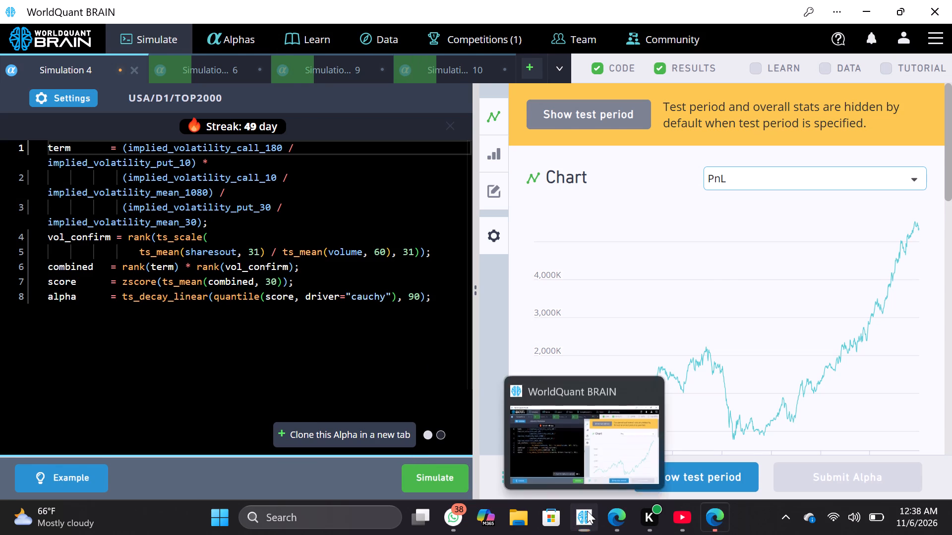
{"action": "left_click", "coordinate": [587, 511]}
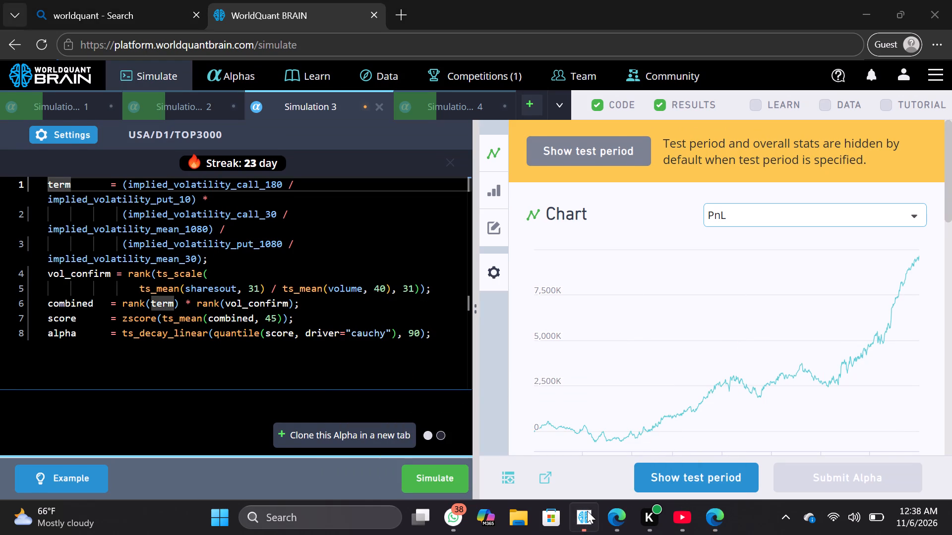
{"action": "left_click", "coordinate": [438, 474]}
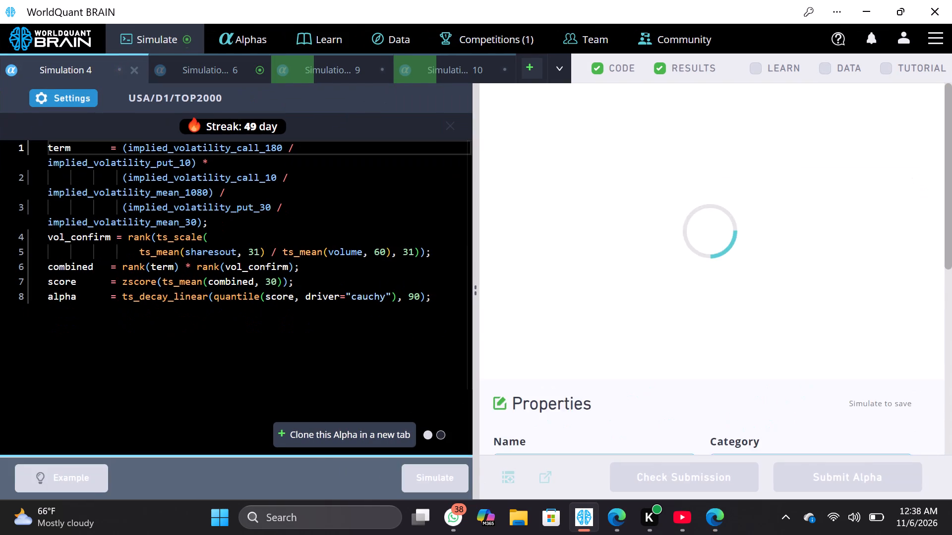
Set Simulation 6's decay to 11, apply the settings and rerun the simulation.
{"action": "left_click", "coordinate": [201, 76]}
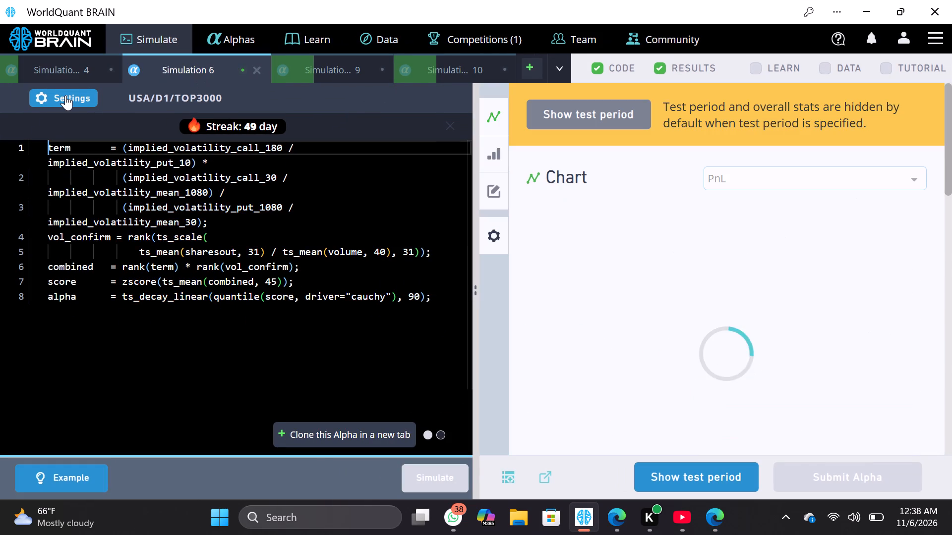
{"action": "left_click", "coordinate": [65, 95]}
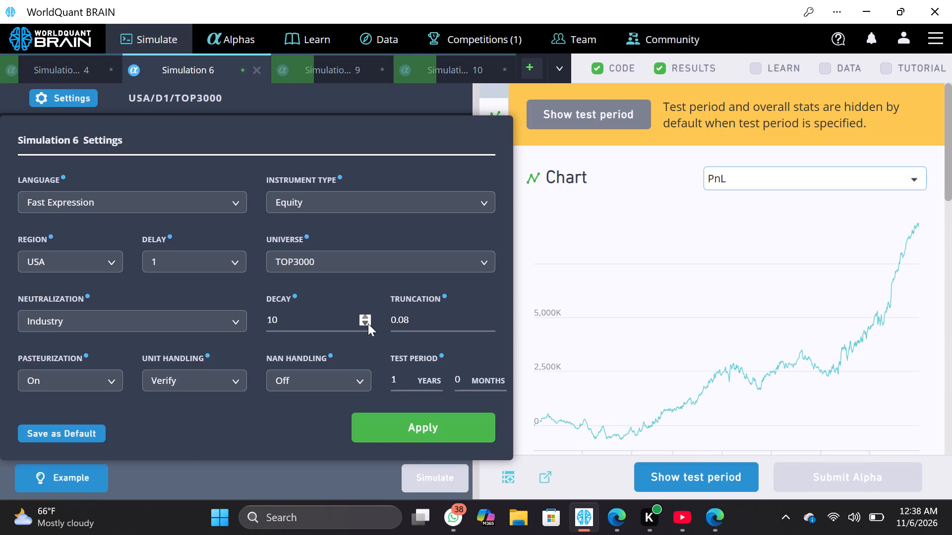
{"action": "left_click", "coordinate": [365, 316]}
{"action": "left_click", "coordinate": [416, 423]}
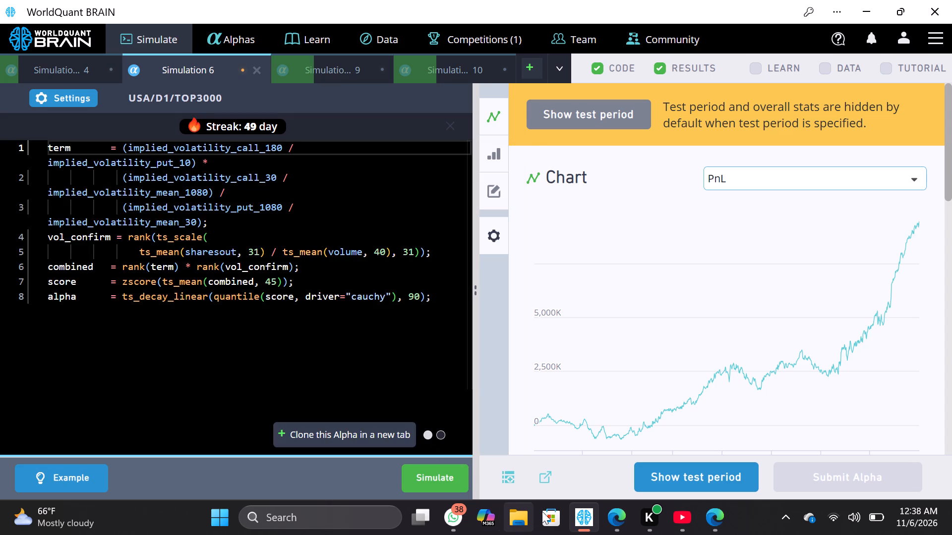
{"action": "left_click", "coordinate": [579, 530]}
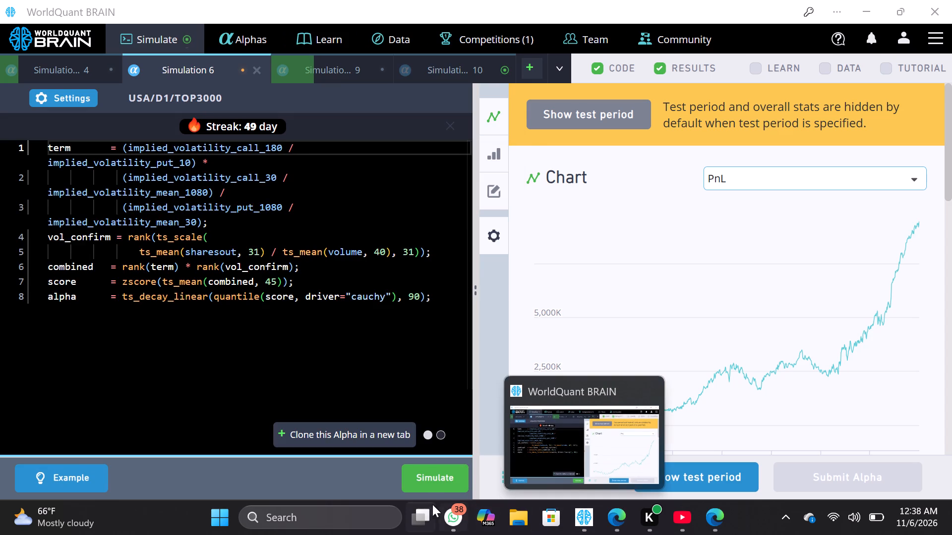
{"action": "left_click", "coordinate": [433, 487]}
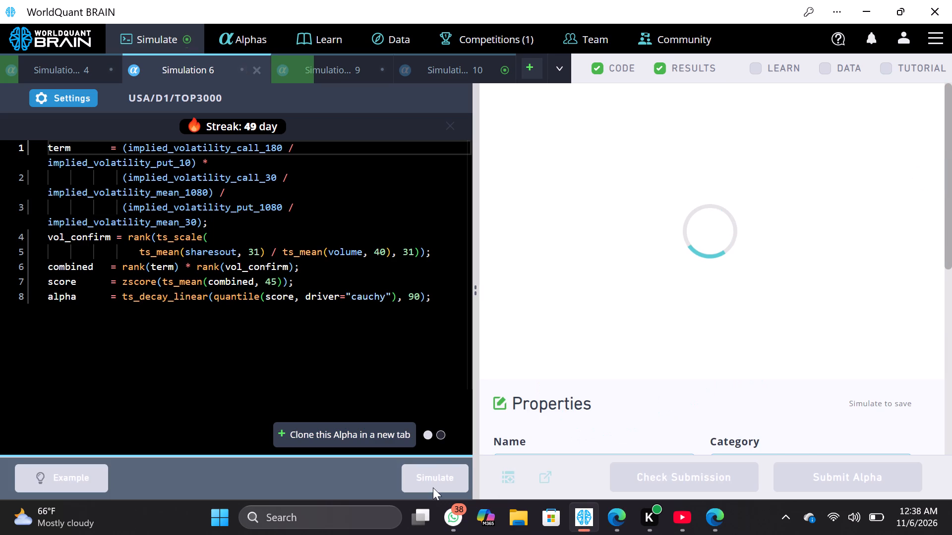
Set Simulation 10's decay to 10 and apply the settings.
{"action": "left_click", "coordinate": [453, 70]}
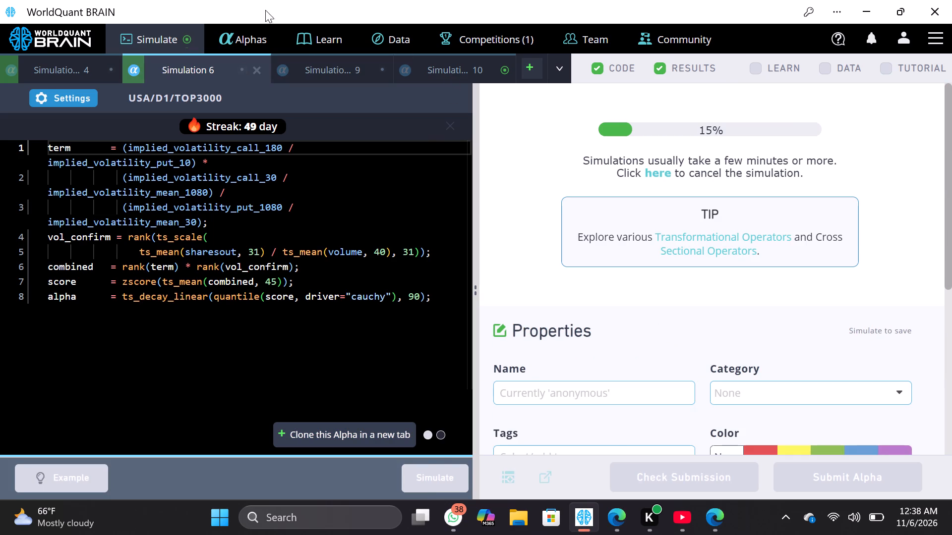
{"action": "left_click", "coordinate": [83, 94]}
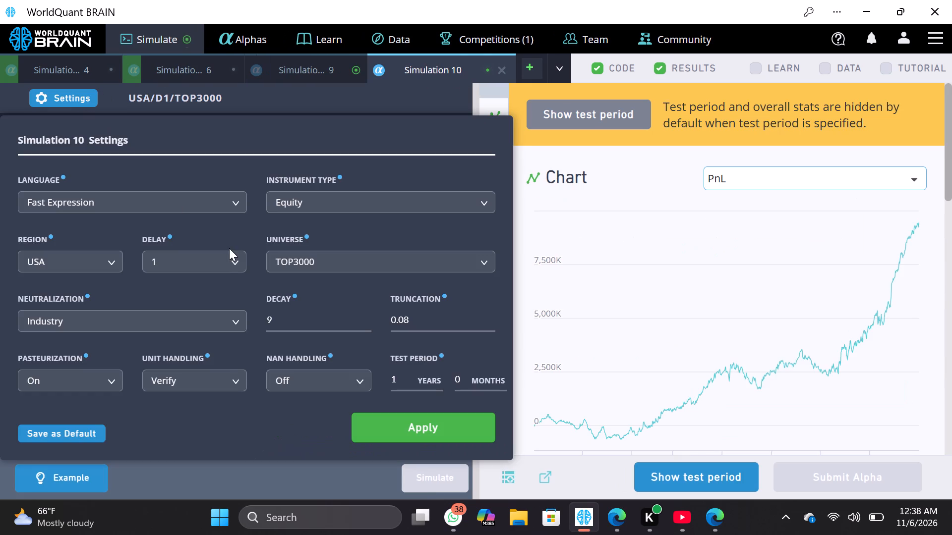
{"action": "left_click", "coordinate": [364, 315]}
{"action": "left_click", "coordinate": [396, 424]}
Run Simulation 10 with its updated decay.
{"action": "left_click", "coordinate": [422, 469]}
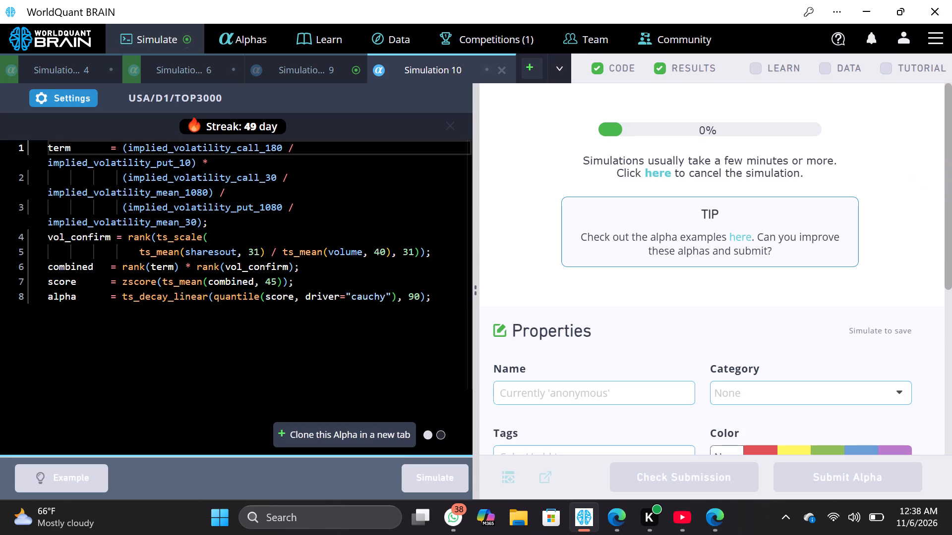
Switch to the guest browser session and run Simulation 3 with its updated decay.
{"action": "left_click", "coordinate": [586, 518]}
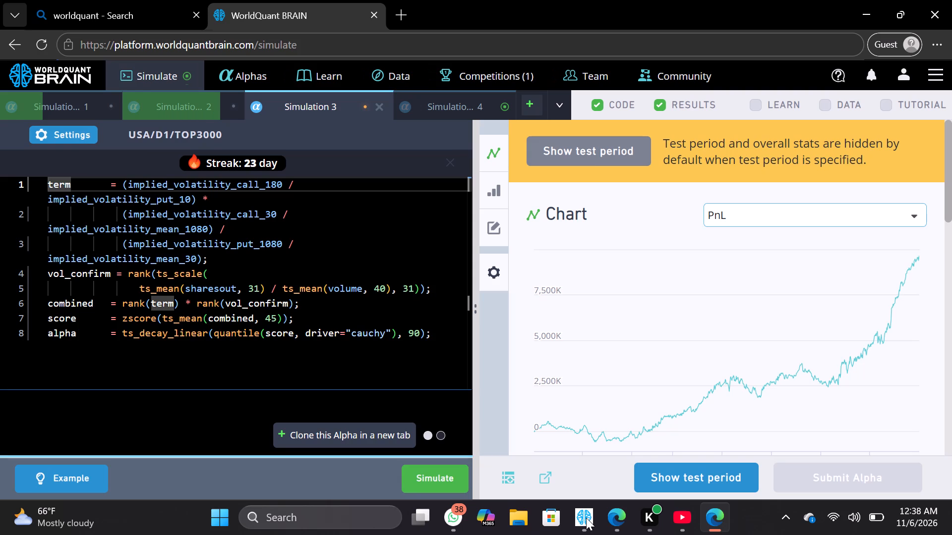
{"action": "left_click", "coordinate": [440, 465]}
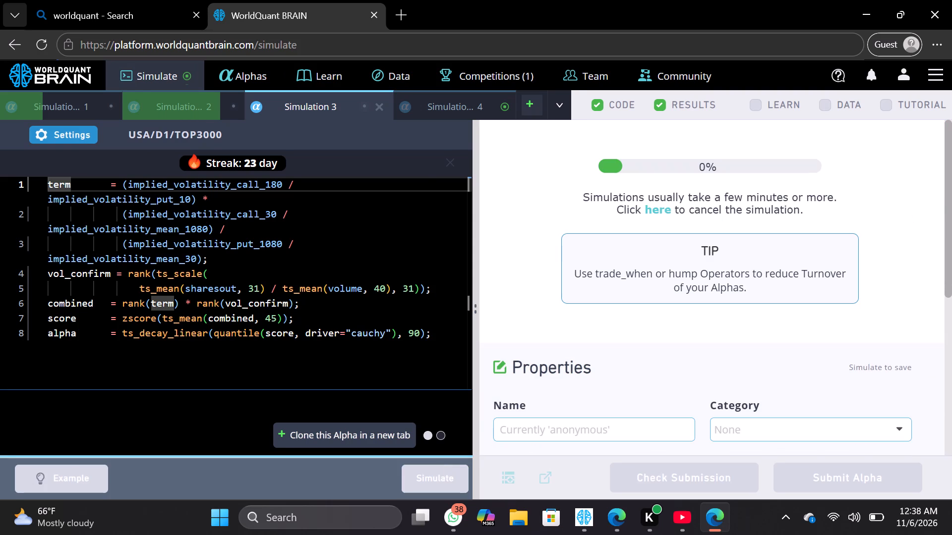
Set Simulation 4's decay to 7 in the guest session, apply the settings and rerun the simulation.
{"action": "left_click", "coordinate": [427, 108]}
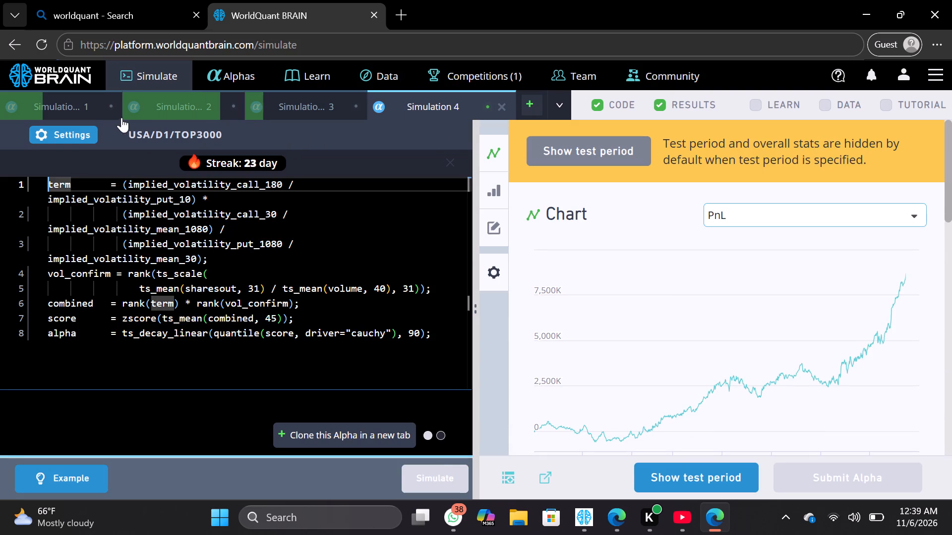
{"action": "left_click", "coordinate": [85, 131]}
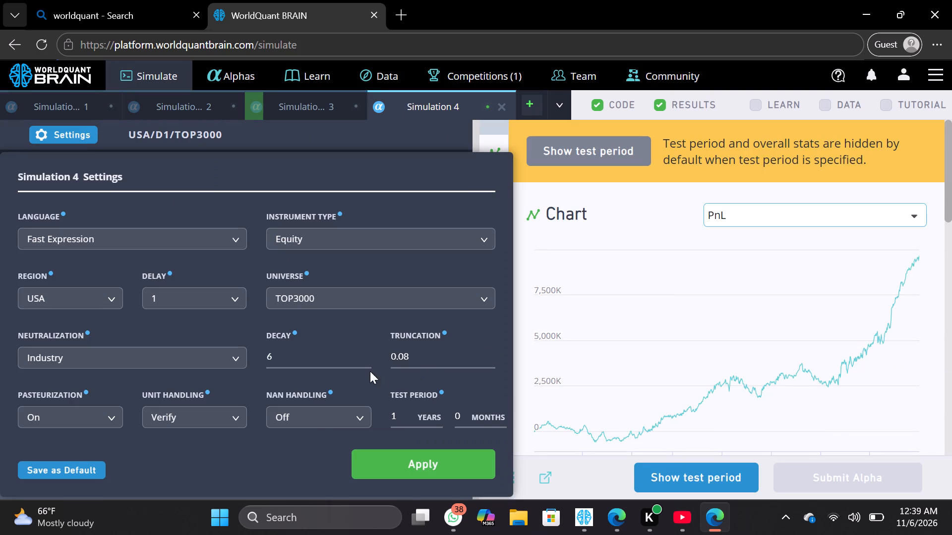
{"action": "left_click", "coordinate": [363, 351]}
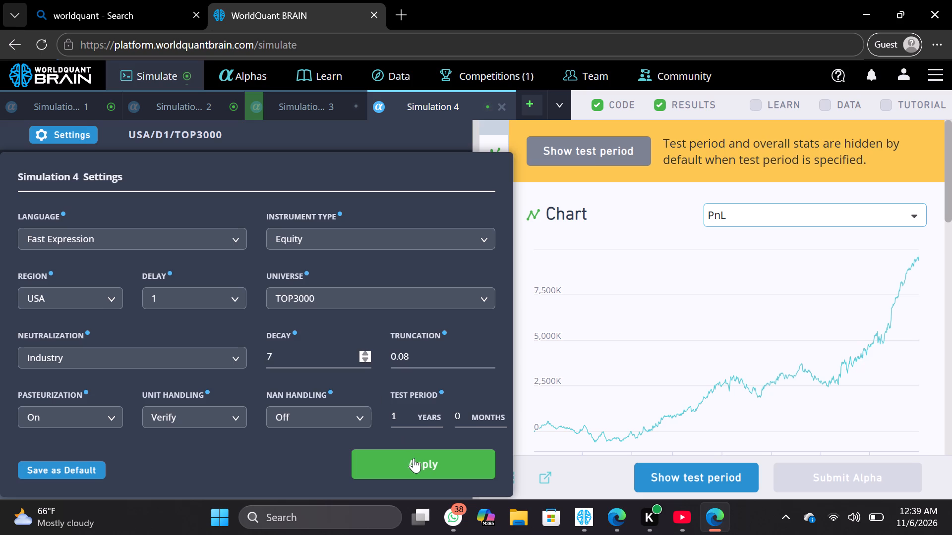
{"action": "left_click", "coordinate": [414, 458]}
{"action": "left_click", "coordinate": [424, 475]}
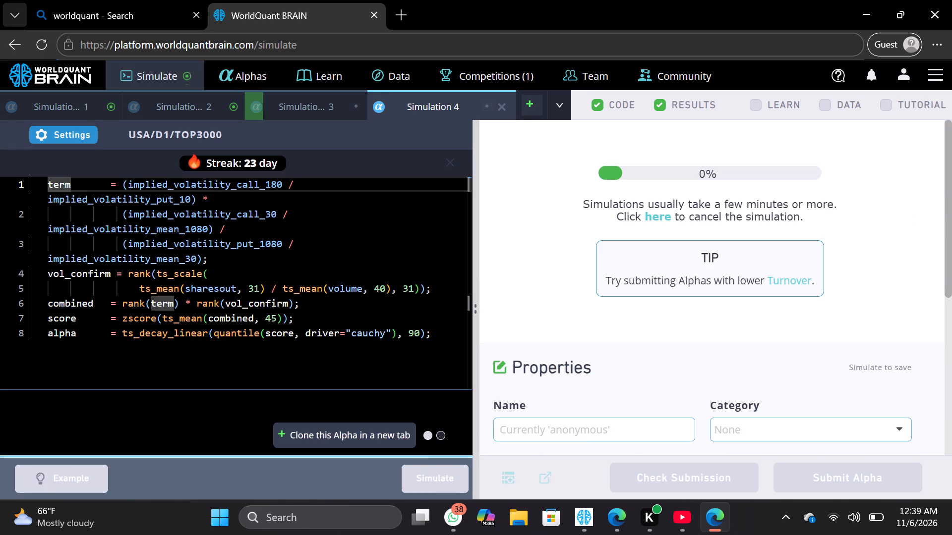
Raise Simulation 1's decay by one in the guest session, apply the settings and rerun the simulation.
{"action": "left_click_drag", "start_coordinate": [74, 106], "coordinate": [78, 134]}
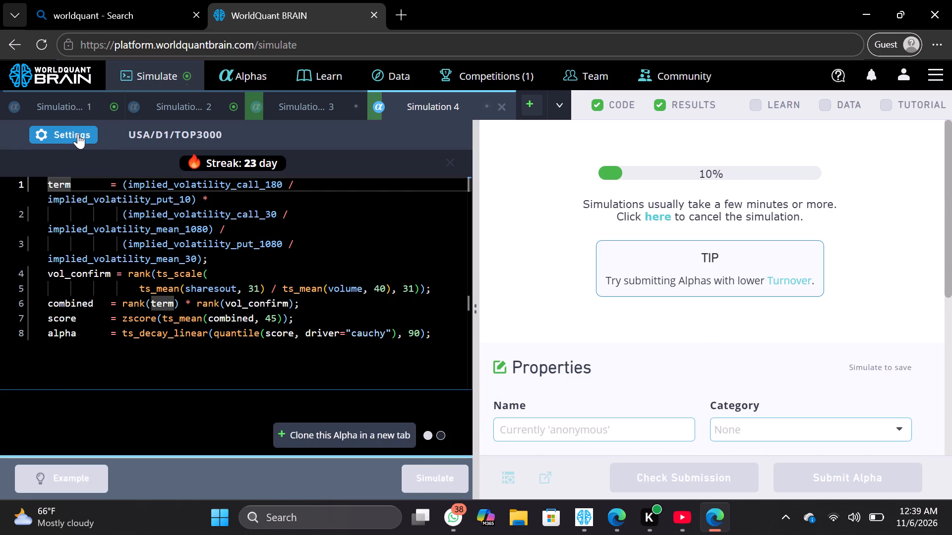
{"action": "left_click", "coordinate": [78, 134]}
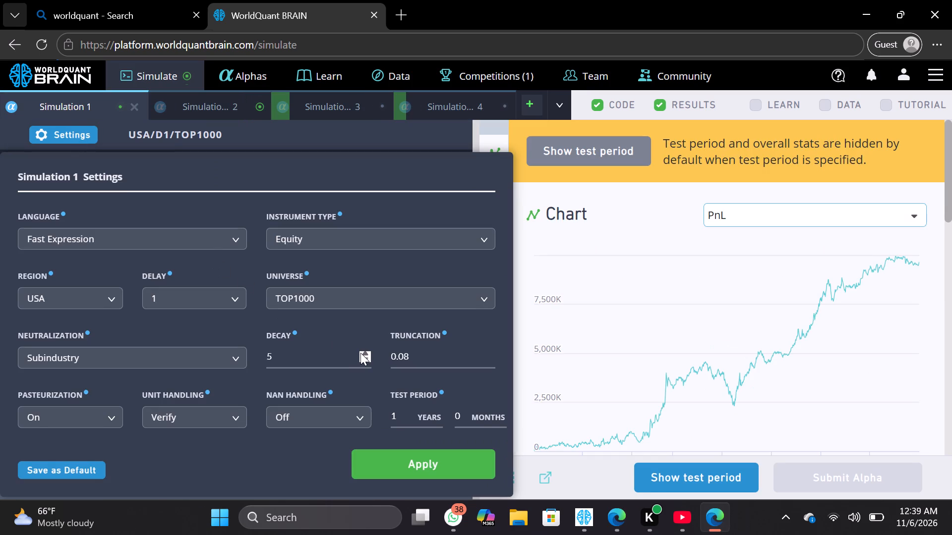
{"action": "left_click", "coordinate": [360, 353]}
{"action": "left_click", "coordinate": [426, 453]}
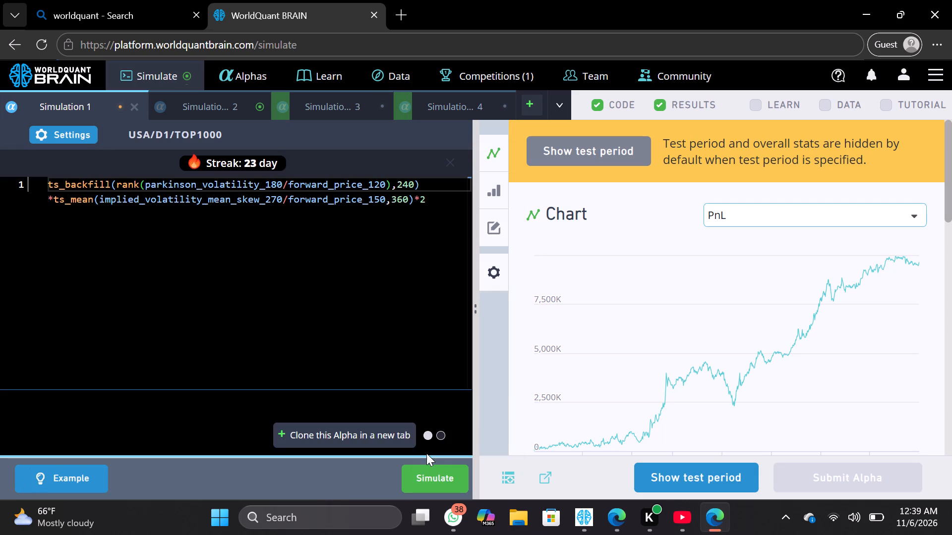
{"action": "left_click", "coordinate": [432, 468]}
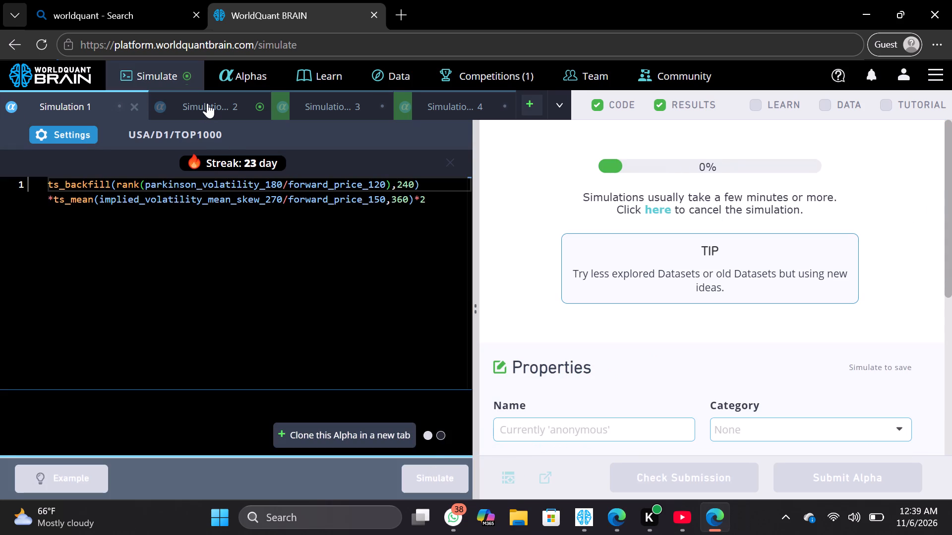
Set Simulation 2's decay to 9 in the guest session and apply the settings.
{"action": "left_click", "coordinate": [207, 103]}
{"action": "left_click", "coordinate": [67, 127]}
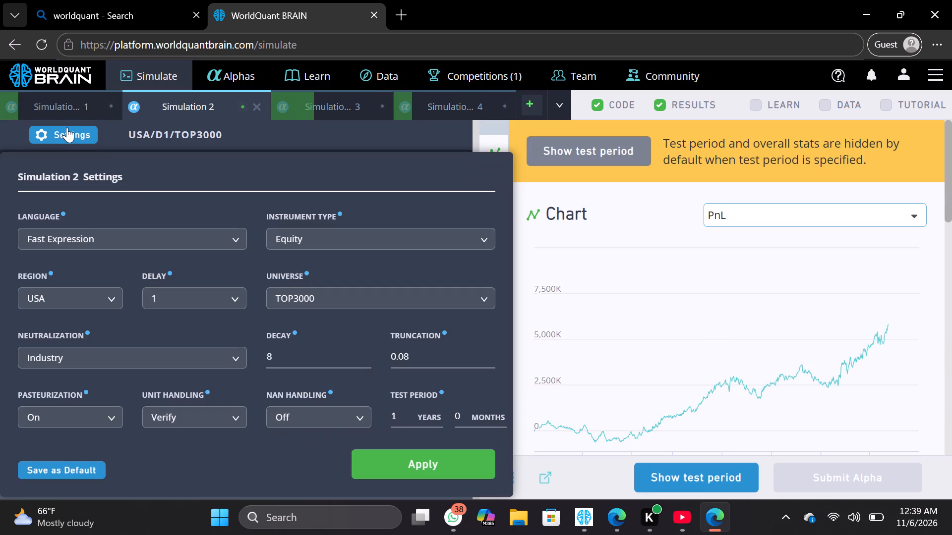
{"action": "left_click", "coordinate": [369, 354]}
{"action": "left_click", "coordinate": [388, 453]}
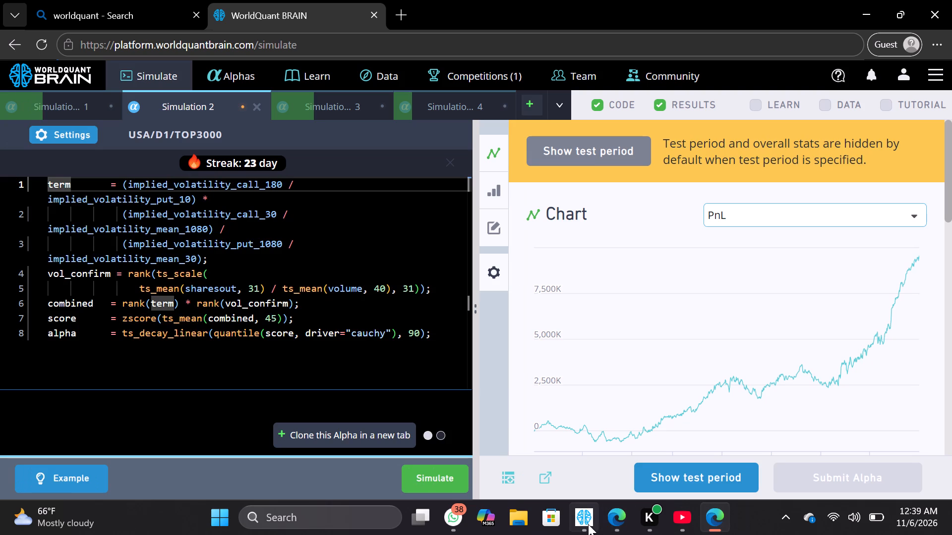
Switch to the WorldQuant BRAIN app window, raise Simulation 9's decay by one, apply the settings and rerun it.
{"action": "left_click", "coordinate": [588, 524]}
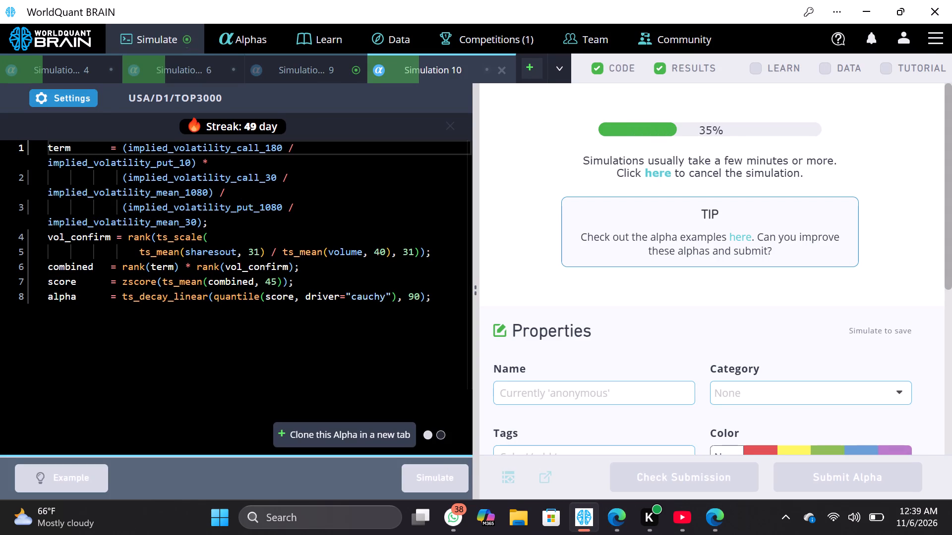
{"action": "left_click", "coordinate": [308, 64]}
{"action": "left_click", "coordinate": [94, 93]}
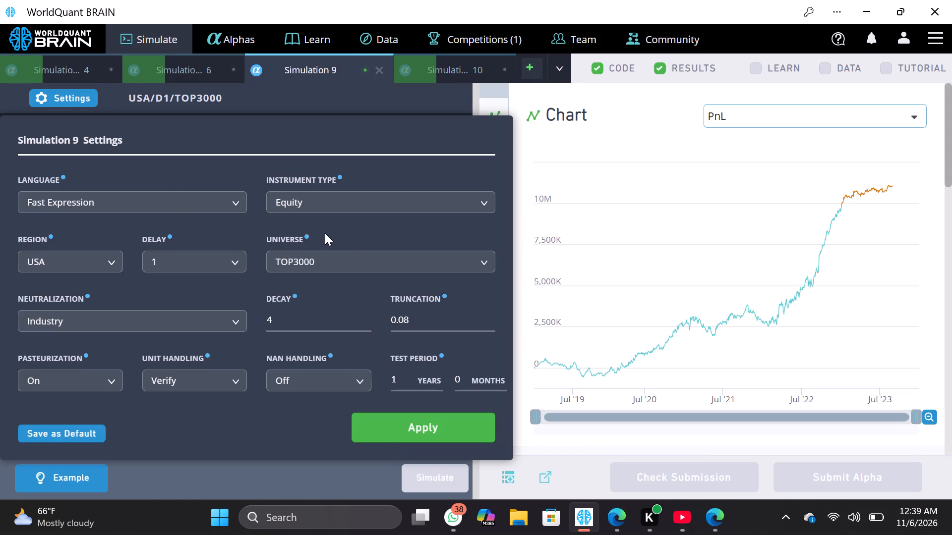
{"action": "left_click", "coordinate": [365, 316]}
{"action": "left_click", "coordinate": [416, 422]}
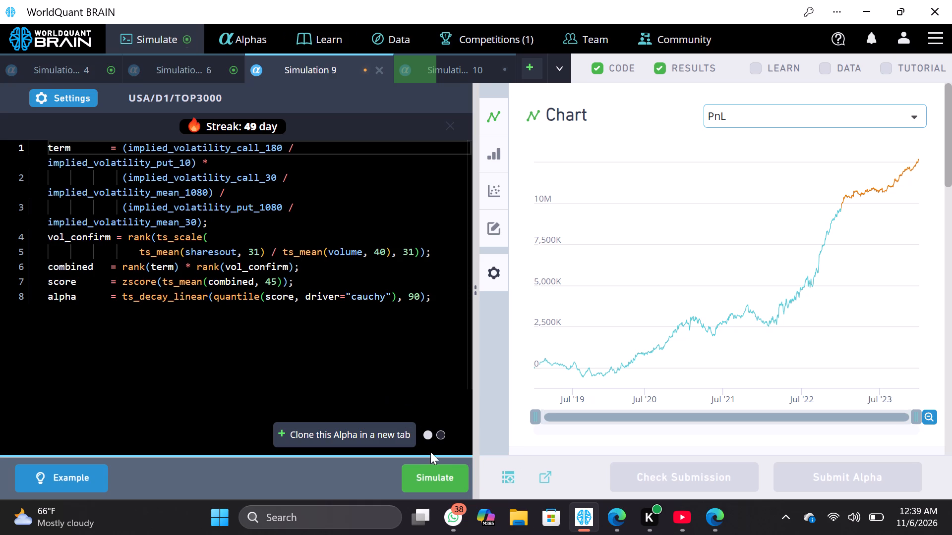
{"action": "left_click", "coordinate": [435, 469]}
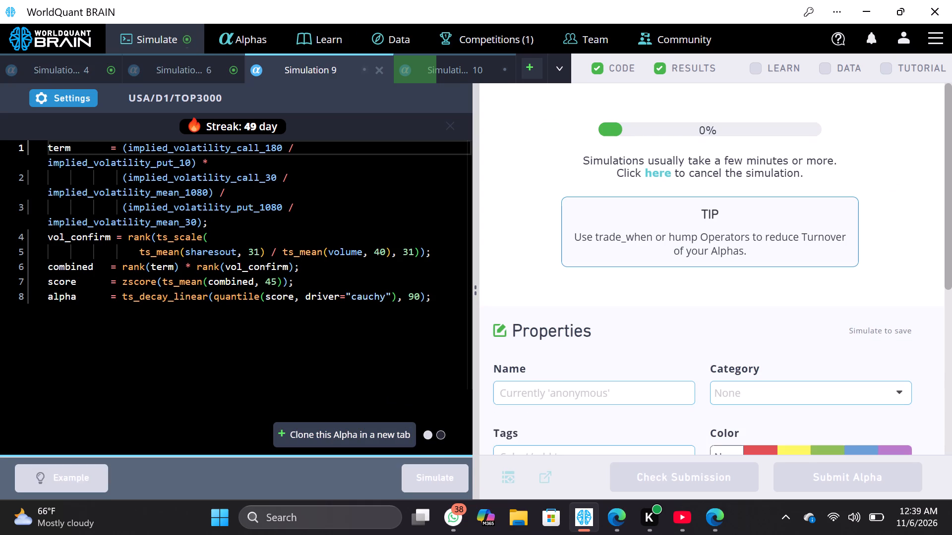
Set Simulation 4's decay to 160, apply the settings and rerun the simulation.
{"action": "left_click_drag", "start_coordinate": [75, 69], "coordinate": [75, 94]}
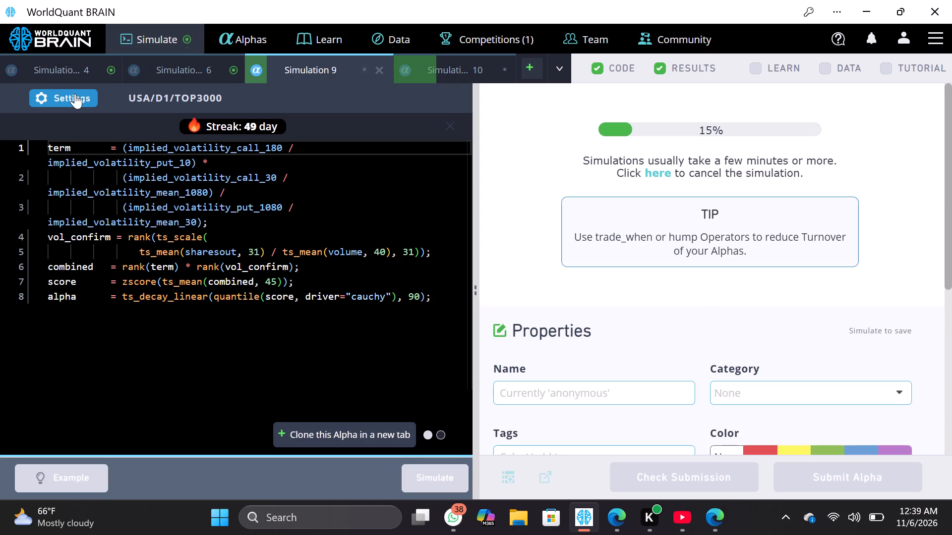
{"action": "left_click", "coordinate": [75, 94]}
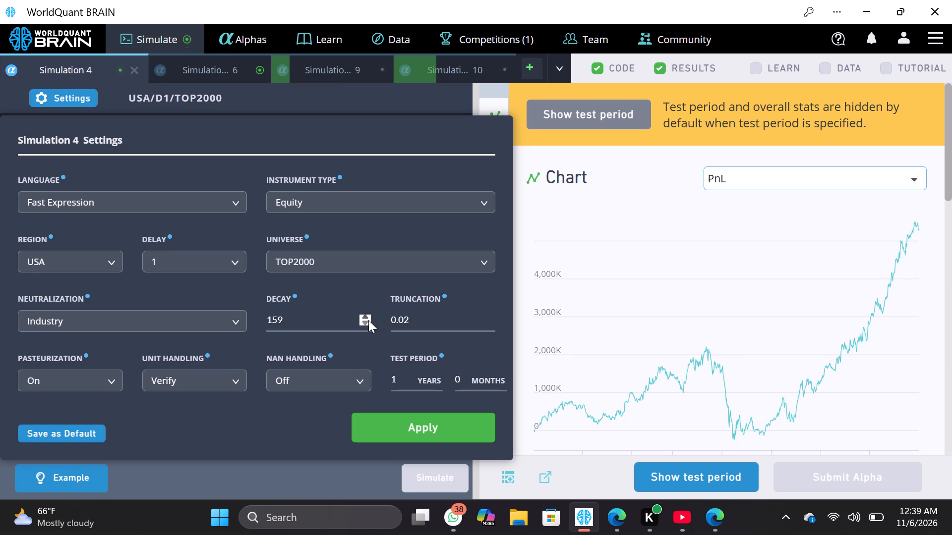
{"action": "left_click", "coordinate": [368, 319]}
{"action": "left_click", "coordinate": [428, 424]}
{"action": "left_click", "coordinate": [428, 463]}
{"action": "left_click", "coordinate": [432, 475]}
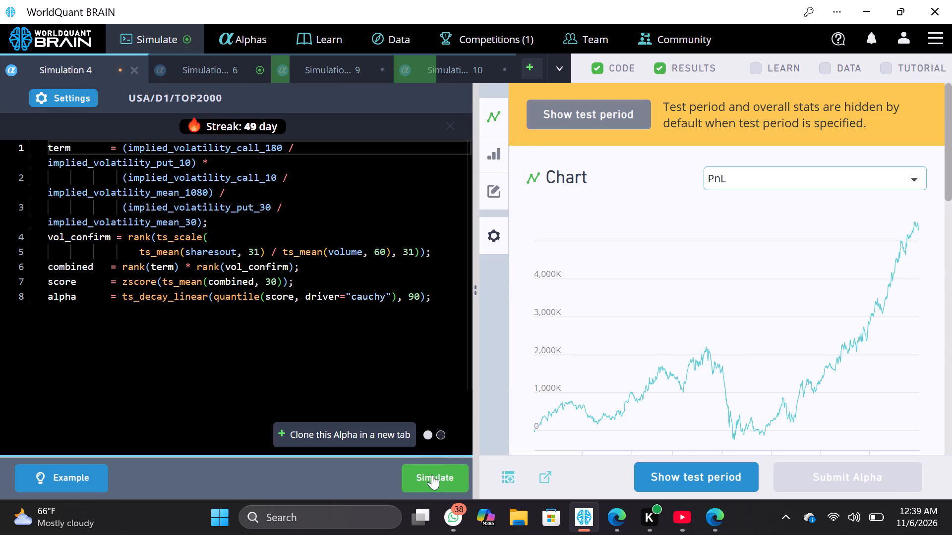
Set Simulation 6's decay to 12 and apply the settings.
{"action": "left_click", "coordinate": [212, 78]}
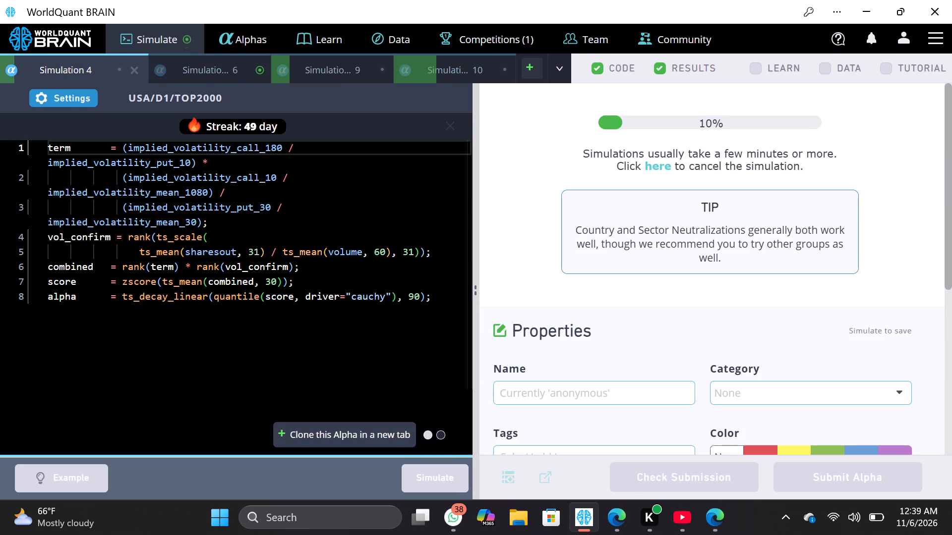
{"action": "left_click", "coordinate": [80, 98]}
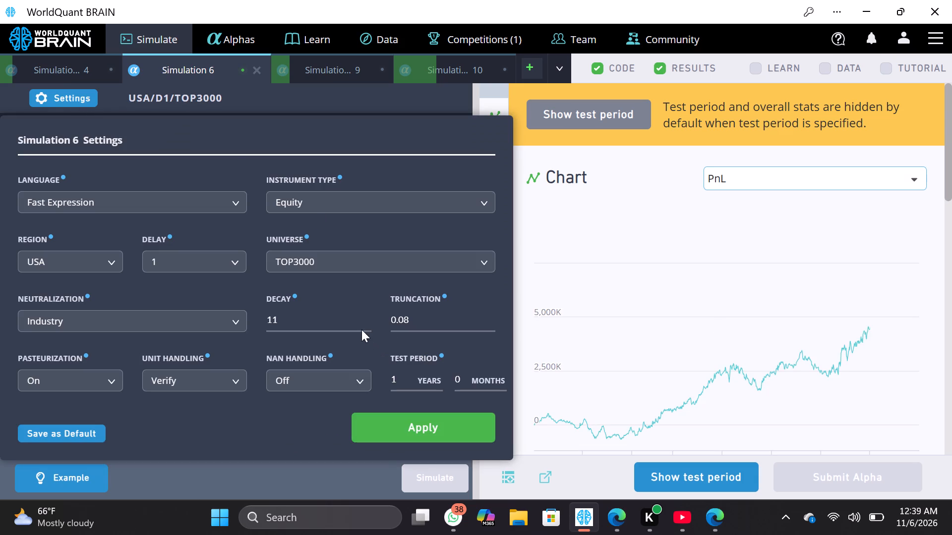
{"action": "left_click", "coordinate": [359, 316]}
{"action": "left_click", "coordinate": [406, 427]}
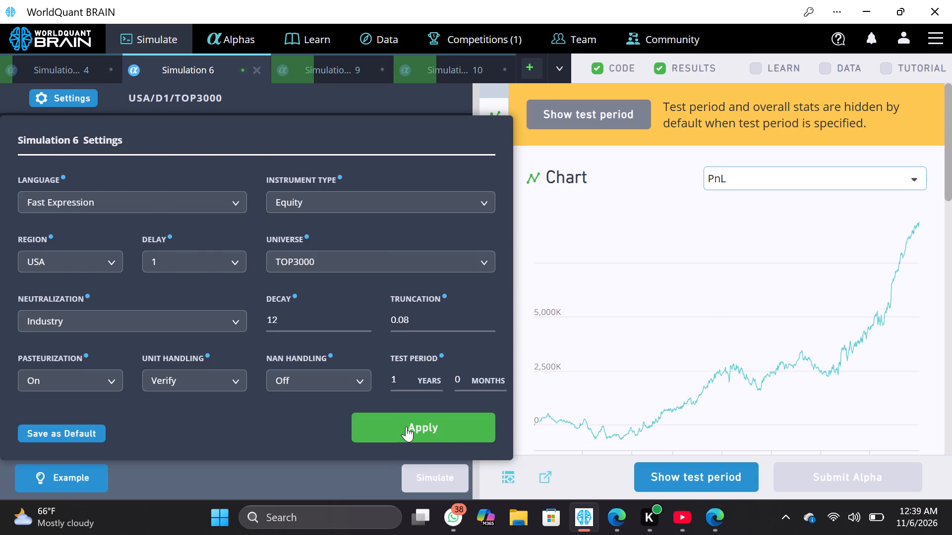
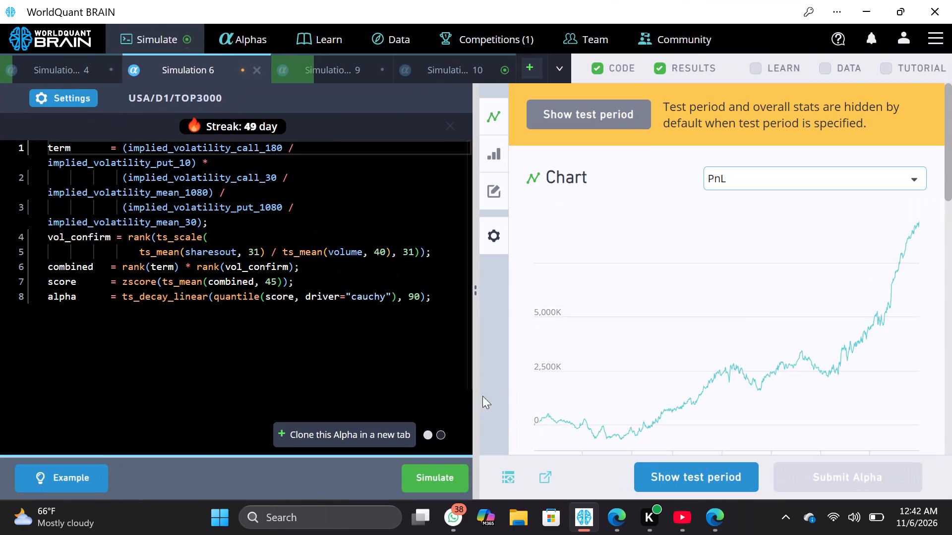
Rerun Simulation 6 with the applied settings.
{"action": "left_click", "coordinate": [444, 477]}
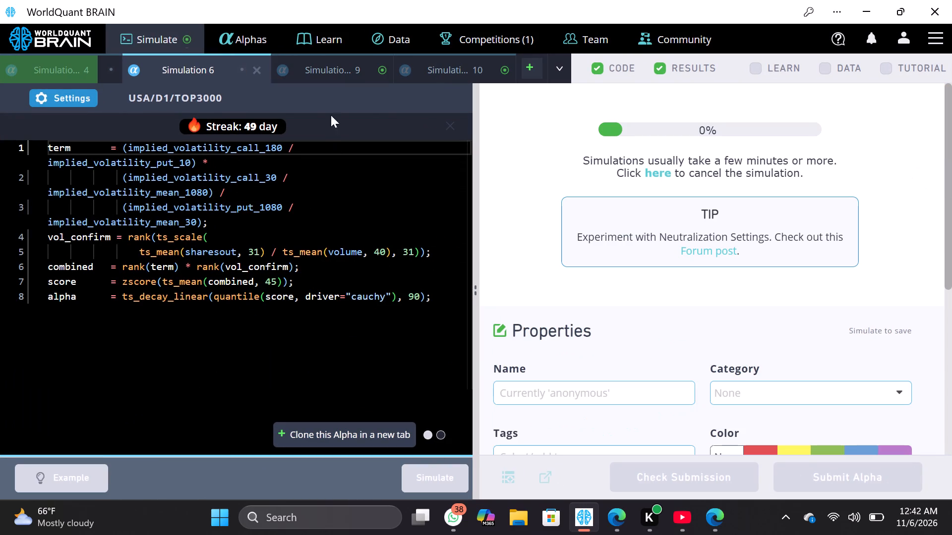
Set Simulation 9's decay to 6, apply the settings and rerun the simulation.
{"action": "left_click", "coordinate": [320, 58]}
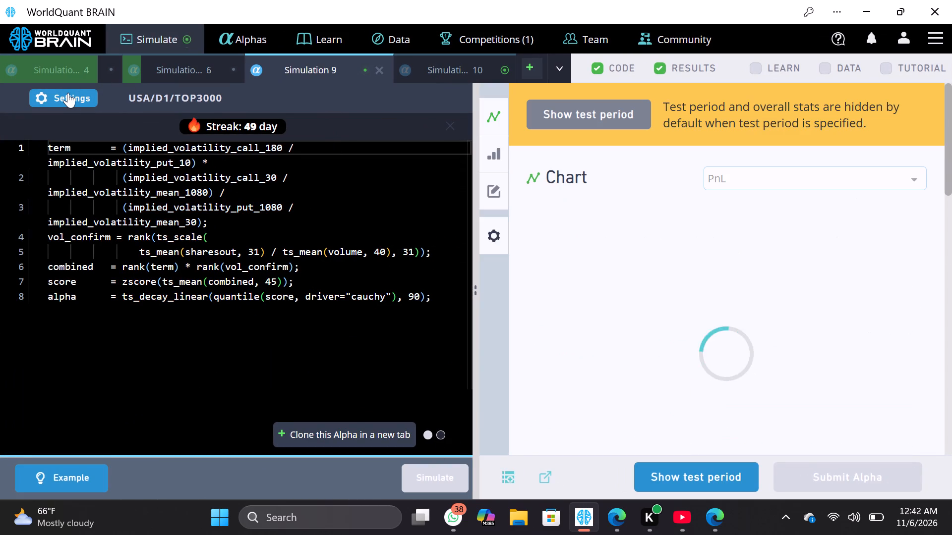
{"action": "left_click", "coordinate": [68, 93]}
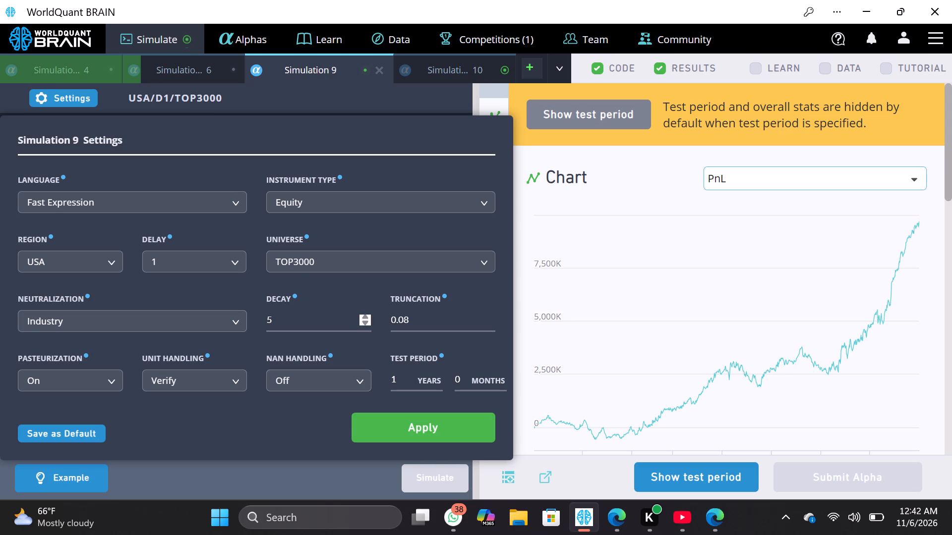
{"action": "left_click", "coordinate": [368, 316]}
{"action": "left_click", "coordinate": [418, 411]}
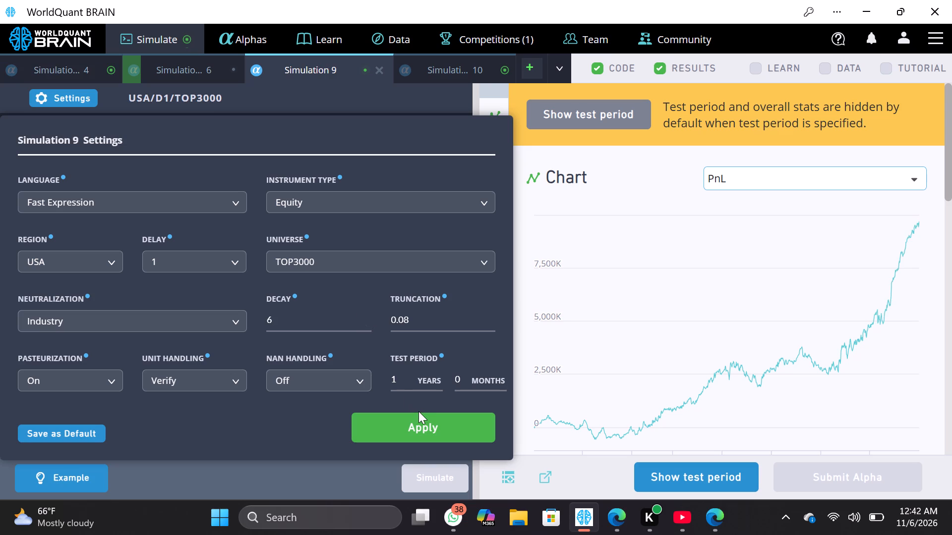
{"action": "left_click", "coordinate": [421, 436]}
{"action": "left_click", "coordinate": [436, 465]}
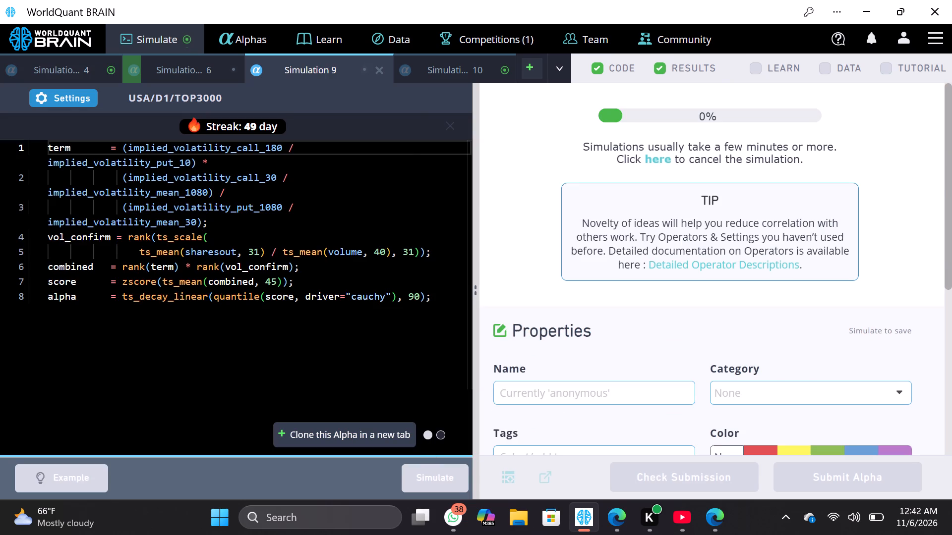
Set Simulation 10's decay to 11, apply the settings and rerun the simulation.
{"action": "left_click", "coordinate": [418, 73]}
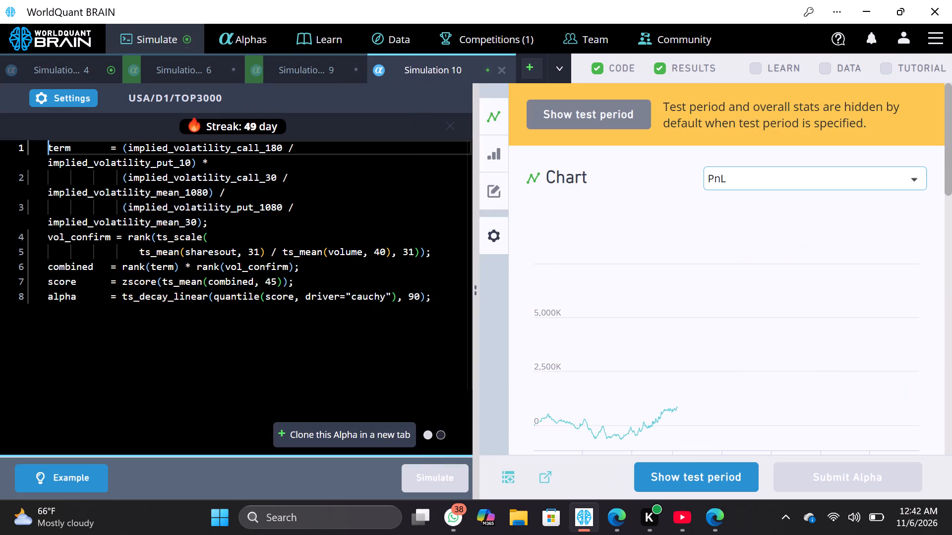
{"action": "left_click", "coordinate": [84, 92]}
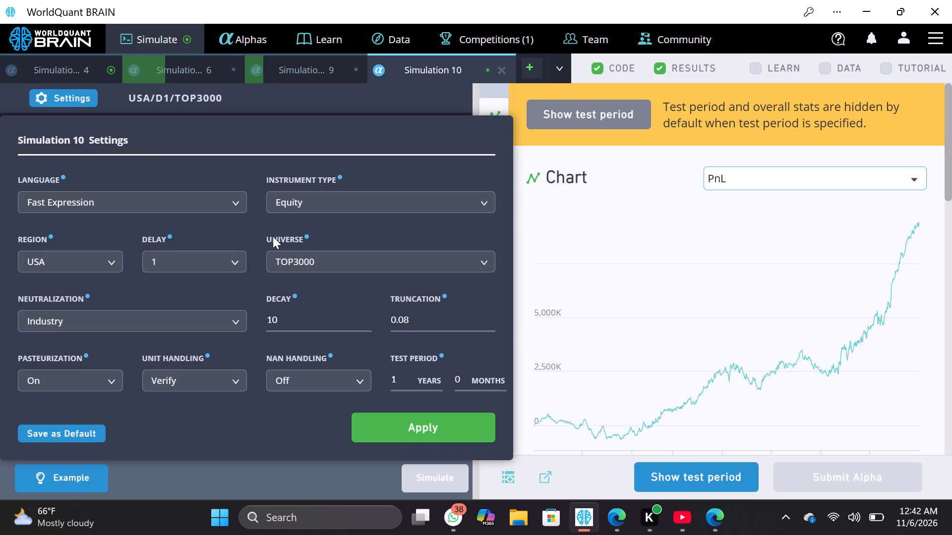
{"action": "left_click", "coordinate": [365, 317]}
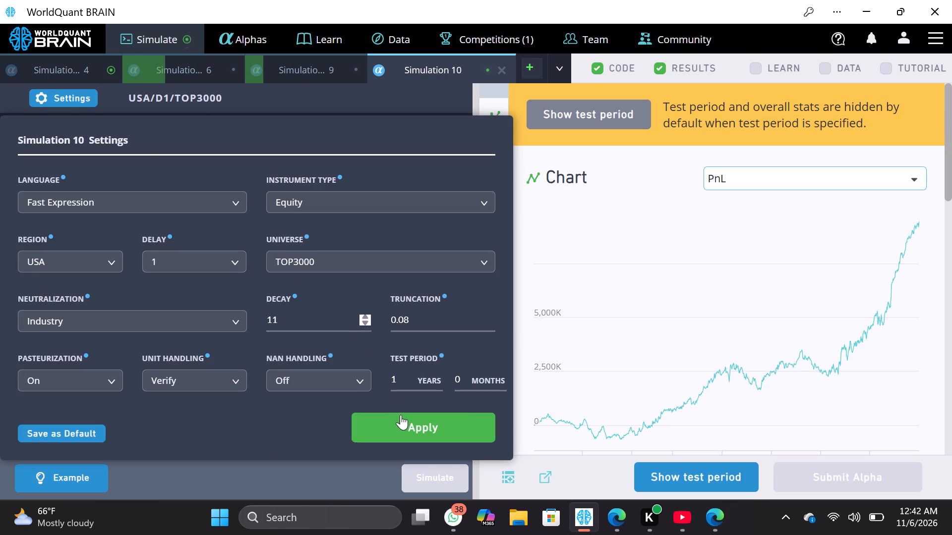
{"action": "left_click", "coordinate": [403, 418]}
{"action": "left_click", "coordinate": [427, 470]}
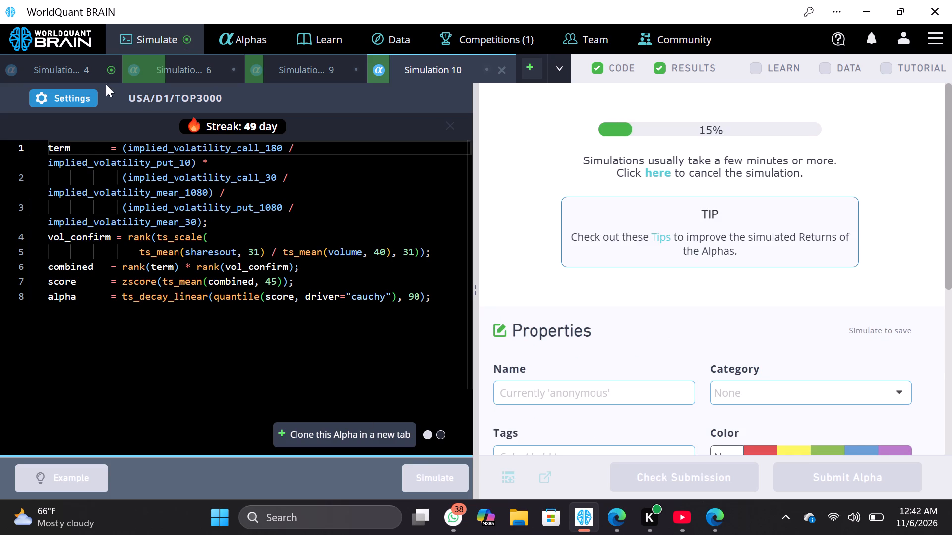
Raise Simulation 4's decay by one and apply the settings.
{"action": "left_click", "coordinate": [77, 62]}
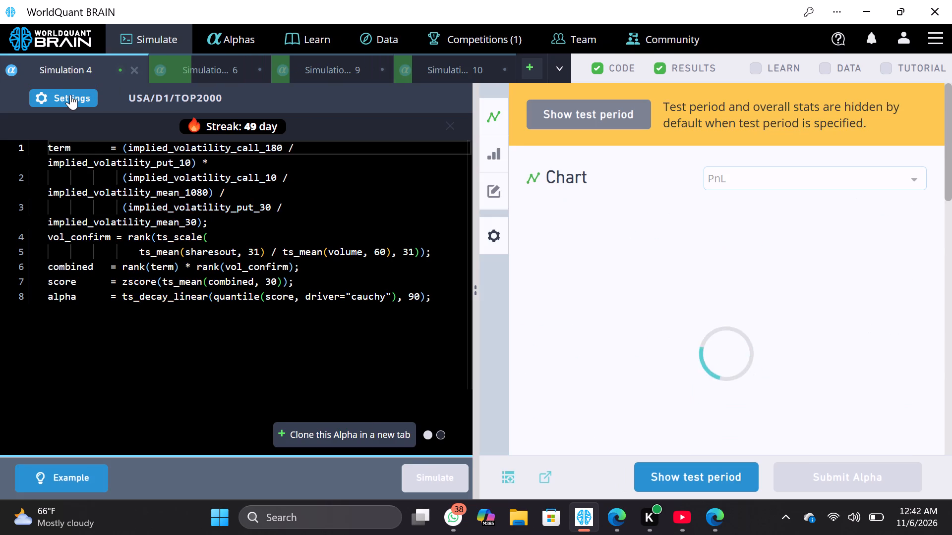
{"action": "left_click", "coordinate": [70, 95]}
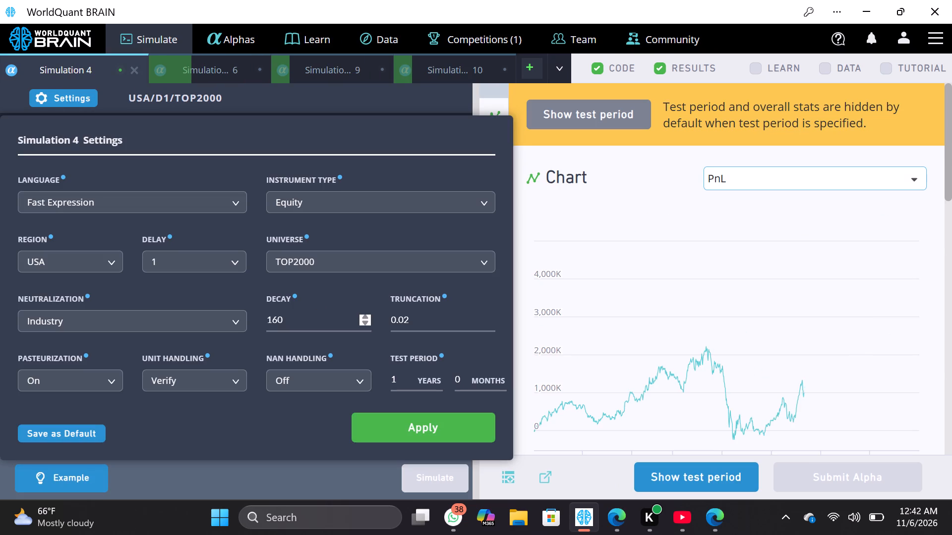
{"action": "left_click", "coordinate": [365, 316]}
{"action": "left_click", "coordinate": [443, 417]}
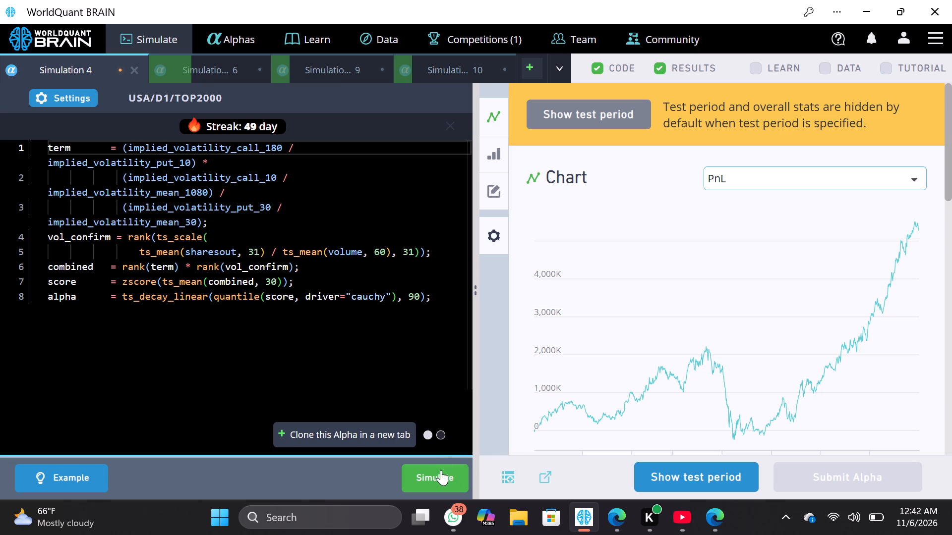
Switch to the guest browser window and rerun Simulation 2.
{"action": "left_click", "coordinate": [705, 526]}
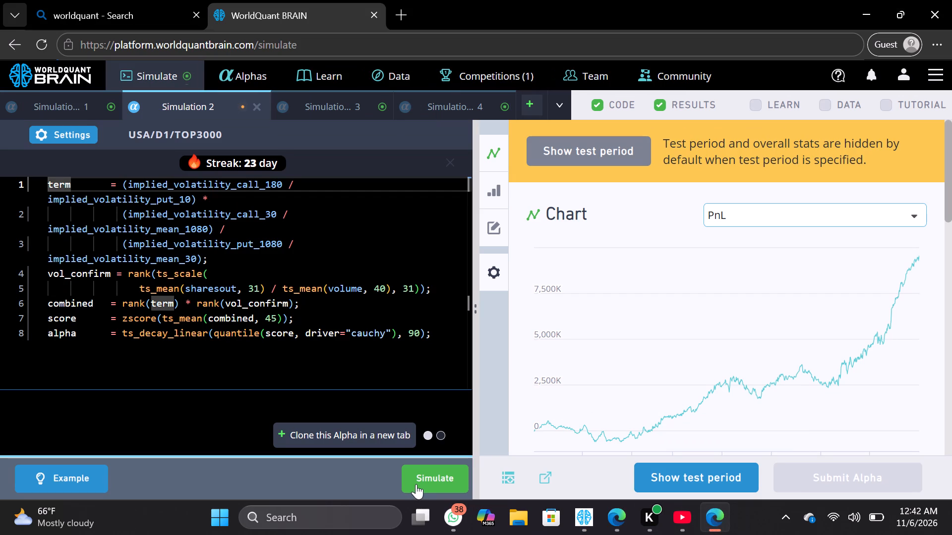
{"action": "left_click", "coordinate": [416, 484]}
Set Simulation 3's decay to 8 in the guest session, apply the settings and rerun the simulation.
{"action": "left_click", "coordinate": [289, 106]}
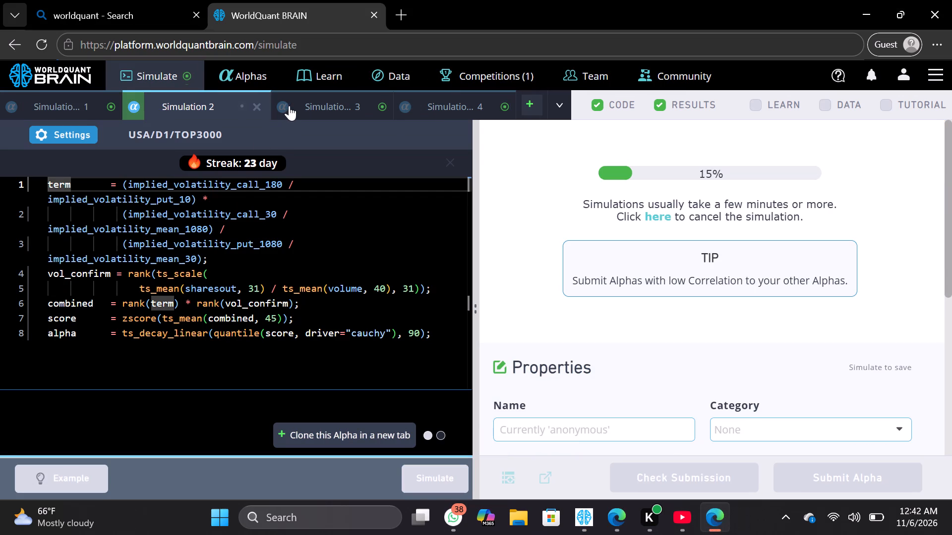
{"action": "left_click", "coordinate": [57, 129]}
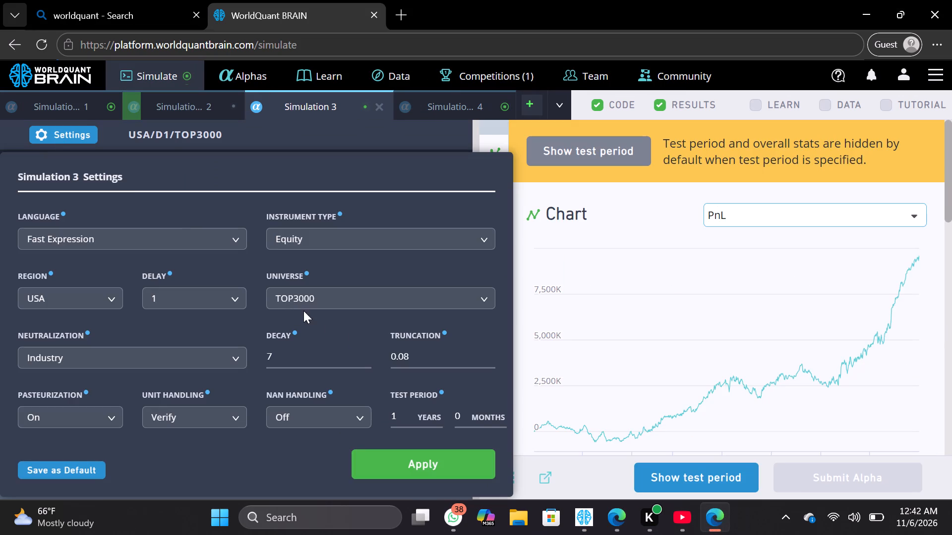
{"action": "left_click", "coordinate": [366, 353]}
{"action": "left_click", "coordinate": [427, 475]}
{"action": "left_click", "coordinate": [427, 475]}
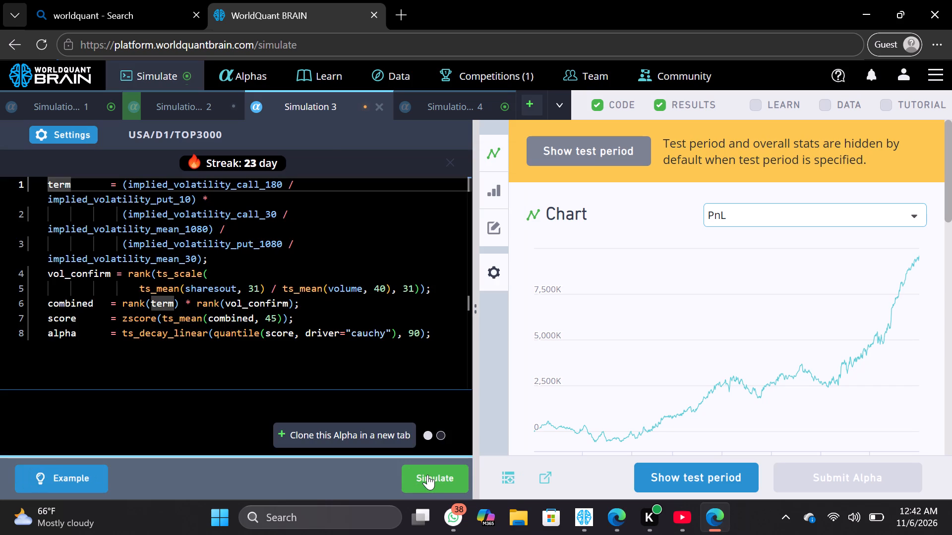
Set Simulation 4's decay to 8 in the guest session, apply the settings and rerun the simulation.
{"action": "left_click", "coordinate": [429, 104]}
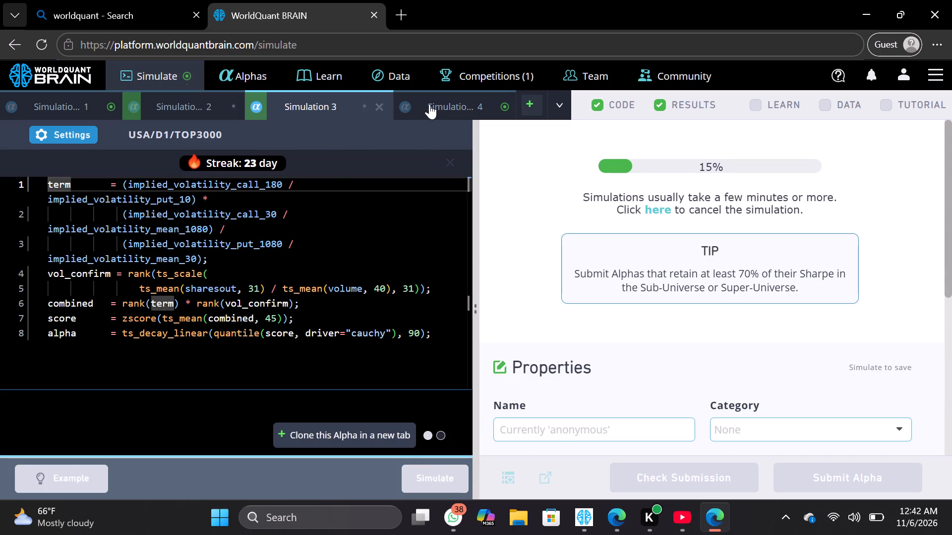
{"action": "left_click", "coordinate": [84, 135]}
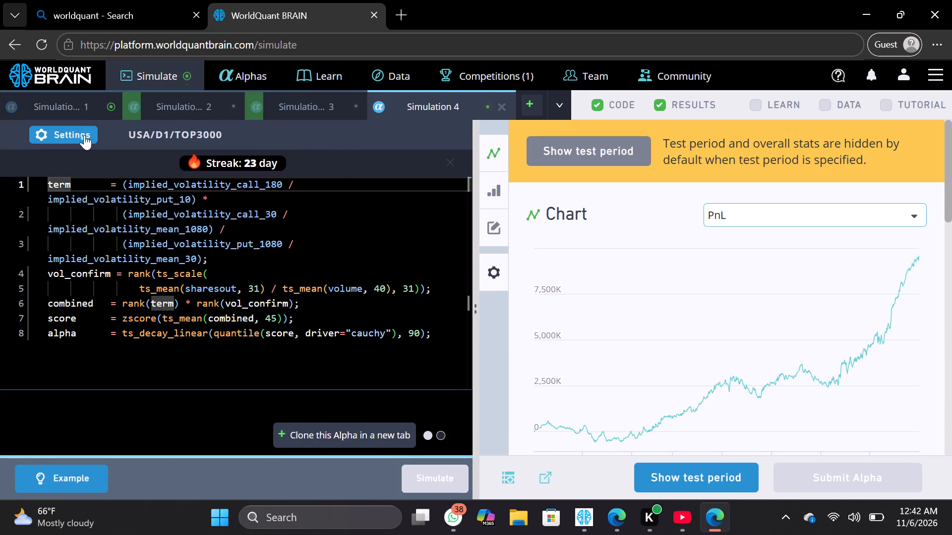
{"action": "left_click", "coordinate": [368, 355]}
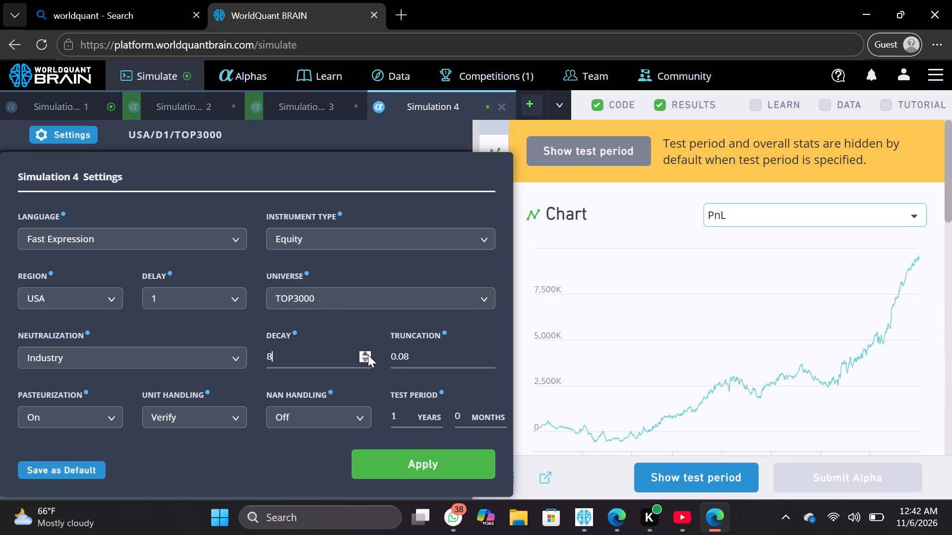
{"action": "left_click", "coordinate": [425, 462]}
{"action": "left_click", "coordinate": [434, 475]}
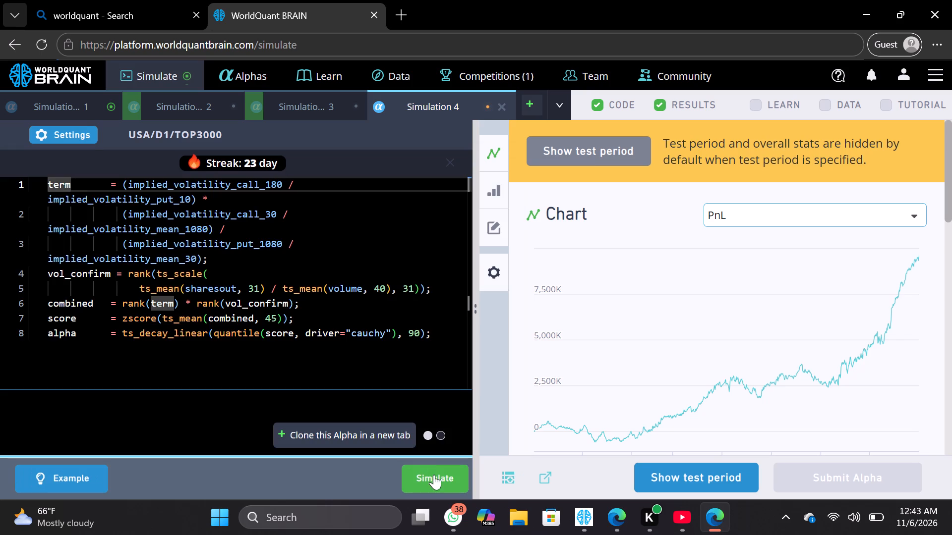
Set Simulation 1's decay to 7 in the guest session and apply the settings.
{"action": "left_click", "coordinate": [94, 116]}
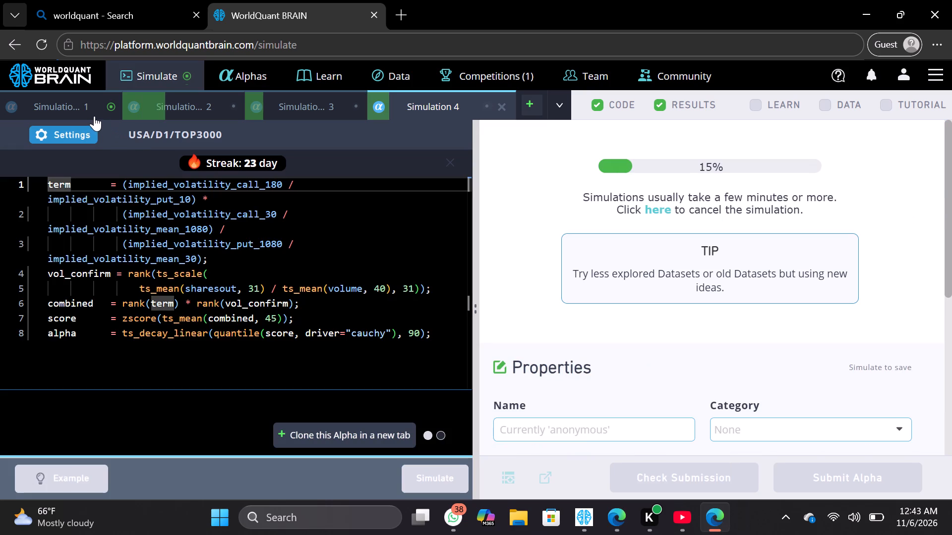
{"action": "left_click", "coordinate": [89, 129]}
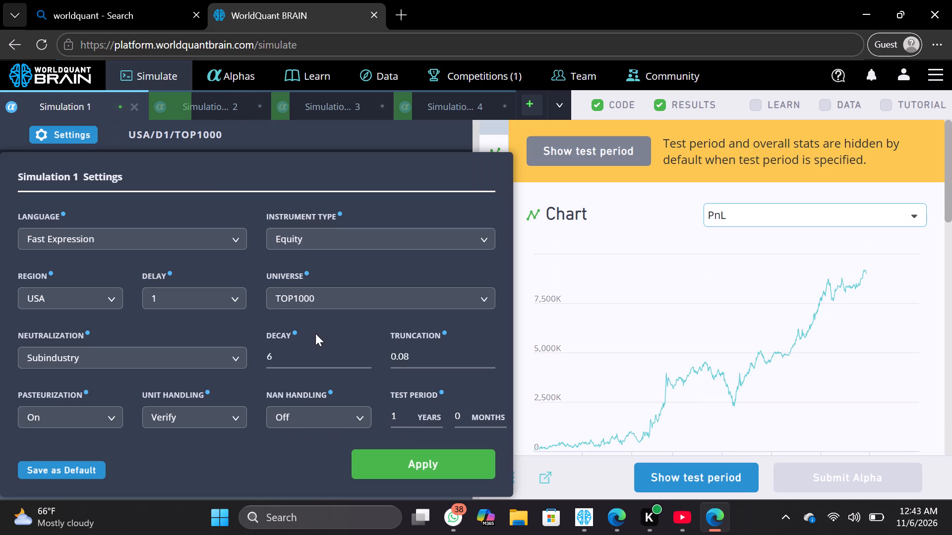
{"action": "left_click", "coordinate": [364, 352]}
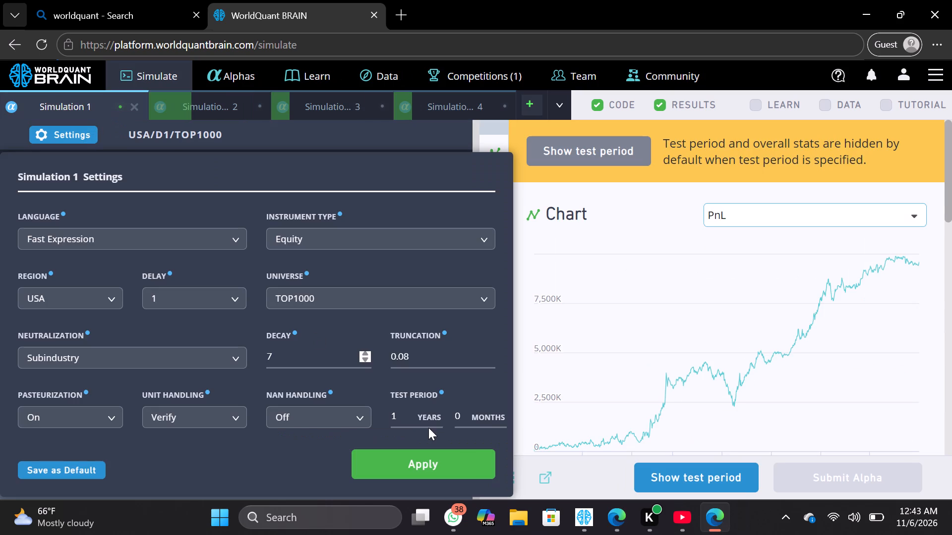
{"action": "left_click", "coordinate": [464, 453]}
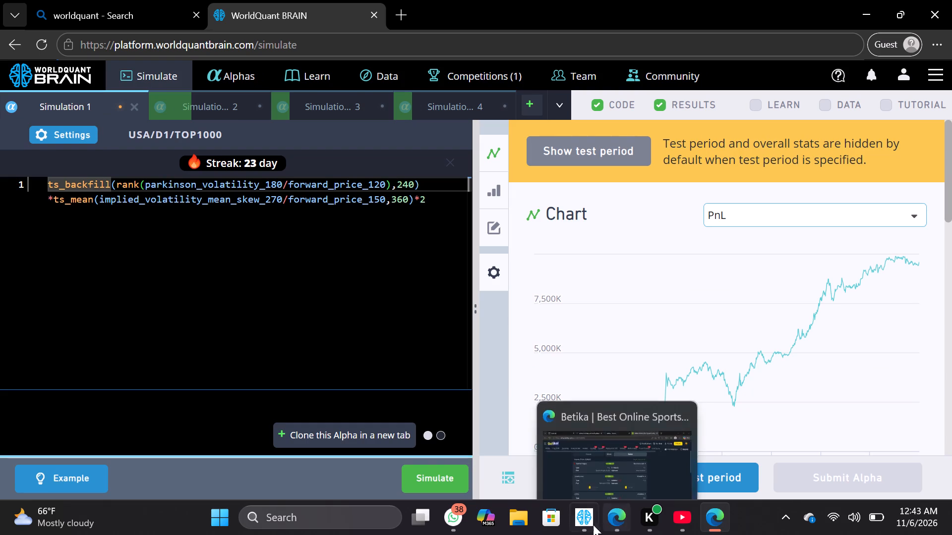
Switch to the WorldQuant BRAIN app window and rerun Simulation 4.
{"action": "left_click", "coordinate": [591, 524]}
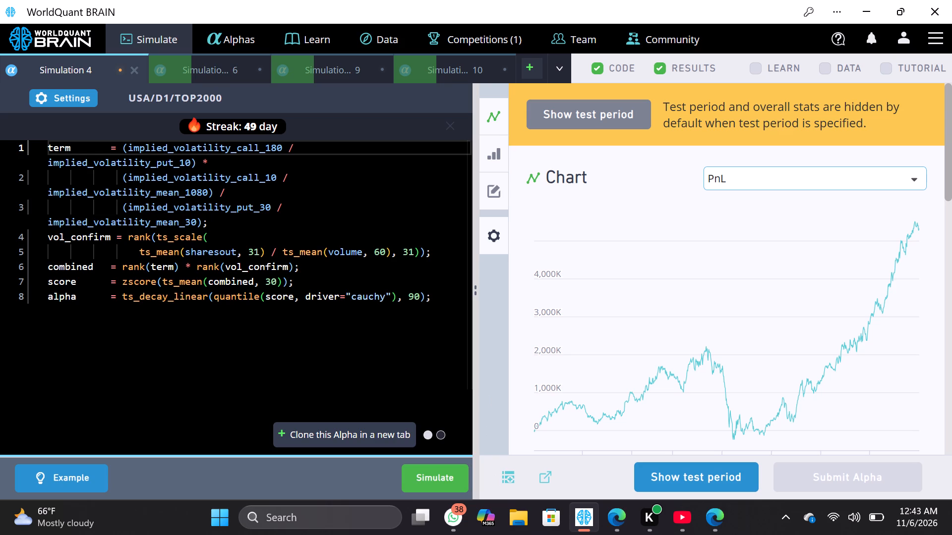
{"action": "left_click", "coordinate": [432, 470]}
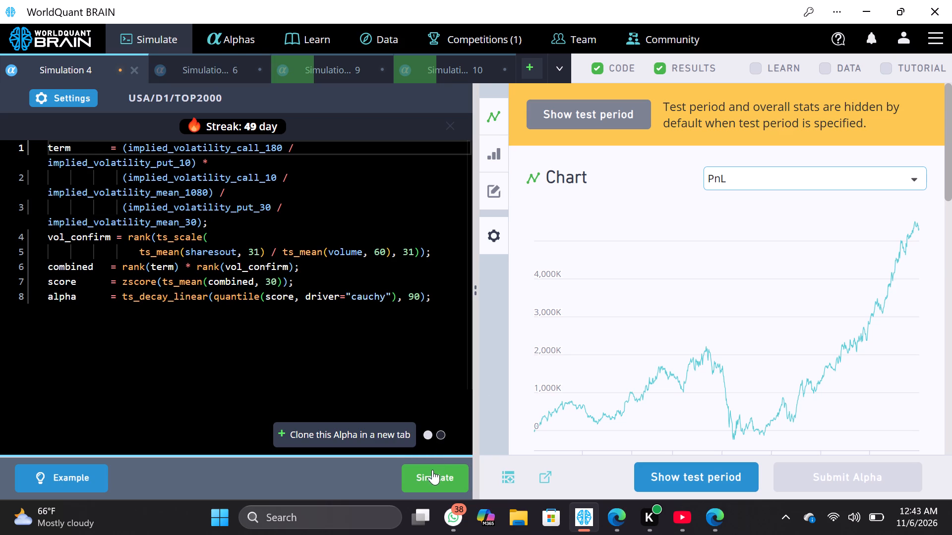
Set Simulation 6's decay to 13 and apply the settings.
{"action": "left_click", "coordinate": [256, 64]}
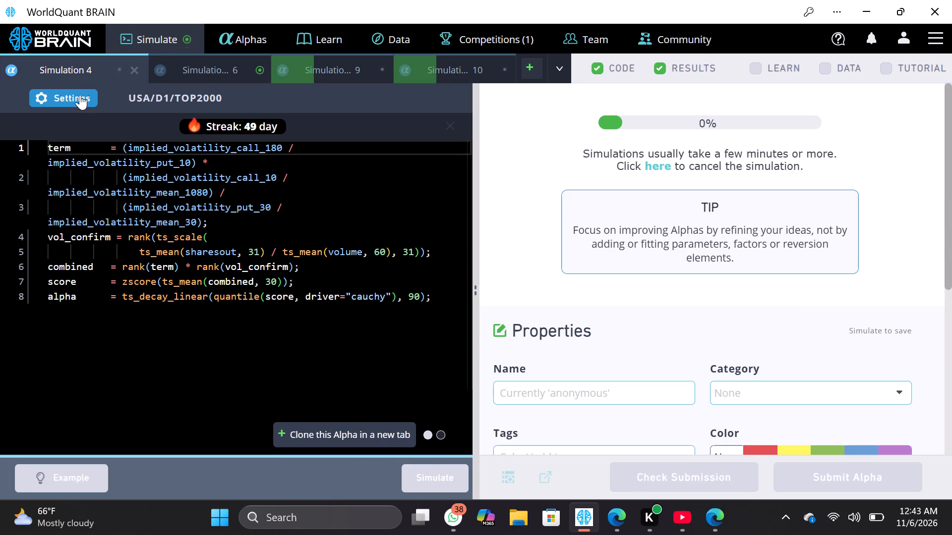
{"action": "left_click", "coordinate": [80, 103]}
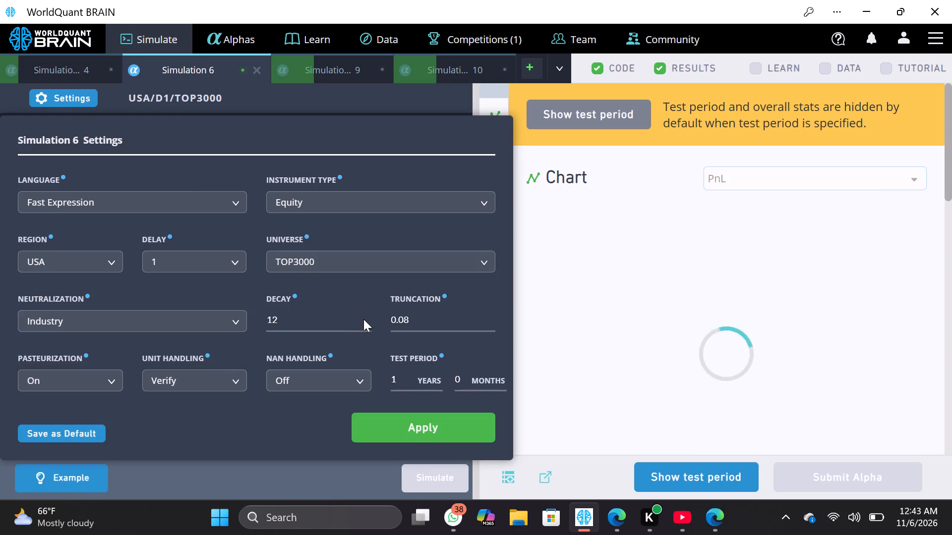
{"action": "left_click", "coordinate": [367, 316]}
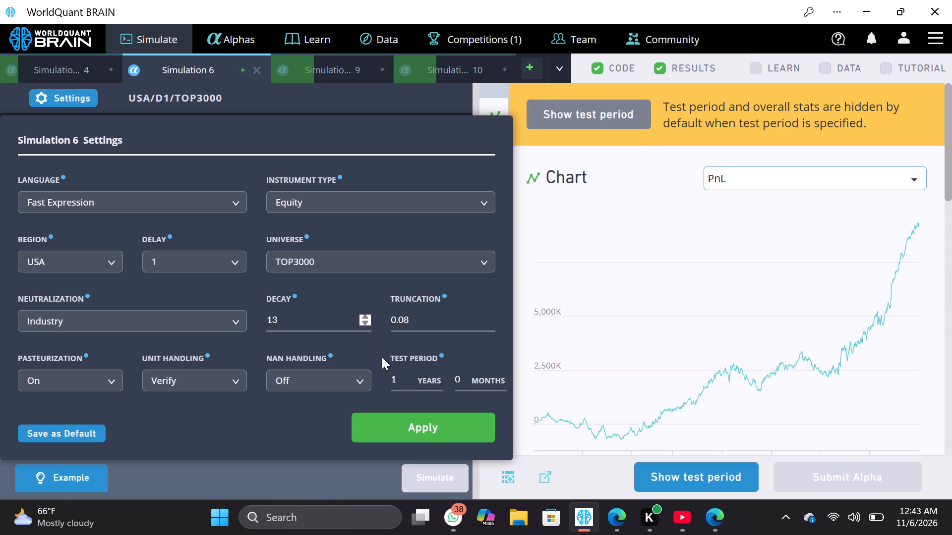
{"action": "left_click", "coordinate": [389, 434]}
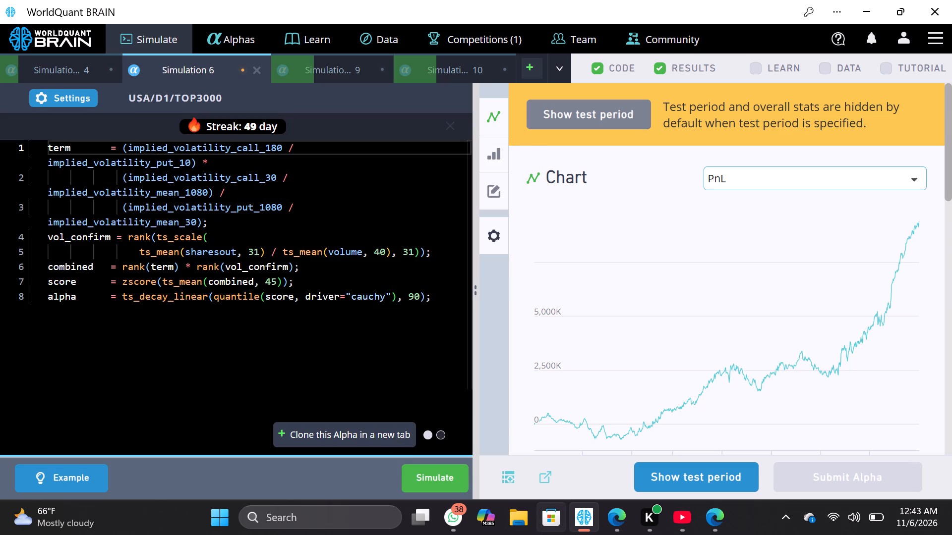
Switch to the guest browser window and rerun Simulation 1.
{"action": "left_click", "coordinate": [583, 518]}
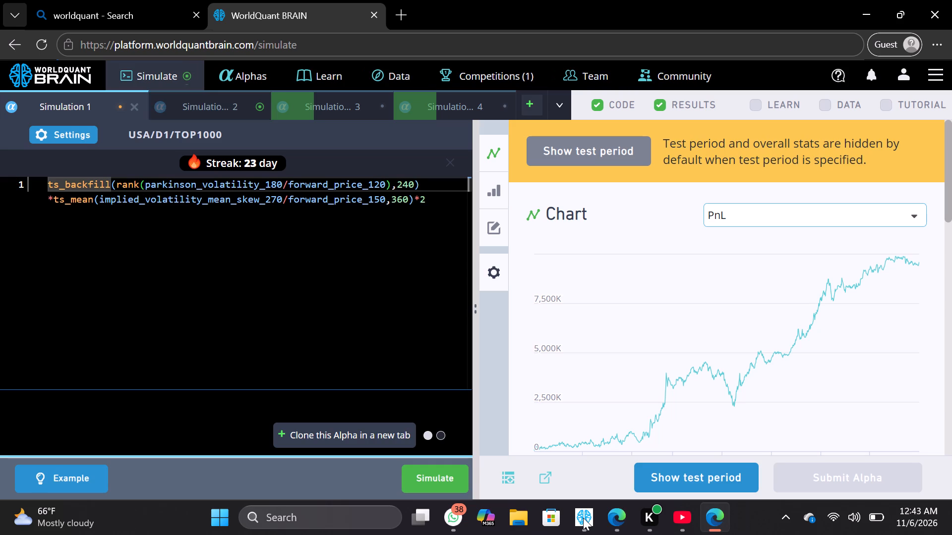
{"action": "left_click", "coordinate": [431, 486]}
Set Simulation 2's decay to 10 in the guest session, apply the settings and rerun the simulation.
{"action": "left_click", "coordinate": [243, 111]}
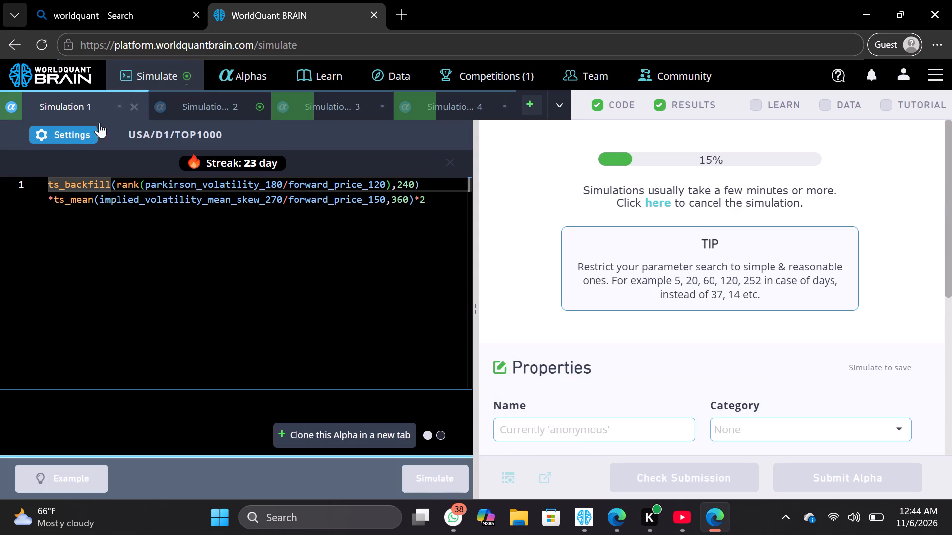
{"action": "left_click", "coordinate": [72, 134]}
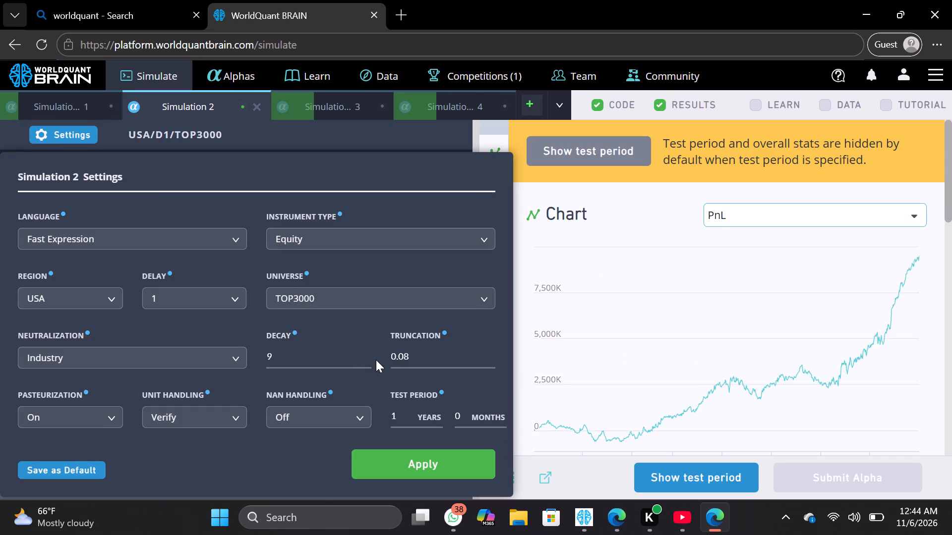
{"action": "left_click", "coordinate": [368, 355]}
{"action": "left_click", "coordinate": [407, 457]}
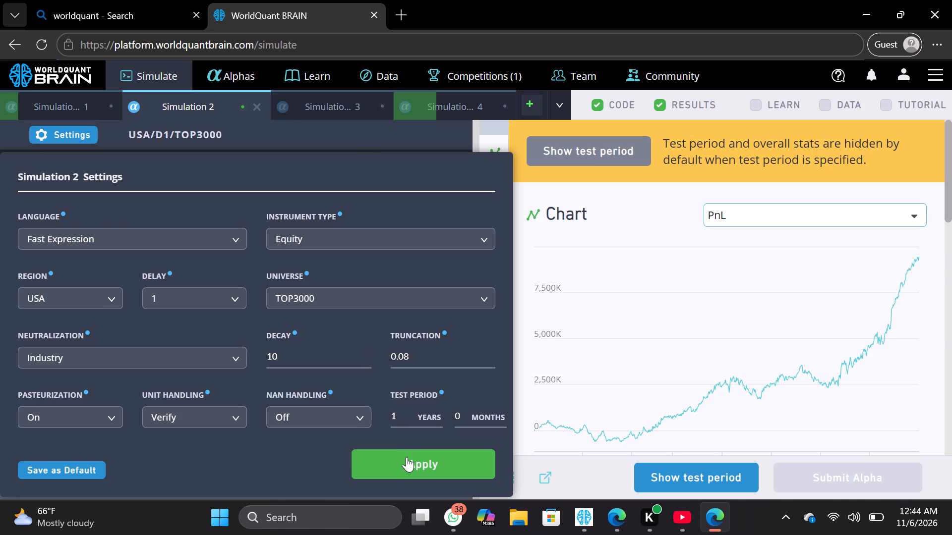
{"action": "left_click", "coordinate": [417, 475]}
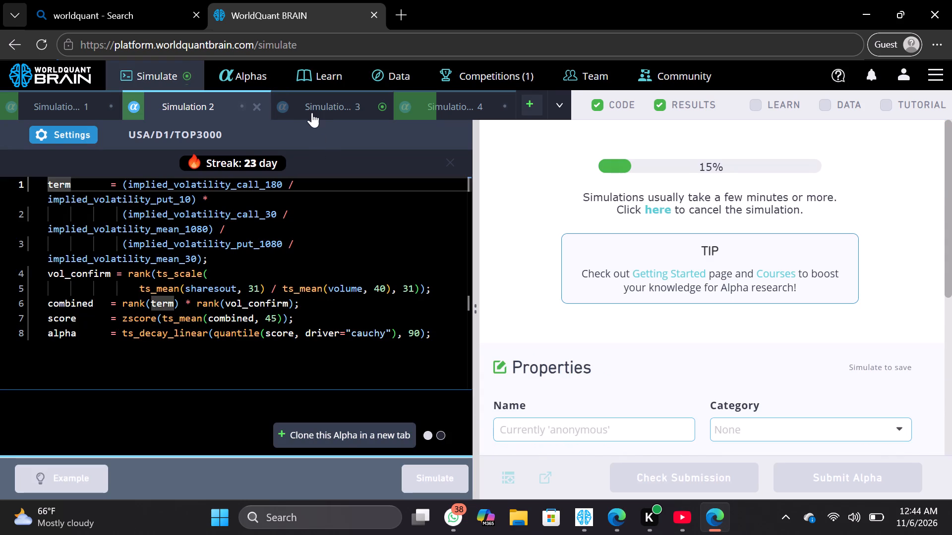
Set Simulation 3's decay to 9 in the guest session and apply the settings.
{"action": "left_click", "coordinate": [310, 110]}
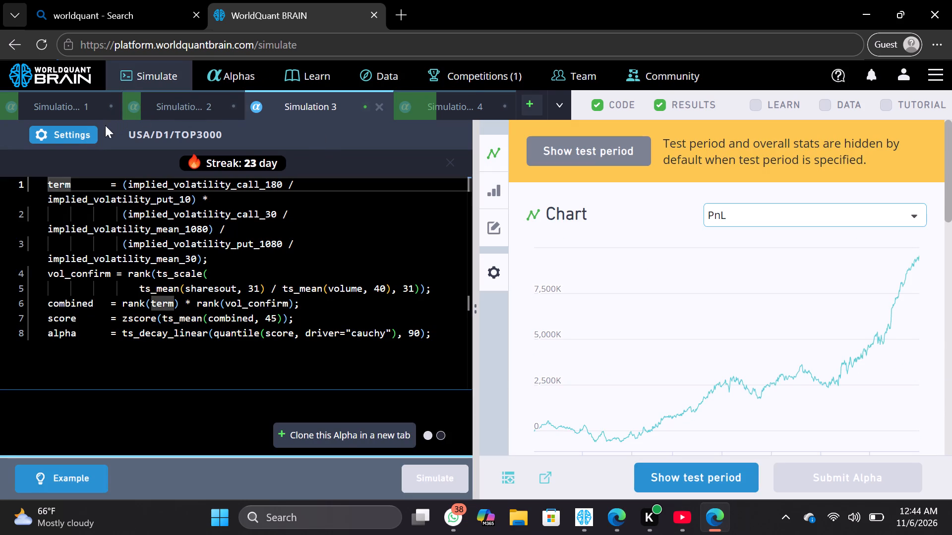
{"action": "left_click", "coordinate": [89, 133]}
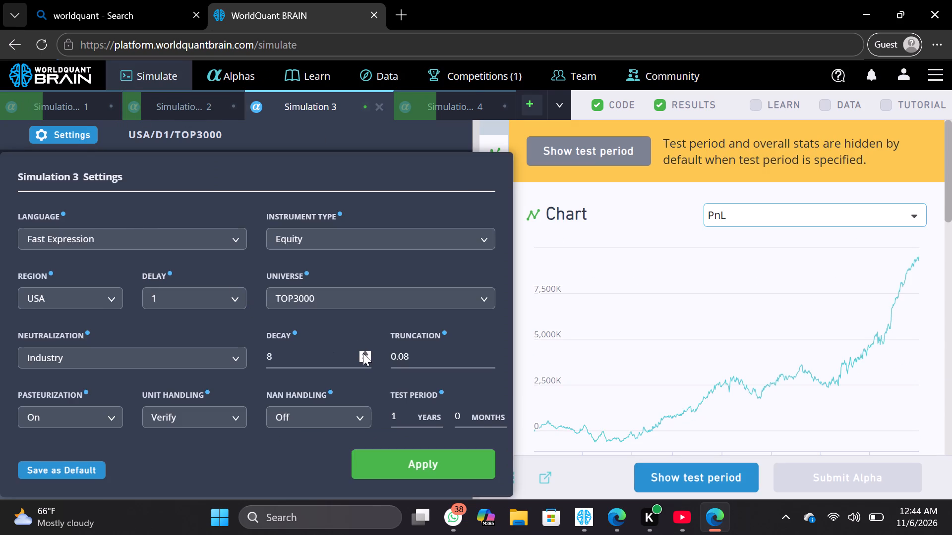
{"action": "left_click", "coordinate": [363, 355]}
{"action": "left_click", "coordinate": [400, 458]}
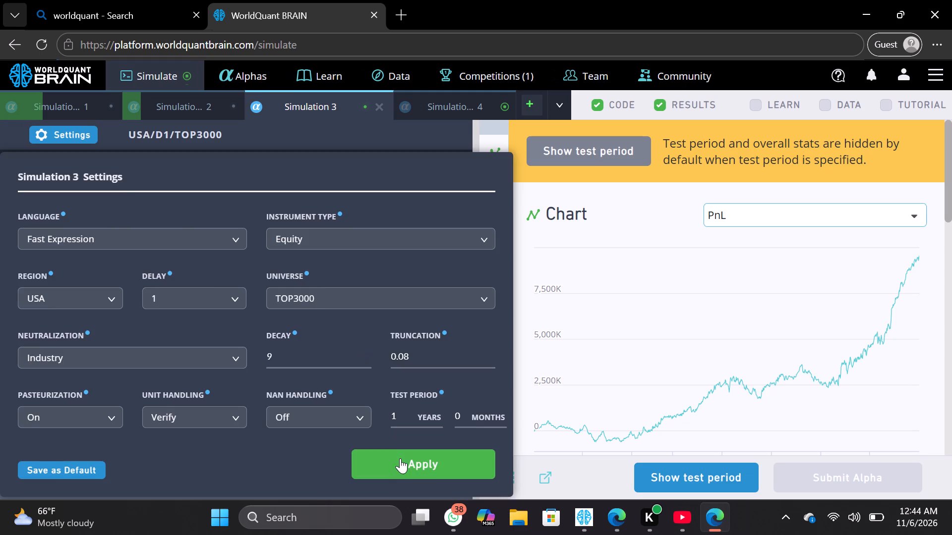
{"action": "left_click_drag", "start_coordinate": [408, 478], "coordinate": [406, 323]}
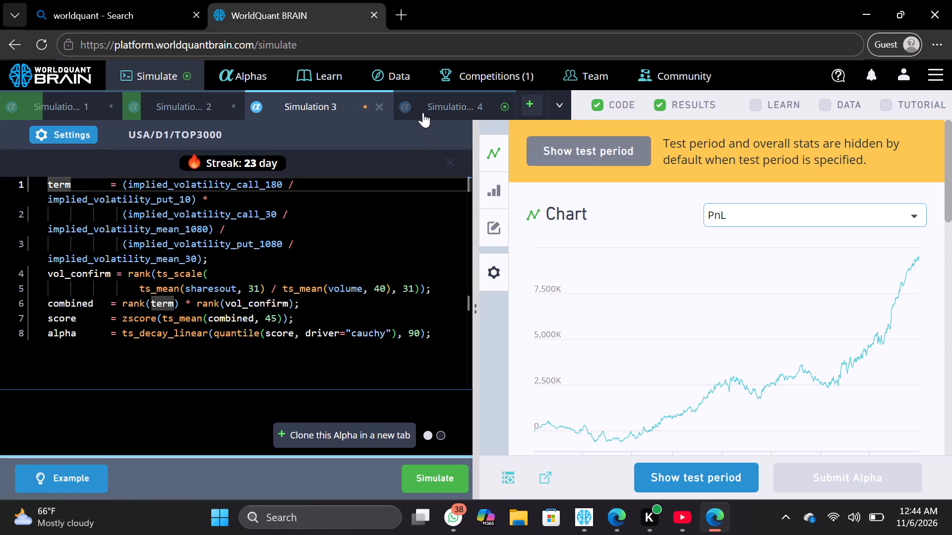
Set Simulation 4's decay to 9 in the guest session, apply the settings and rerun the simulation.
{"action": "left_click", "coordinate": [423, 108]}
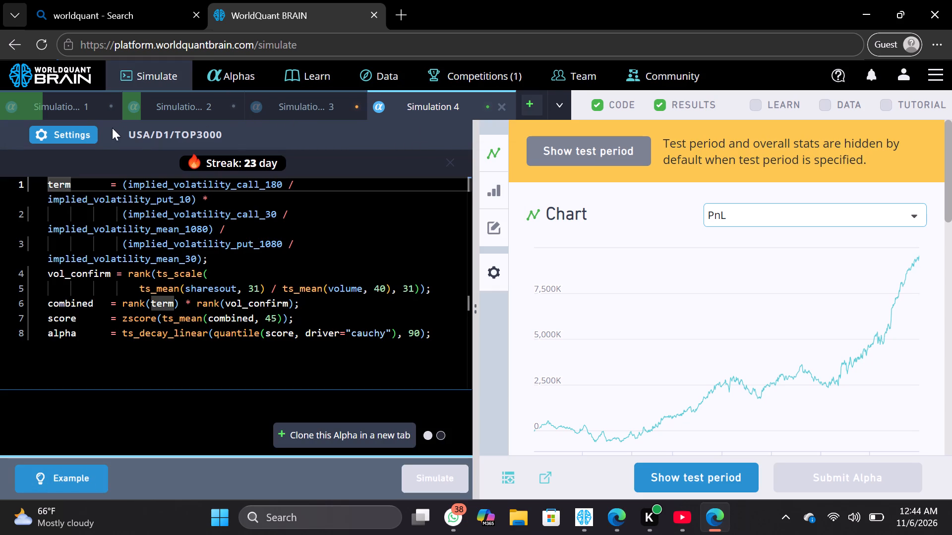
{"action": "left_click", "coordinate": [79, 134]}
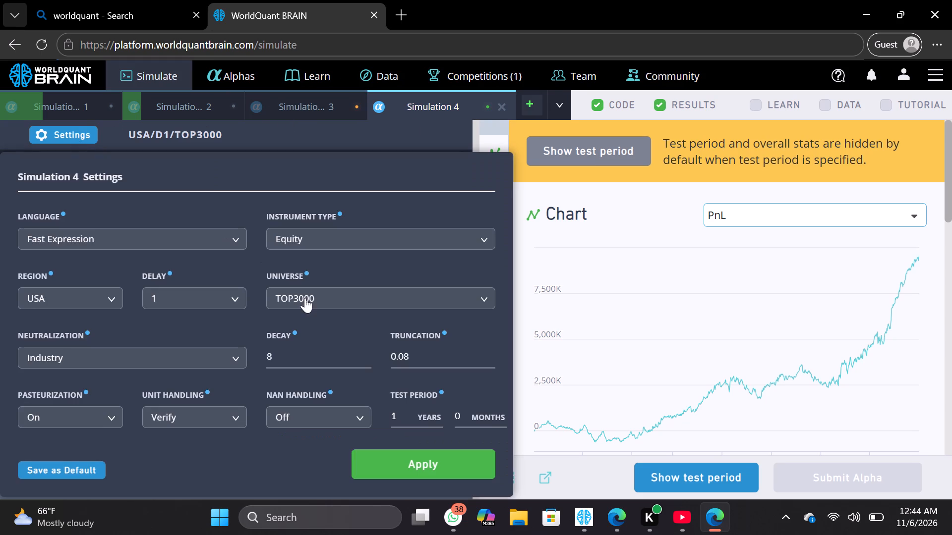
{"action": "left_click", "coordinate": [364, 351]}
{"action": "left_click", "coordinate": [401, 452]}
{"action": "left_click", "coordinate": [413, 472]}
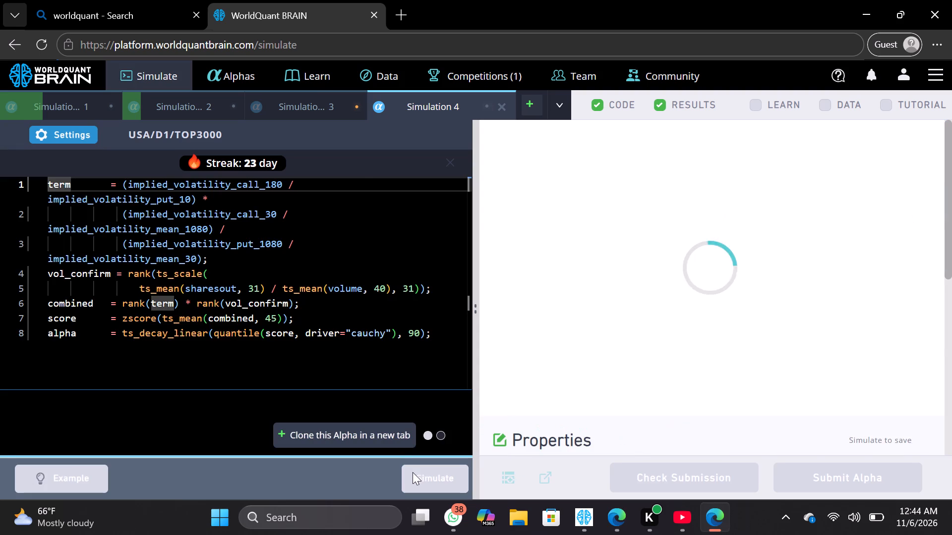
Switch to the WorldQuant BRAIN app window and rerun Simulation 6.
{"action": "left_click", "coordinate": [590, 514]}
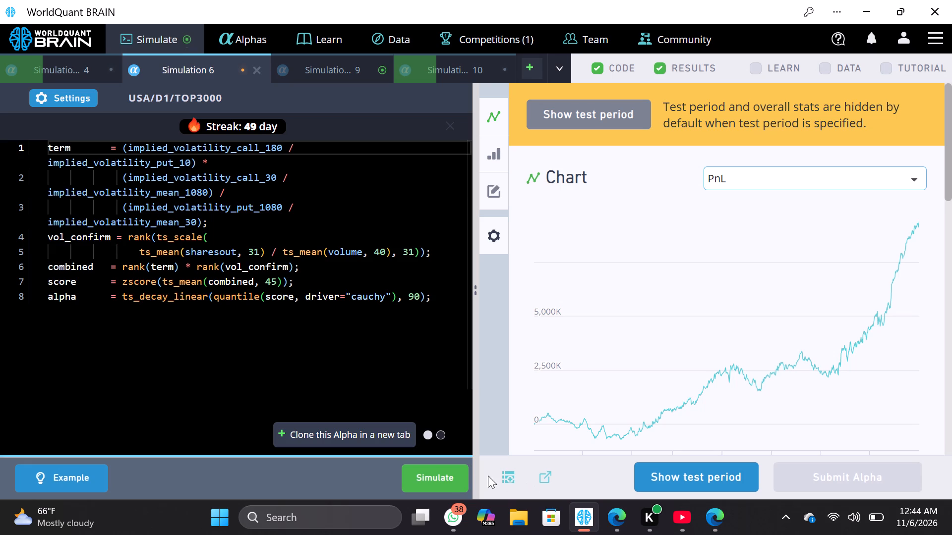
{"action": "left_click", "coordinate": [449, 476]}
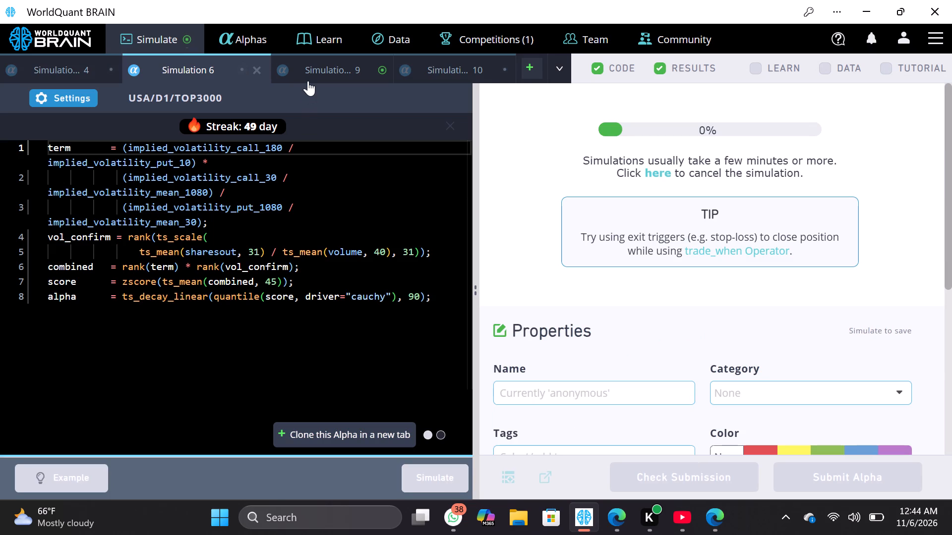
Set Simulation 9's decay to 7, apply the settings and rerun the simulation.
{"action": "left_click", "coordinate": [308, 81]}
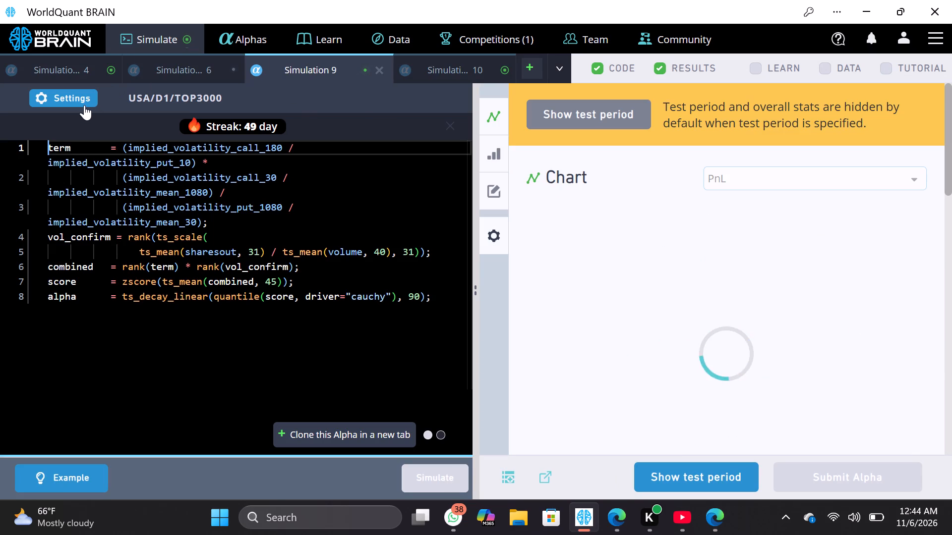
{"action": "left_click", "coordinate": [78, 99]}
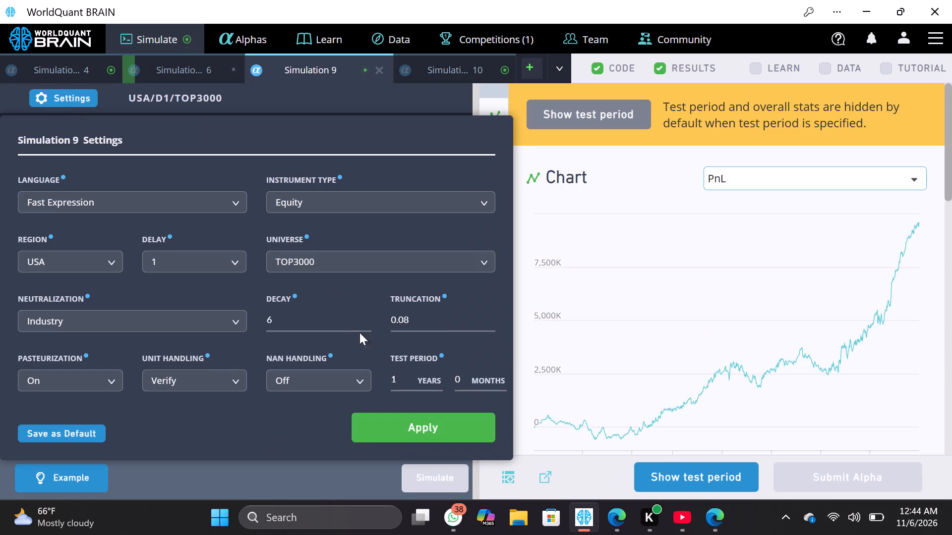
{"action": "left_click", "coordinate": [363, 315]}
{"action": "left_click", "coordinate": [392, 416]}
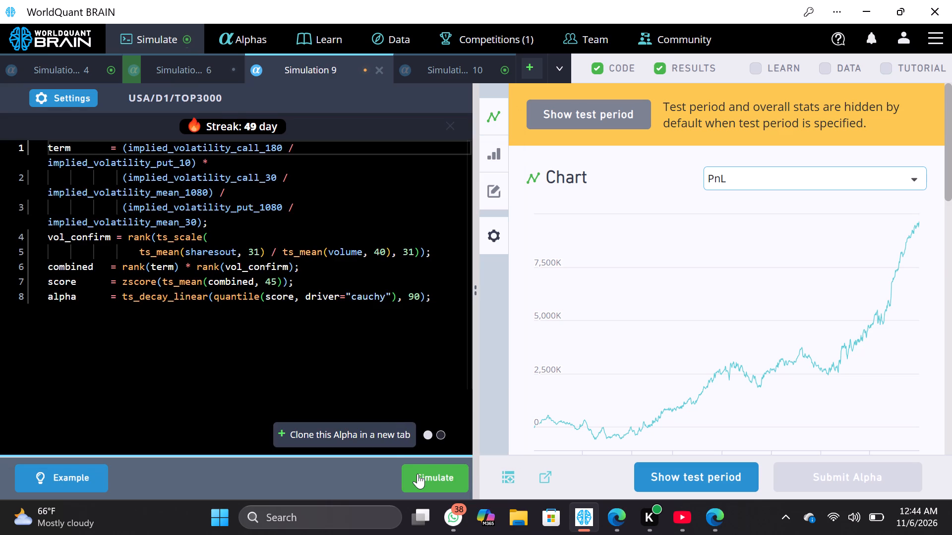
{"action": "left_click", "coordinate": [417, 474]}
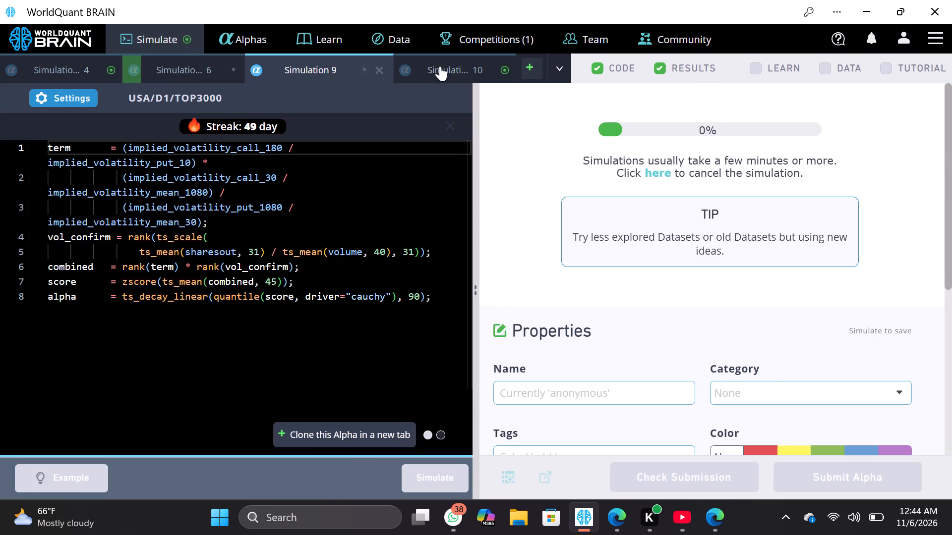
Set Simulation 10's decay to 12, apply the settings and rerun the simulation.
{"action": "left_click", "coordinate": [440, 66]}
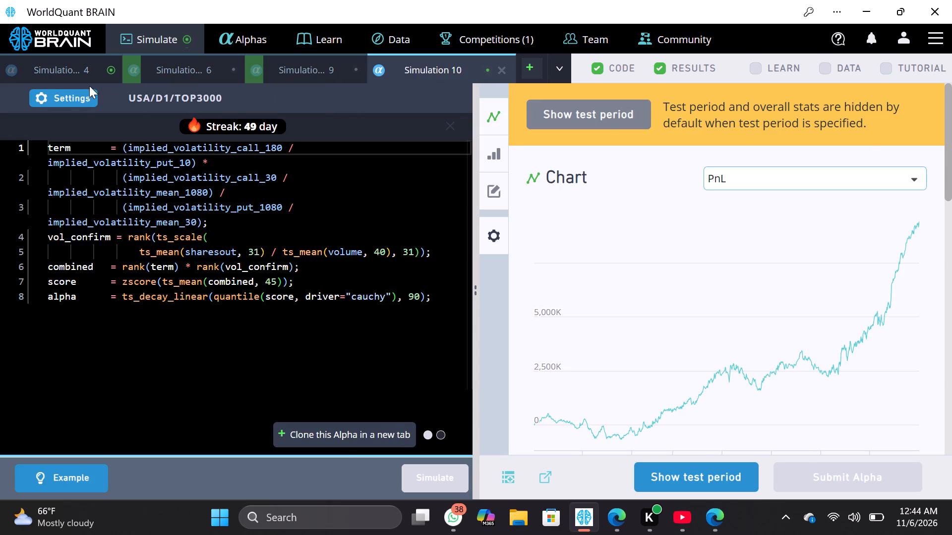
{"action": "left_click", "coordinate": [82, 97]}
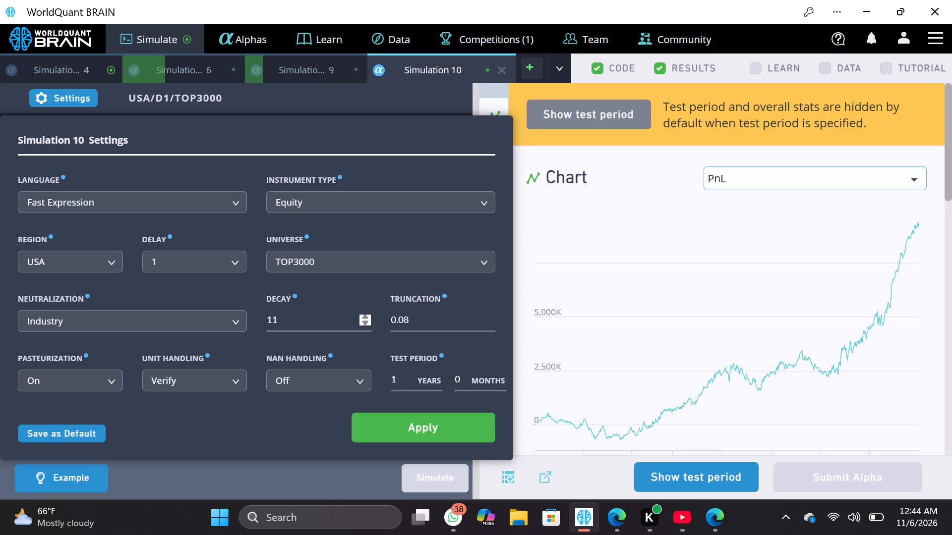
{"action": "left_click", "coordinate": [364, 319]}
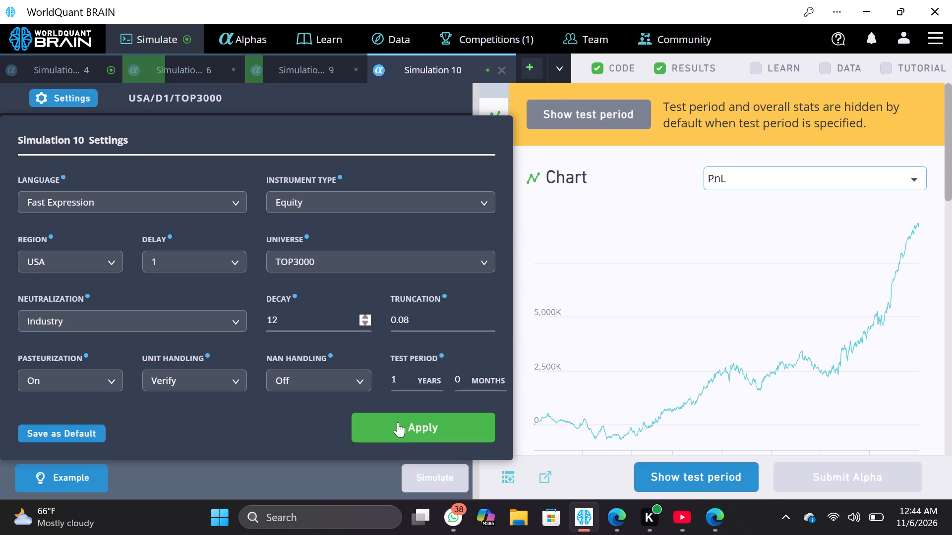
{"action": "left_click", "coordinate": [402, 428]}
{"action": "left_click", "coordinate": [419, 486]}
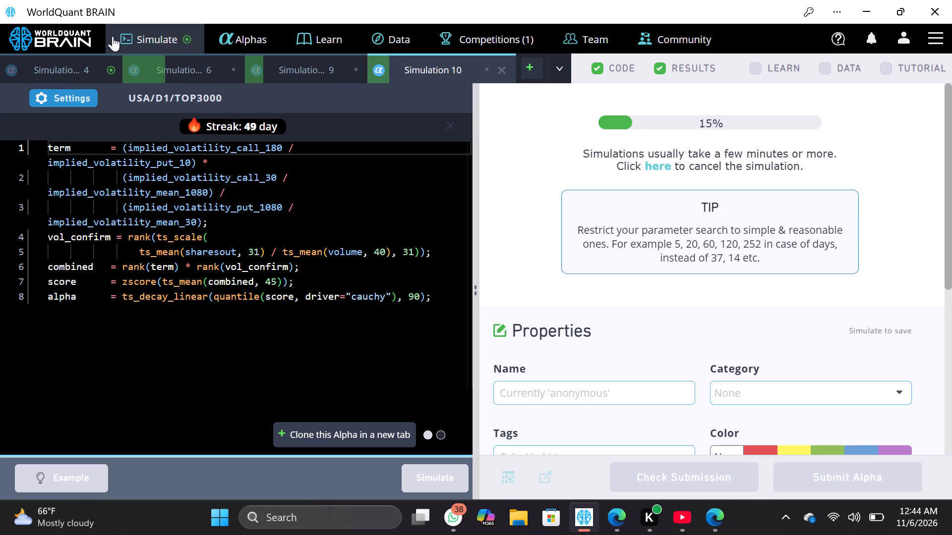
Set Simulation 4's decay to 162 in the app session and apply the settings.
{"action": "left_click", "coordinate": [74, 77]}
{"action": "left_click", "coordinate": [75, 101]}
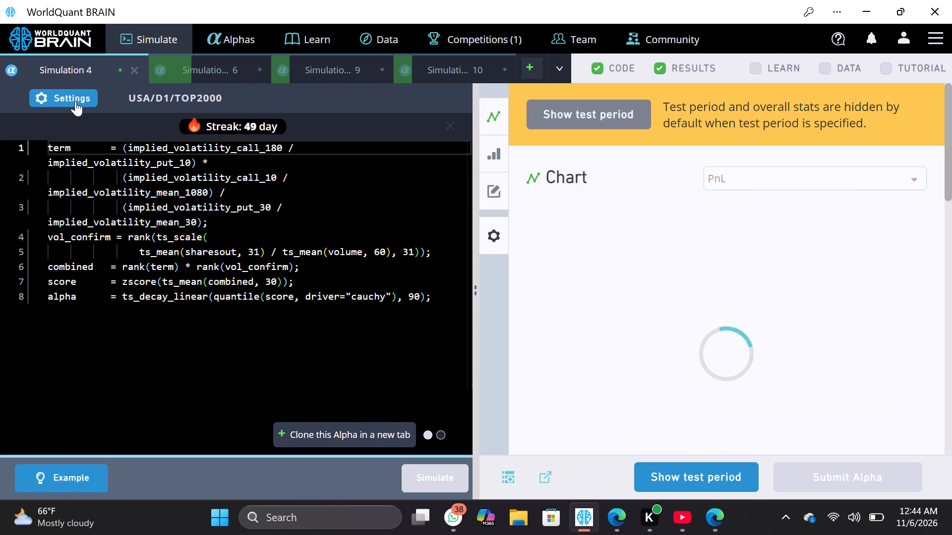
{"action": "left_click", "coordinate": [369, 315]}
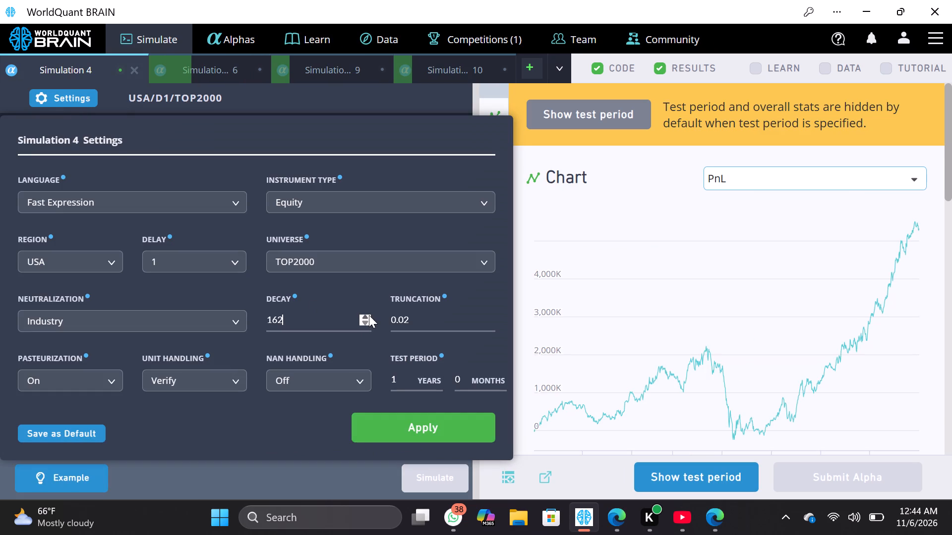
{"action": "left_click", "coordinate": [438, 414]}
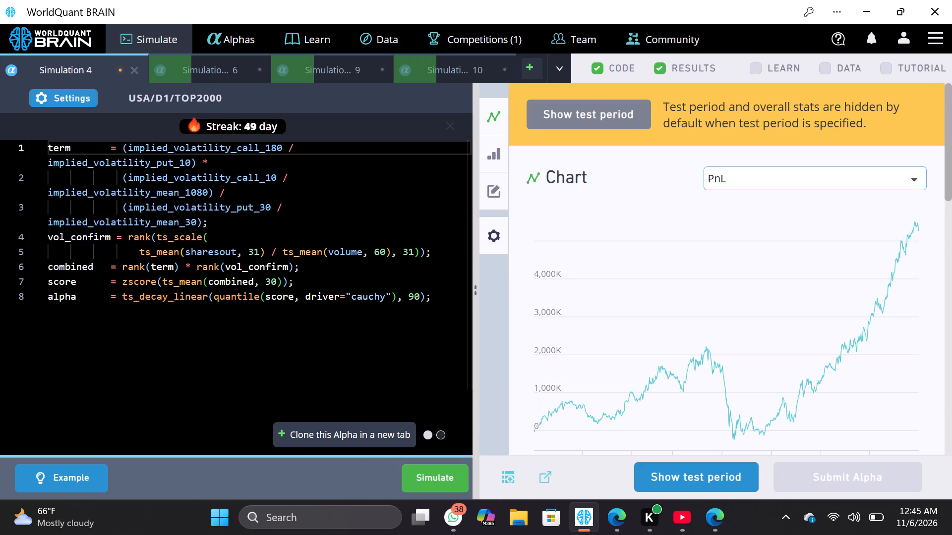
Switch from the WorldQuant BRAIN app window to the guest browser window.
{"action": "left_click", "coordinate": [580, 511]}
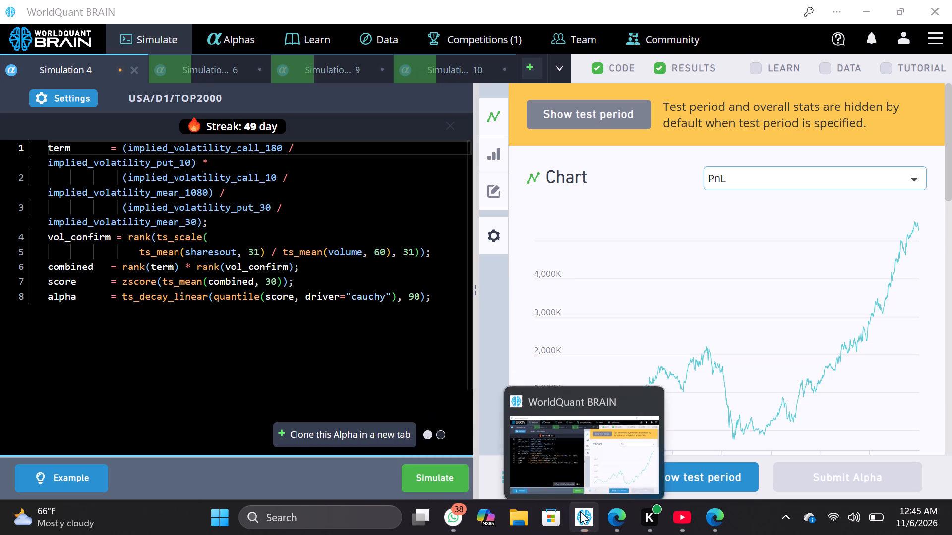
{"action": "left_click", "coordinate": [580, 511]}
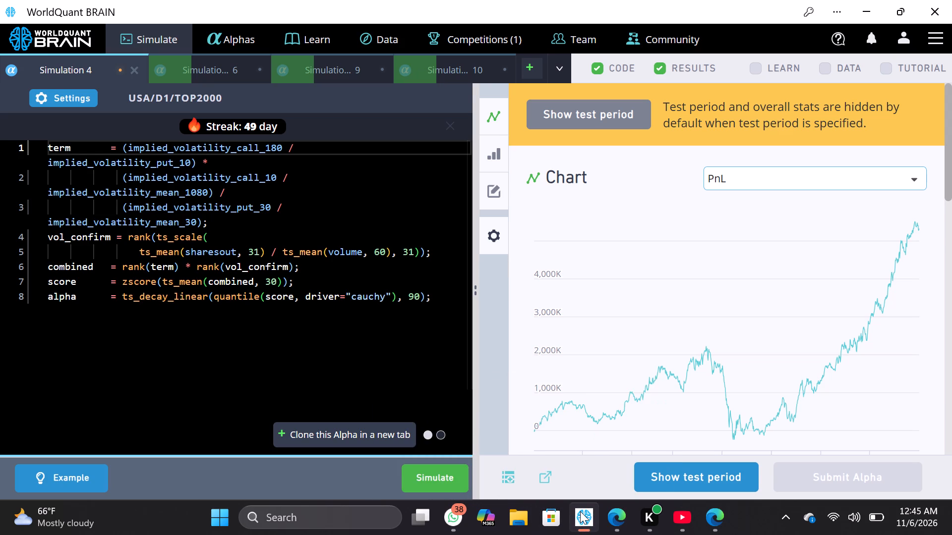
{"action": "left_click", "coordinate": [580, 511]}
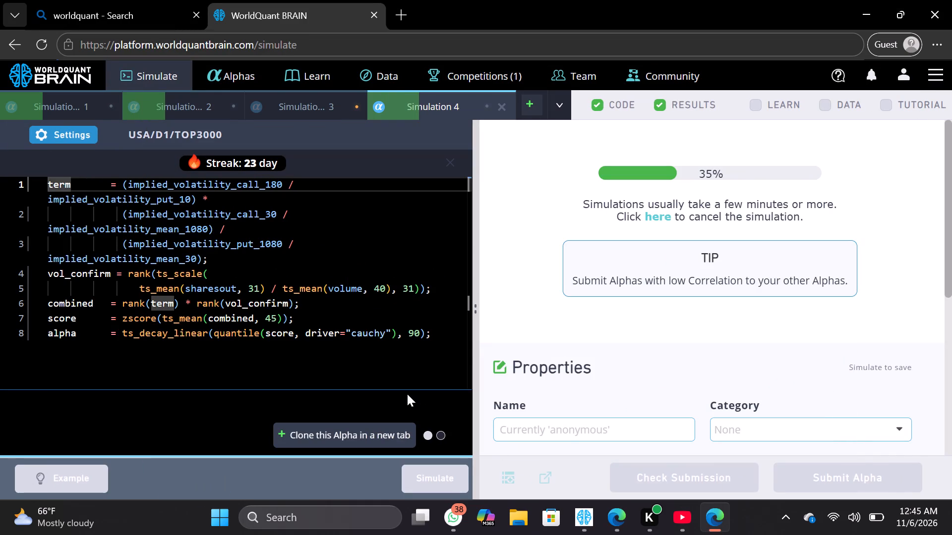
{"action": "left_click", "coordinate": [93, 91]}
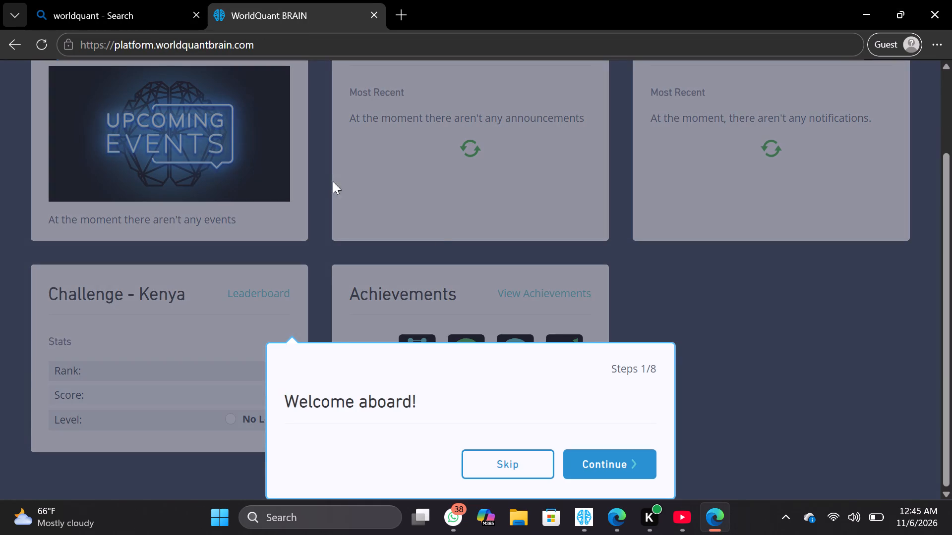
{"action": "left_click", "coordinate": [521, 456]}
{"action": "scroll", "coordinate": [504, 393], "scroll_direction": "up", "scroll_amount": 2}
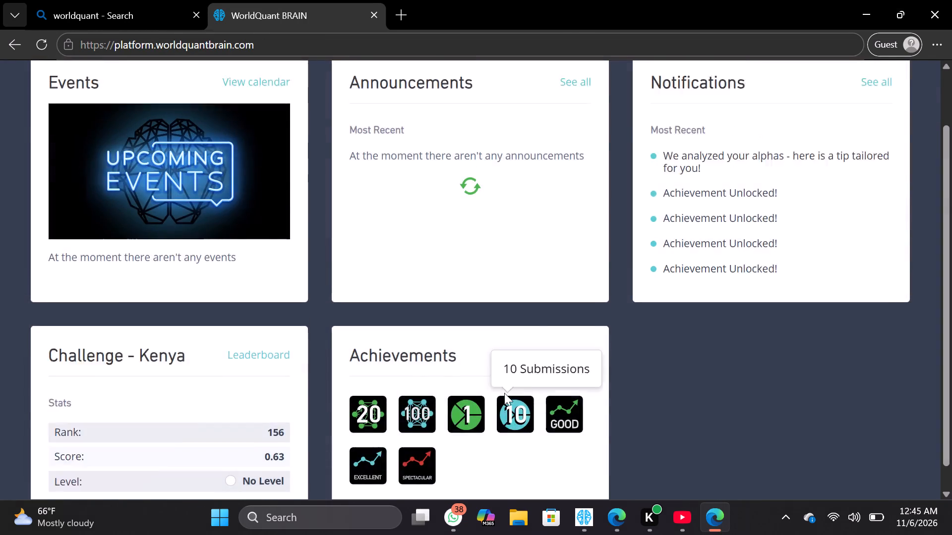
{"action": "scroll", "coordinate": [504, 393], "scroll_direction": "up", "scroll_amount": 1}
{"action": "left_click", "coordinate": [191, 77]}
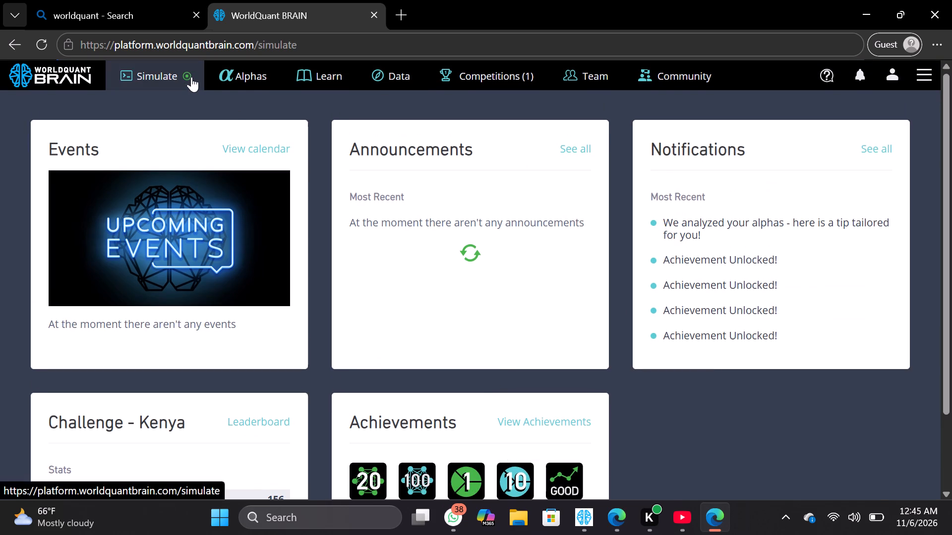
Set Simulation 1's decay to 8 in the guest browser session, apply the settings and rerun the simulation.
{"action": "left_click", "coordinate": [86, 104]}
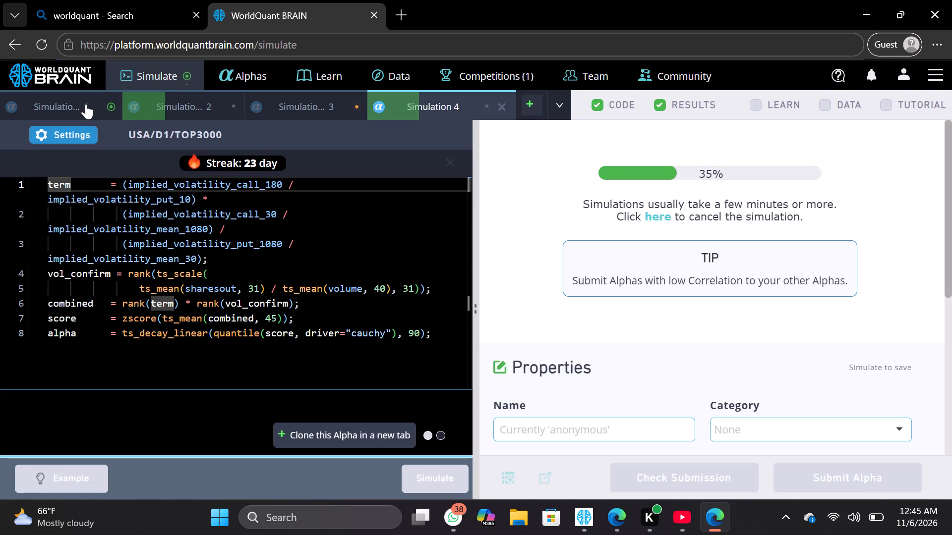
{"action": "left_click", "coordinate": [85, 134]}
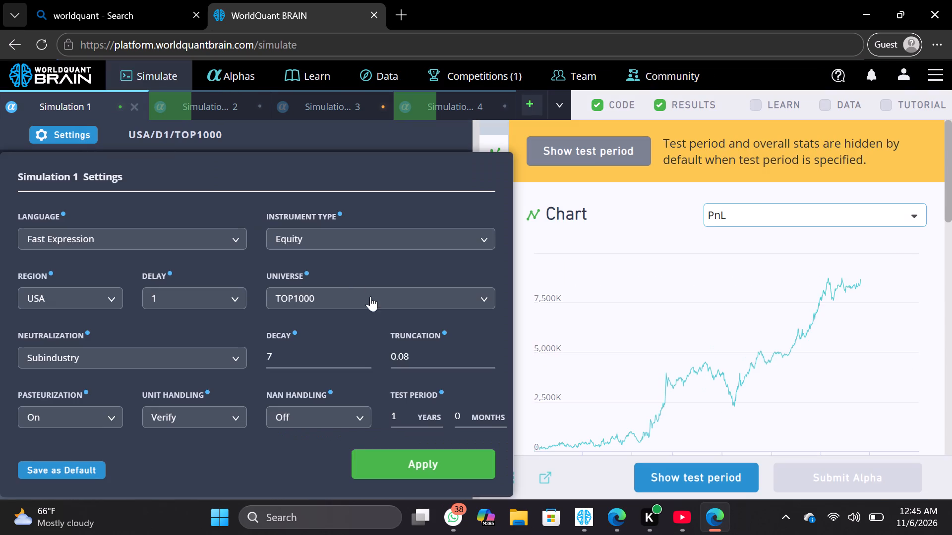
{"action": "left_click", "coordinate": [367, 352]}
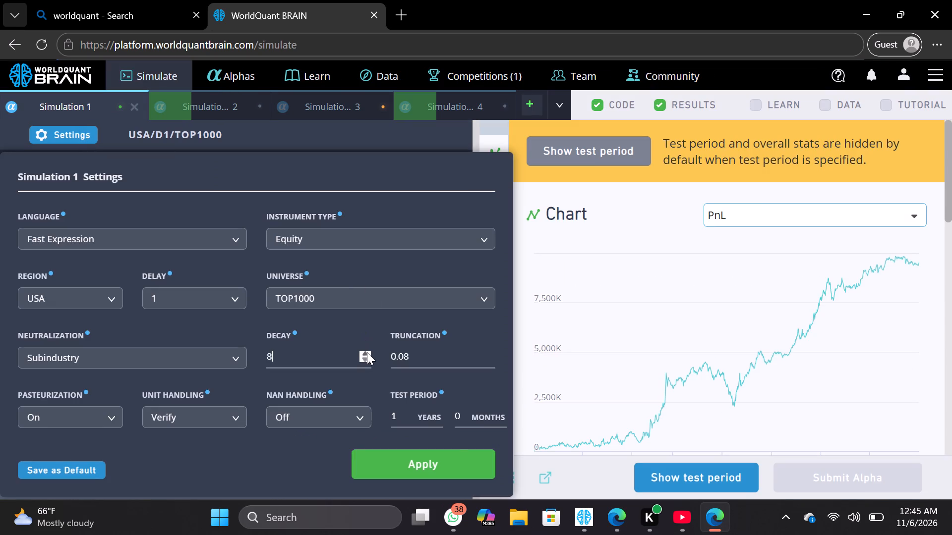
{"action": "left_click", "coordinate": [462, 457]}
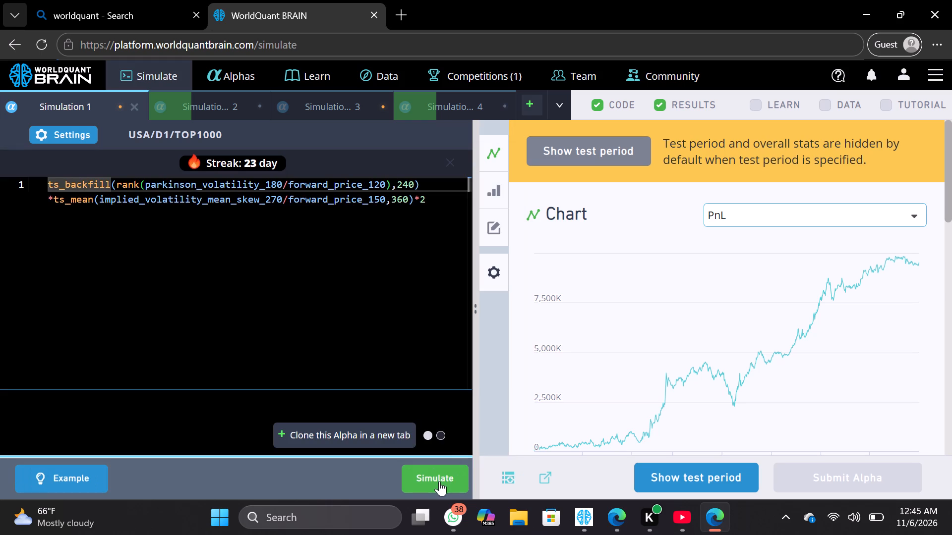
{"action": "left_click_drag", "start_coordinate": [439, 481], "coordinate": [356, 327]}
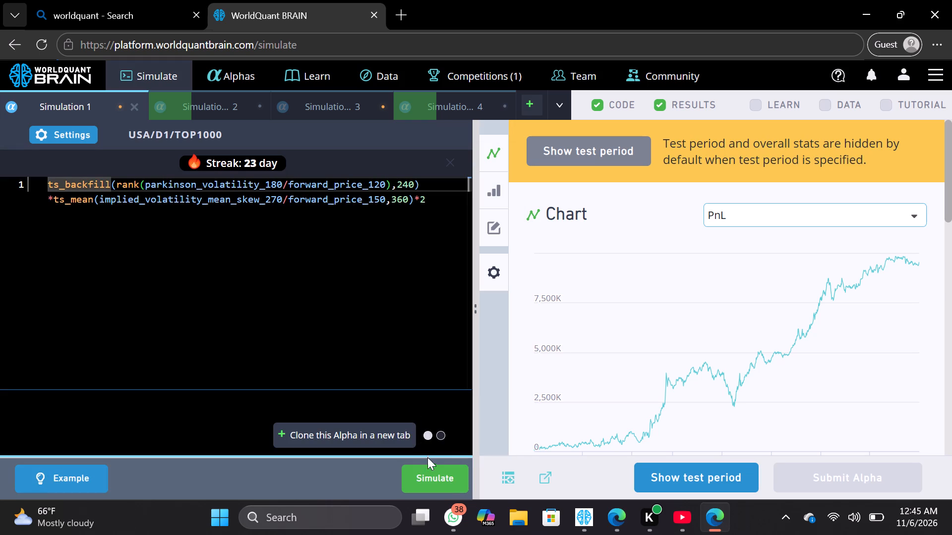
{"action": "left_click", "coordinate": [432, 465]}
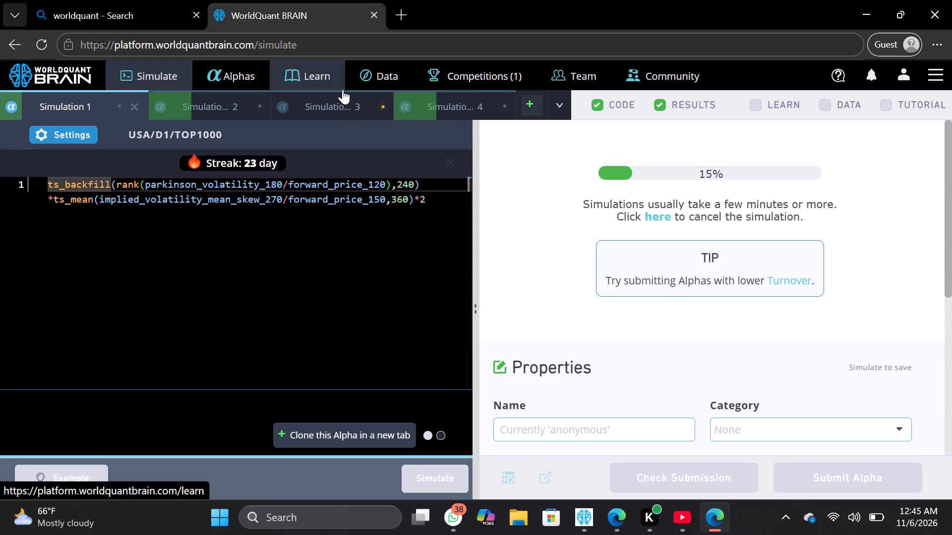
Rerun Simulation 3 in the guest browser session with its existing settings.
{"action": "left_click", "coordinate": [343, 108]}
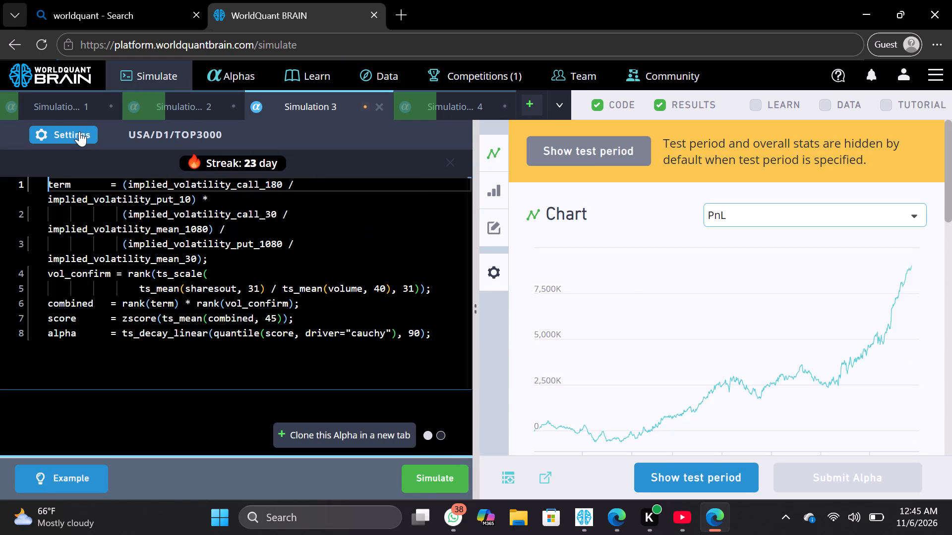
{"action": "left_click", "coordinate": [79, 134]}
{"action": "left_click", "coordinate": [79, 134]}
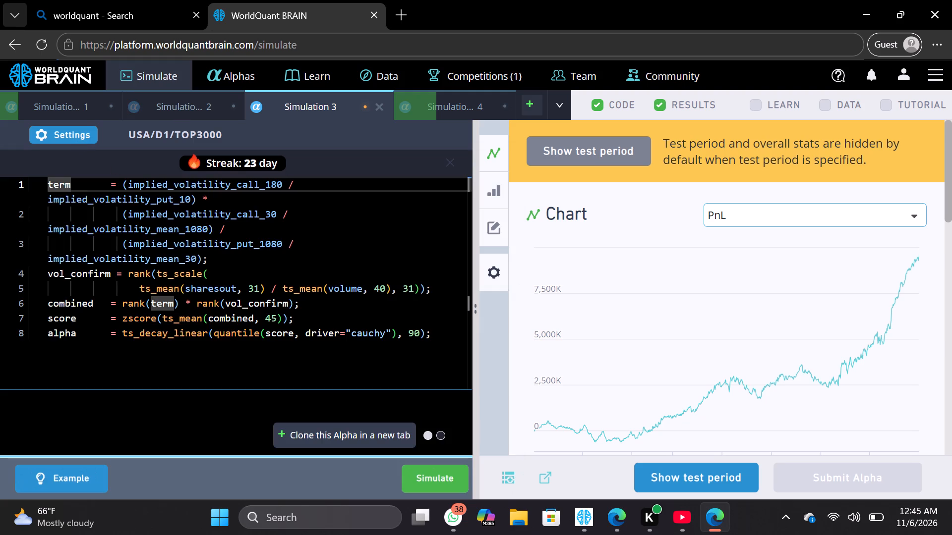
{"action": "left_click", "coordinate": [438, 477]}
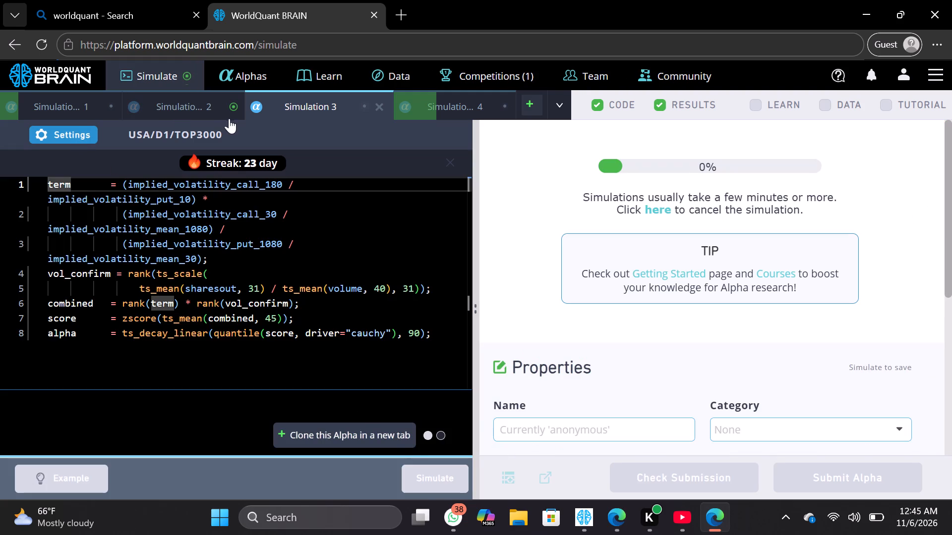
Set Simulation 2's decay to 11 in the guest browser session and apply the settings.
{"action": "left_click", "coordinate": [217, 109]}
{"action": "left_click", "coordinate": [87, 128]}
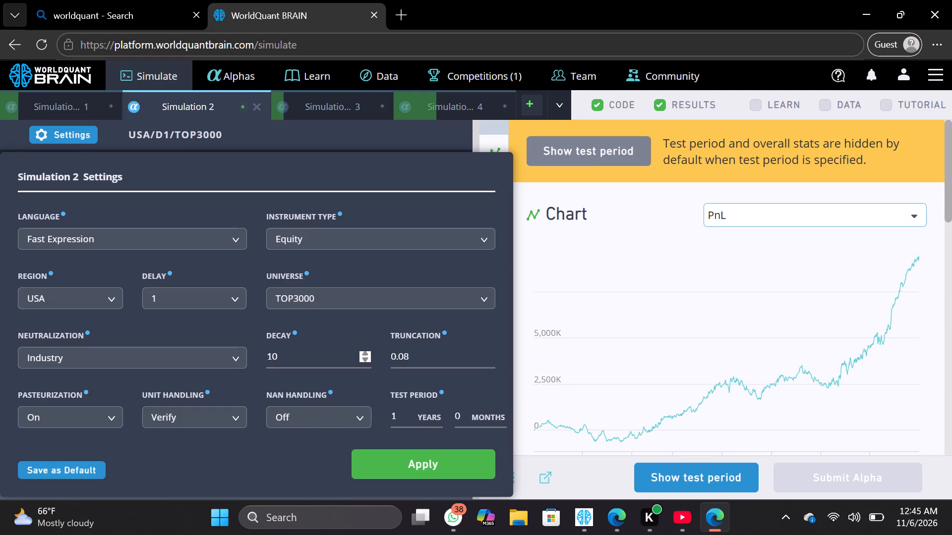
{"action": "left_click", "coordinate": [365, 356]}
{"action": "left_click", "coordinate": [439, 465]}
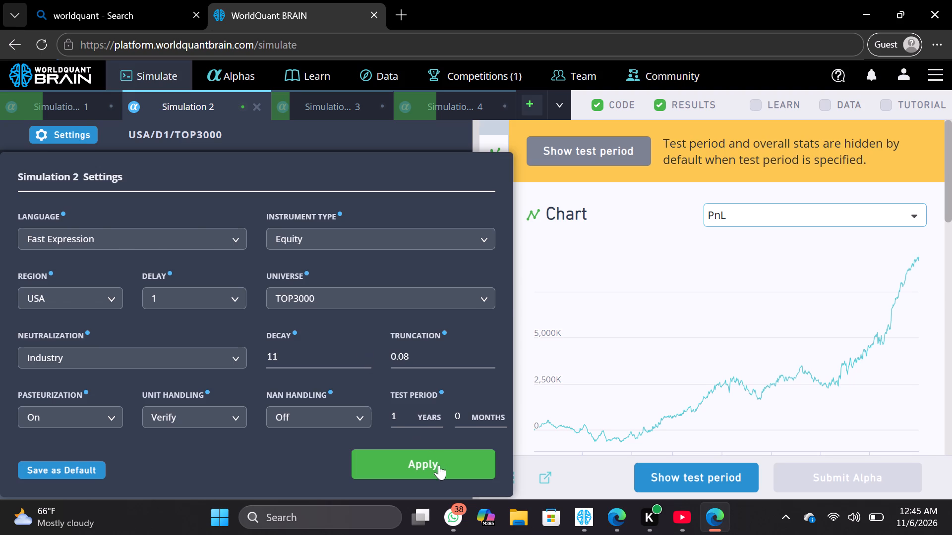
Switch to the WorldQuant BRAIN app window and rerun Simulation 4.
{"action": "left_click", "coordinate": [590, 520]}
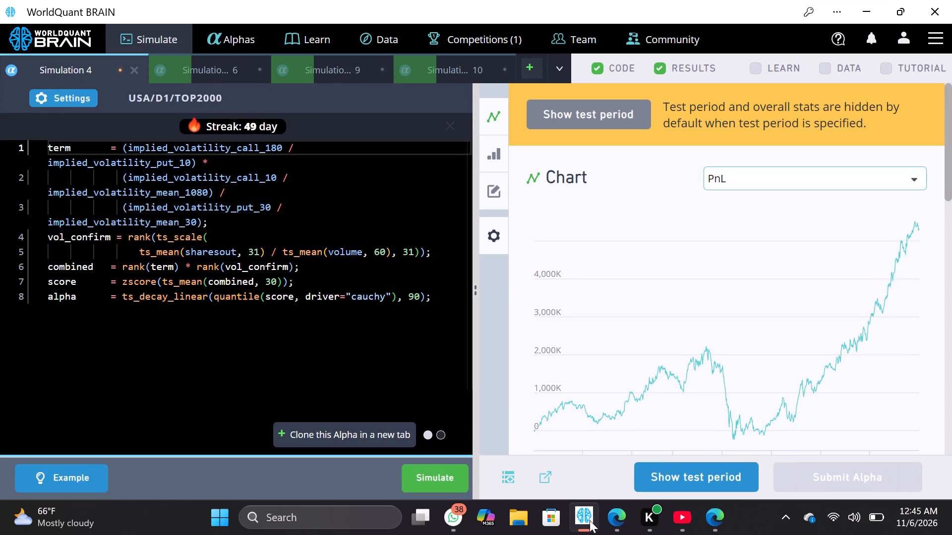
{"action": "left_click", "coordinate": [419, 475]}
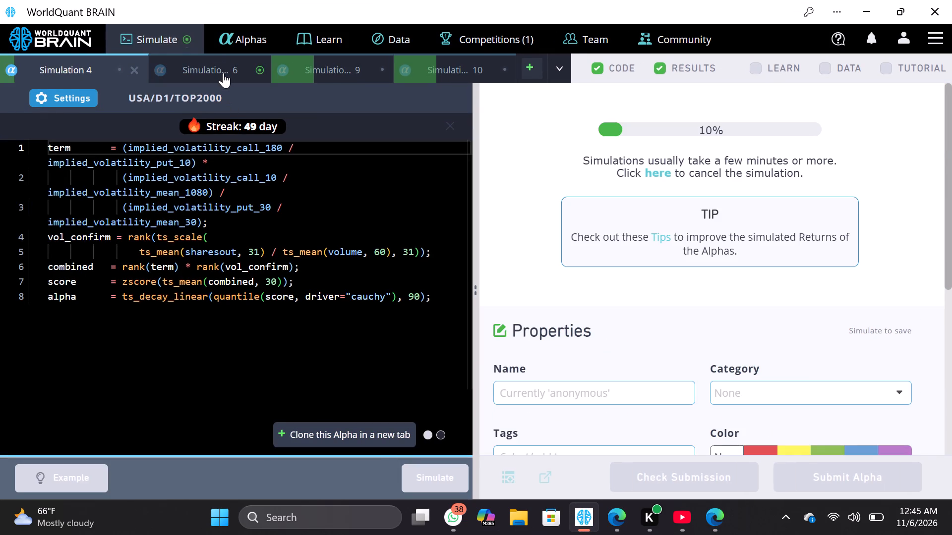
Set Simulation 6's decay to 14, apply the settings and rerun the simulation.
{"action": "left_click", "coordinate": [223, 73]}
{"action": "left_click", "coordinate": [75, 96]}
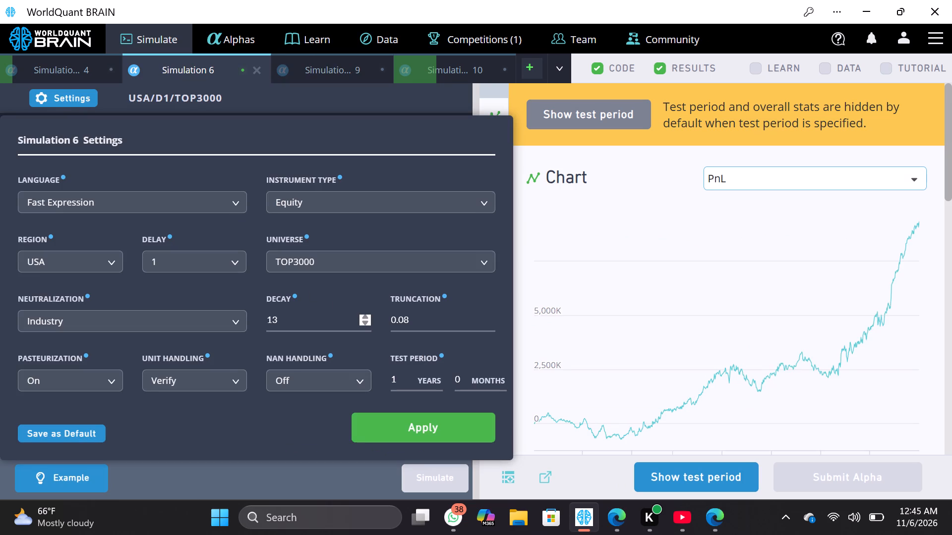
{"action": "left_click", "coordinate": [369, 317]}
{"action": "left_click", "coordinate": [452, 422]}
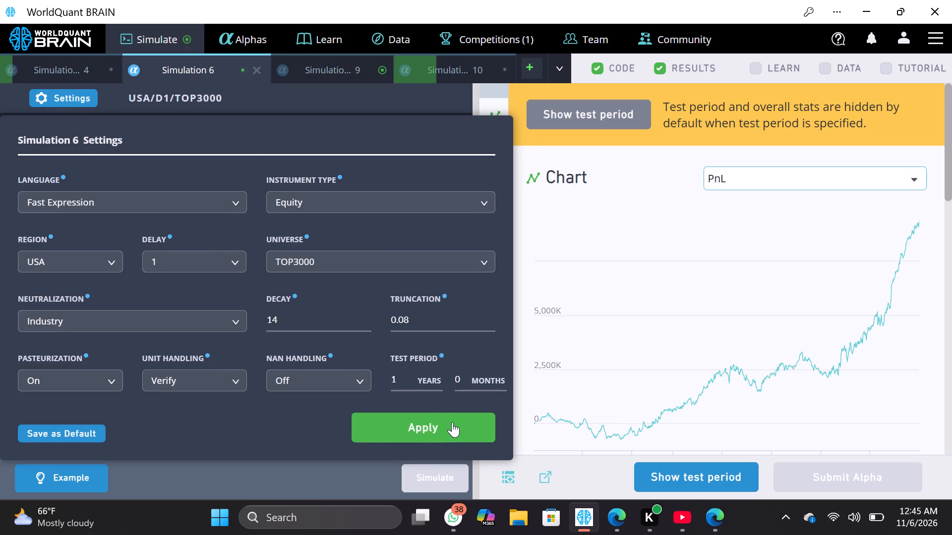
{"action": "left_click", "coordinate": [431, 467]}
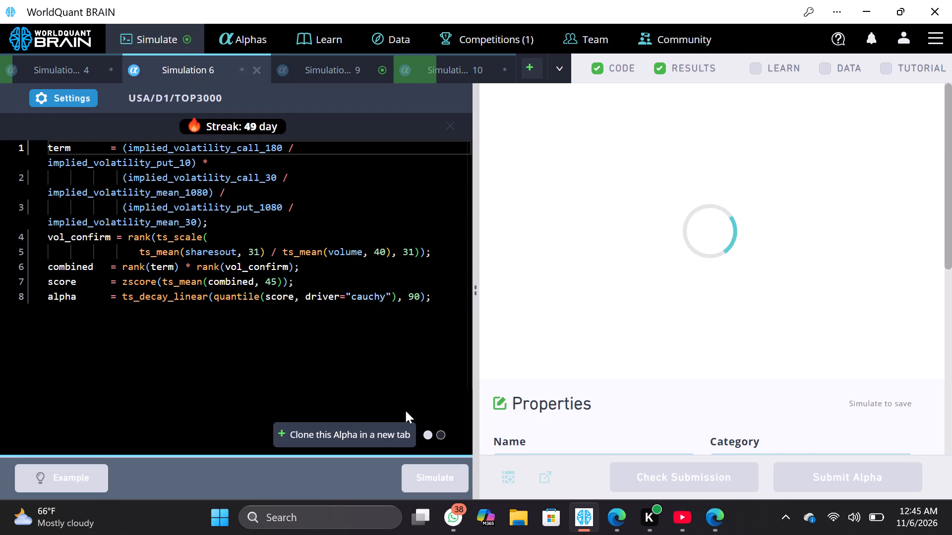
Set Simulation 9's decay to 8, apply the settings and rerun the simulation.
{"action": "left_click", "coordinate": [338, 64]}
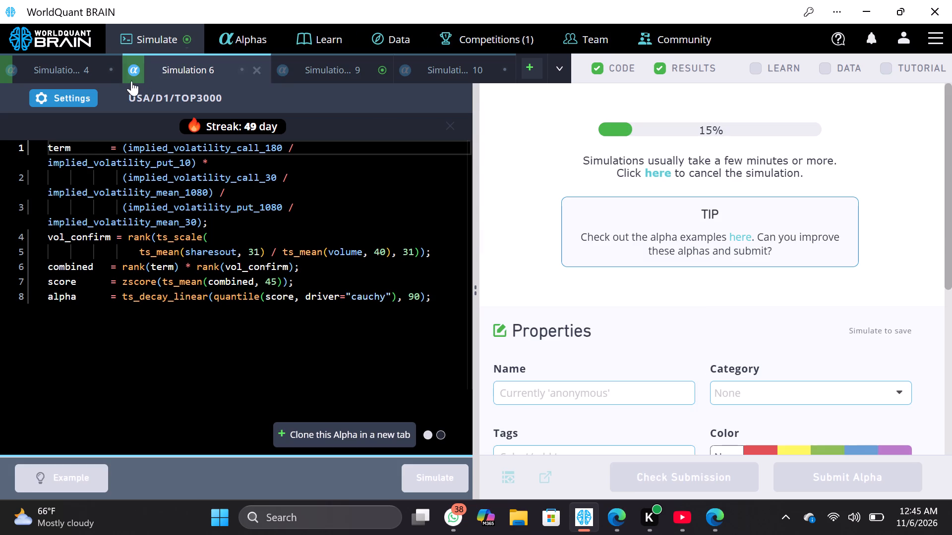
{"action": "left_click", "coordinate": [91, 91]}
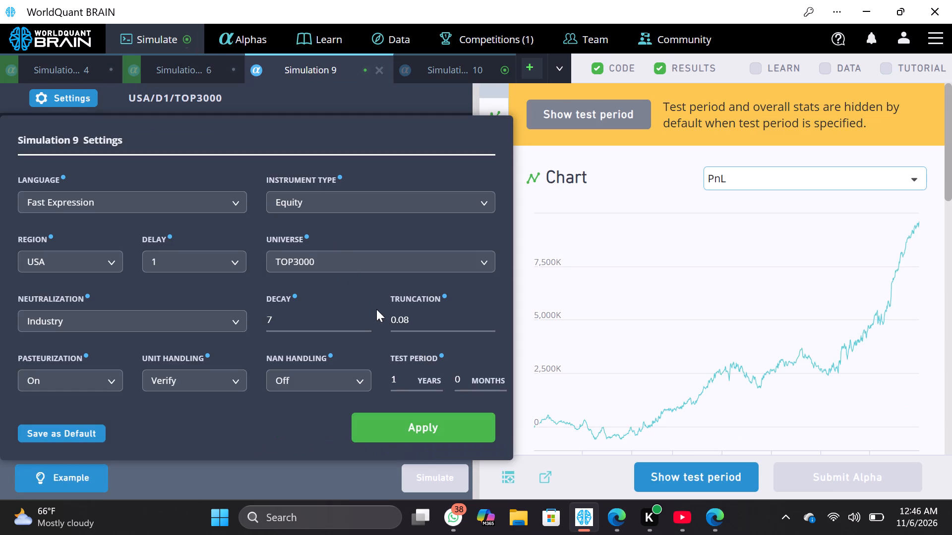
{"action": "left_click", "coordinate": [363, 314]}
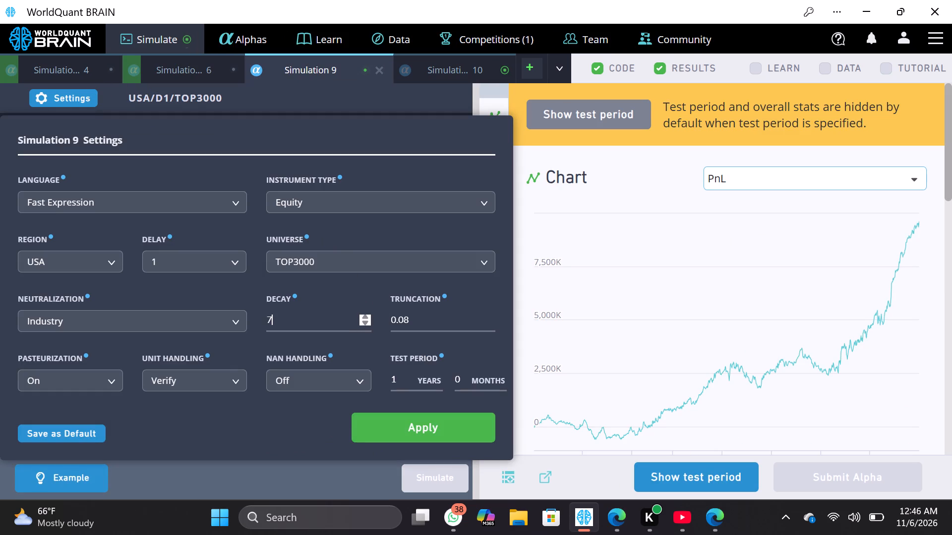
{"action": "left_click", "coordinate": [364, 315]}
{"action": "left_click", "coordinate": [441, 414]}
{"action": "left_click", "coordinate": [437, 471]}
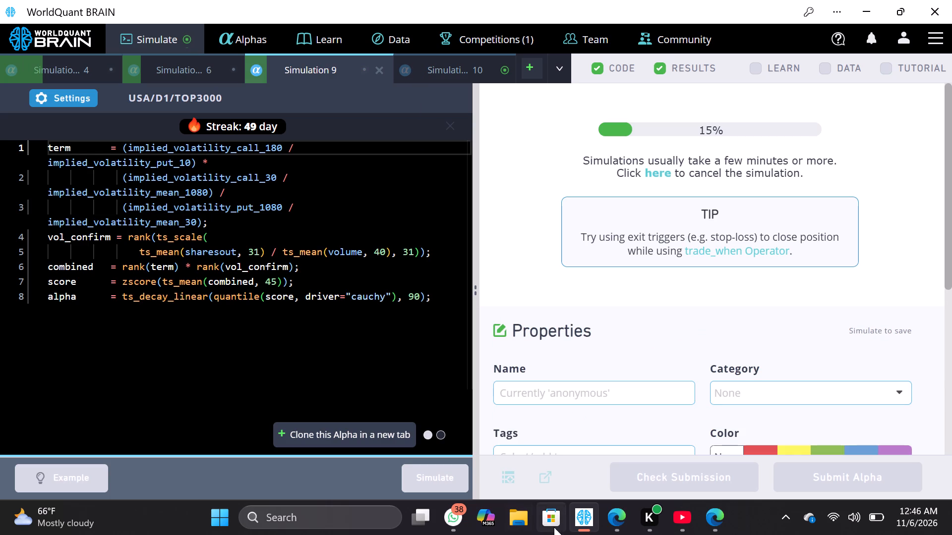
Switch to the guest browser window and rerun Simulation 2.
{"action": "left_click", "coordinate": [580, 523]}
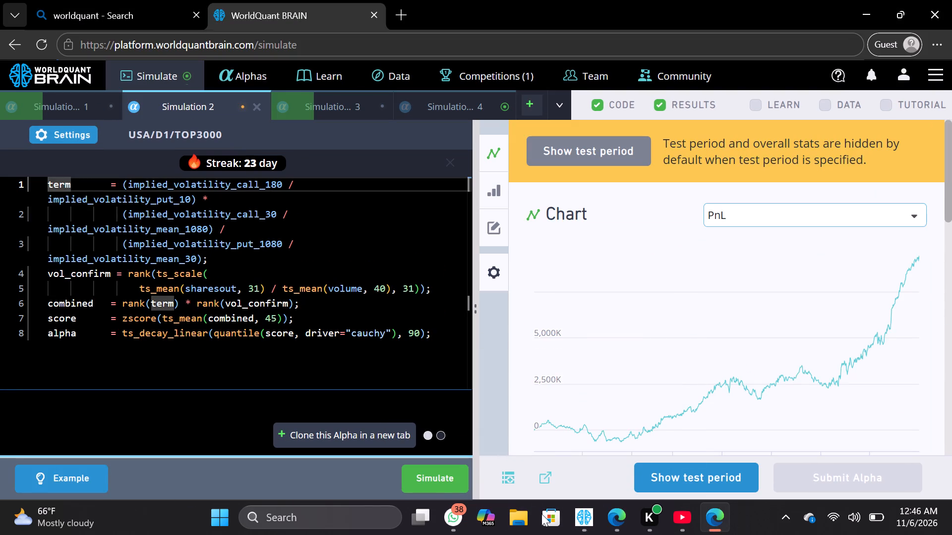
{"action": "left_click", "coordinate": [448, 487]}
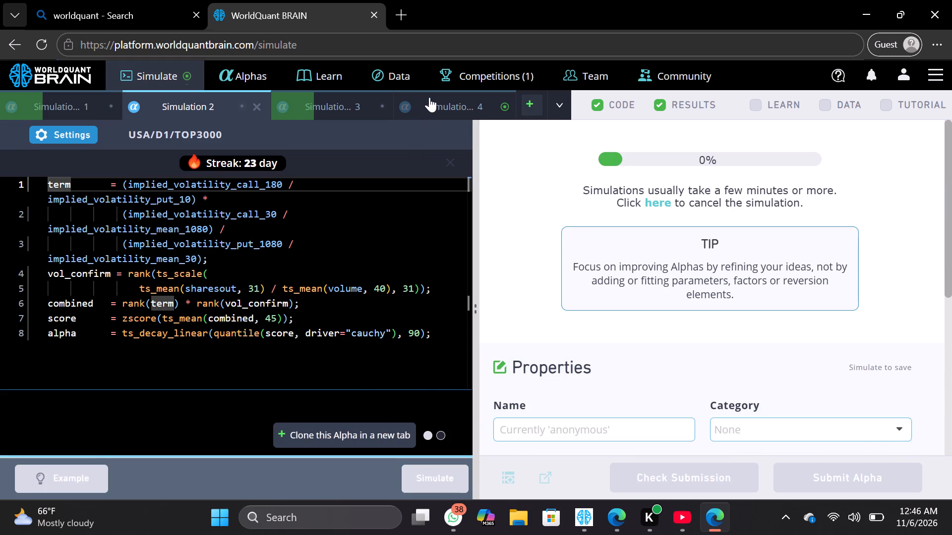
Set Simulation 4's decay to 10 in the guest browser session, apply the settings and try to rerun the simulation.
{"action": "left_click", "coordinate": [429, 94]}
{"action": "left_click", "coordinate": [82, 126]}
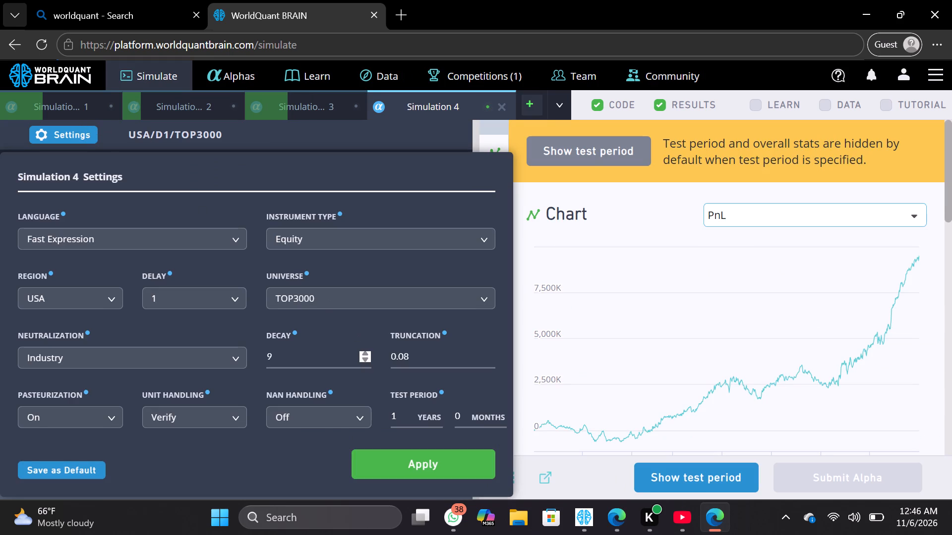
{"action": "left_click", "coordinate": [364, 351]}
{"action": "left_click", "coordinate": [435, 459]}
{"action": "left_click", "coordinate": [440, 472]}
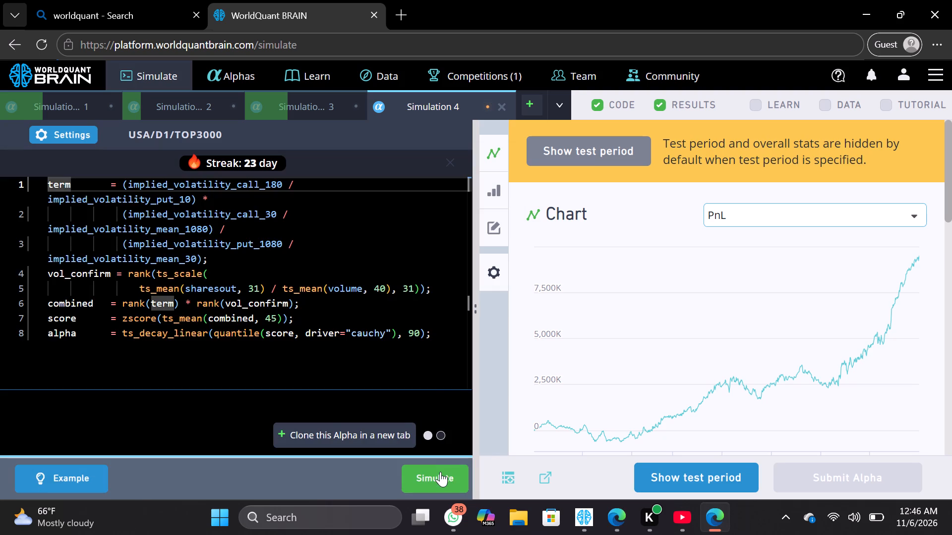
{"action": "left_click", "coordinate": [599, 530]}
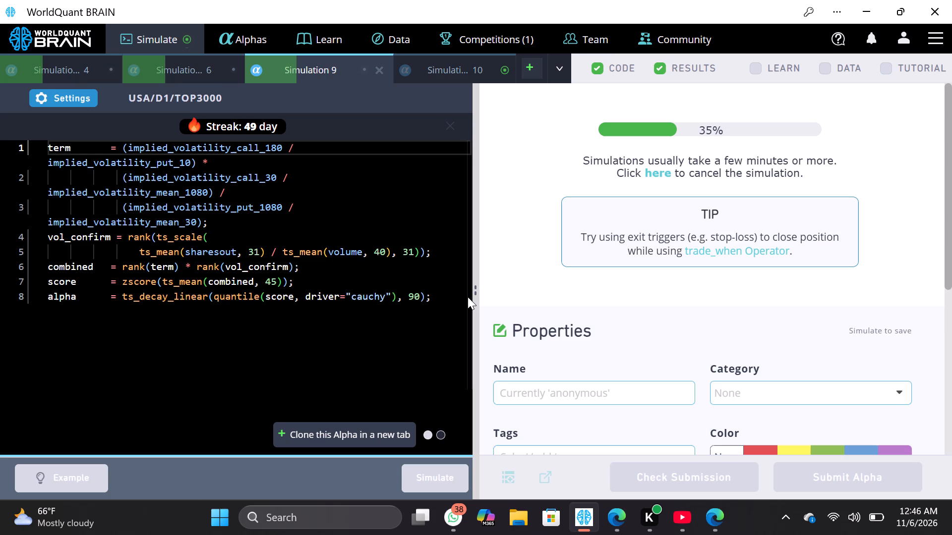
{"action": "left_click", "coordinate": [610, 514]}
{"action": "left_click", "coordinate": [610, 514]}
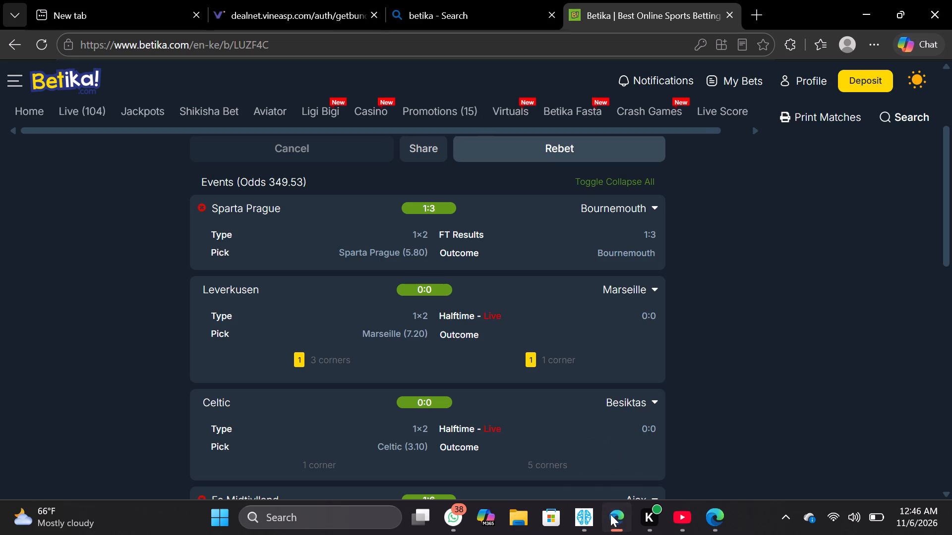
Switch back to the guest browser window and rerun Simulation 4.
{"action": "left_click", "coordinate": [592, 514]}
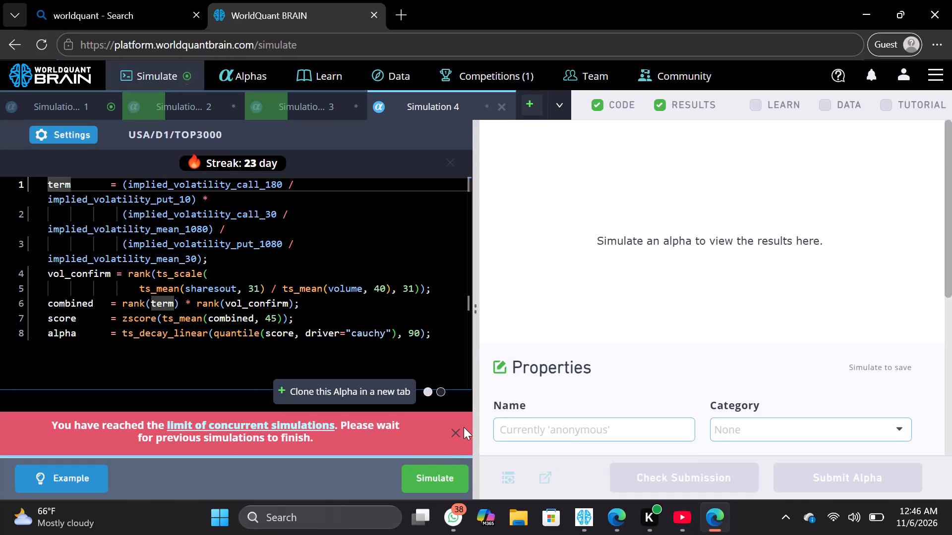
{"action": "left_click", "coordinate": [446, 469]}
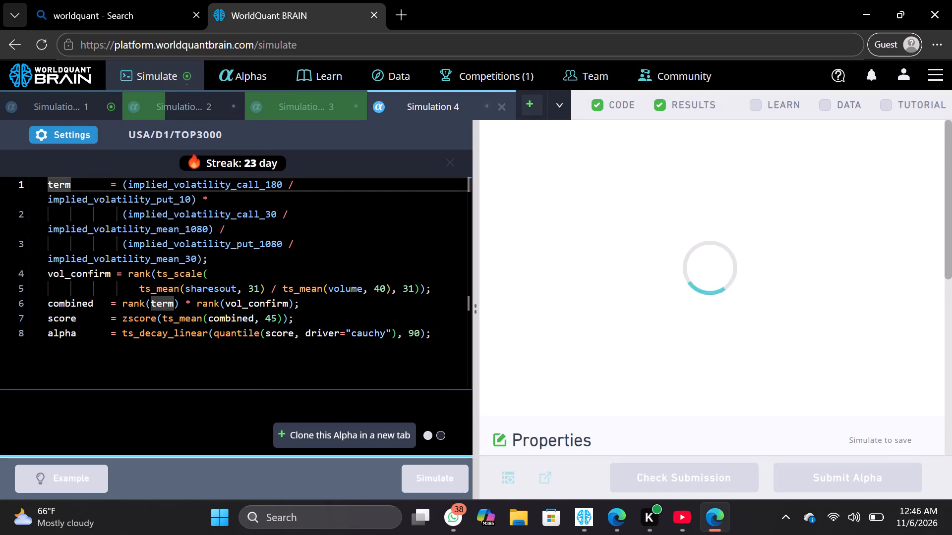
Raise Simulation 1's decay by one increment, apply the settings and rerun the simulation.
{"action": "left_click", "coordinate": [75, 103]}
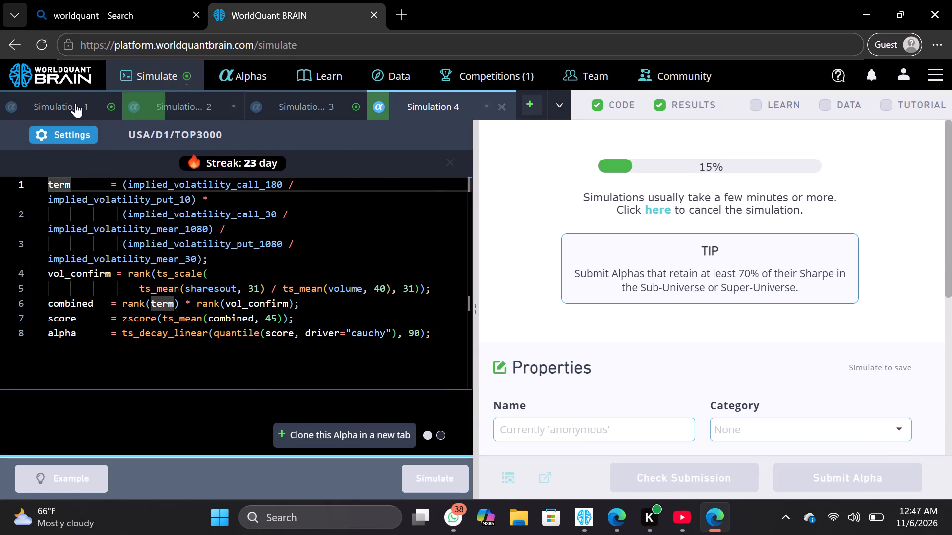
{"action": "left_click", "coordinate": [74, 130]}
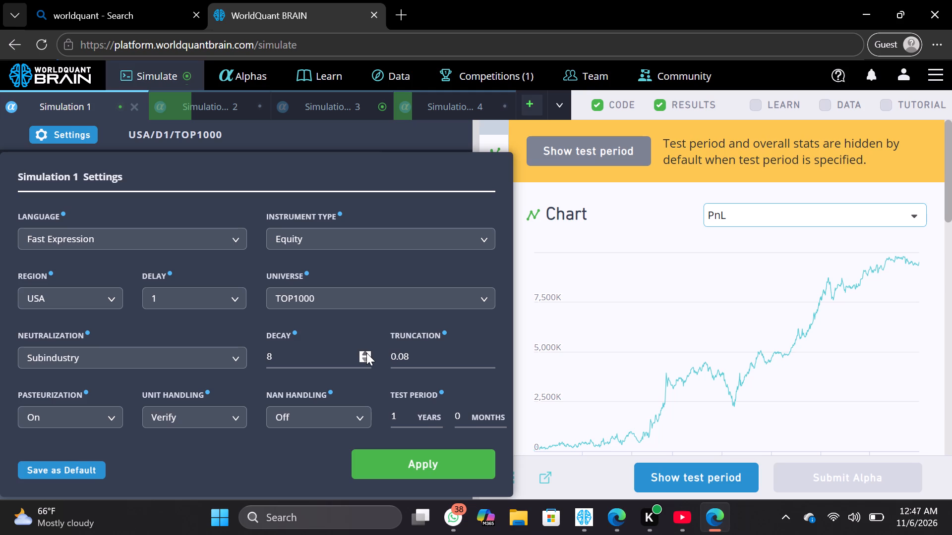
{"action": "left_click", "coordinate": [366, 353]}
{"action": "left_click", "coordinate": [423, 472]}
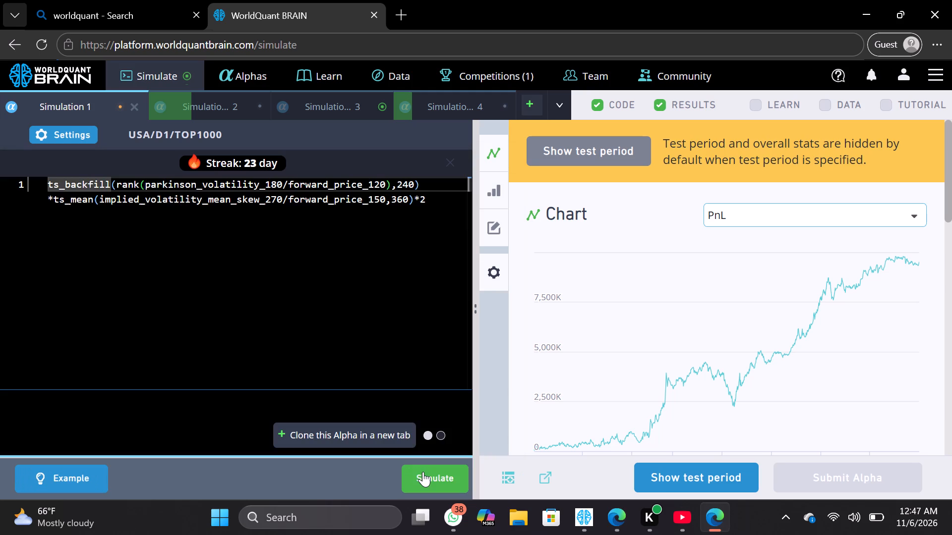
{"action": "left_click", "coordinate": [452, 486]}
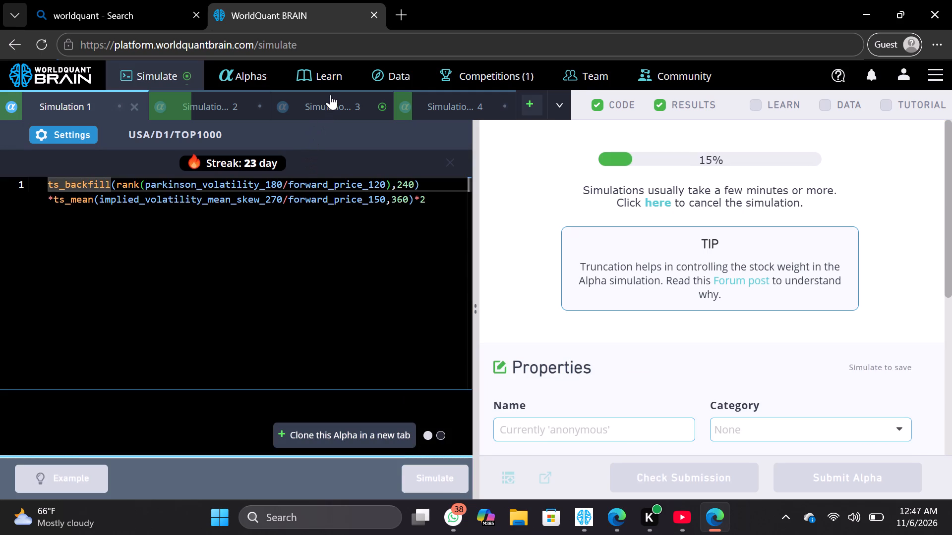
Set Simulation 3's decay to 10 in the guest browser session and apply the settings.
{"action": "left_click", "coordinate": [330, 95]}
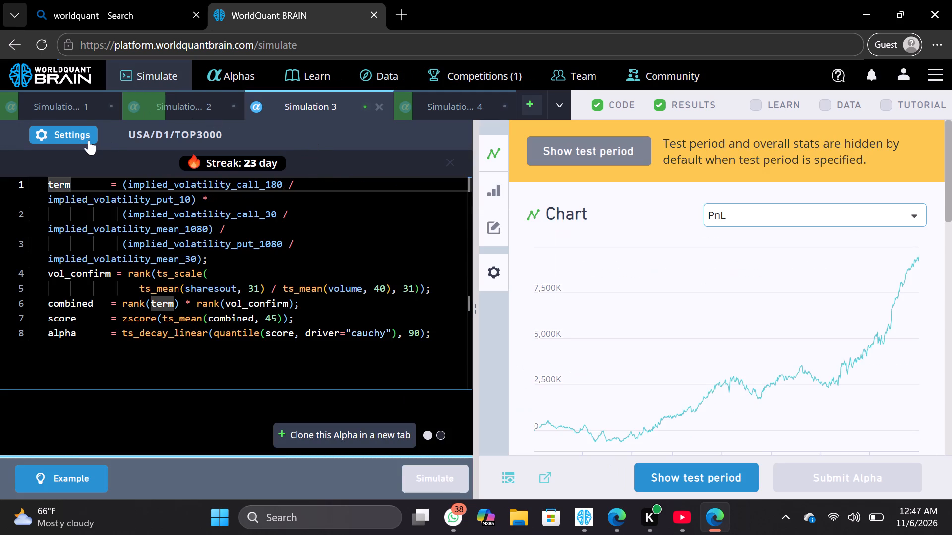
{"action": "left_click", "coordinate": [81, 142]}
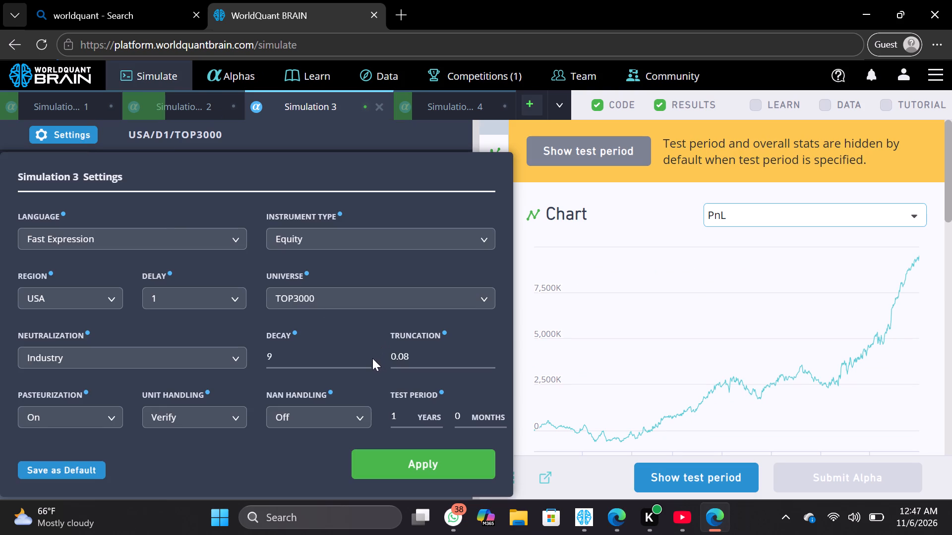
{"action": "left_click", "coordinate": [366, 355]}
{"action": "left_click", "coordinate": [424, 467]}
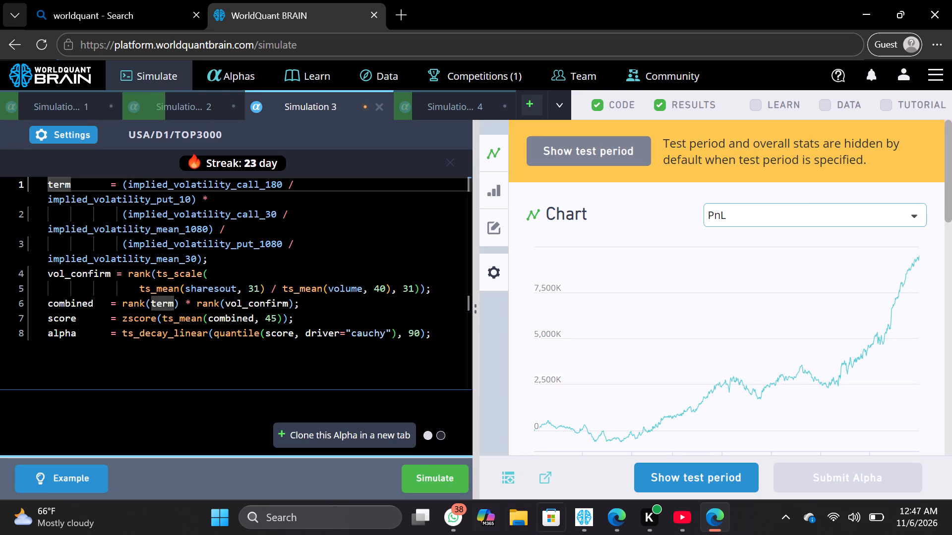
Switch to the standalone WorldQuant BRAIN window, set Simulation 4's decay to 163, apply the settings and rerun the simulation.
{"action": "left_click", "coordinate": [583, 517]}
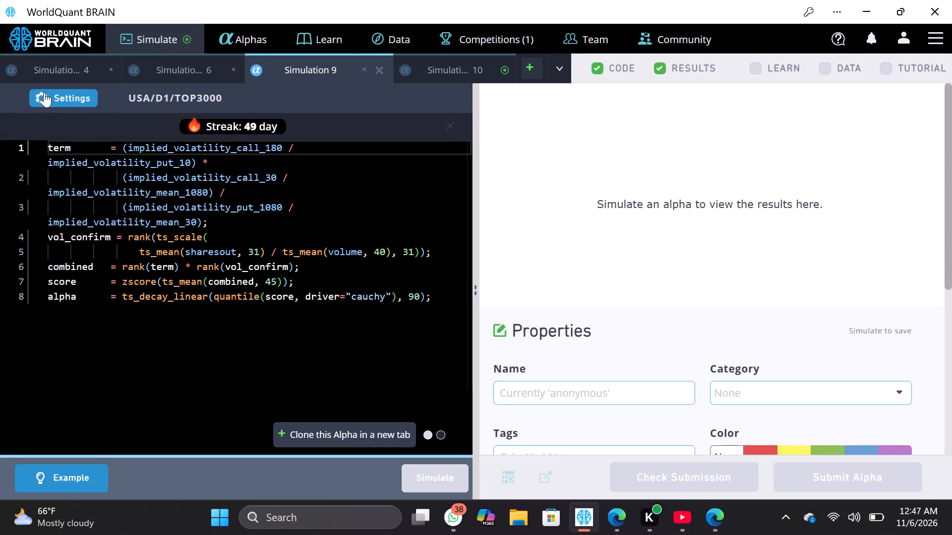
{"action": "left_click", "coordinate": [43, 75]}
{"action": "left_click", "coordinate": [58, 97]}
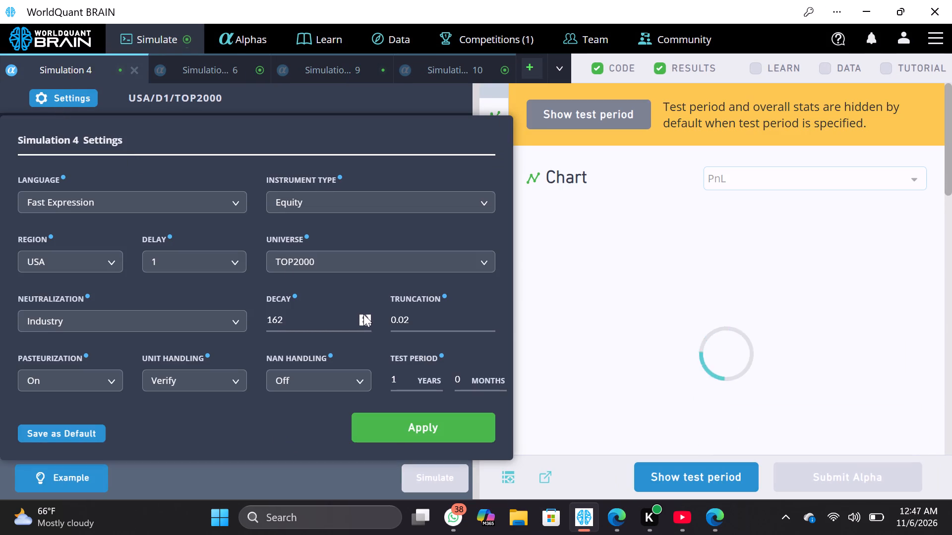
{"action": "left_click", "coordinate": [364, 314]}
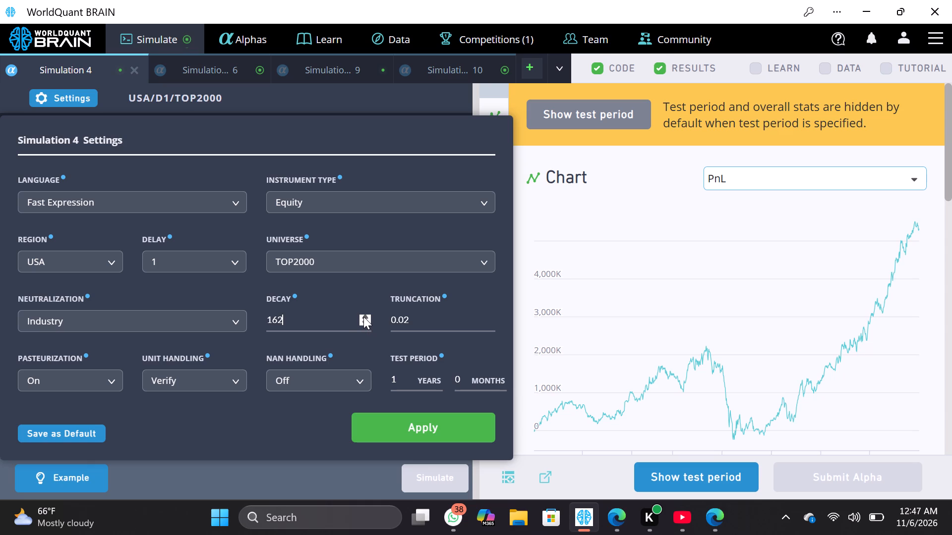
{"action": "left_click", "coordinate": [363, 317]}
{"action": "left_click", "coordinate": [431, 438]}
{"action": "left_click", "coordinate": [434, 475]}
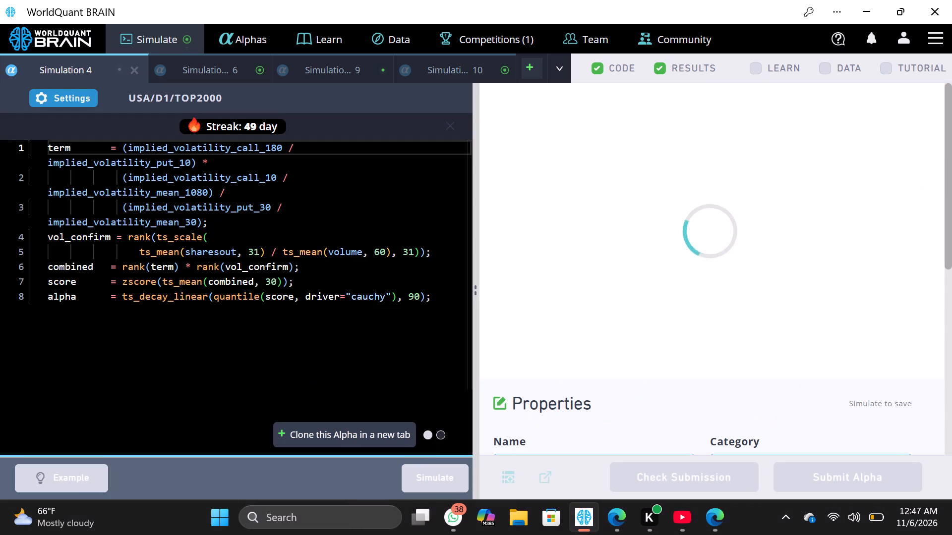
Set Simulation 6's decay to 15, apply the settings and rerun the simulation.
{"action": "left_click", "coordinate": [180, 75]}
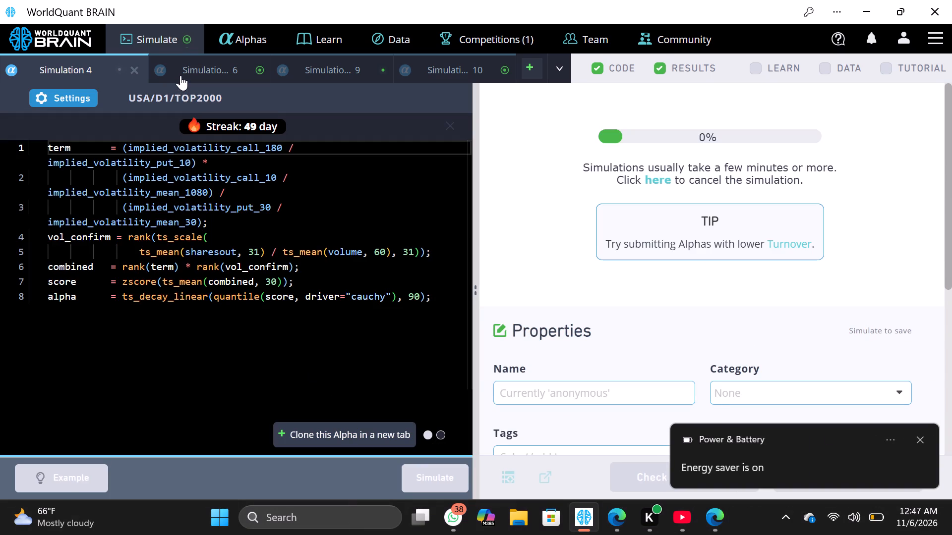
{"action": "left_click", "coordinate": [66, 100]}
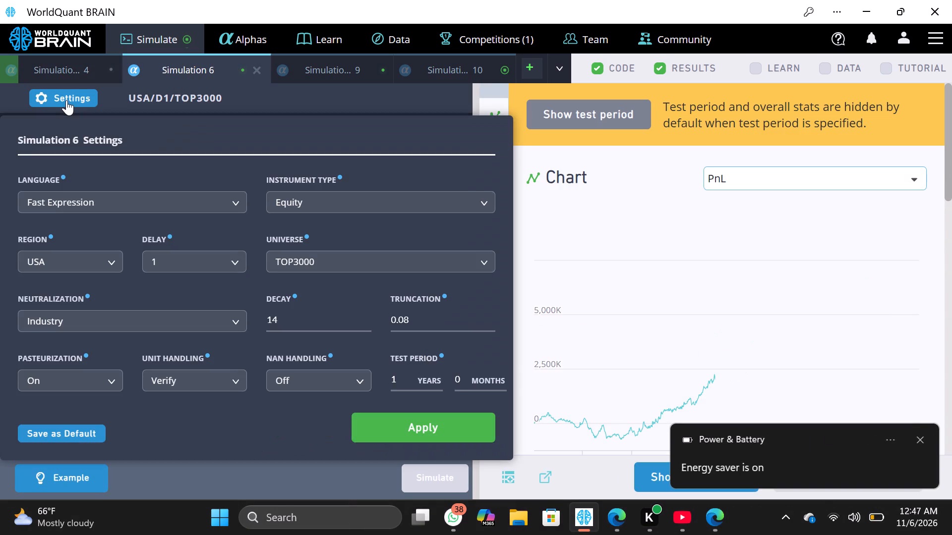
{"action": "left_click", "coordinate": [365, 316]}
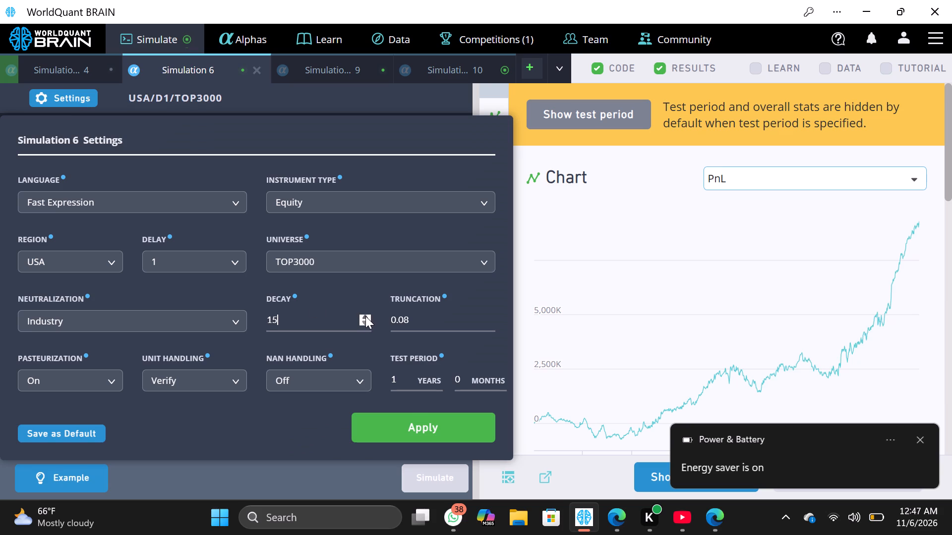
{"action": "left_click", "coordinate": [416, 428]}
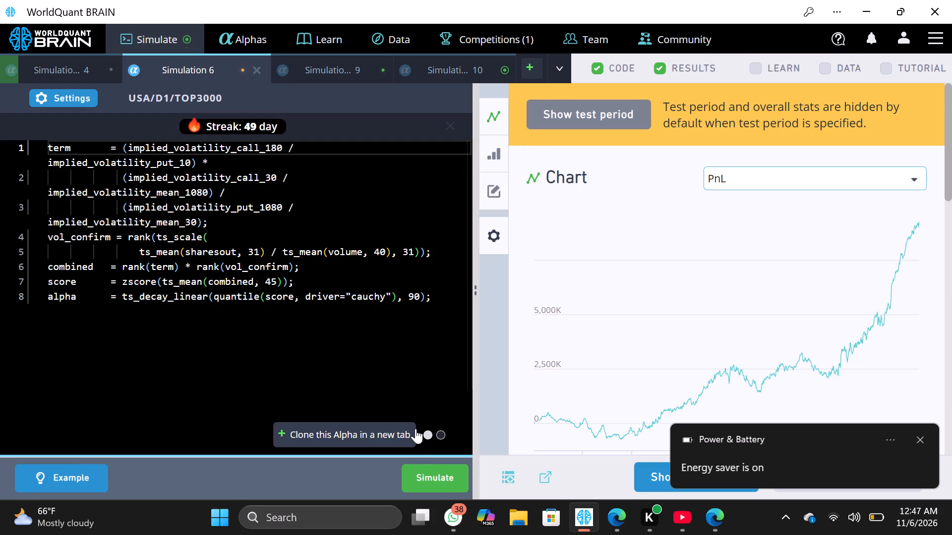
{"action": "left_click", "coordinate": [438, 469]}
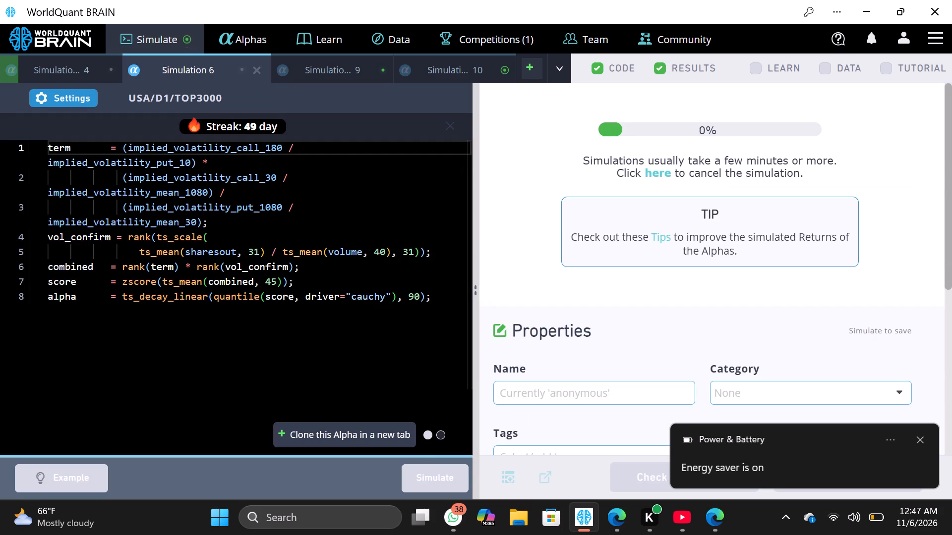
Set Simulation 9's decay to 9, apply the settings and rerun the simulation.
{"action": "left_click", "coordinate": [341, 59]}
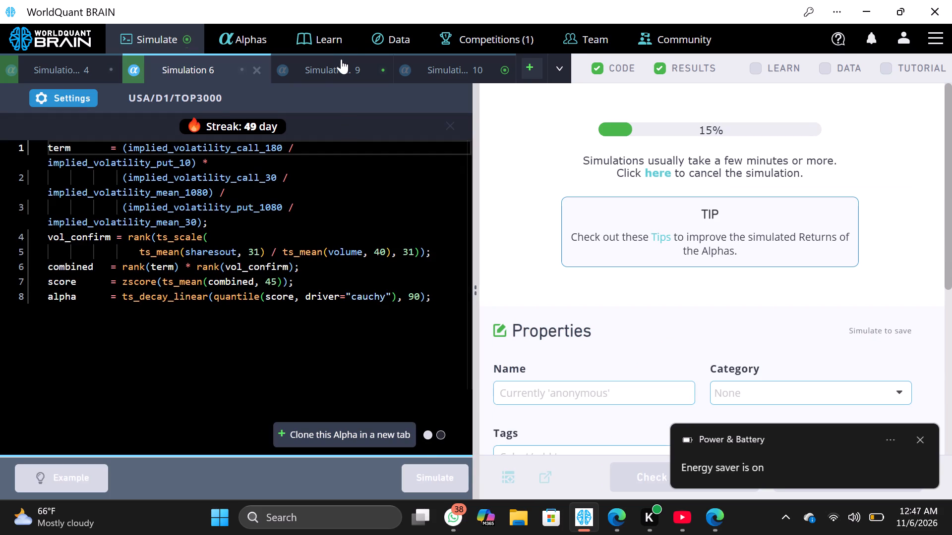
{"action": "left_click", "coordinate": [85, 99]}
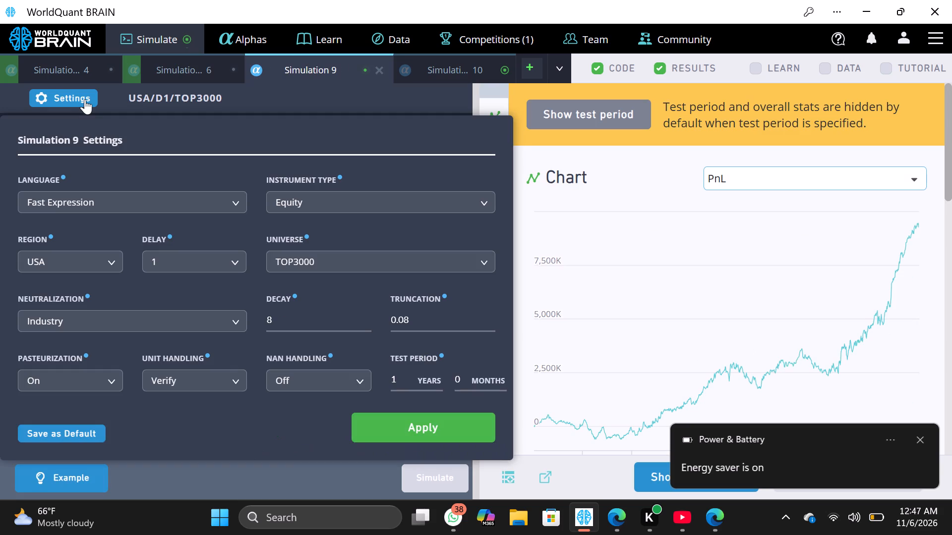
{"action": "left_click", "coordinate": [368, 316]}
{"action": "left_click", "coordinate": [434, 428]}
{"action": "left_click", "coordinate": [447, 465]}
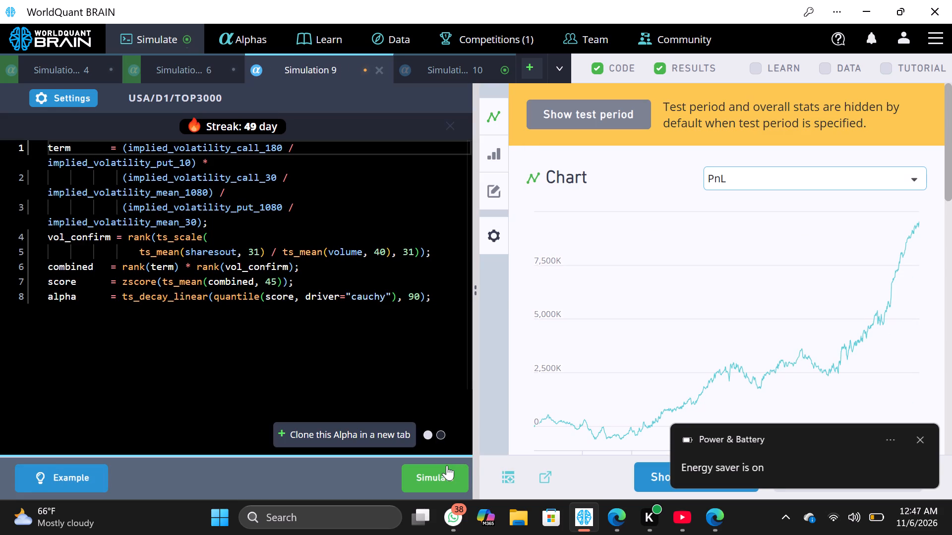
Set Simulation 10's decay to 13 and apply the settings.
{"action": "left_click", "coordinate": [427, 61]}
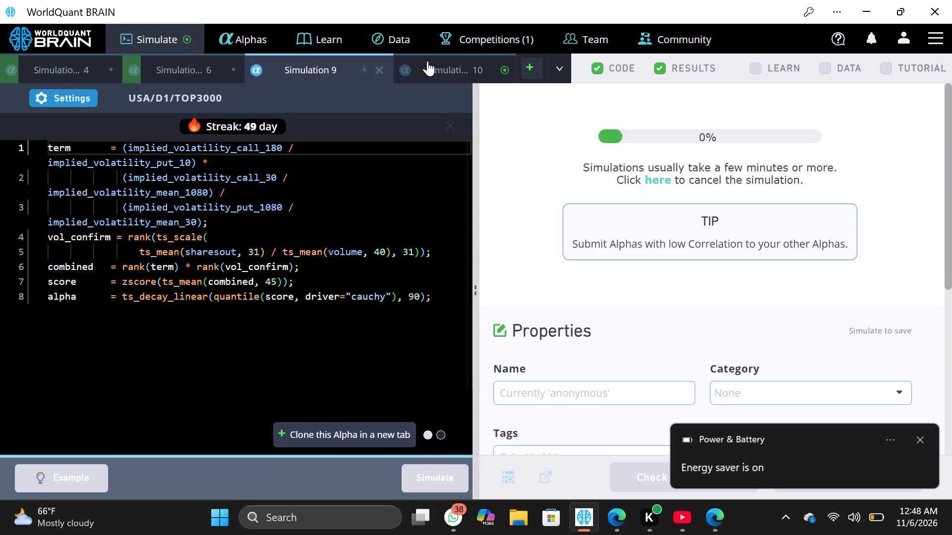
{"action": "left_click", "coordinate": [87, 101]}
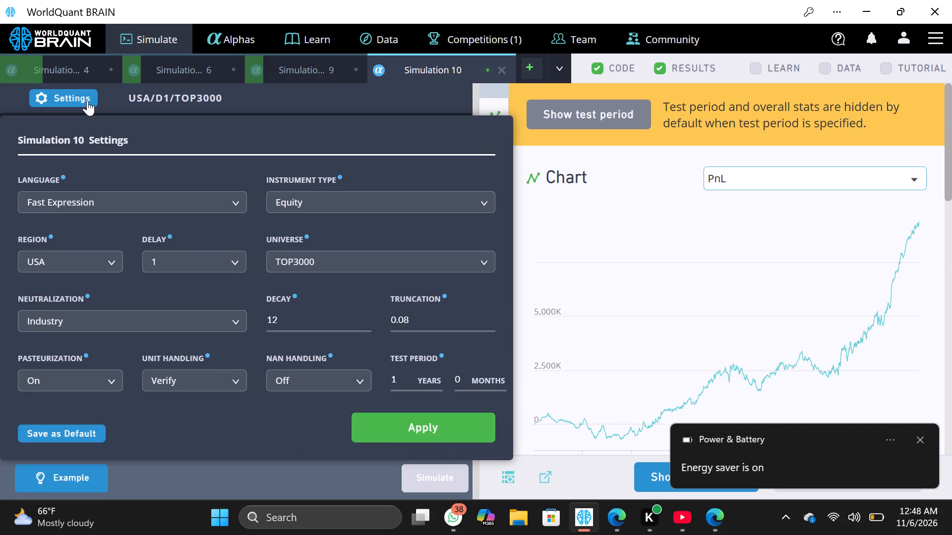
{"action": "left_click", "coordinate": [364, 315]}
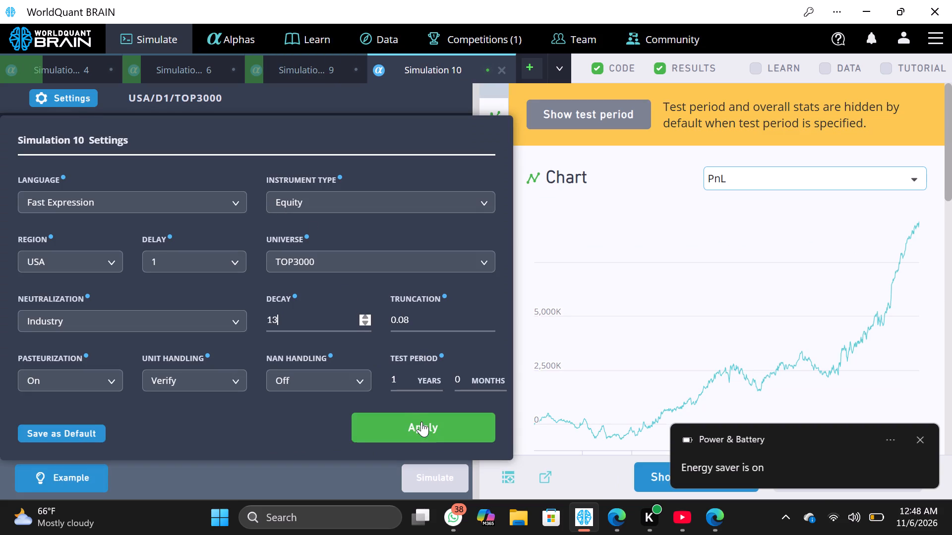
{"action": "left_click", "coordinate": [423, 424]}
Switch to the guest browser window and rerun Simulation 3.
{"action": "left_click", "coordinate": [575, 515]}
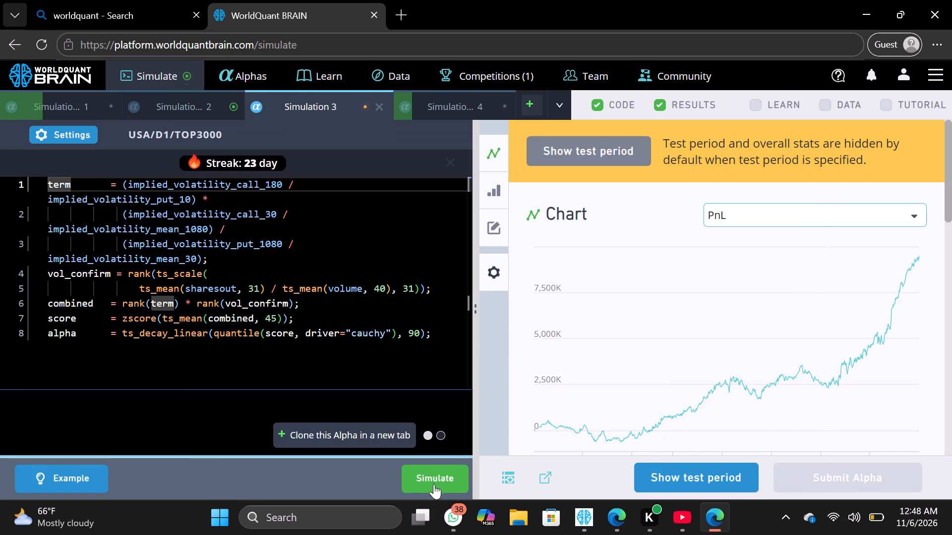
{"action": "left_click", "coordinate": [433, 482]}
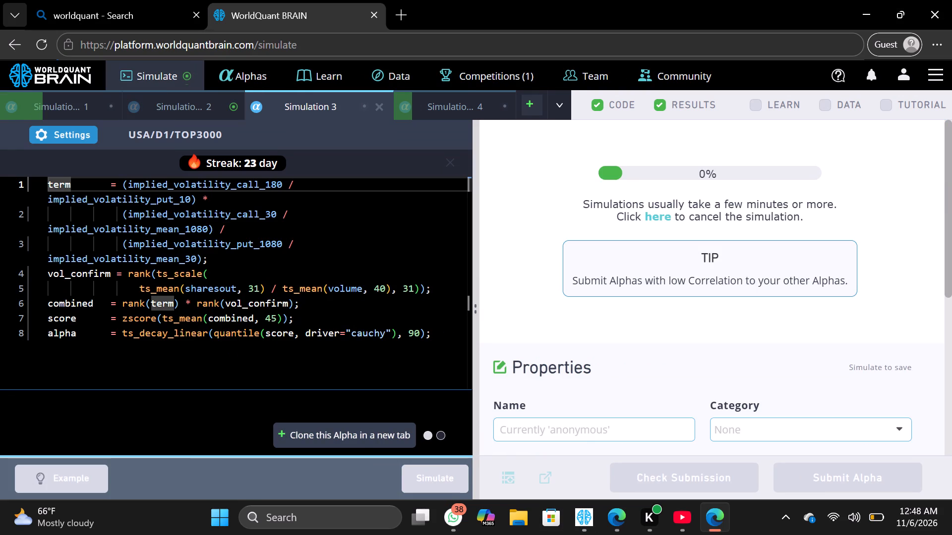
Set Simulation 2's decay to 12 in the guest browser session and apply the settings.
{"action": "left_click", "coordinate": [193, 113]}
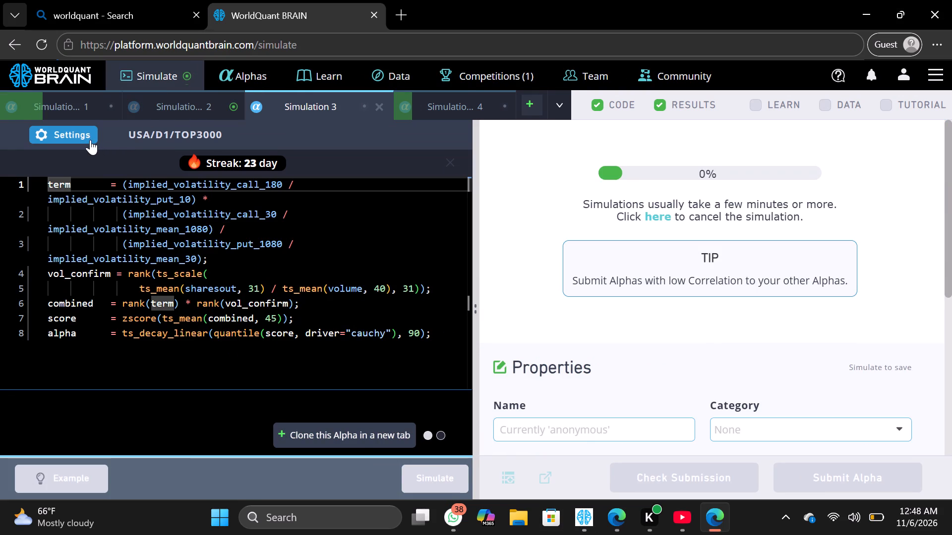
{"action": "left_click", "coordinate": [88, 136]}
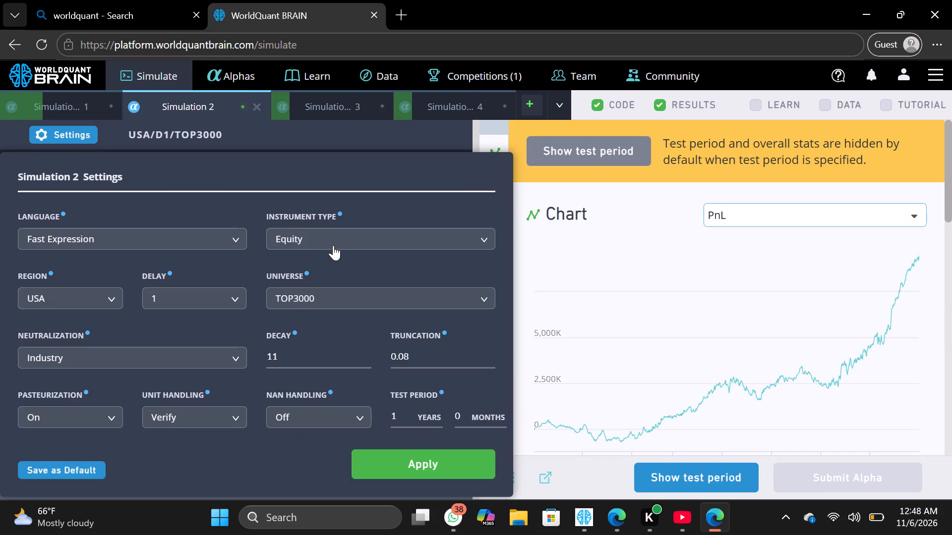
{"action": "left_click", "coordinate": [362, 350]}
{"action": "left_click", "coordinate": [364, 352]}
{"action": "left_click", "coordinate": [442, 459]}
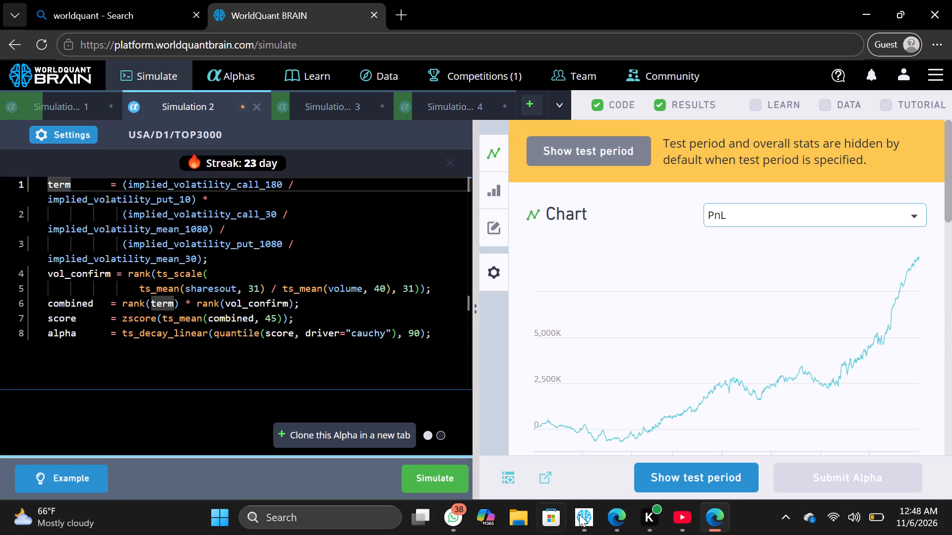
Switch briefly to the standalone WorldQuant BRAIN window, return to the guest browser window and rerun Simulation 2.
{"action": "left_click", "coordinate": [588, 516]}
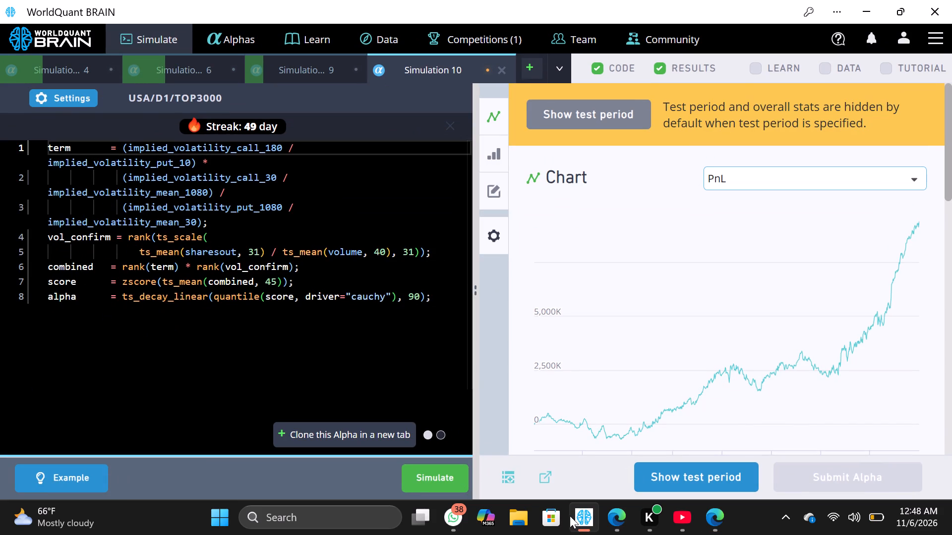
{"action": "left_click", "coordinate": [585, 521]}
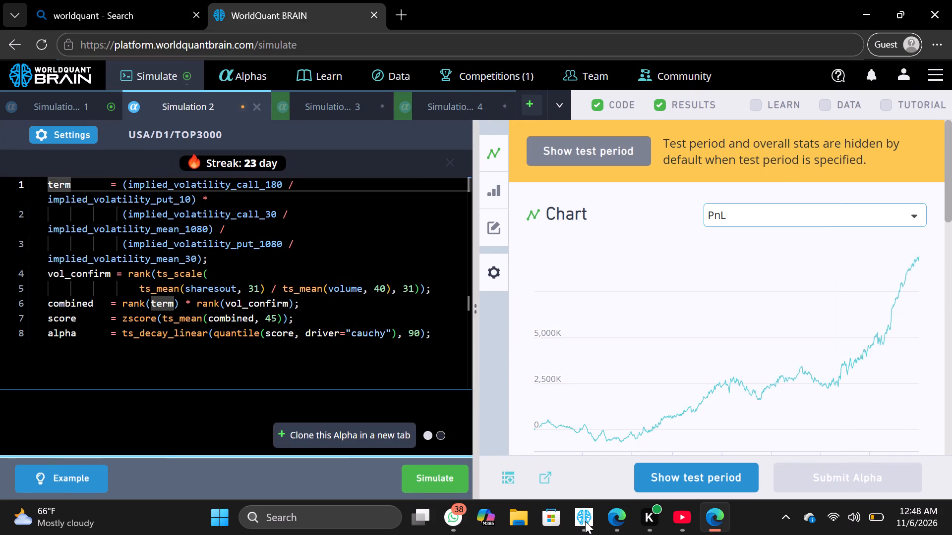
{"action": "left_click", "coordinate": [445, 476]}
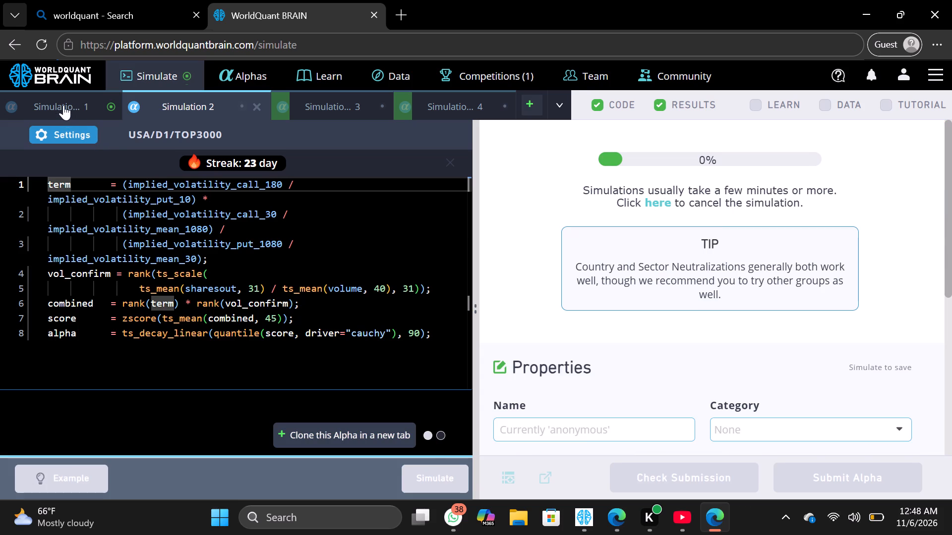
Raise Simulation 1's decay by one increment in the guest browser session and apply the settings.
{"action": "left_click", "coordinate": [63, 105]}
{"action": "left_click", "coordinate": [81, 133]}
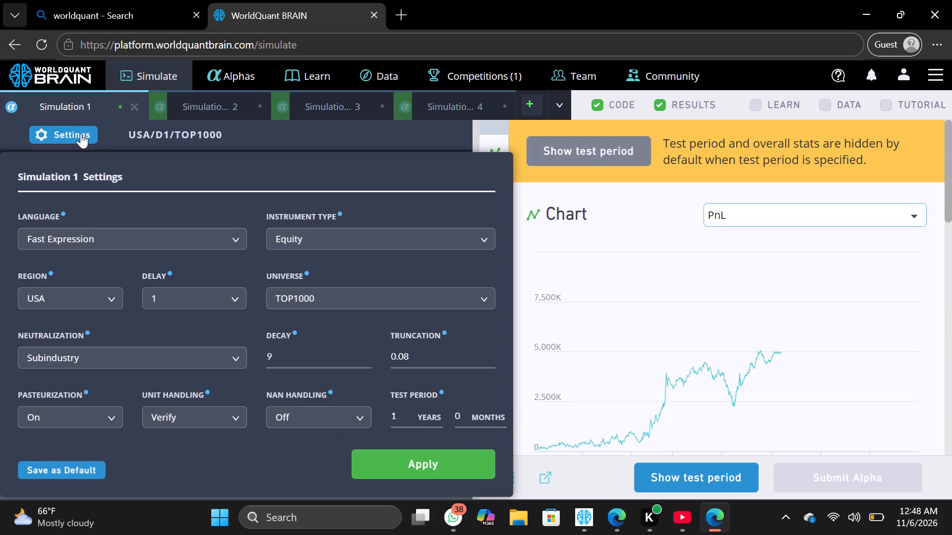
{"action": "left_click", "coordinate": [366, 351]}
{"action": "left_click", "coordinate": [418, 463]}
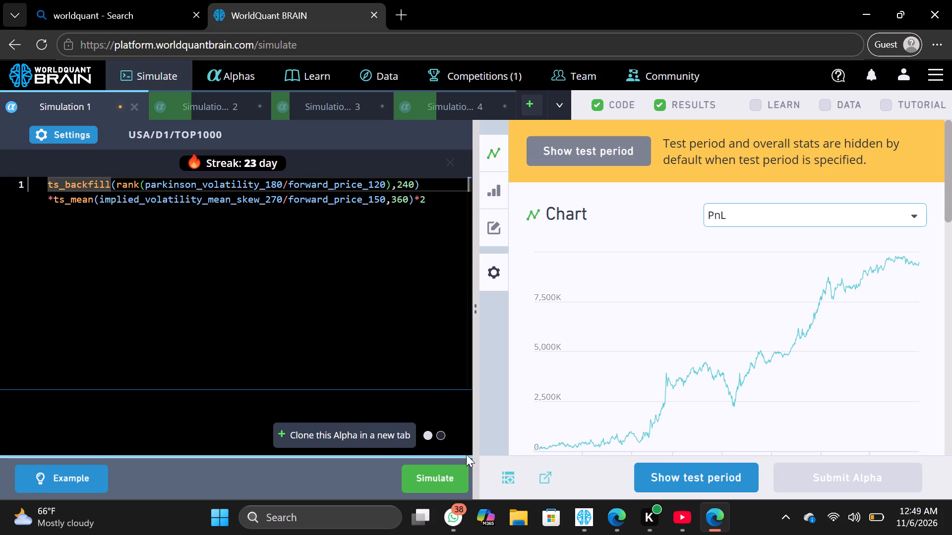
Switch to the standalone WorldQuant BRAIN window and rerun Simulation 10.
{"action": "left_click", "coordinate": [579, 512]}
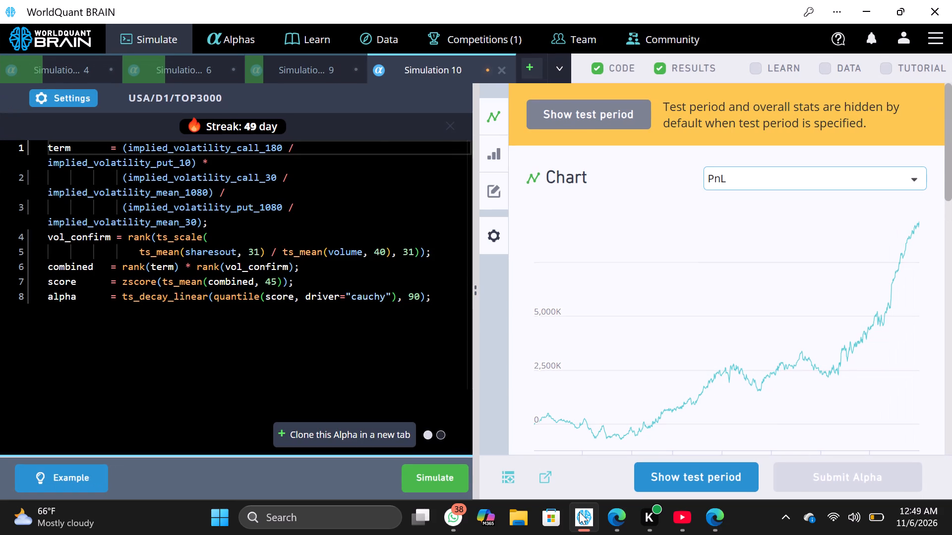
{"action": "left_click", "coordinate": [436, 479]}
Raise Simulation 4's decay by one increment in the standalone session, apply the settings and rerun that simulation.
{"action": "left_click", "coordinate": [60, 72]}
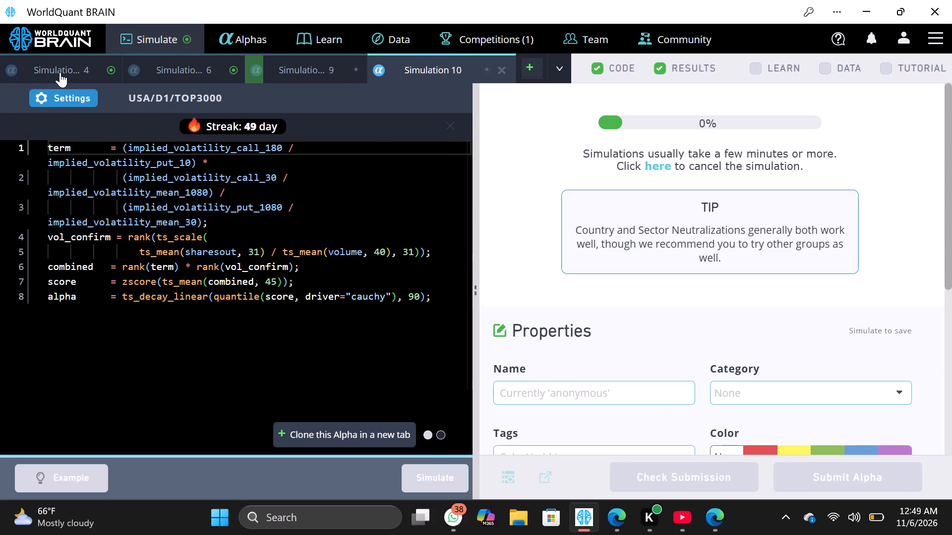
{"action": "left_click", "coordinate": [79, 94]}
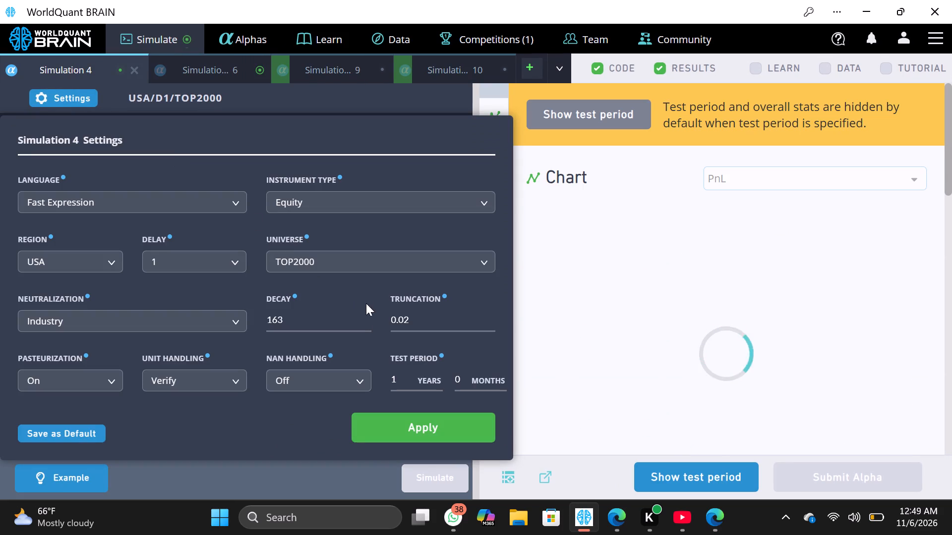
{"action": "left_click", "coordinate": [366, 318]}
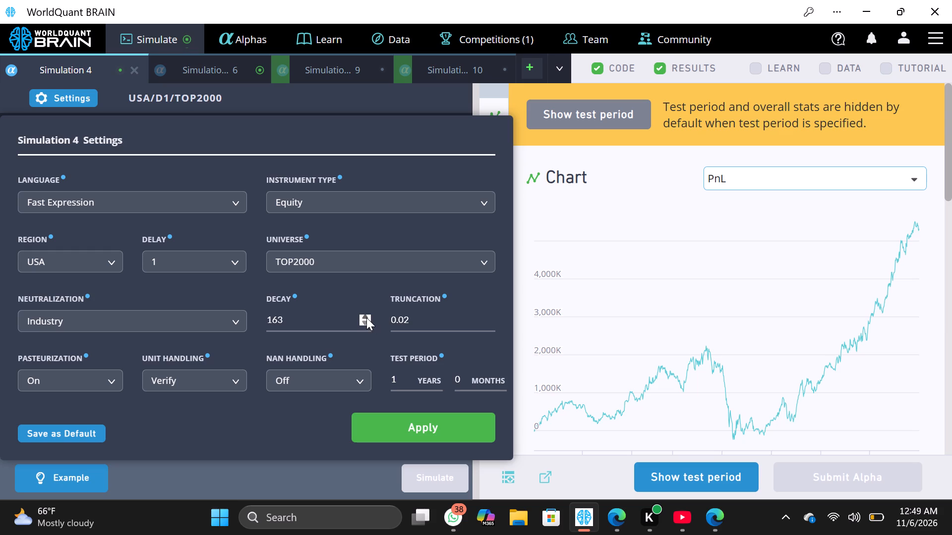
{"action": "left_click", "coordinate": [435, 422]}
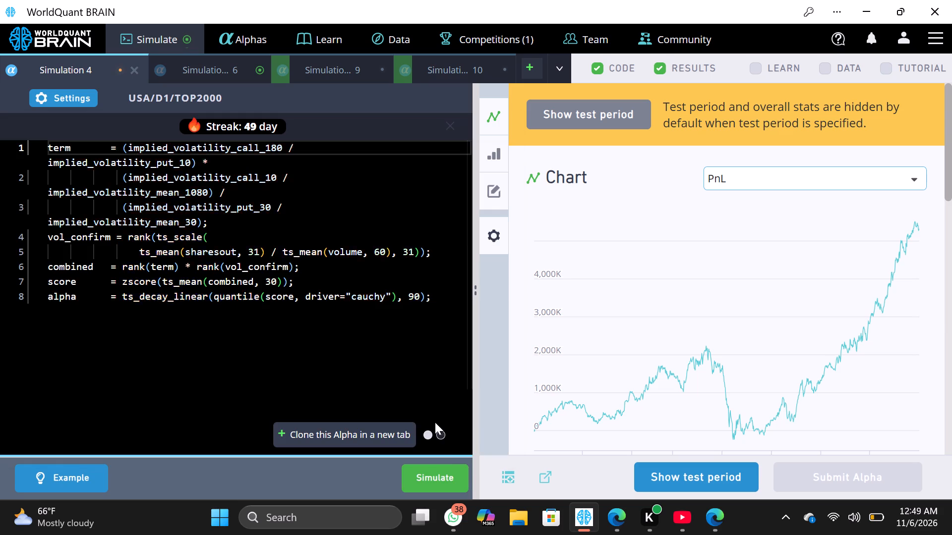
{"action": "left_click", "coordinate": [445, 465]}
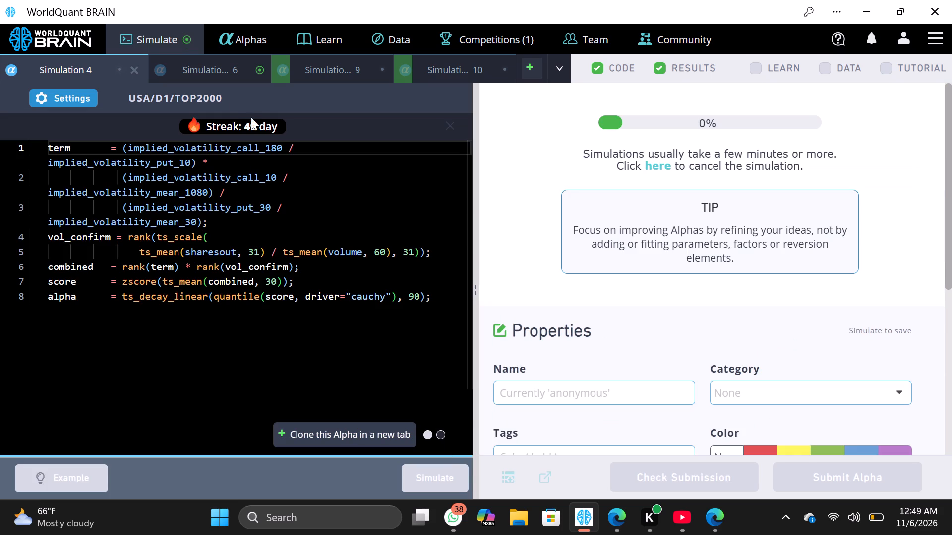
Raise Simulation 6's decay by one increment in the standalone session and apply the settings.
{"action": "left_click", "coordinate": [213, 76]}
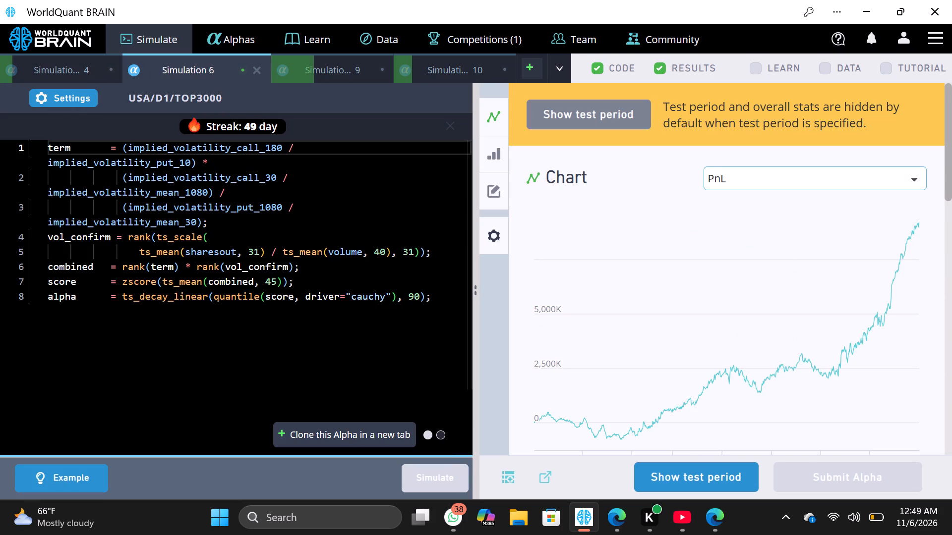
{"action": "left_click", "coordinate": [72, 102]}
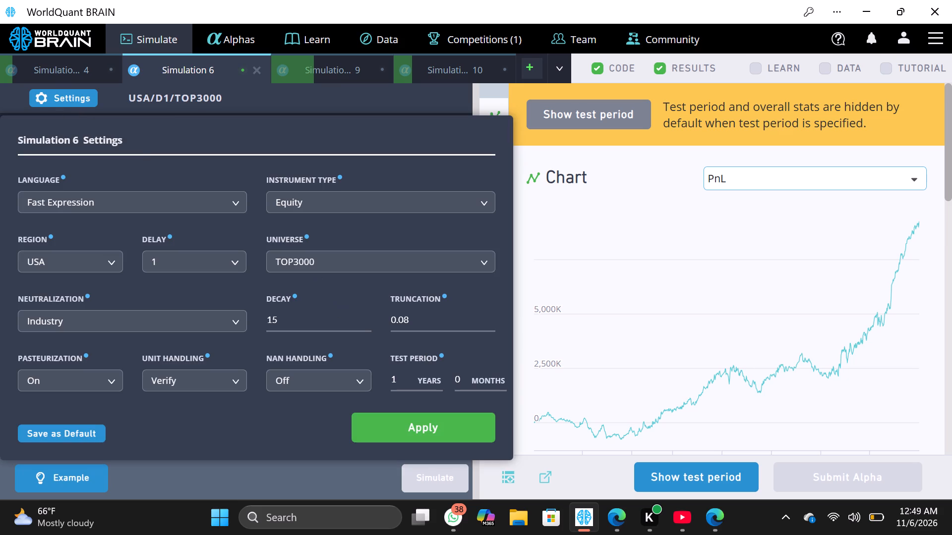
{"action": "left_click", "coordinate": [366, 315]}
{"action": "left_click", "coordinate": [448, 424]}
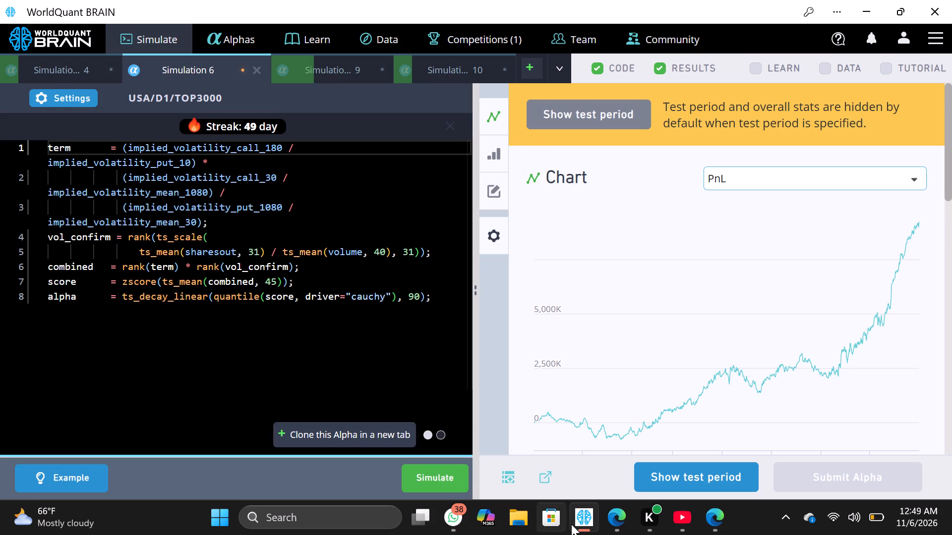
Switch to the guest browser window and rerun Simulation 1.
{"action": "left_click", "coordinate": [577, 523]}
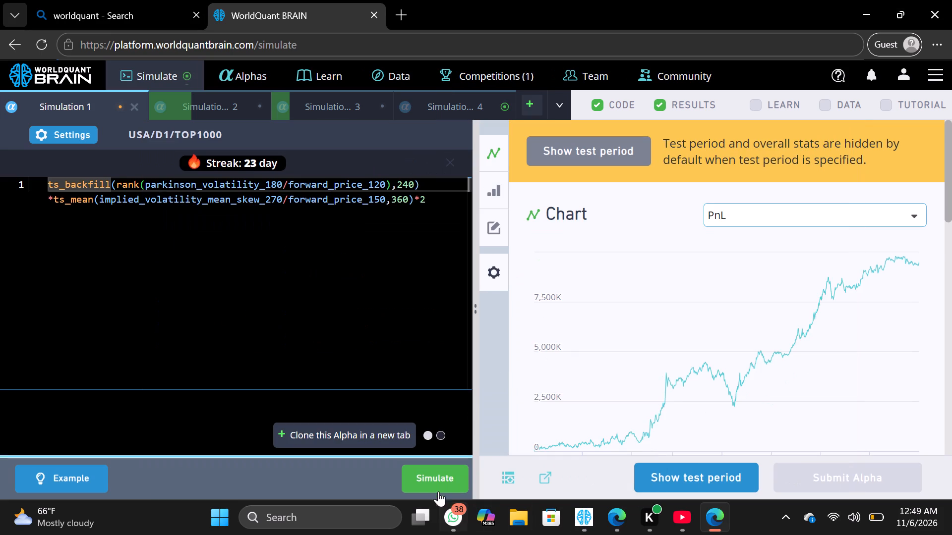
{"action": "left_click", "coordinate": [435, 477]}
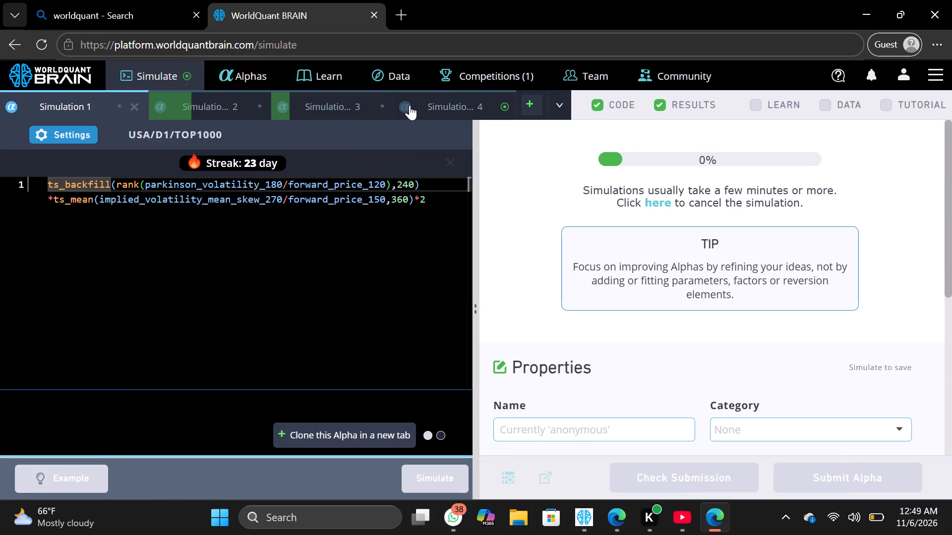
Raise Simulation 4's decay by one increment in the guest browser session and apply the settings.
{"action": "left_click", "coordinate": [410, 105]}
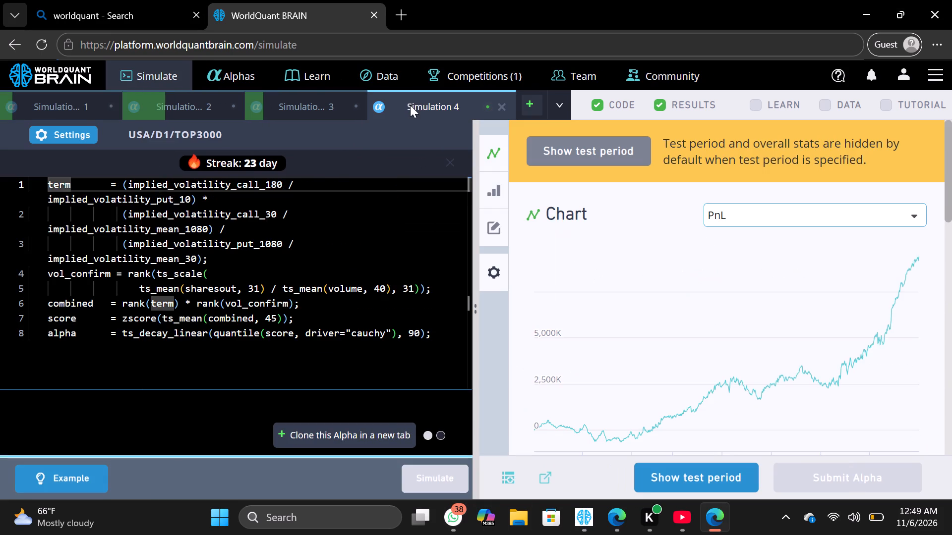
{"action": "left_click", "coordinate": [87, 140]}
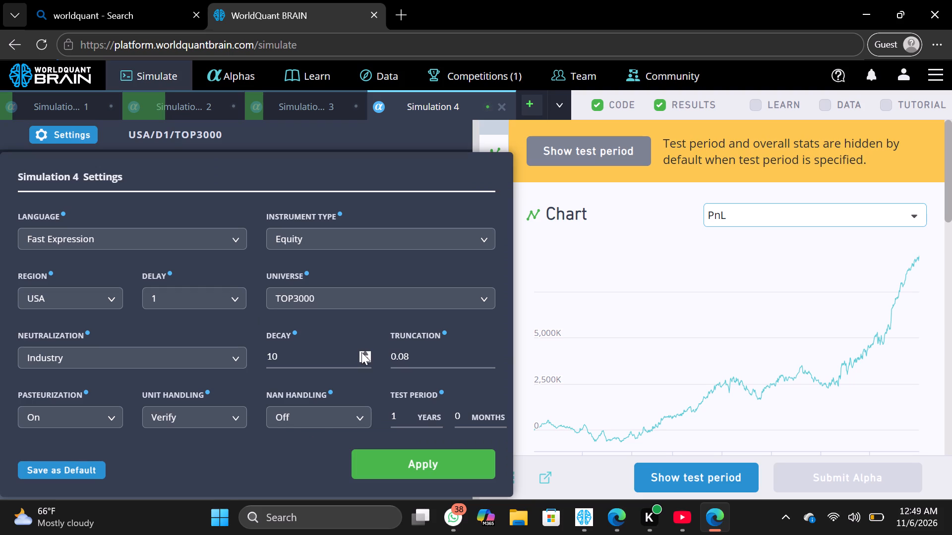
{"action": "left_click", "coordinate": [361, 352]}
{"action": "left_click", "coordinate": [440, 458]}
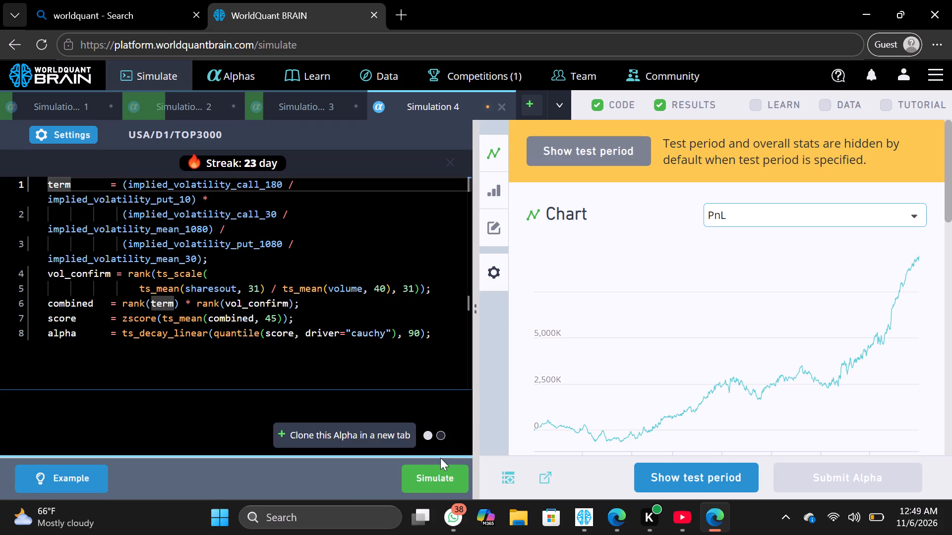
Switch briefly to the standalone WorldQuant BRAIN window, return to the guest browser window and rerun Simulation 4.
{"action": "left_click", "coordinate": [584, 531]}
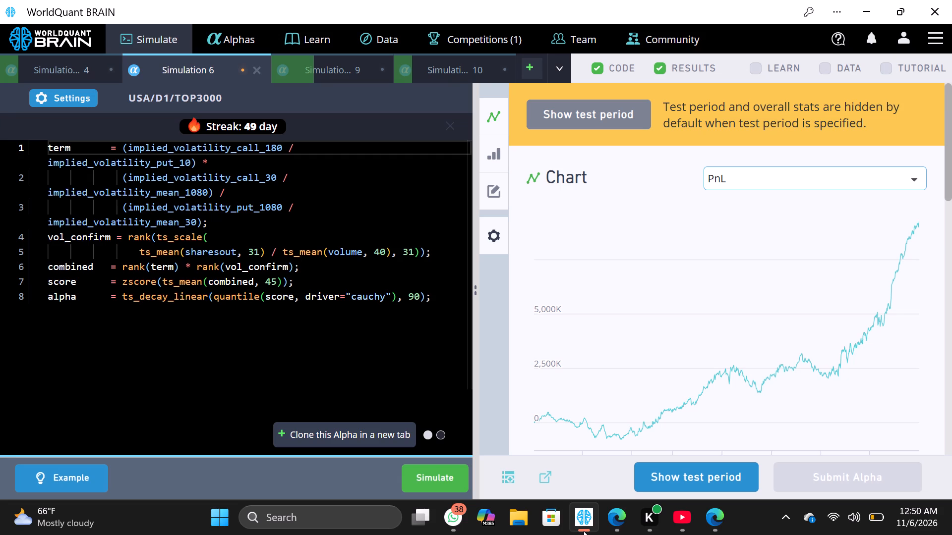
{"action": "left_click", "coordinate": [574, 517]}
{"action": "left_click", "coordinate": [428, 469]}
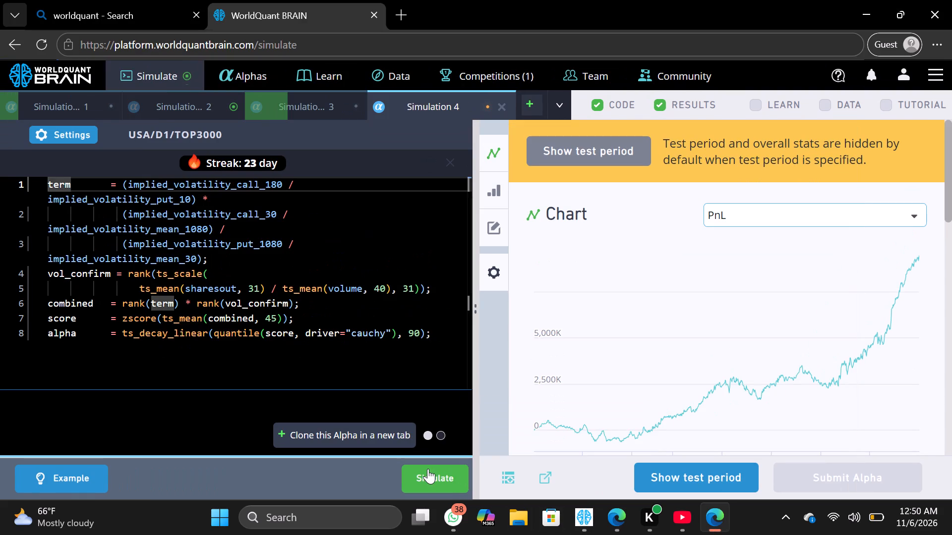
Set Simulation 2's decay to 13 in the guest browser session and apply the settings.
{"action": "left_click_drag", "start_coordinate": [128, 106], "coordinate": [103, 113]}
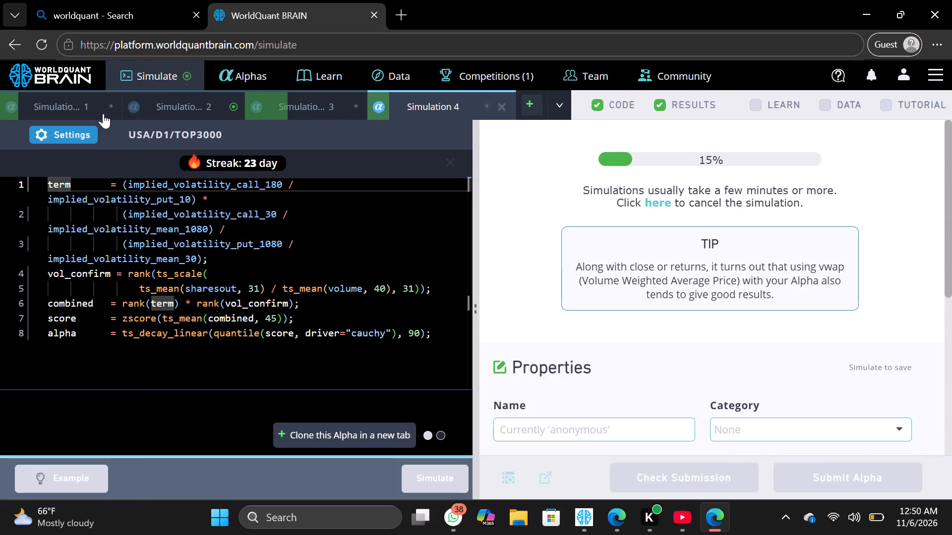
{"action": "left_click_drag", "start_coordinate": [103, 113], "coordinate": [82, 127]}
{"action": "left_click", "coordinate": [82, 127]}
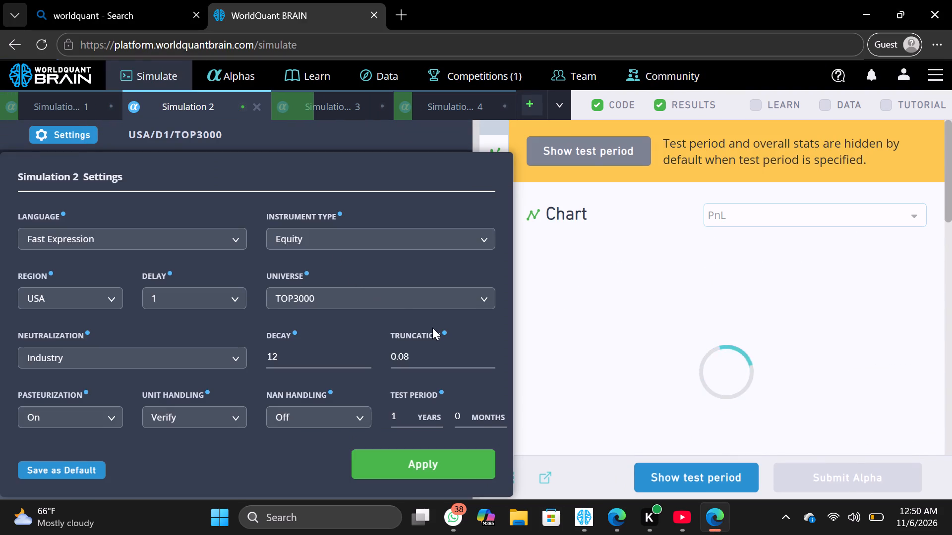
{"action": "left_click", "coordinate": [359, 351]}
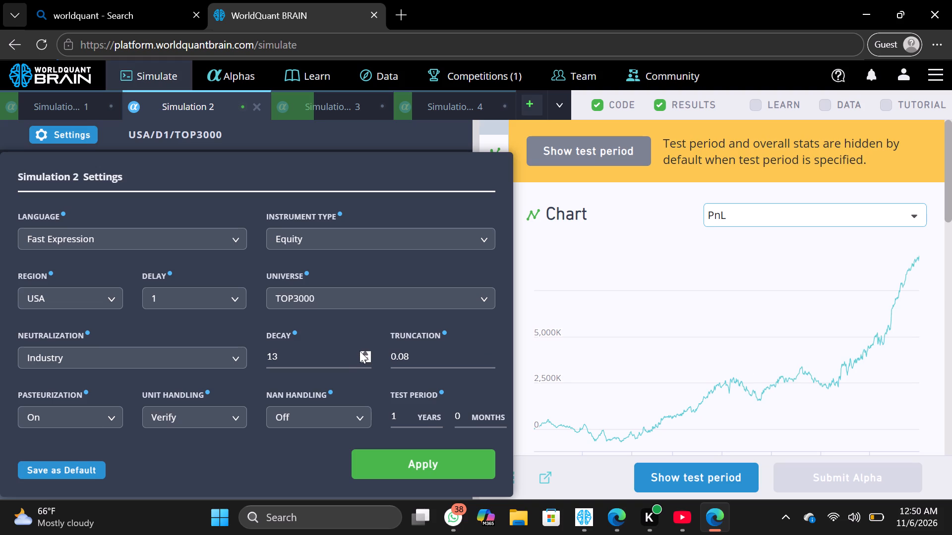
{"action": "left_click", "coordinate": [403, 457]}
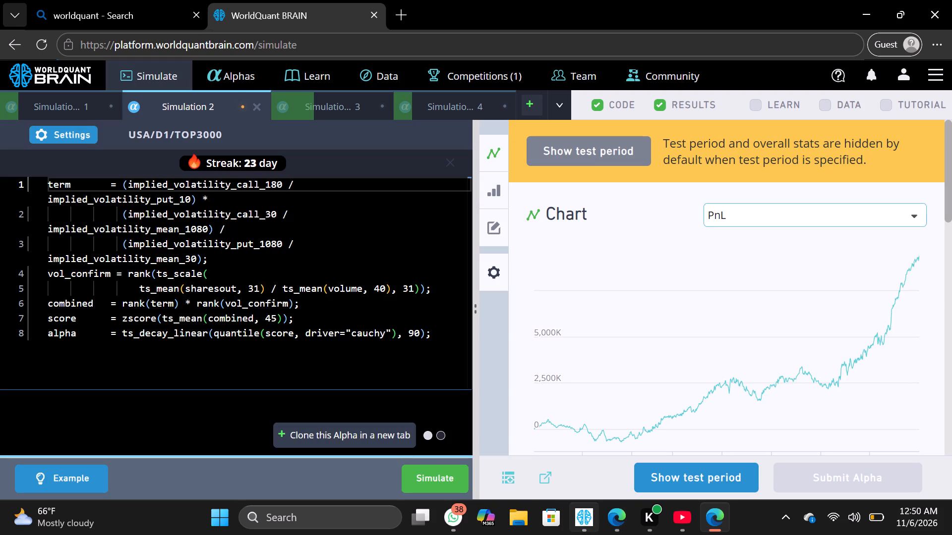
Switch to the standalone WorldQuant BRAIN window and rerun Simulation 6.
{"action": "left_click", "coordinate": [585, 518]}
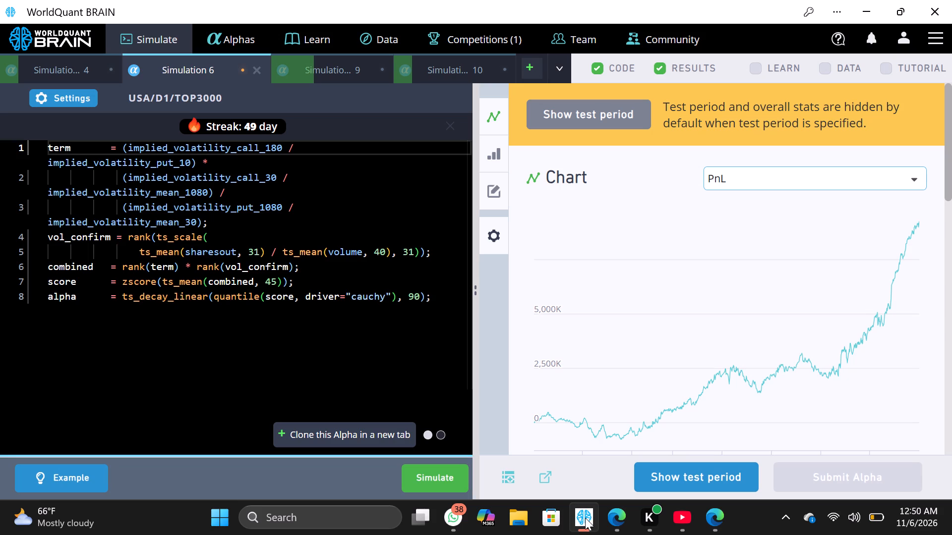
{"action": "left_click", "coordinate": [448, 483]}
Set Simulation 9's decay to 10 in the standalone session and apply the settings.
{"action": "left_click", "coordinate": [344, 71]}
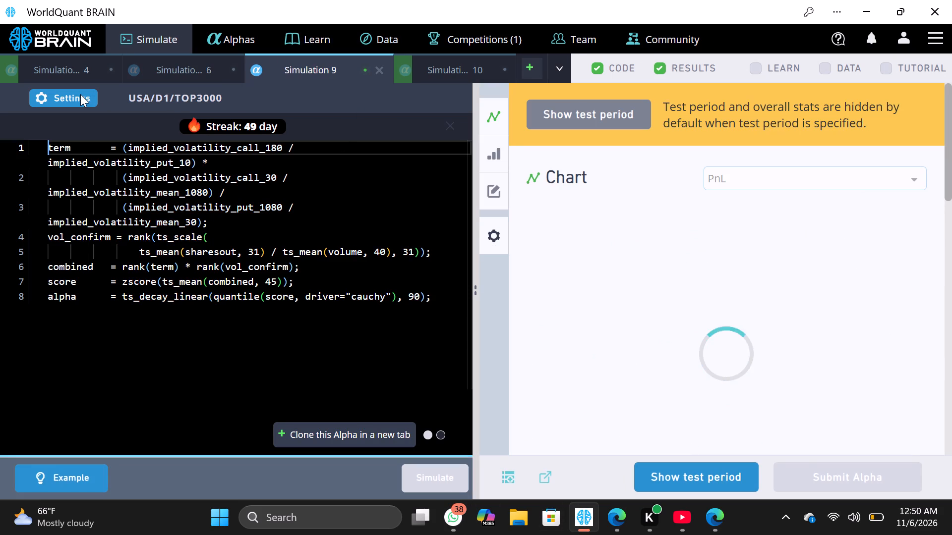
{"action": "left_click", "coordinate": [80, 94]}
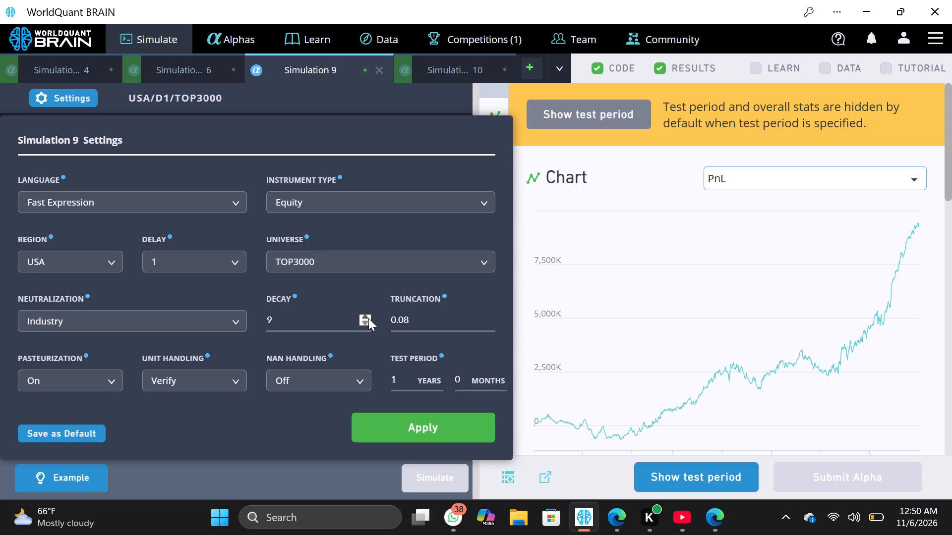
{"action": "left_click", "coordinate": [364, 318]}
{"action": "left_click", "coordinate": [448, 421]}
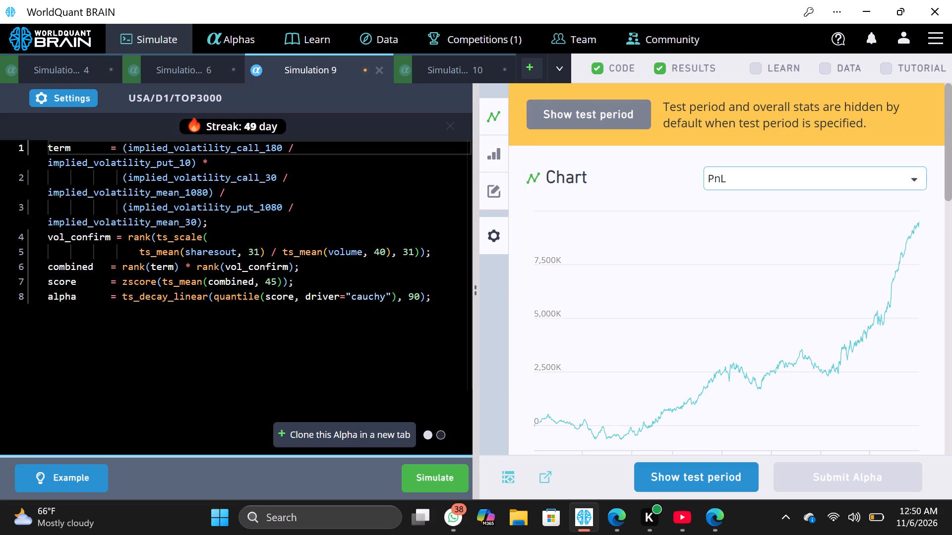
Switch to the guest browser window and rerun Simulation 2.
{"action": "left_click", "coordinate": [578, 505]}
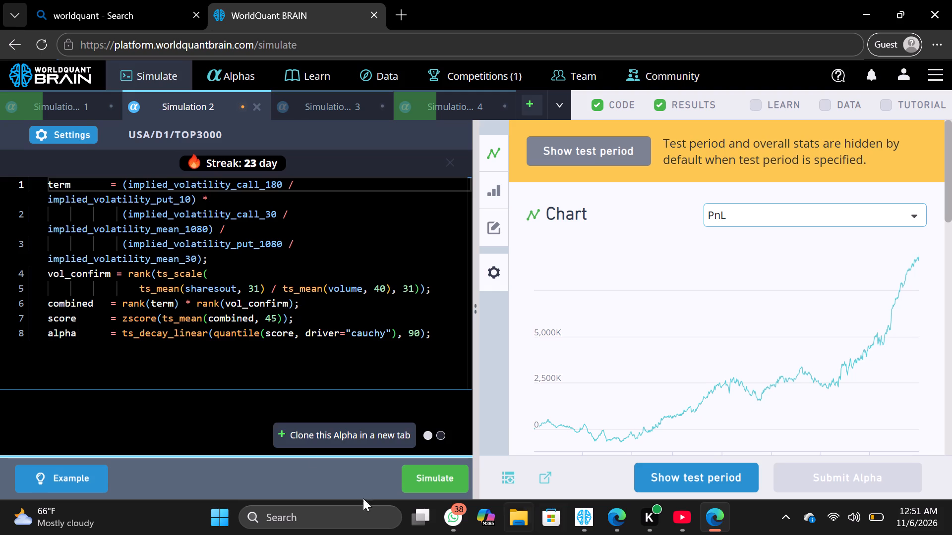
{"action": "left_click", "coordinate": [441, 477]}
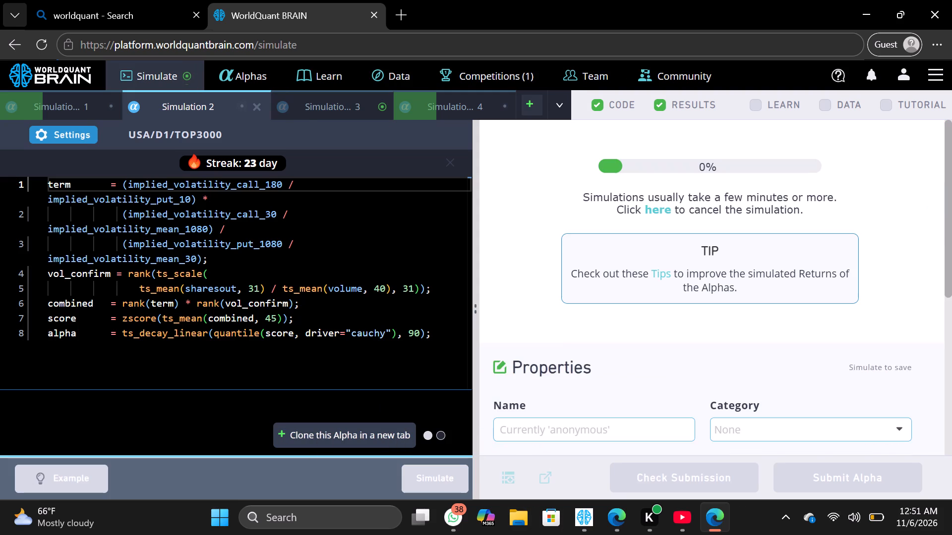
Set Simulation 3's decay to 11 in the guest browser session and apply the settings.
{"action": "left_click", "coordinate": [297, 105]}
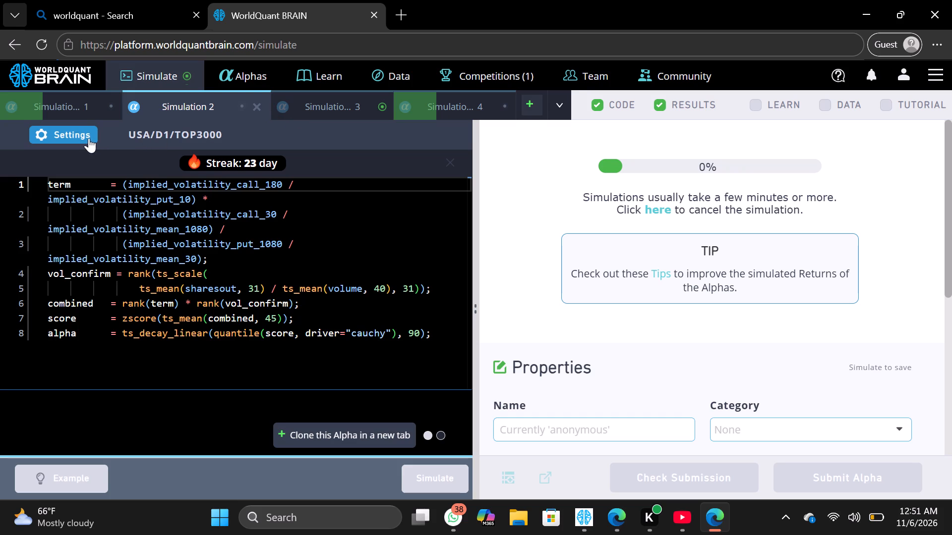
{"action": "left_click", "coordinate": [87, 137]}
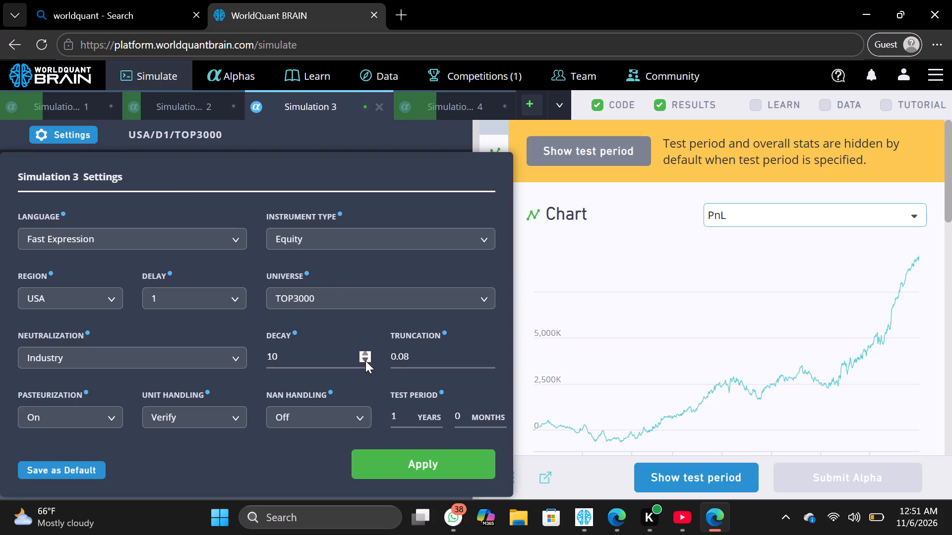
{"action": "left_click", "coordinate": [366, 351]}
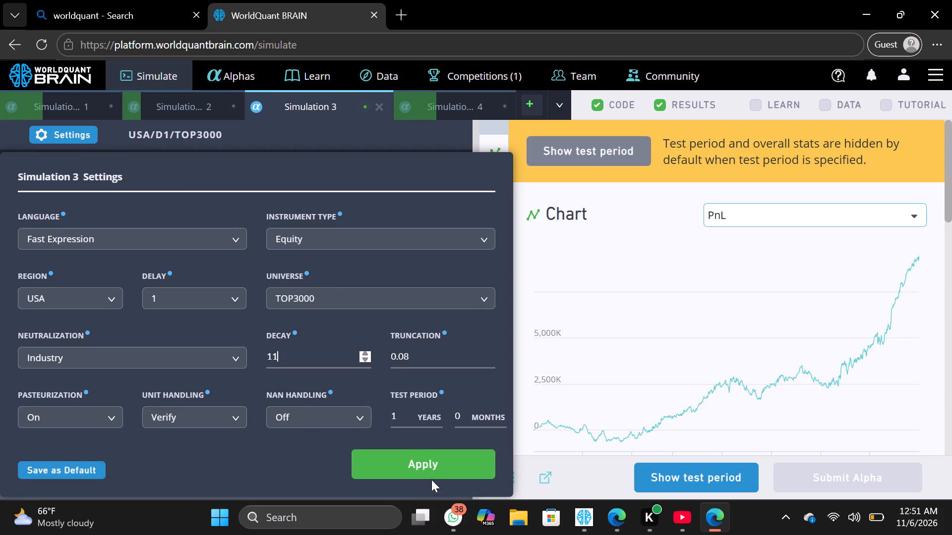
{"action": "left_click", "coordinate": [427, 470]}
Switch briefly to the standalone WorldQuant BRAIN window, return to the guest browser window and rerun Simulation 3.
{"action": "left_click", "coordinate": [581, 528]}
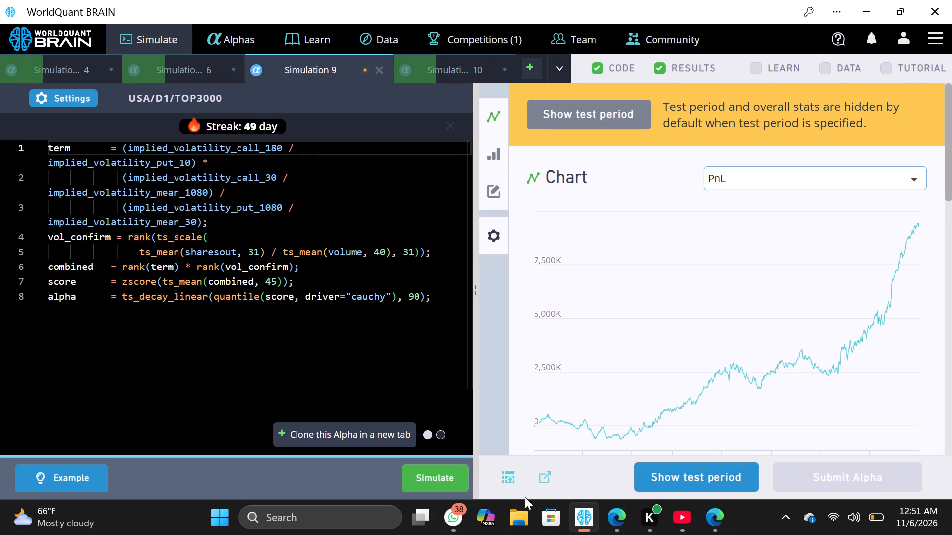
{"action": "left_click", "coordinate": [588, 521]}
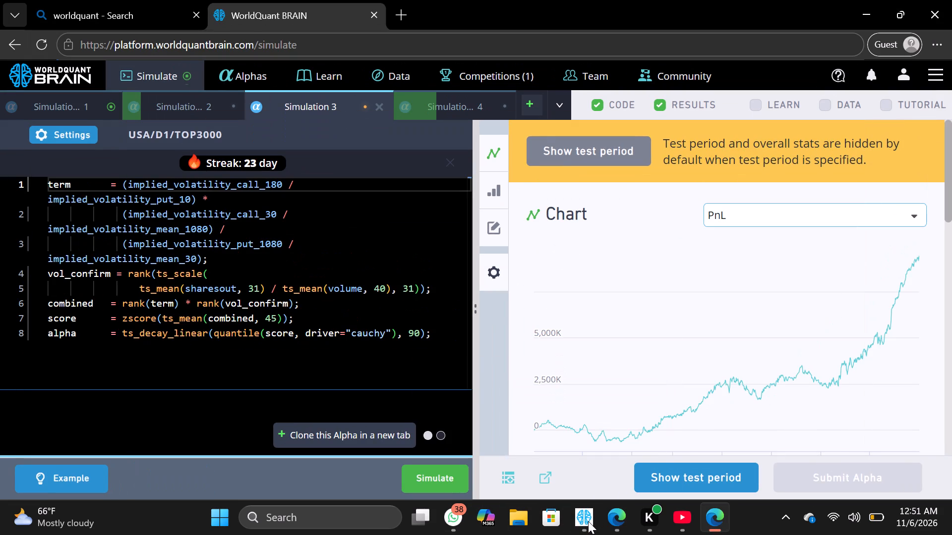
{"action": "left_click", "coordinate": [453, 479]}
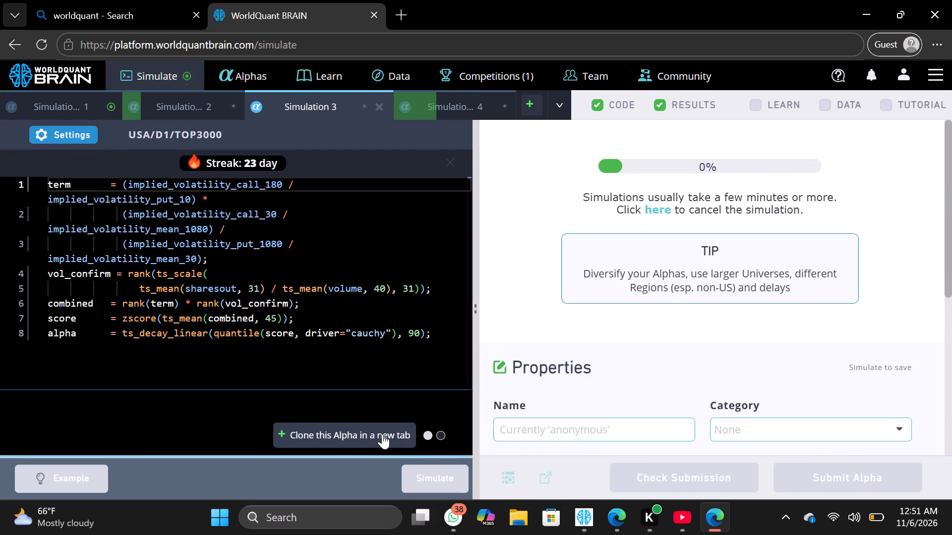
Set Simulation 1's decay to 11 in the guest browser session, apply the settings and rerun the simulation.
{"action": "left_click", "coordinate": [93, 109]}
{"action": "left_click", "coordinate": [84, 132]}
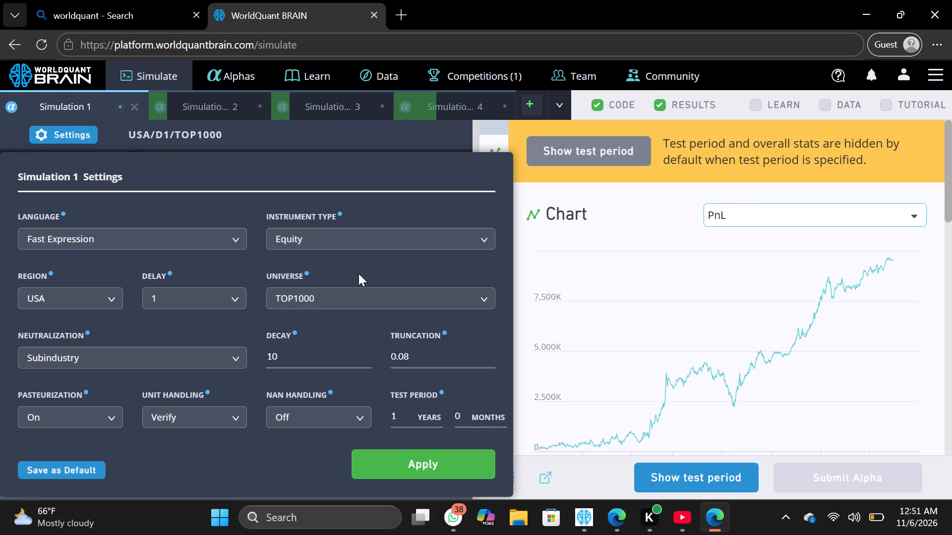
{"action": "left_click", "coordinate": [363, 354]}
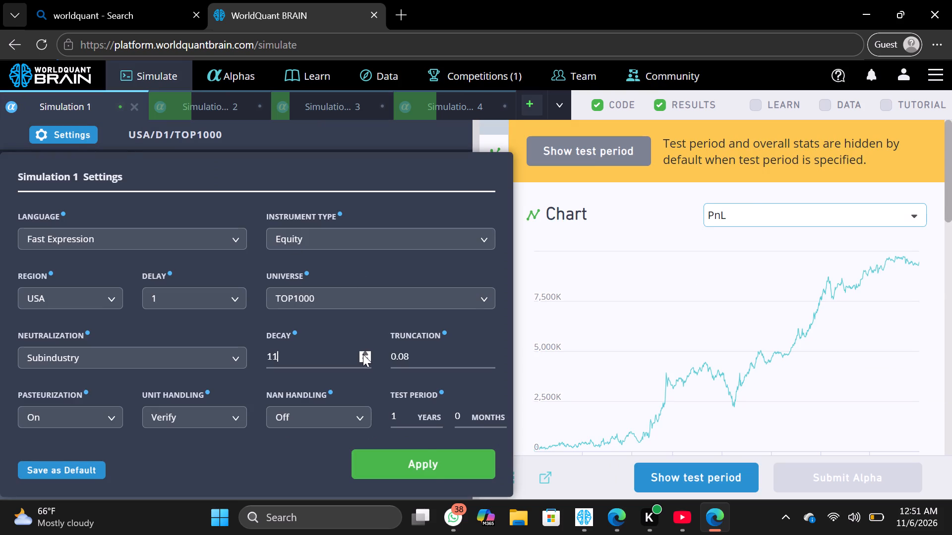
{"action": "left_click", "coordinate": [434, 463]}
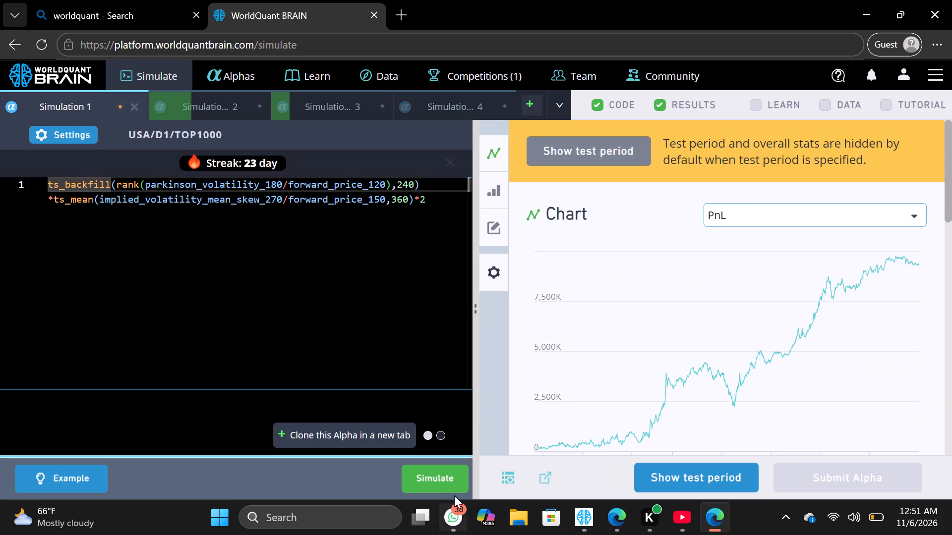
{"action": "left_click", "coordinate": [428, 470]}
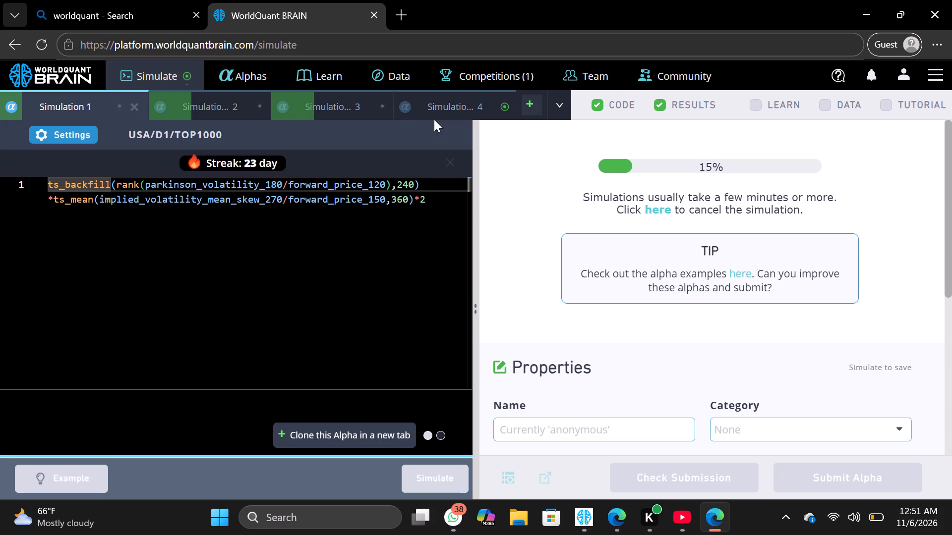
Raise Simulation 4's decay by one step in the guest browser session and apply the settings.
{"action": "left_click", "coordinate": [434, 119]}
{"action": "left_click", "coordinate": [426, 103]}
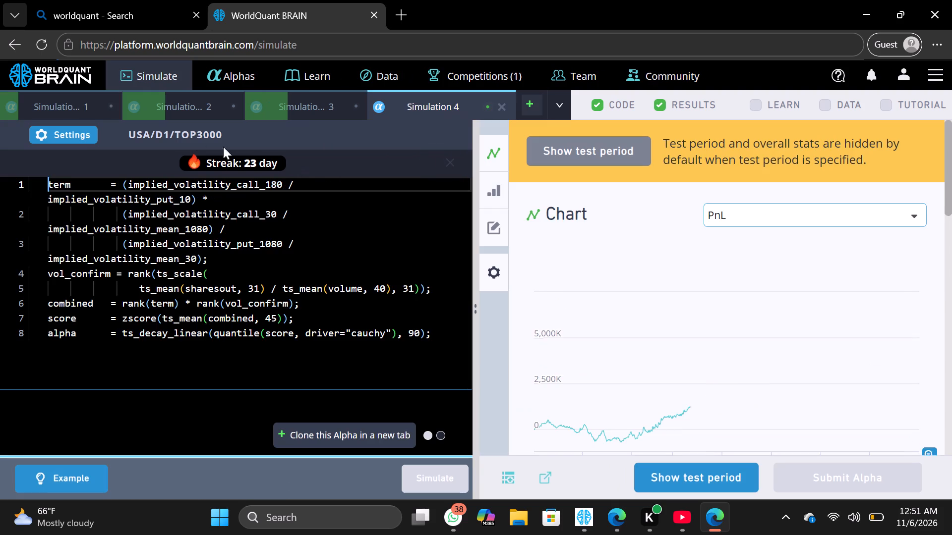
{"action": "left_click", "coordinate": [53, 133]}
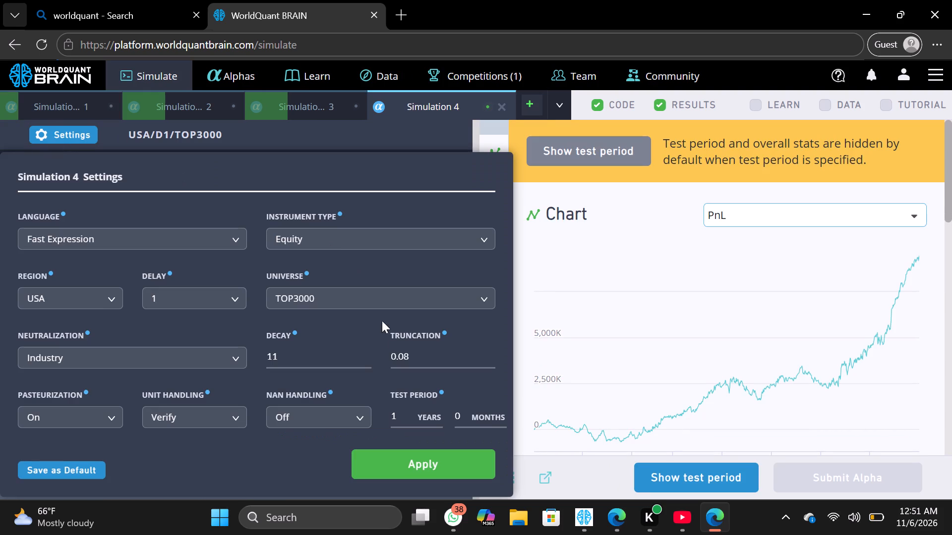
{"action": "left_click", "coordinate": [363, 356]}
{"action": "left_click", "coordinate": [456, 460]}
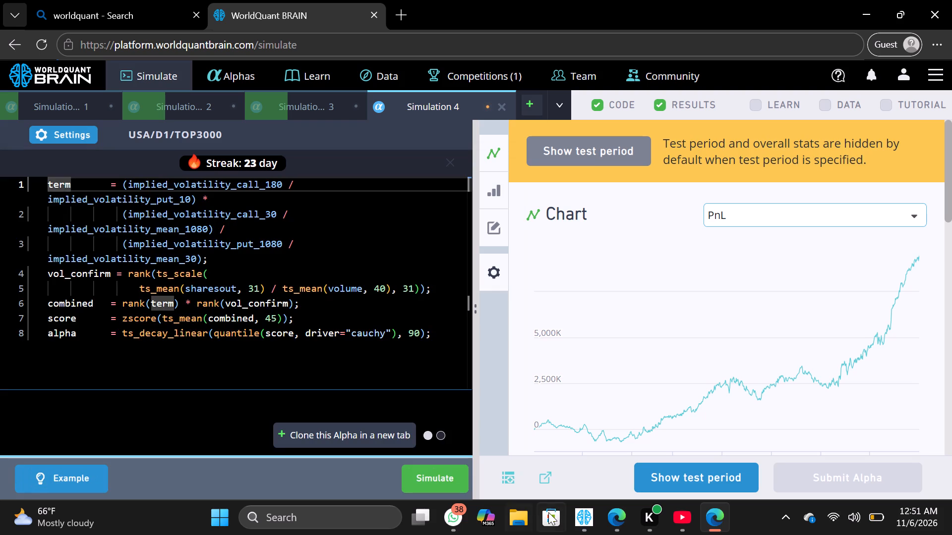
Switch to the standalone WorldQuant BRAIN window and rerun Simulation 9.
{"action": "left_click", "coordinate": [575, 522]}
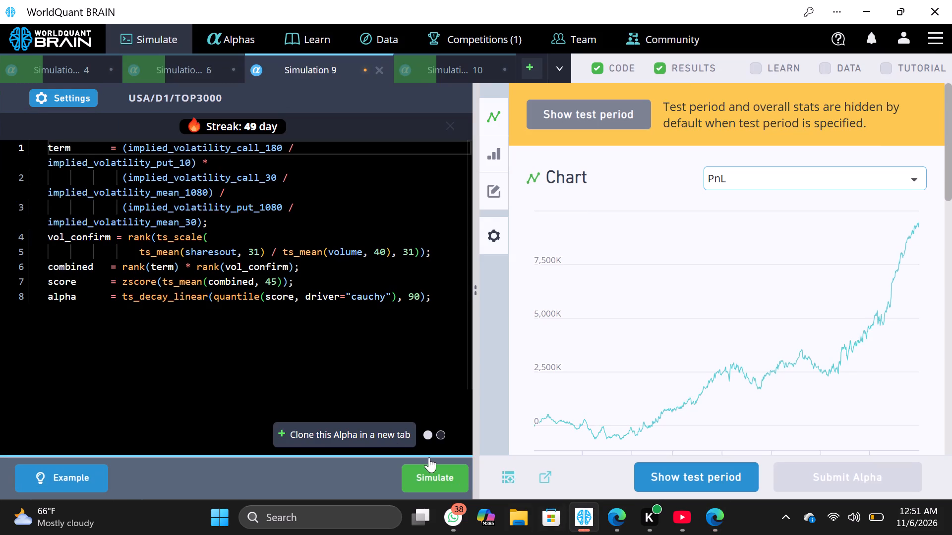
{"action": "left_click", "coordinate": [451, 483]}
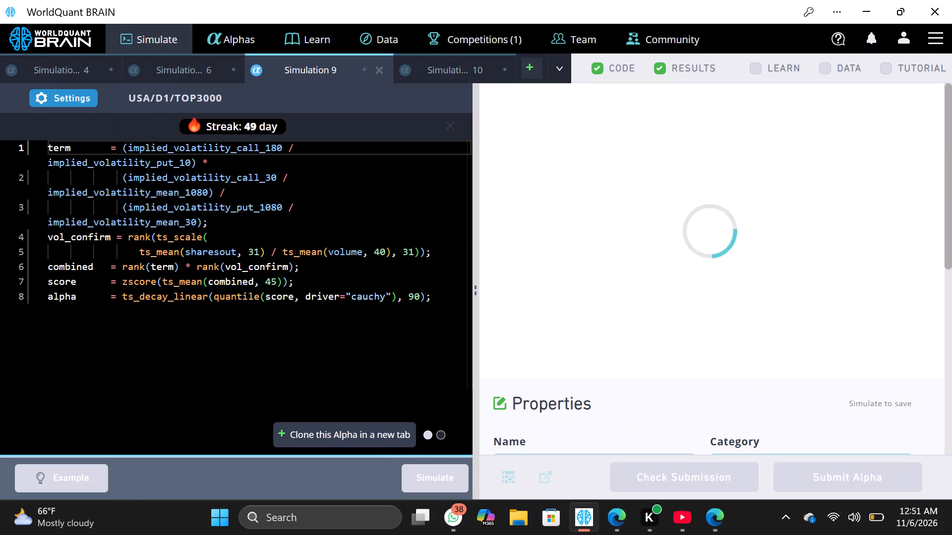
Set Simulation 4's decay to 165 in the standalone session, apply the settings and rerun the simulation.
{"action": "left_click", "coordinate": [61, 75]}
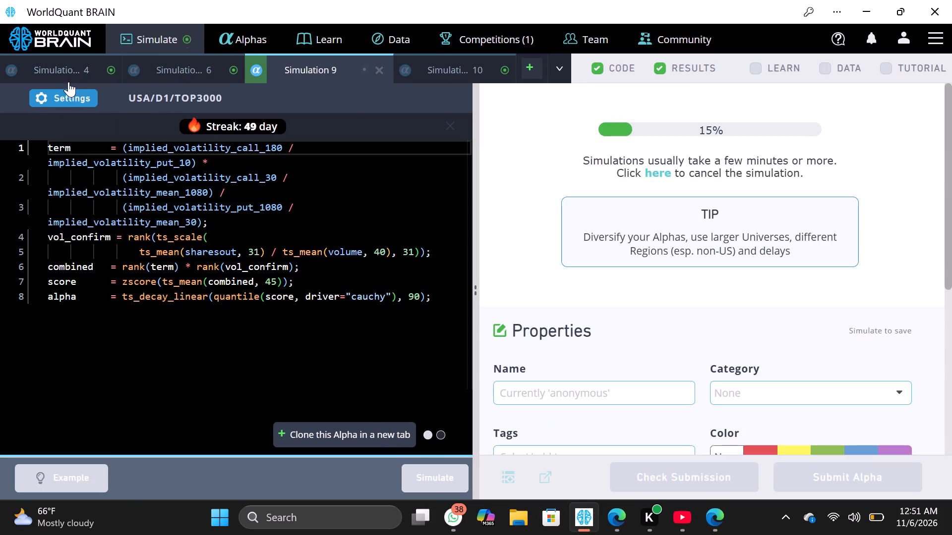
{"action": "left_click", "coordinate": [84, 103]}
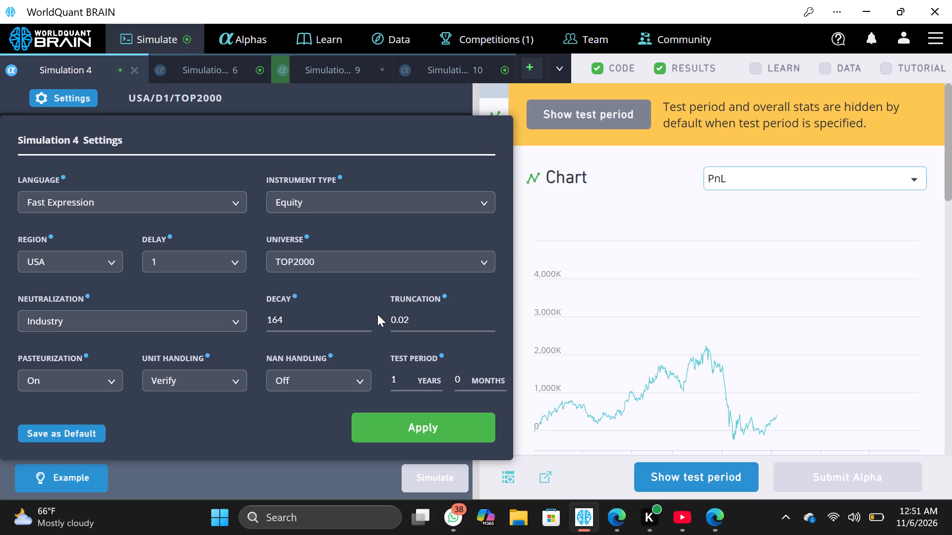
{"action": "left_click", "coordinate": [363, 315]}
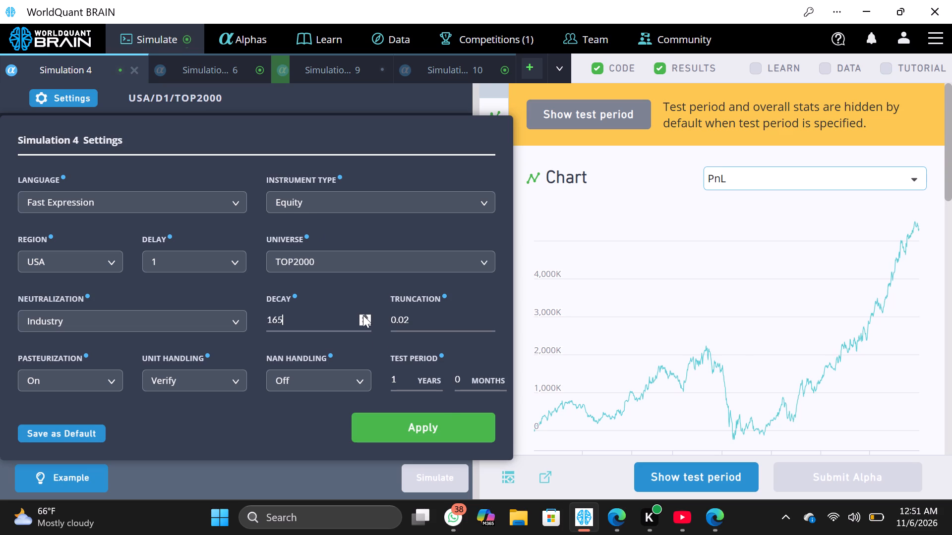
{"action": "left_click", "coordinate": [450, 419]}
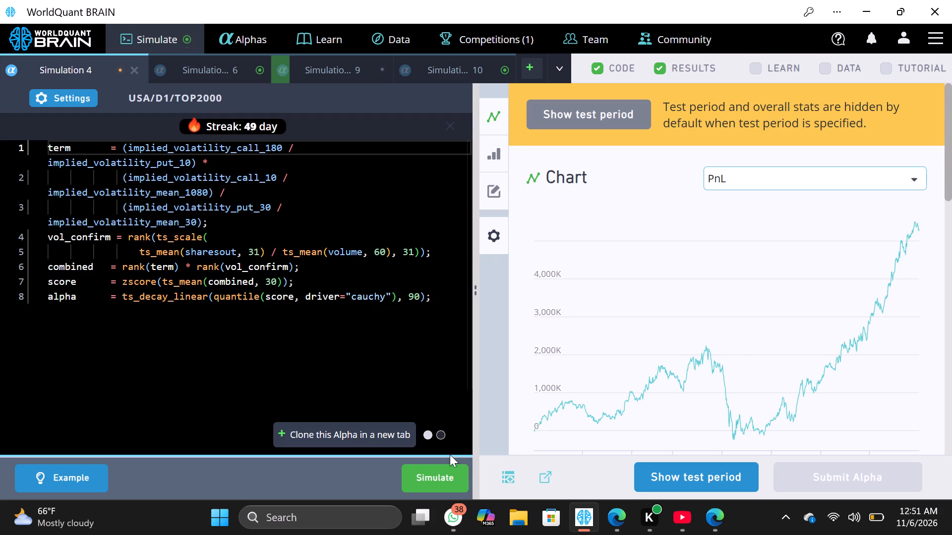
{"action": "left_click", "coordinate": [450, 464]}
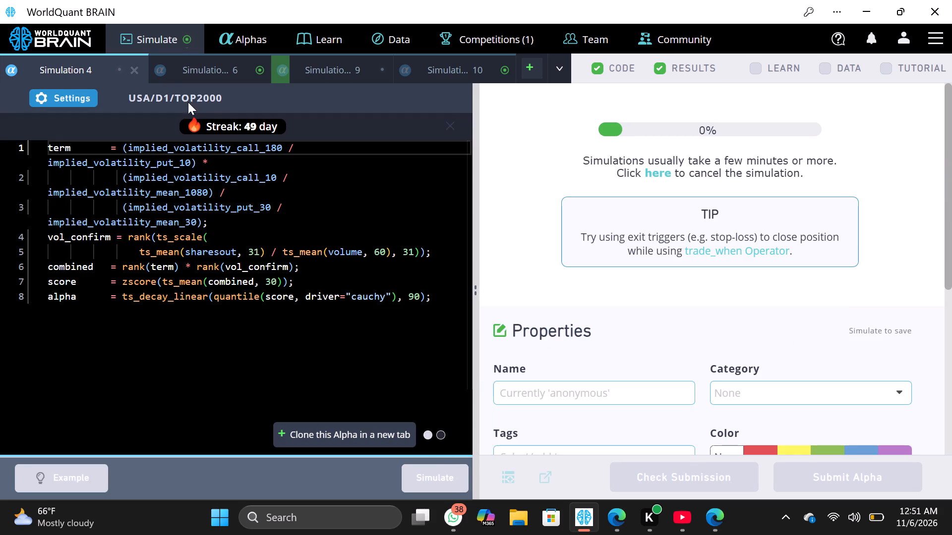
Set Simulation 6's decay to 17 in the standalone session, apply the settings and rerun the simulation.
{"action": "left_click", "coordinate": [186, 67]}
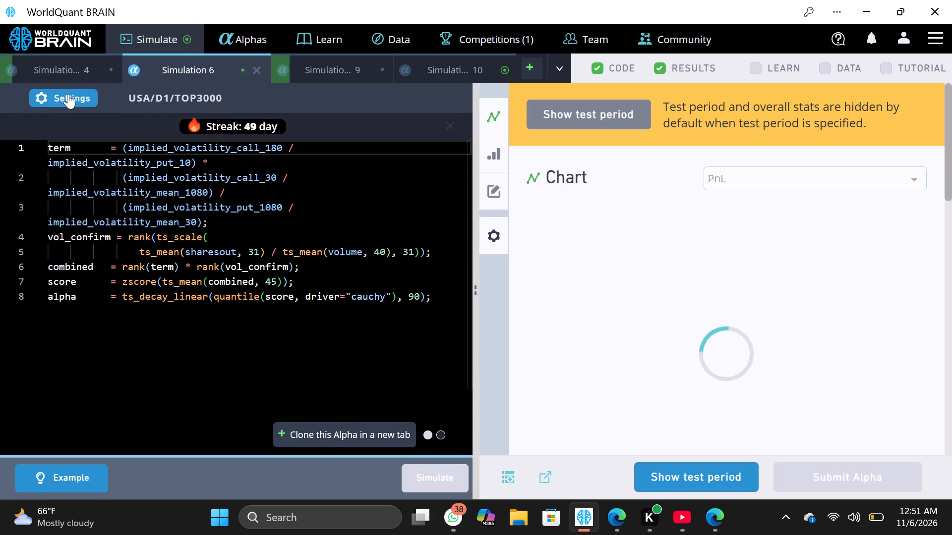
{"action": "left_click", "coordinate": [68, 94]}
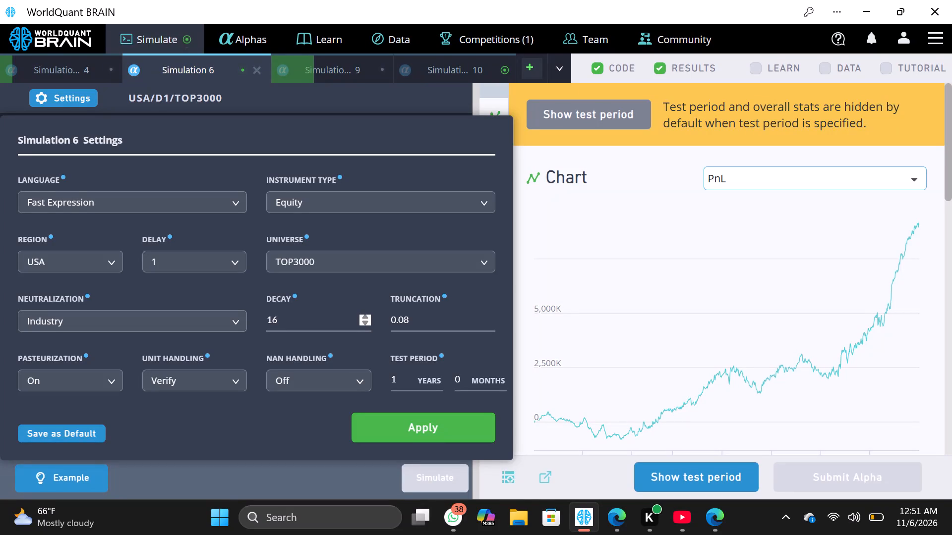
{"action": "left_click", "coordinate": [365, 315]}
{"action": "left_click", "coordinate": [450, 414]}
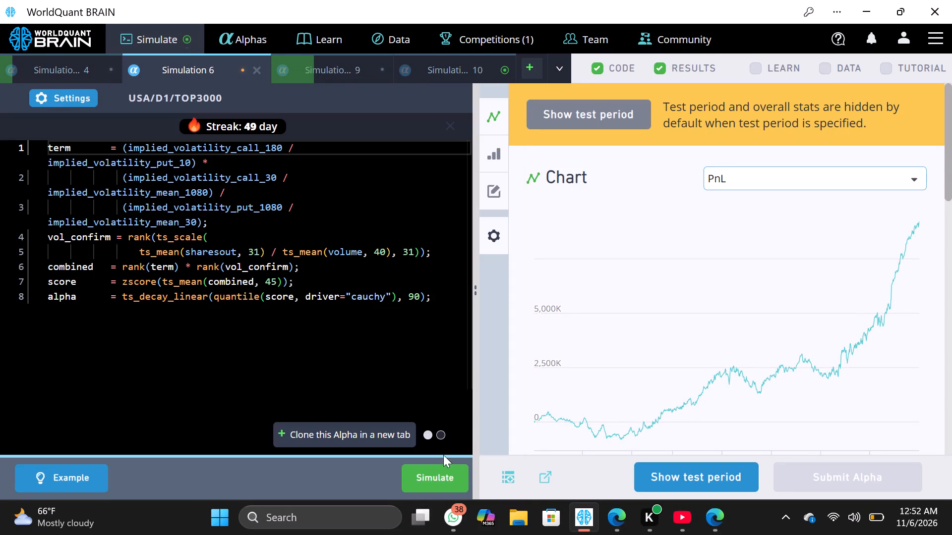
{"action": "left_click", "coordinate": [443, 475]}
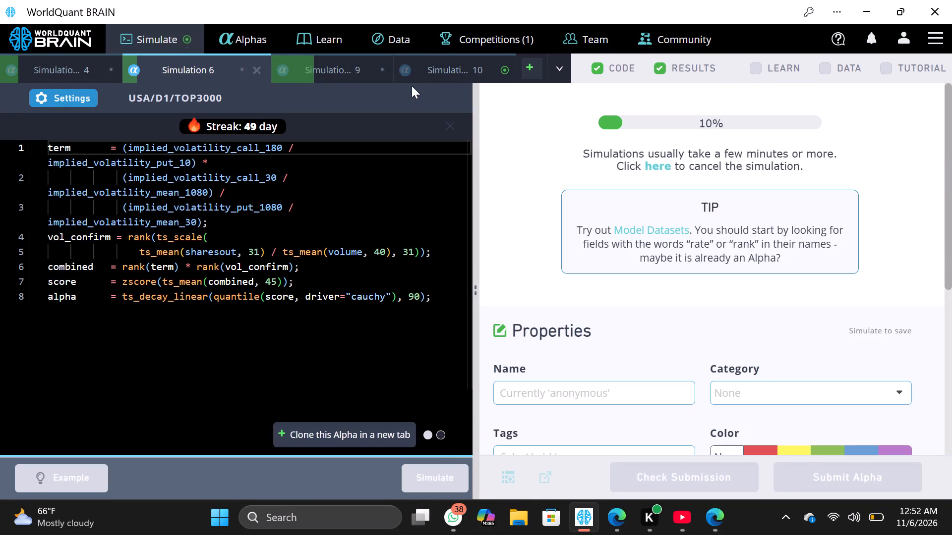
Set Simulation 10's decay to 14 in the standalone session and apply the settings.
{"action": "left_click", "coordinate": [420, 66]}
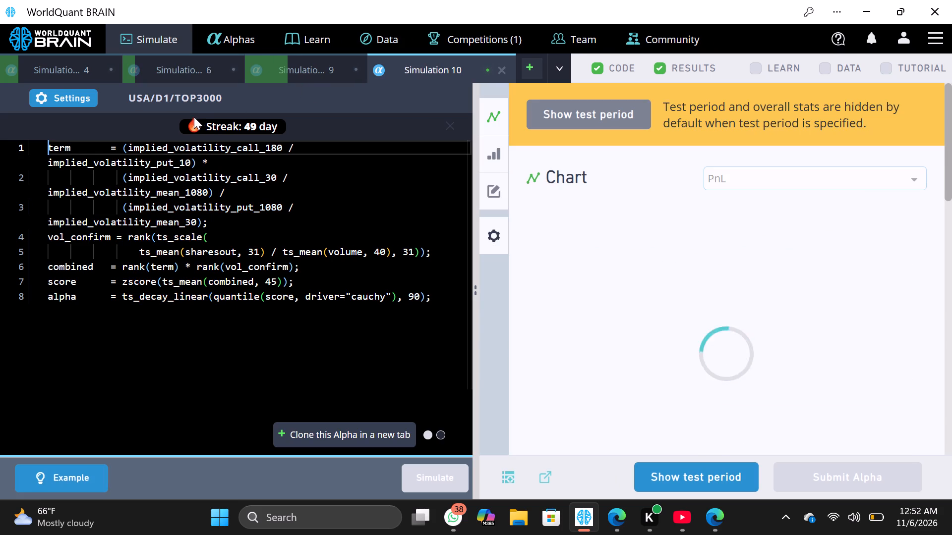
{"action": "left_click", "coordinate": [78, 94]}
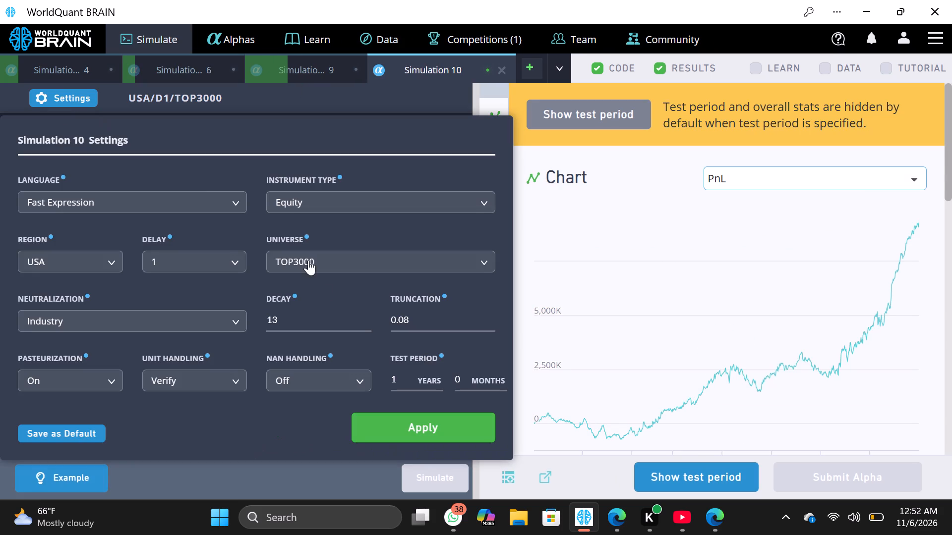
{"action": "left_click", "coordinate": [364, 316]}
{"action": "left_click", "coordinate": [445, 426]}
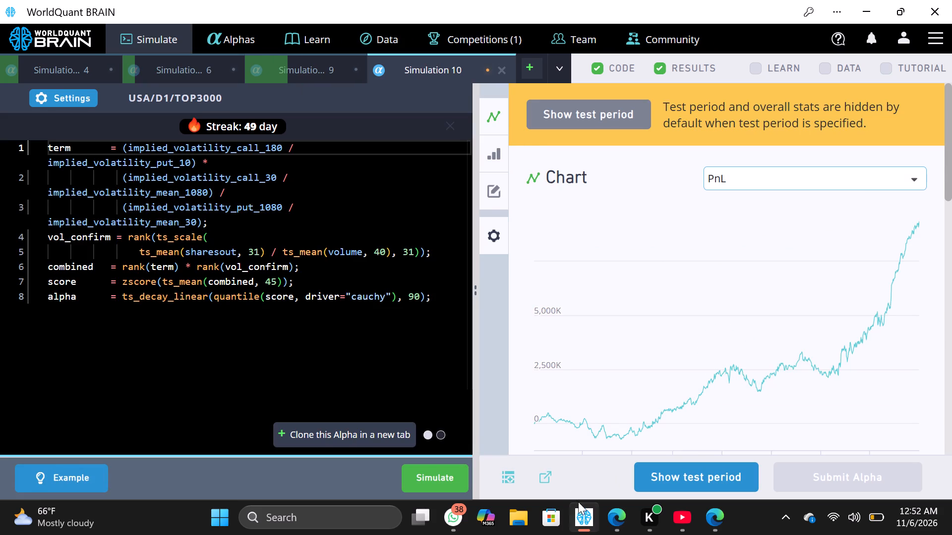
Switch to the guest browser window and rerun Simulation 4.
{"action": "left_click", "coordinate": [583, 507]}
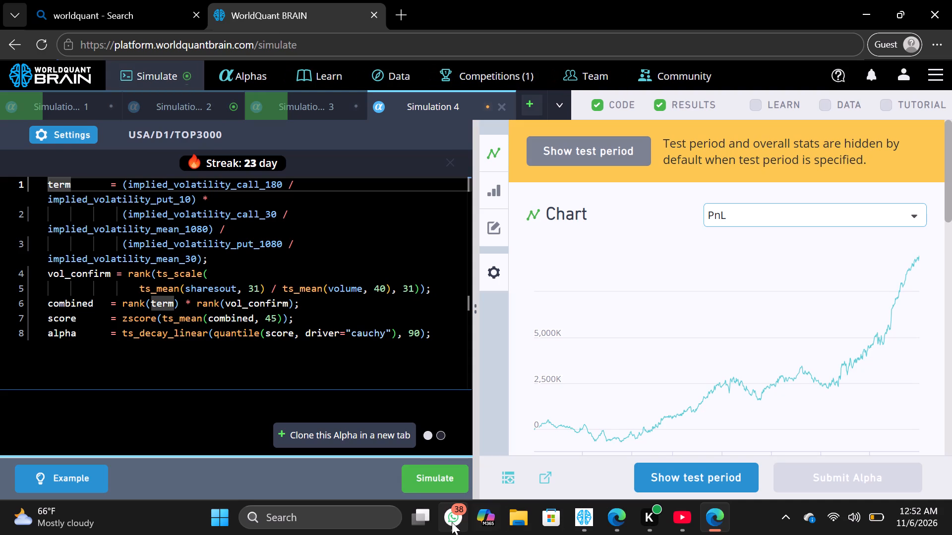
{"action": "left_click", "coordinate": [434, 480]}
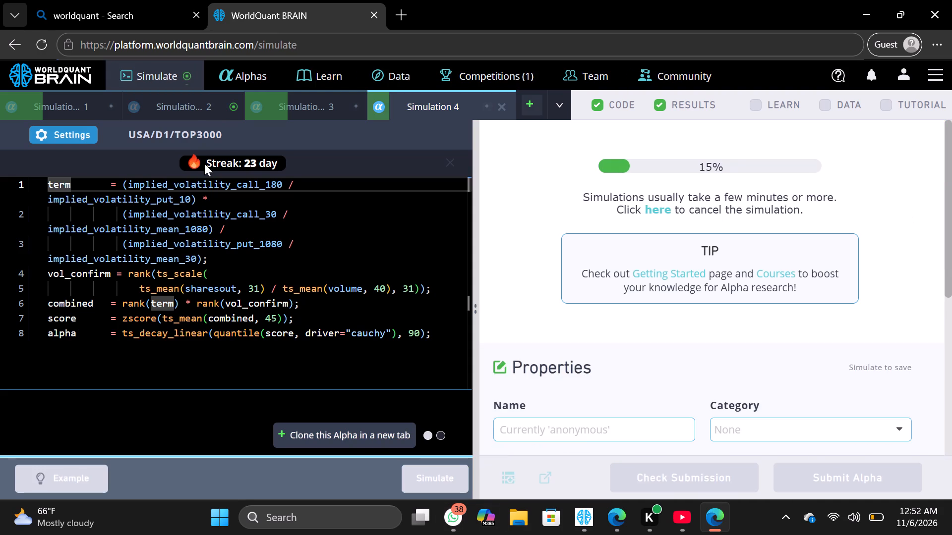
Set Simulation 2's decay to 14 in the guest browser session, apply the settings and rerun the simulation.
{"action": "left_click", "coordinate": [194, 115]}
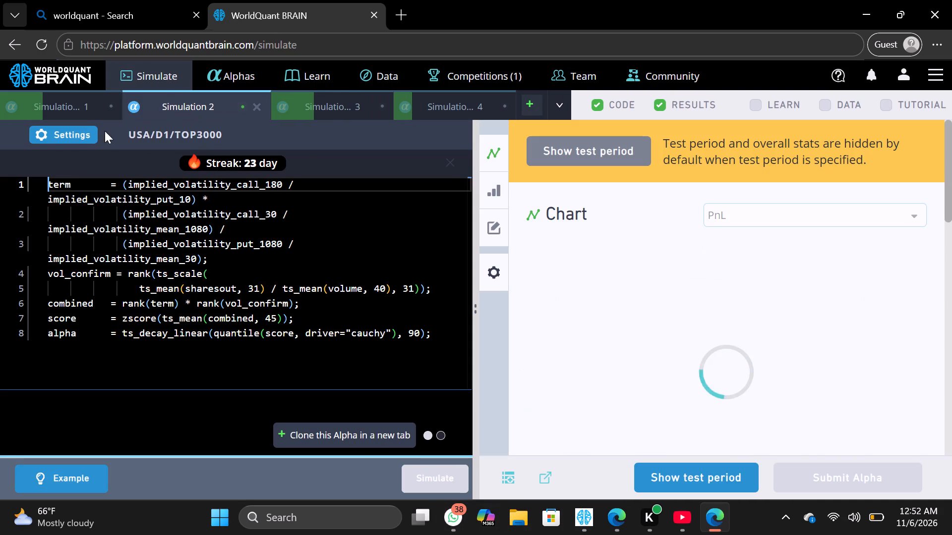
{"action": "left_click", "coordinate": [76, 132]}
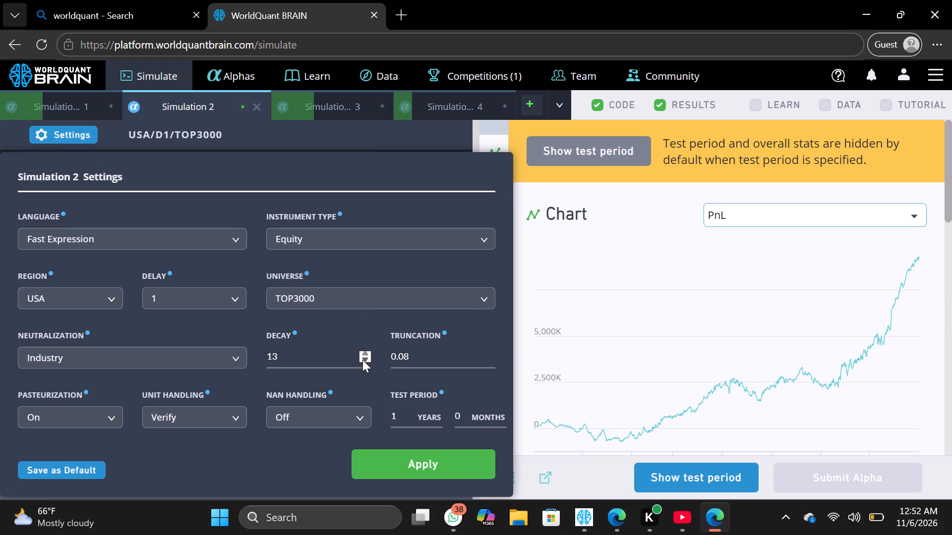
{"action": "left_click", "coordinate": [364, 355]}
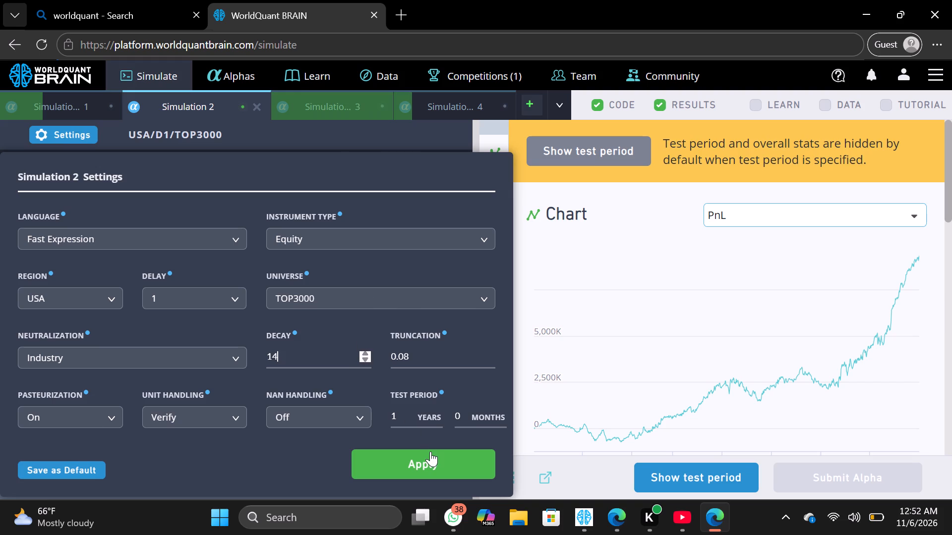
{"action": "left_click", "coordinate": [430, 451]}
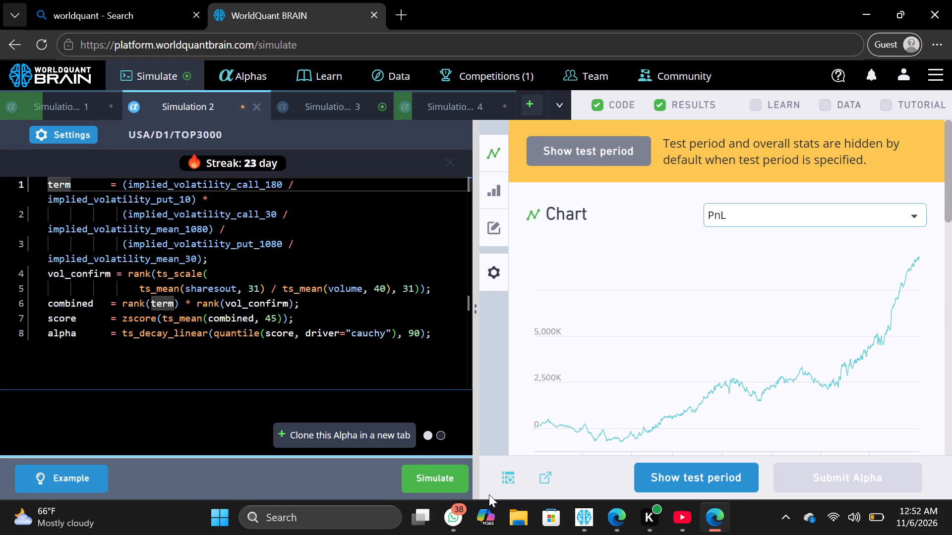
{"action": "left_click", "coordinate": [451, 479]}
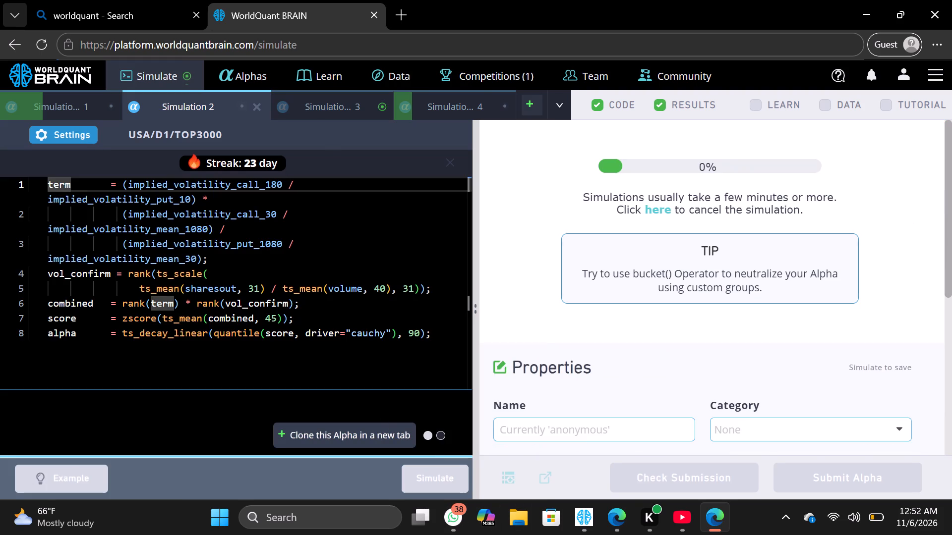
Set Simulation 3's decay to 12 in the guest browser session, apply the settings and rerun the simulation.
{"action": "left_click", "coordinate": [313, 105]}
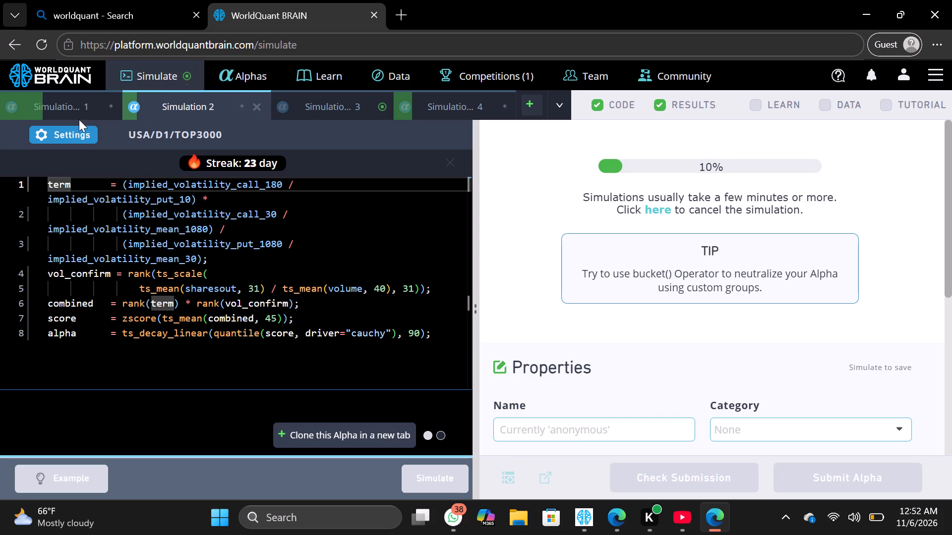
{"action": "left_click", "coordinate": [81, 130]}
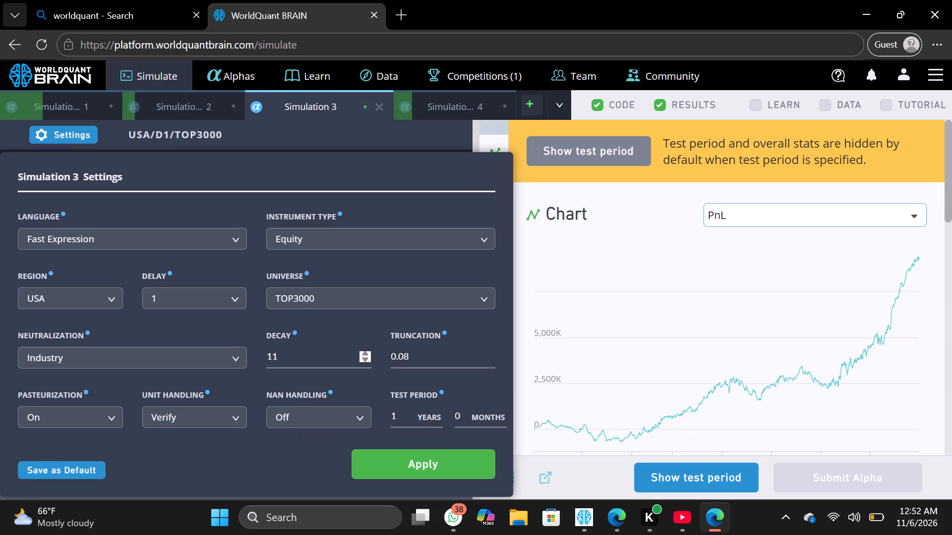
{"action": "left_click", "coordinate": [363, 352]}
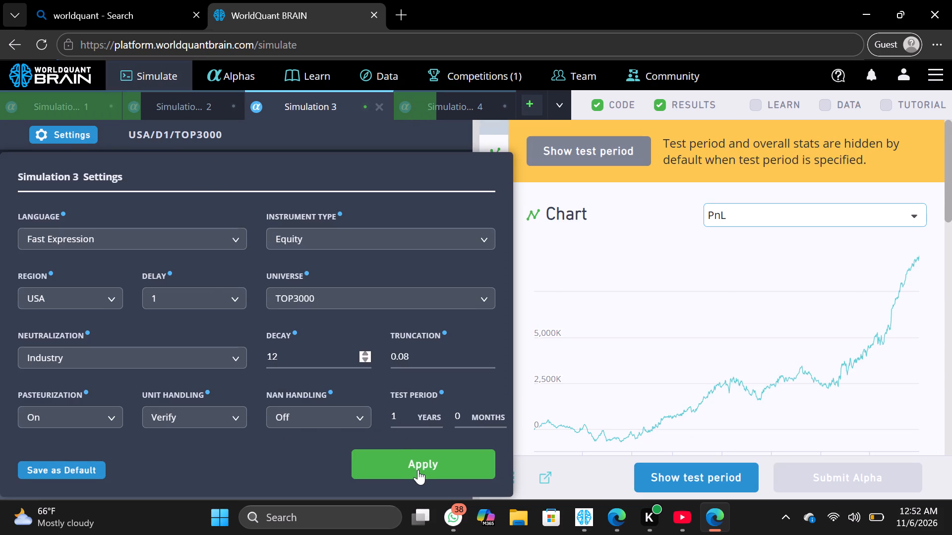
{"action": "left_click", "coordinate": [418, 470]}
{"action": "left_click", "coordinate": [418, 470]}
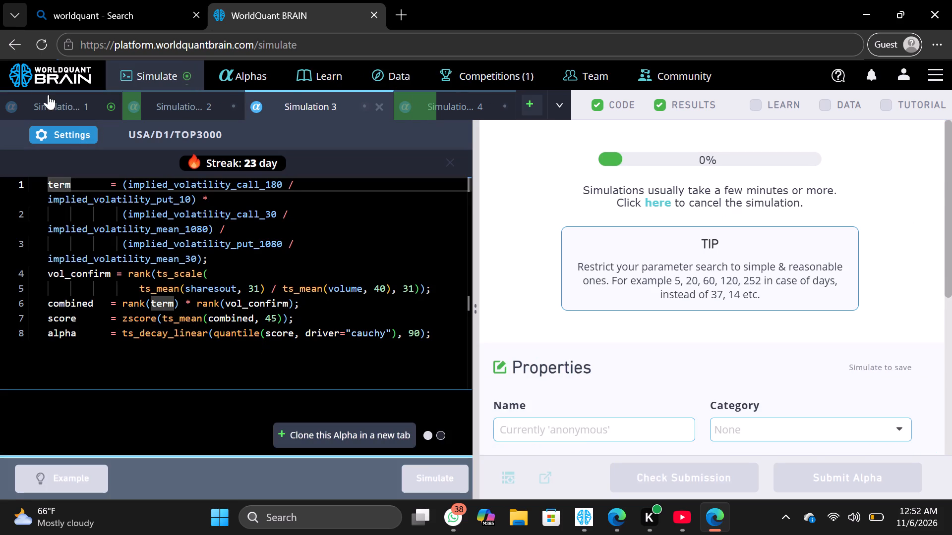
Set Simulation 1's decay to 12 in the guest browser session and apply the settings.
{"action": "left_click", "coordinate": [51, 100]}
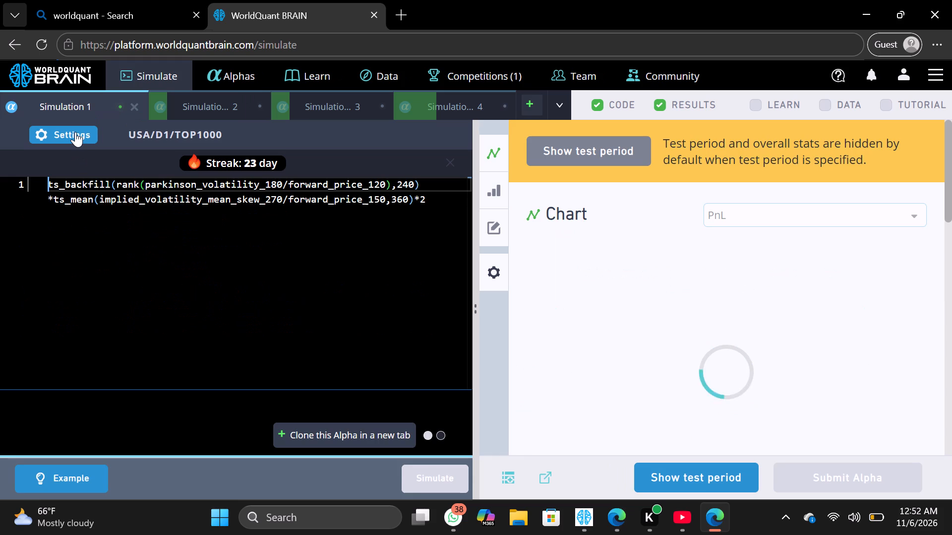
{"action": "left_click", "coordinate": [75, 132]}
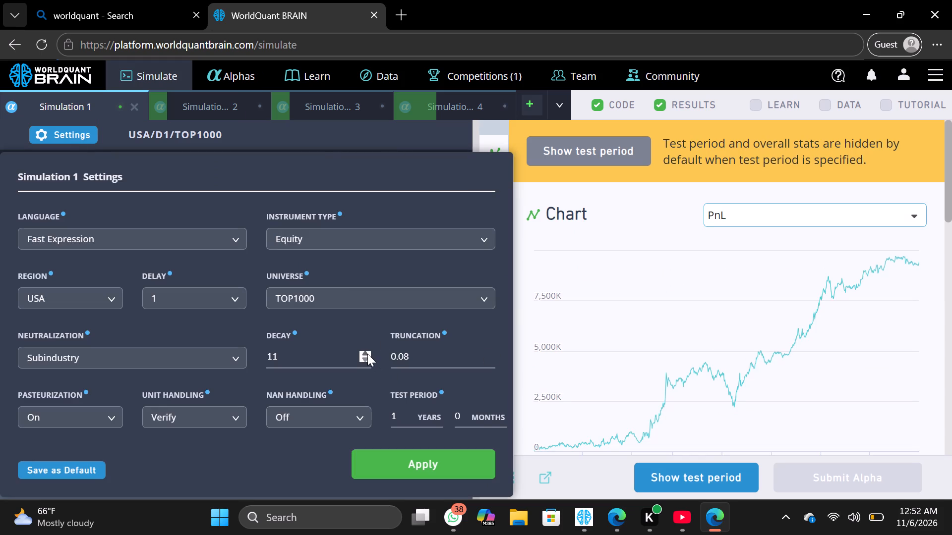
{"action": "left_click", "coordinate": [367, 354]}
{"action": "left_click", "coordinate": [433, 457]}
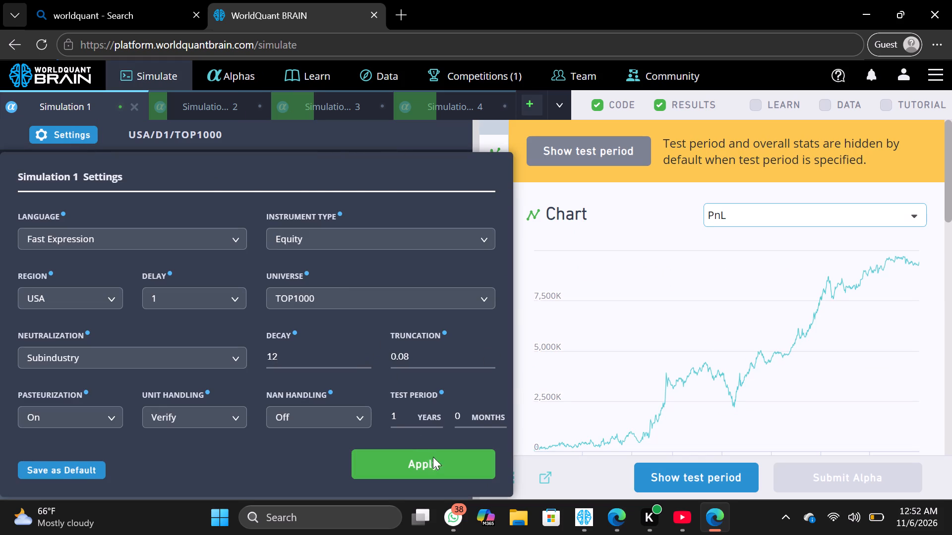
Switch to the standalone WorldQuant BRAIN window and rerun Simulation 10.
{"action": "left_click", "coordinate": [576, 507]}
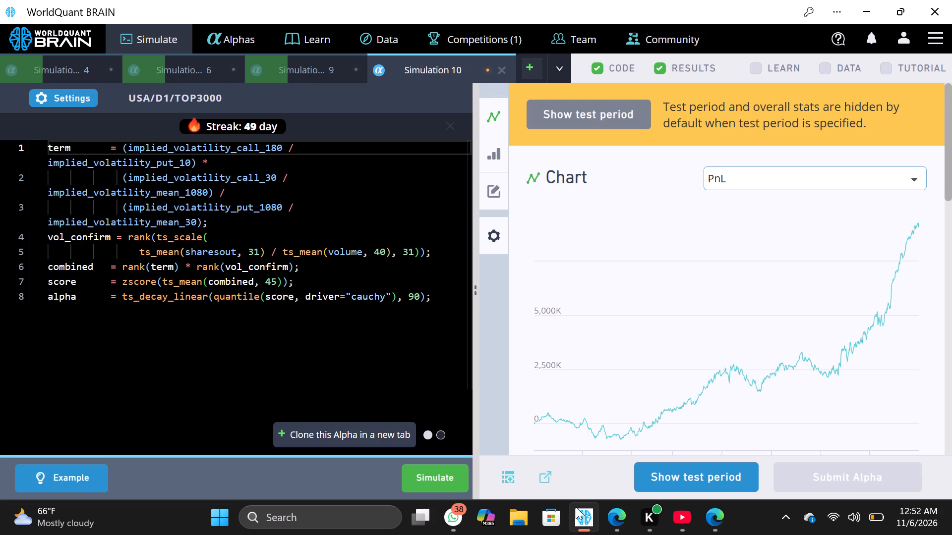
{"action": "left_click", "coordinate": [432, 474]}
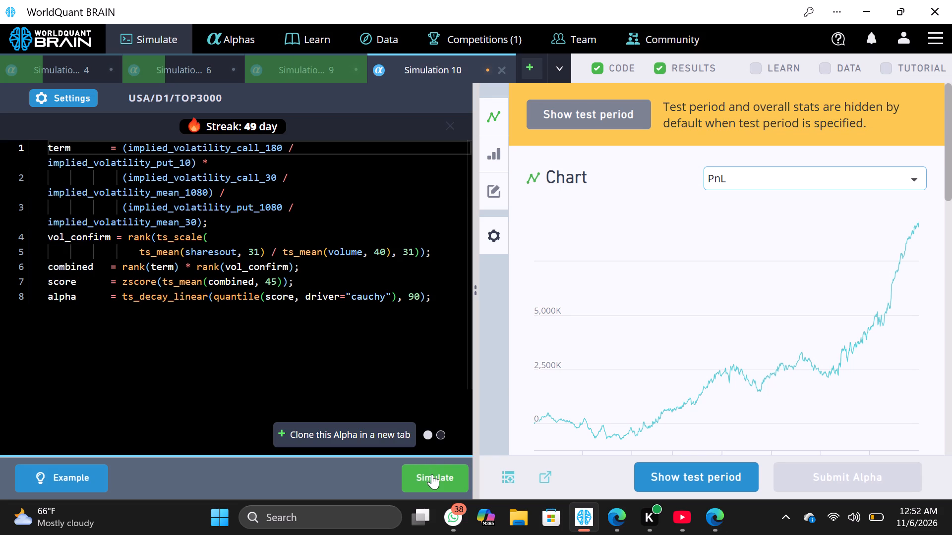
Set Simulation 9's decay to 11 in the standalone session and apply the settings.
{"action": "left_click", "coordinate": [287, 71]}
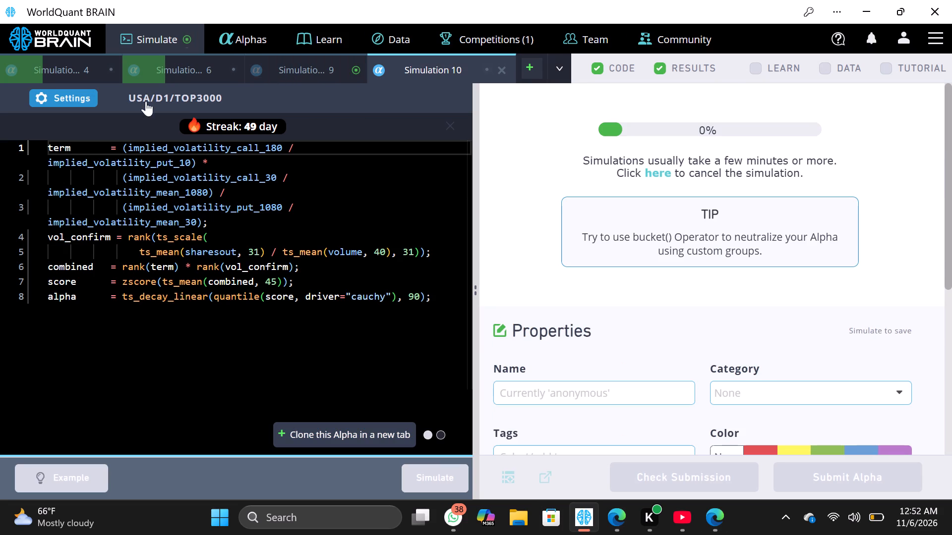
{"action": "left_click", "coordinate": [84, 91]}
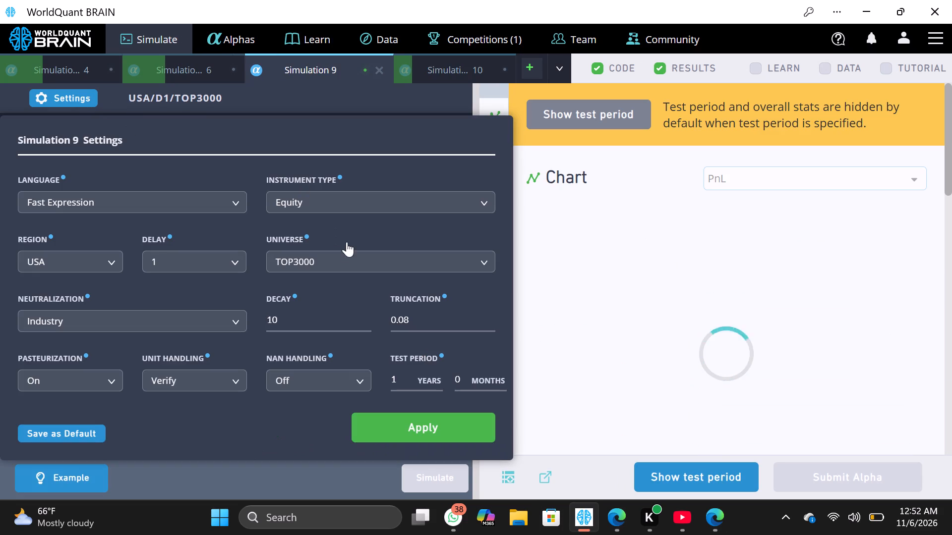
{"action": "left_click", "coordinate": [367, 317]}
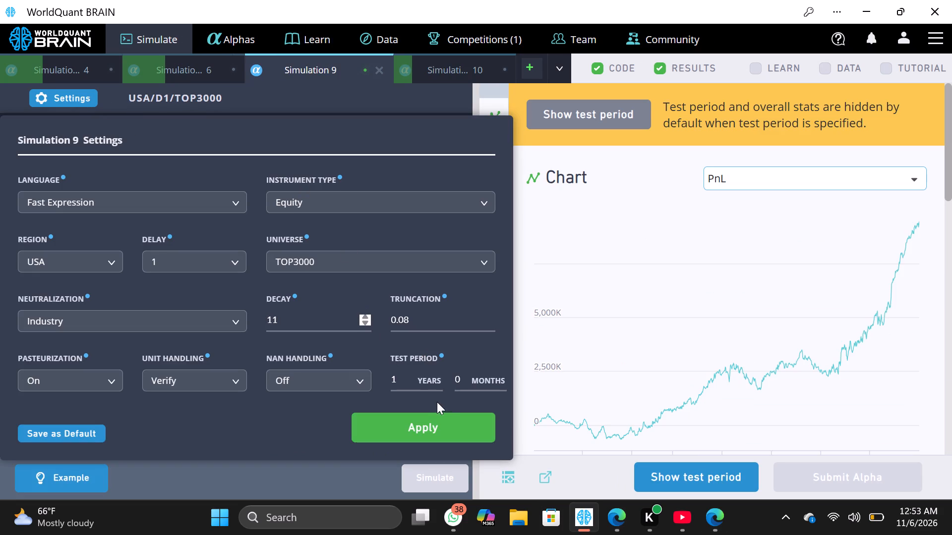
{"action": "left_click", "coordinate": [448, 412]}
{"action": "left_click", "coordinate": [449, 422]}
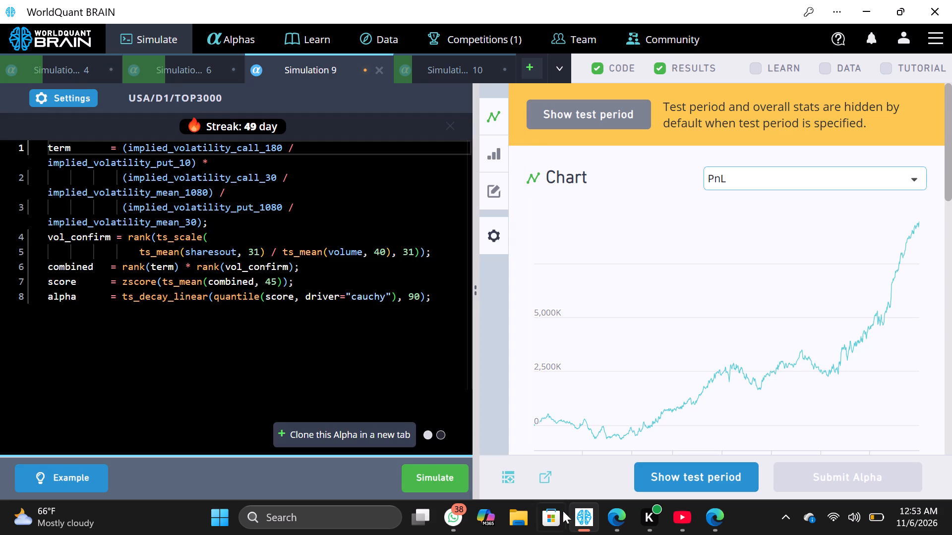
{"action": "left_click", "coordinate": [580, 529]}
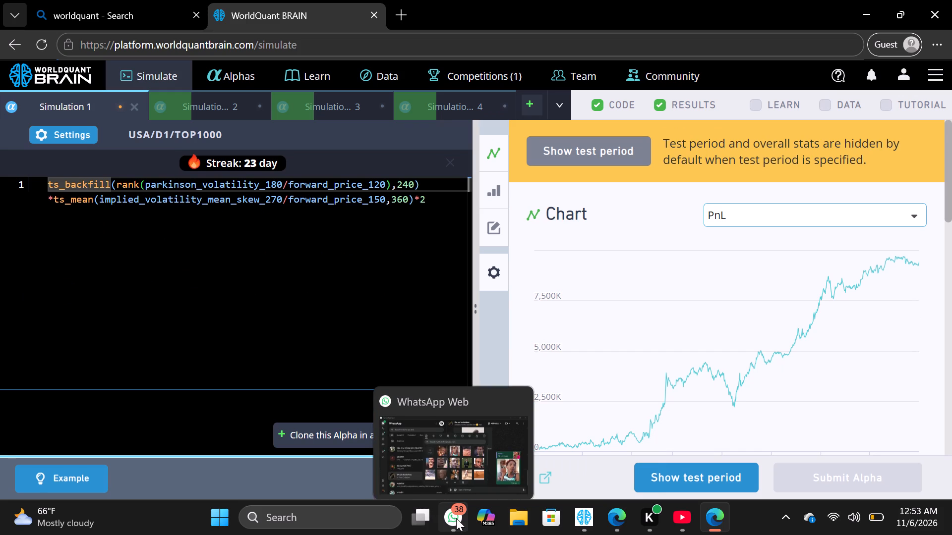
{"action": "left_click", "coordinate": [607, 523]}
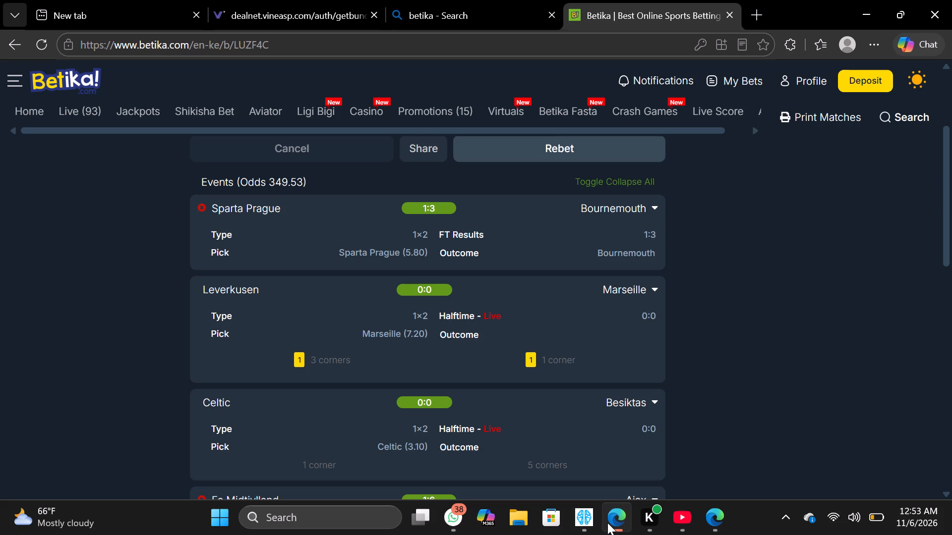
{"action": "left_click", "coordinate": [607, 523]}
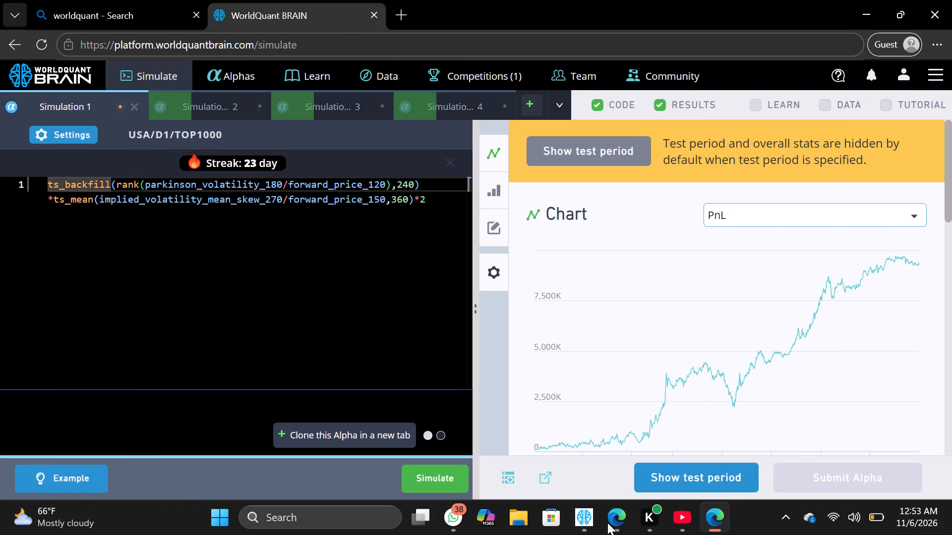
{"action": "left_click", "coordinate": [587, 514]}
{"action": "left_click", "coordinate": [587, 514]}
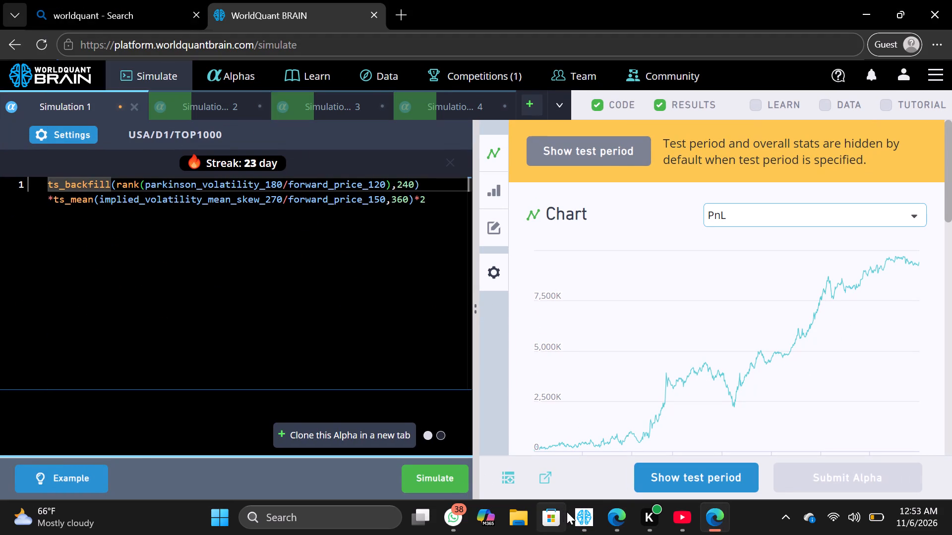
Return to the standalone WorldQuant BRAIN window and rerun Simulation 9.
{"action": "left_click", "coordinate": [583, 517]}
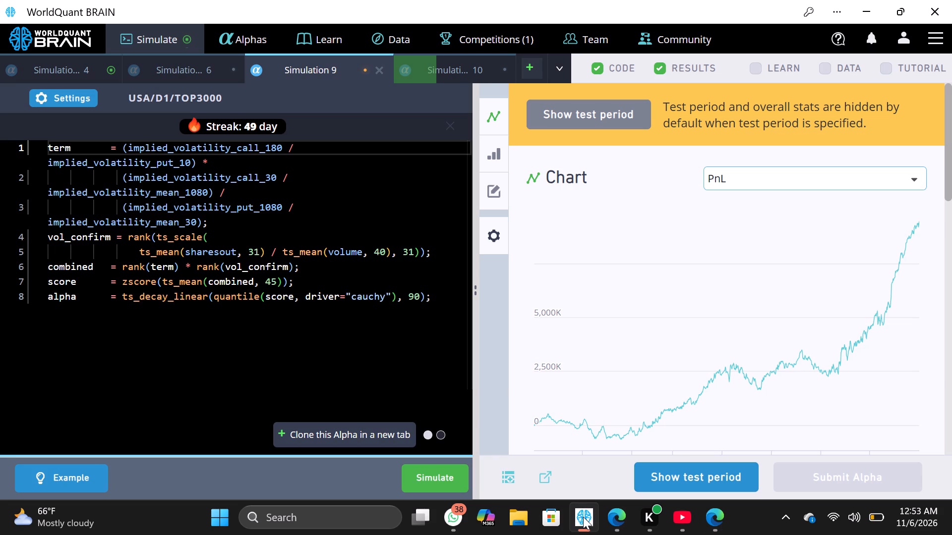
{"action": "left_click", "coordinate": [442, 481]}
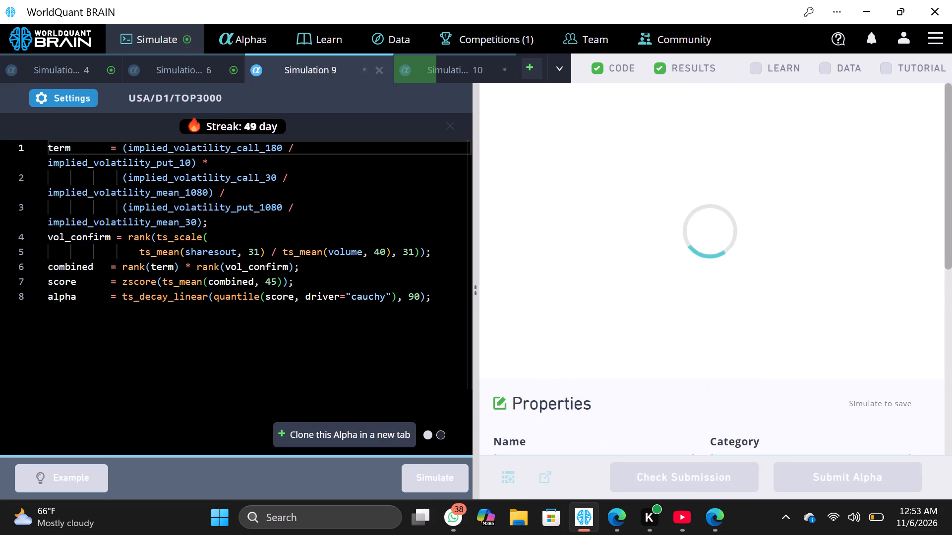
Set Simulation 4's decay to 166 in the standalone session, apply the settings and rerun the simulation.
{"action": "left_click", "coordinate": [70, 69]}
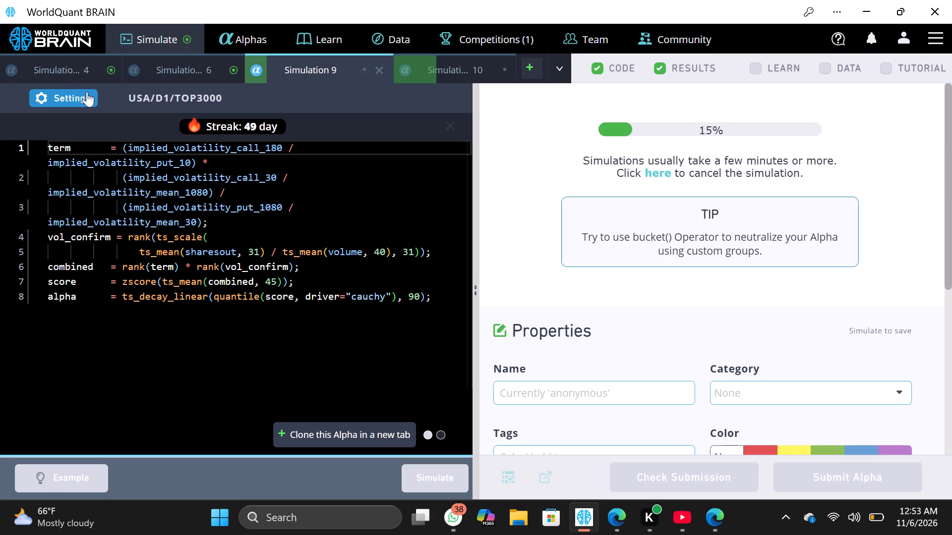
{"action": "left_click", "coordinate": [87, 92]}
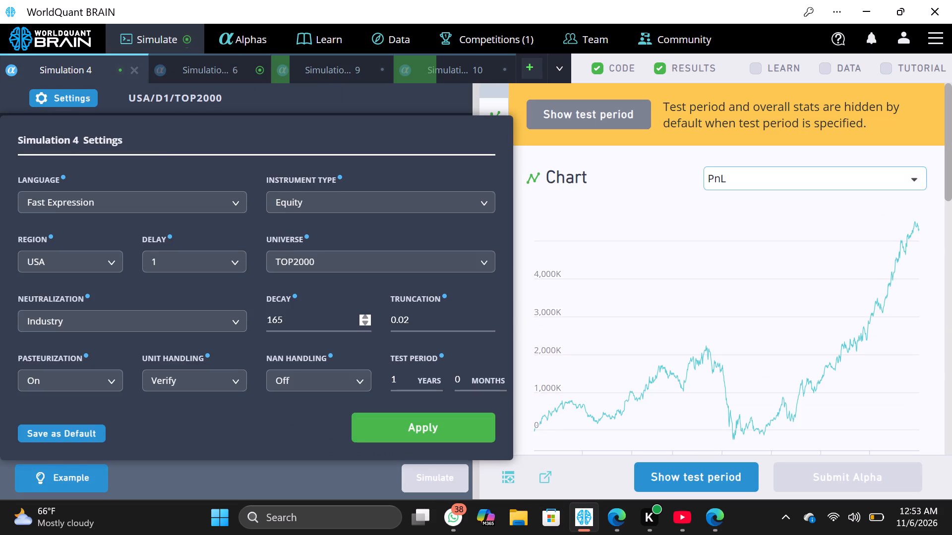
{"action": "left_click", "coordinate": [367, 318]}
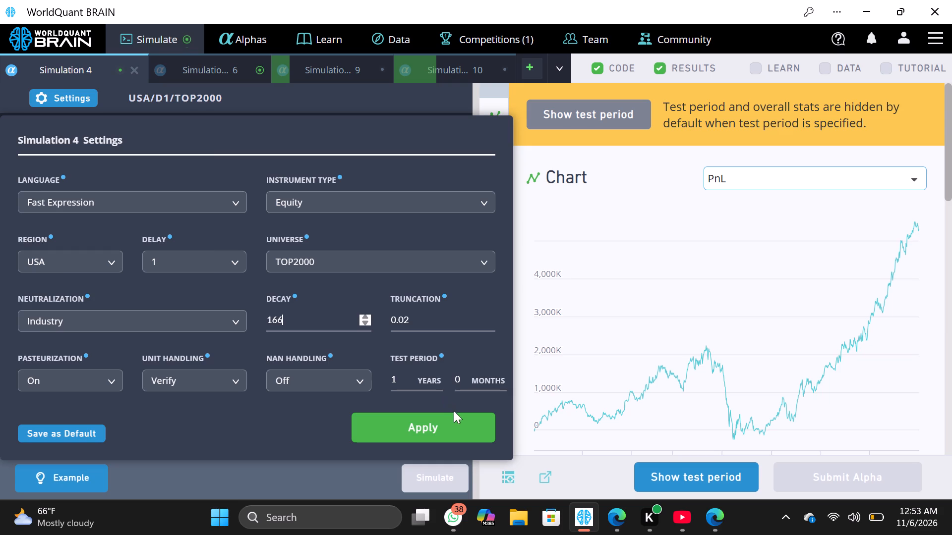
{"action": "left_click", "coordinate": [454, 414]}
{"action": "left_click", "coordinate": [435, 463]}
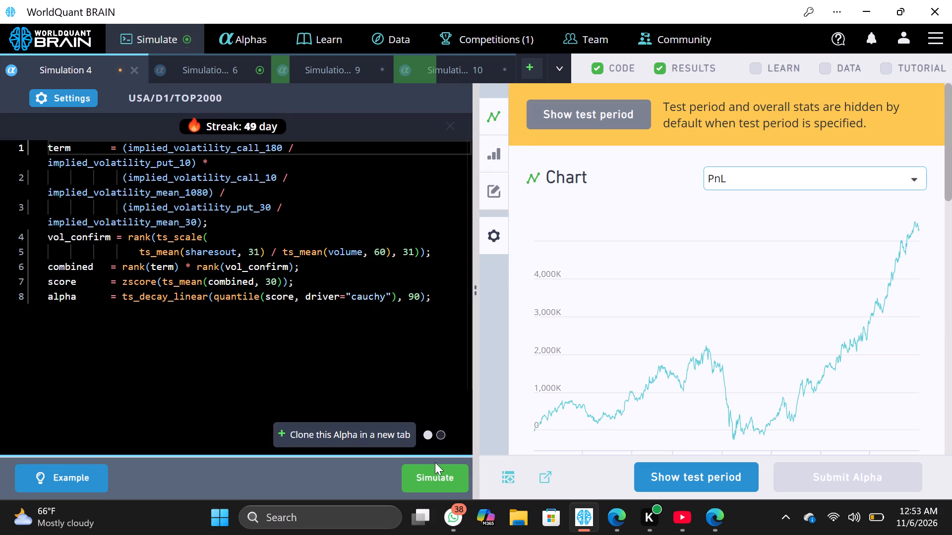
{"action": "left_click", "coordinate": [416, 466]}
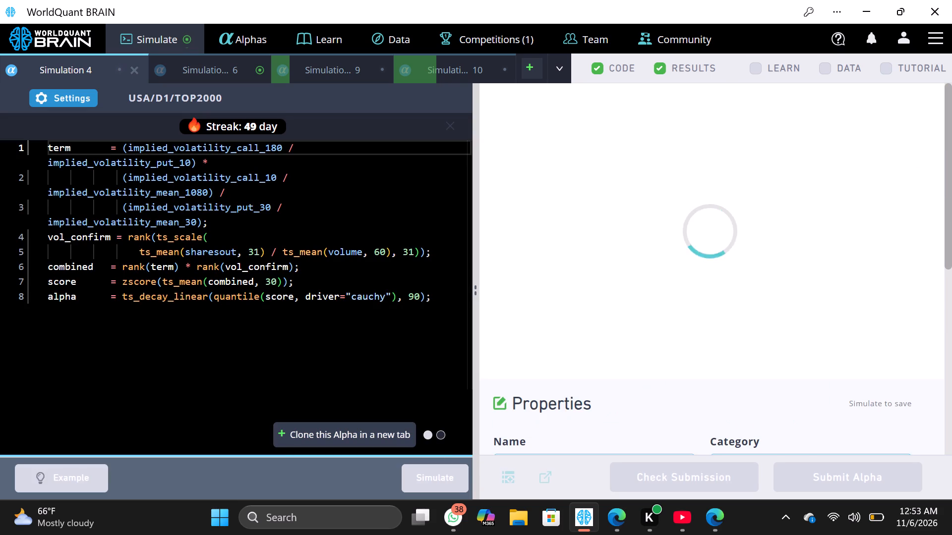
Set Simulation 6's decay to 18 in the standalone session and apply the settings.
{"action": "left_click", "coordinate": [203, 57]}
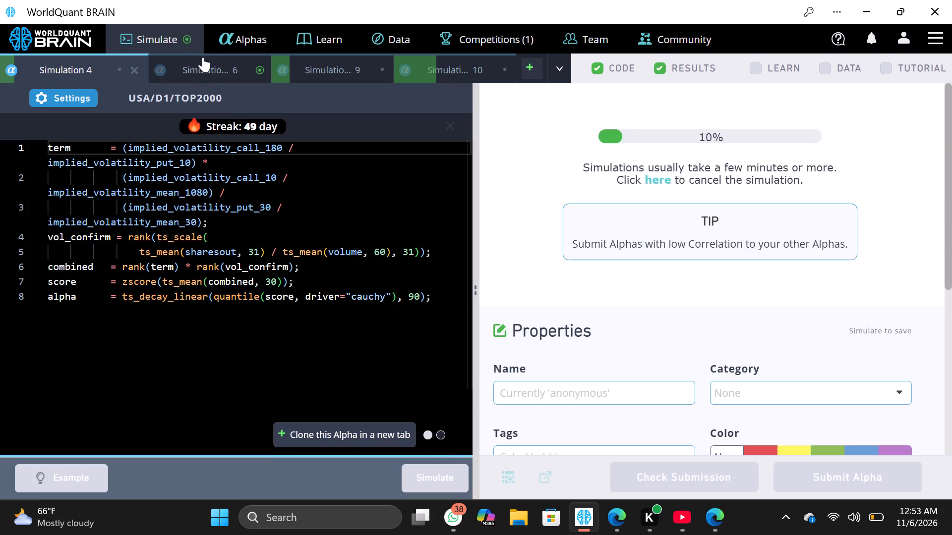
{"action": "left_click", "coordinate": [84, 91]}
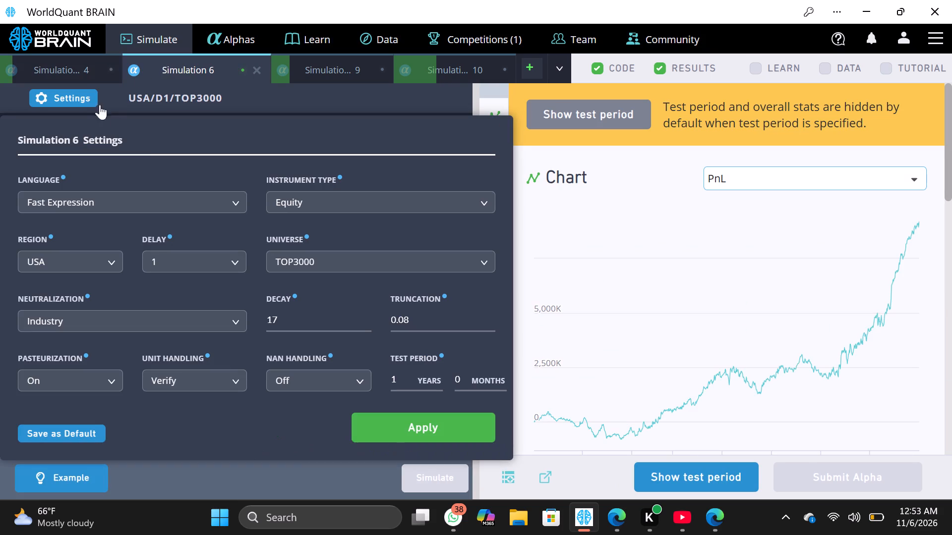
{"action": "left_click", "coordinate": [367, 317]}
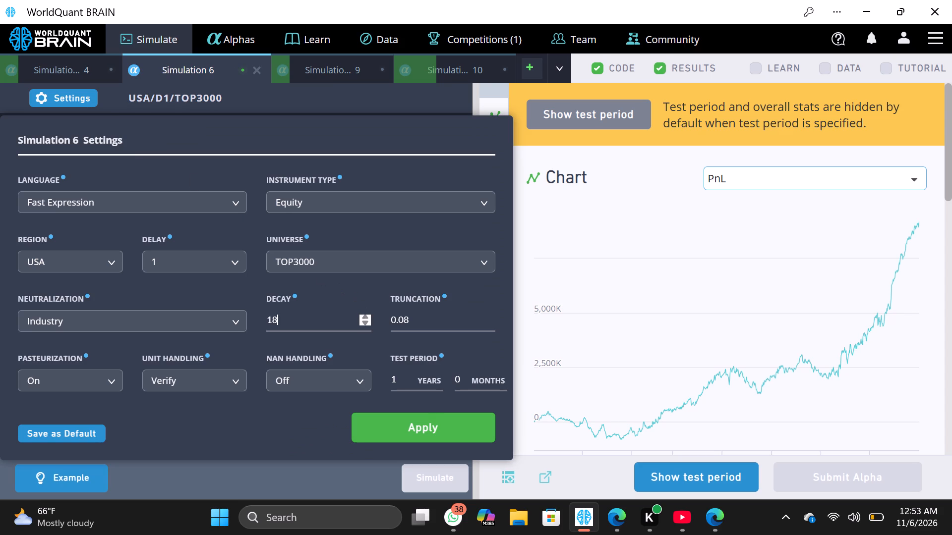
{"action": "left_click", "coordinate": [445, 427]}
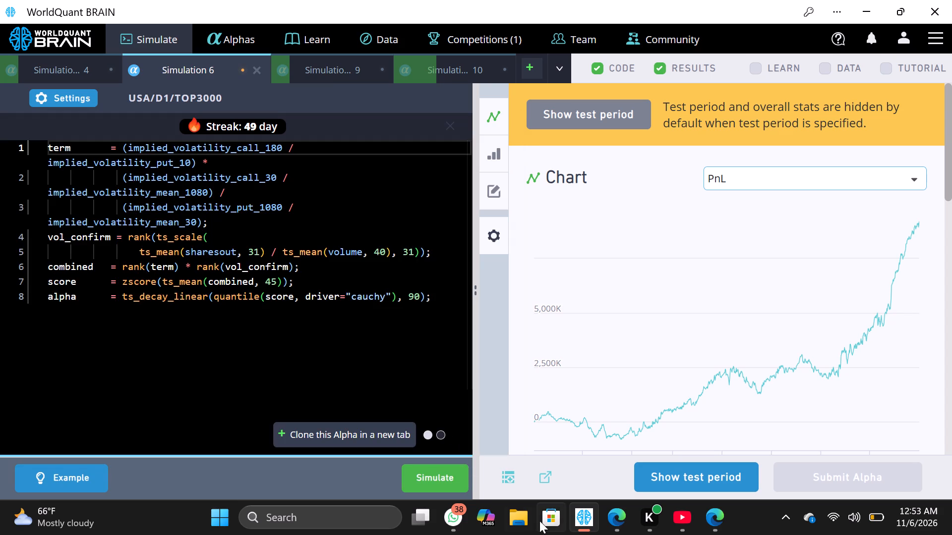
Switch to the guest browser window and rerun Simulation 1.
{"action": "left_click", "coordinate": [583, 526]}
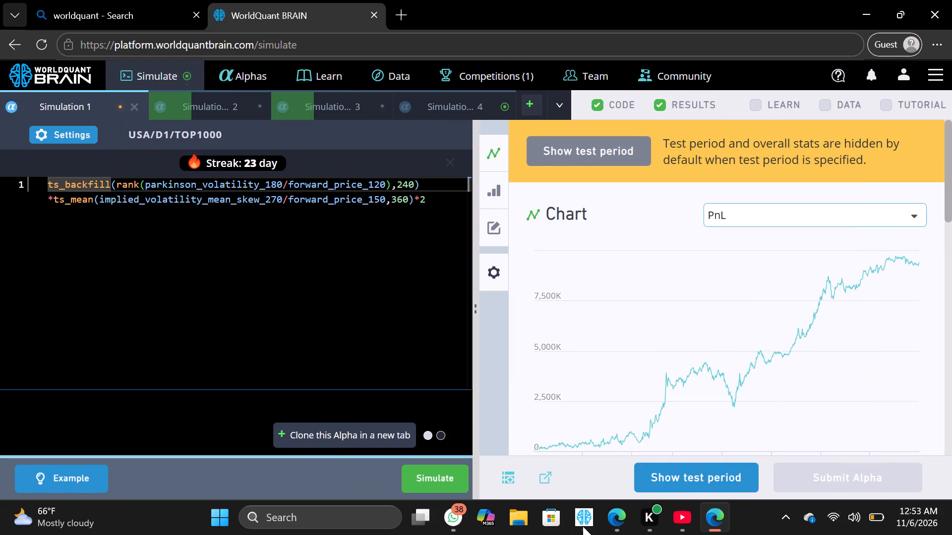
{"action": "left_click", "coordinate": [448, 483]}
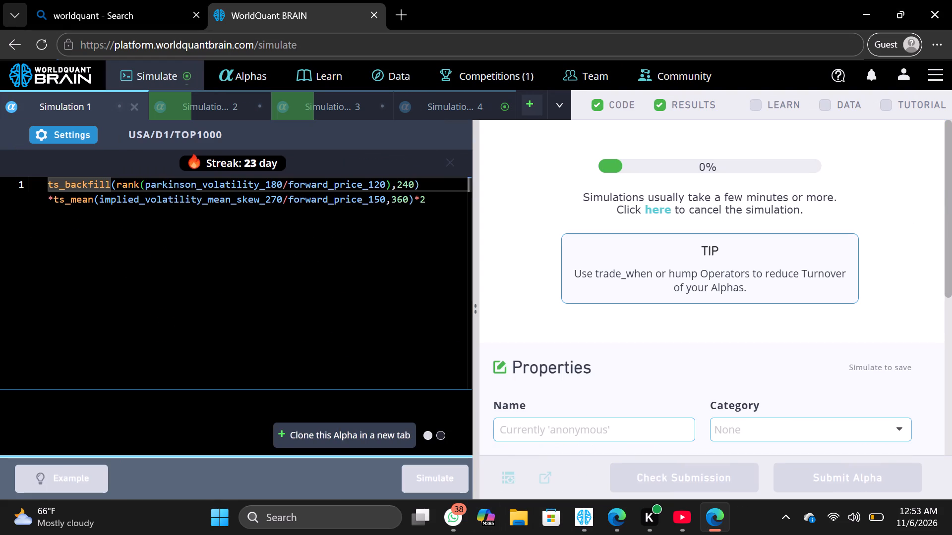
Set Simulation 4's decay to 13 in the guest browser session, apply the settings and rerun the simulation.
{"action": "left_click", "coordinate": [423, 99]}
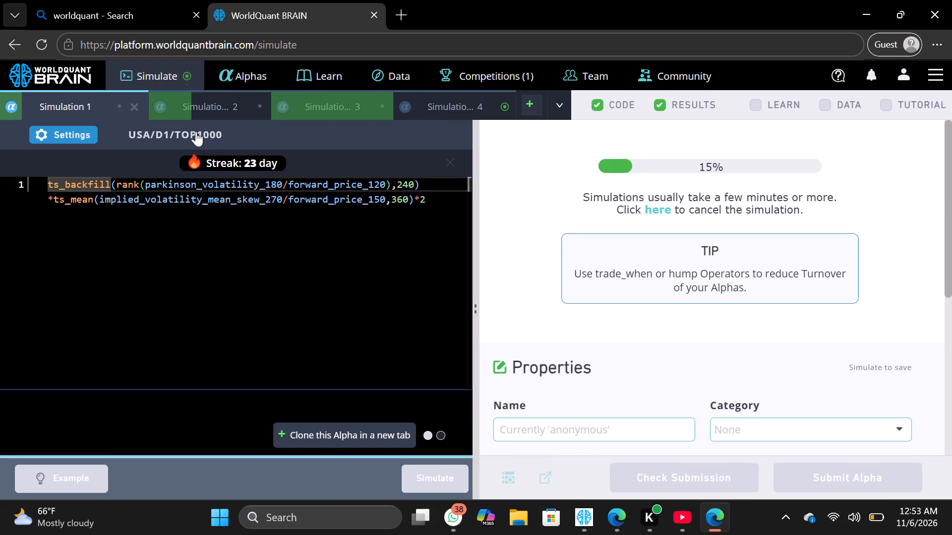
{"action": "left_click", "coordinate": [97, 137]}
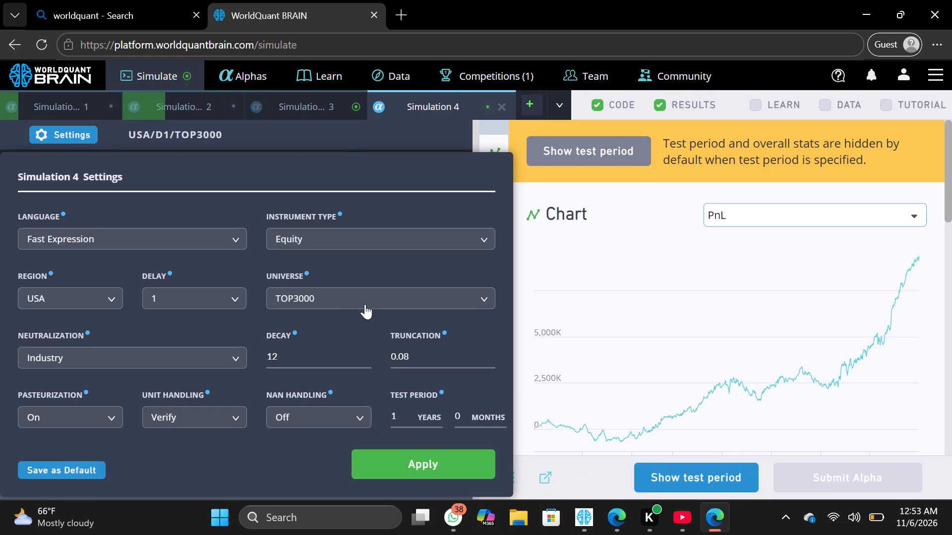
{"action": "left_click", "coordinate": [367, 352]}
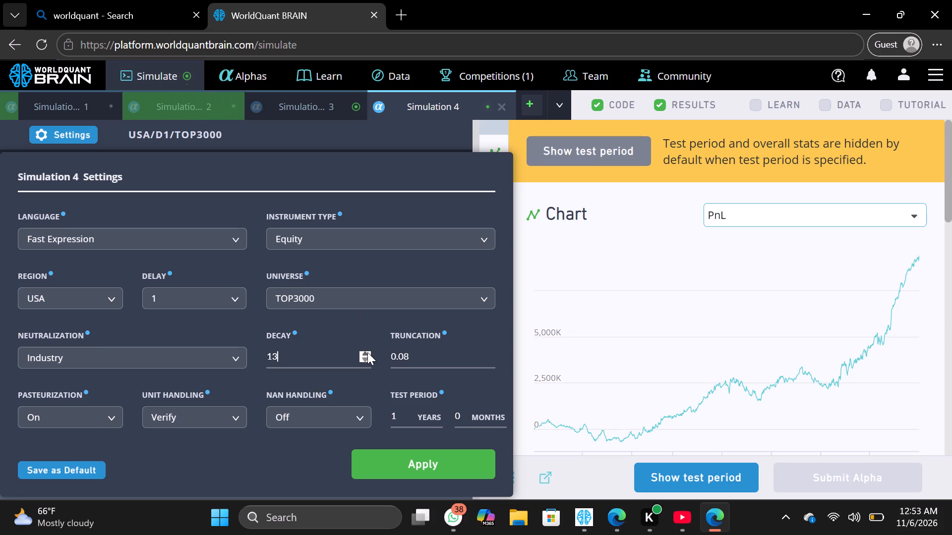
{"action": "left_click", "coordinate": [414, 459]}
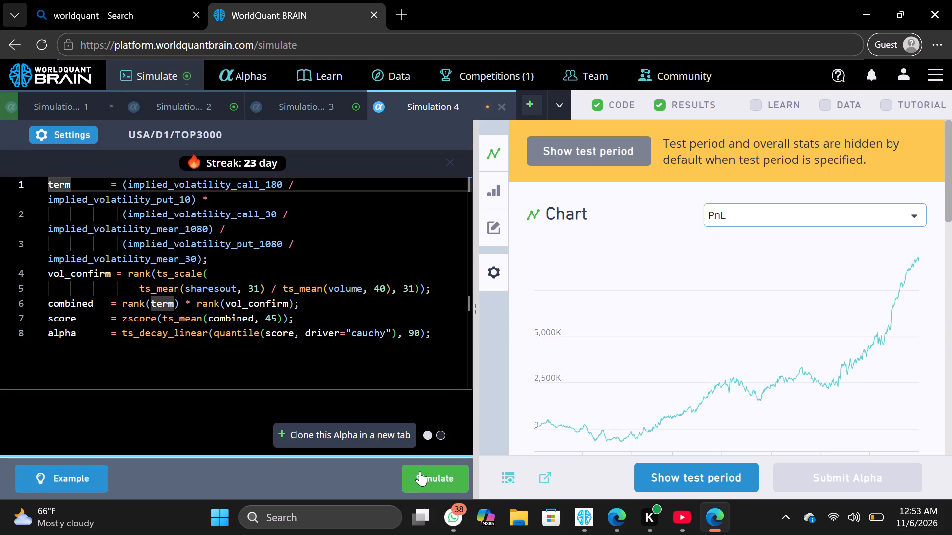
{"action": "left_click", "coordinate": [420, 471]}
Set Simulation 2's decay to 15 in the guest browser session, apply the settings and rerun the simulation.
{"action": "left_click", "coordinate": [161, 104]}
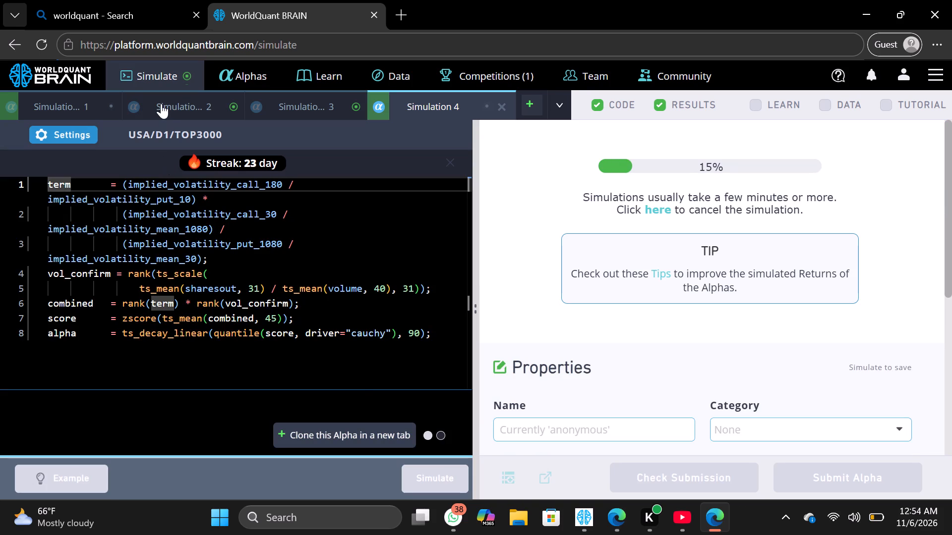
{"action": "left_click", "coordinate": [79, 139]}
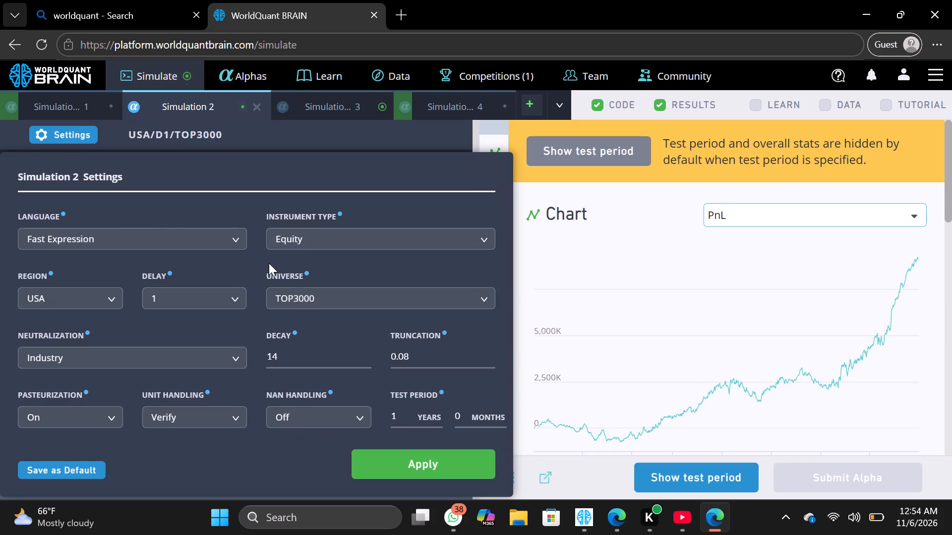
{"action": "left_click", "coordinate": [365, 351]}
{"action": "left_click", "coordinate": [421, 452]}
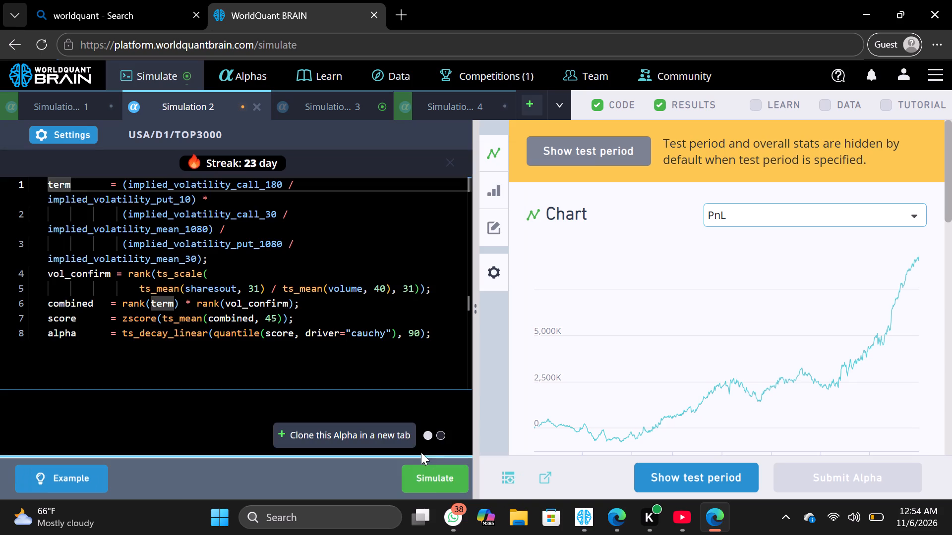
{"action": "left_click", "coordinate": [434, 484]}
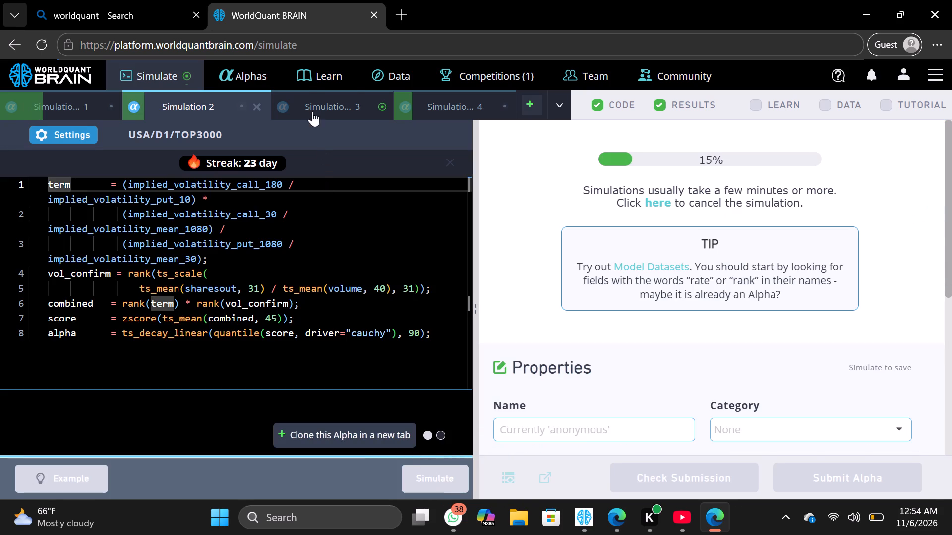
Set Simulation 3's decay to 13 in the guest browser session and apply the settings.
{"action": "left_click", "coordinate": [314, 100]}
{"action": "left_click", "coordinate": [94, 136]}
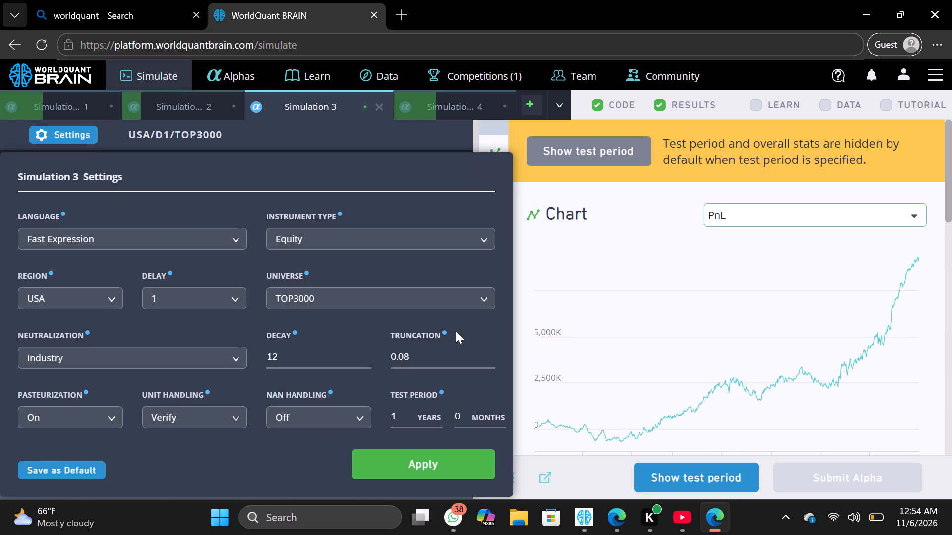
{"action": "left_click", "coordinate": [361, 353]}
{"action": "left_click", "coordinate": [428, 451]}
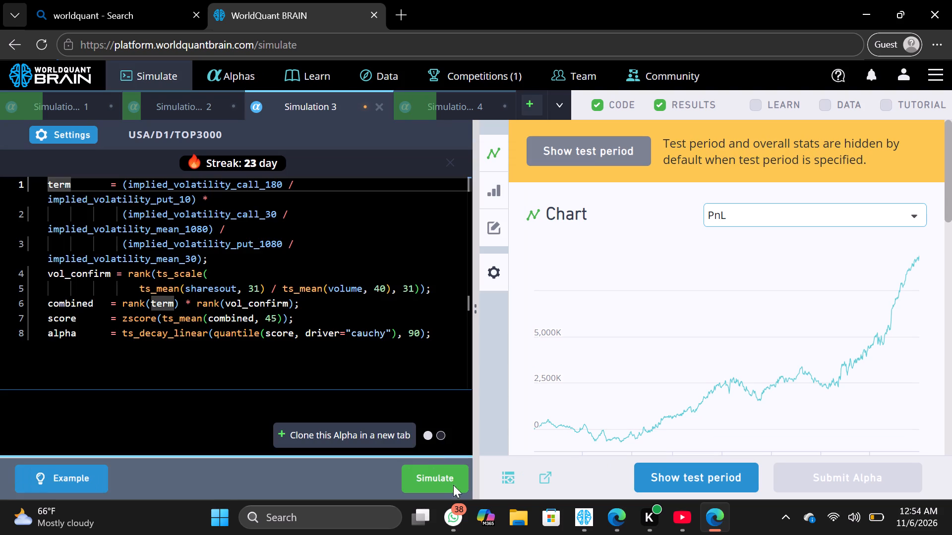
Switch to the standalone session and rerun Simulation 6.
{"action": "left_click", "coordinate": [578, 519]}
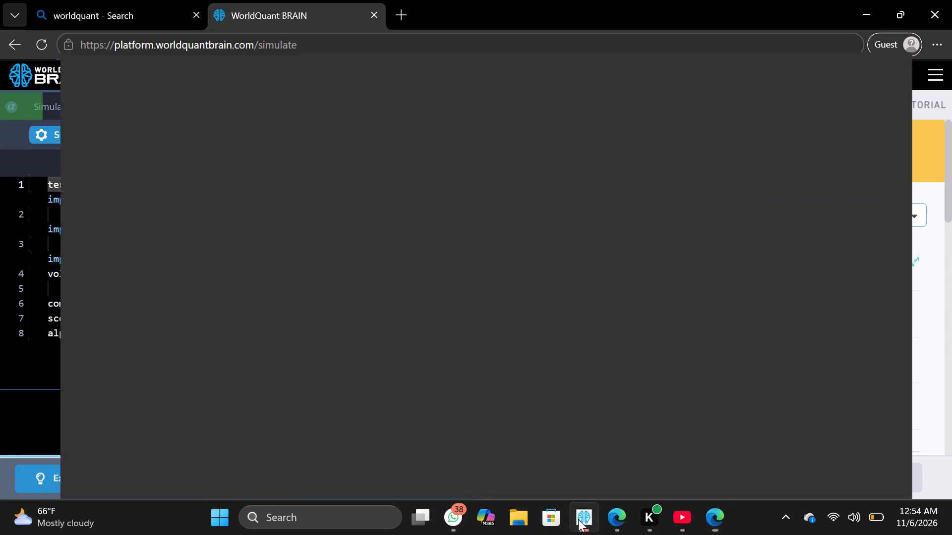
{"action": "left_click", "coordinate": [437, 474]}
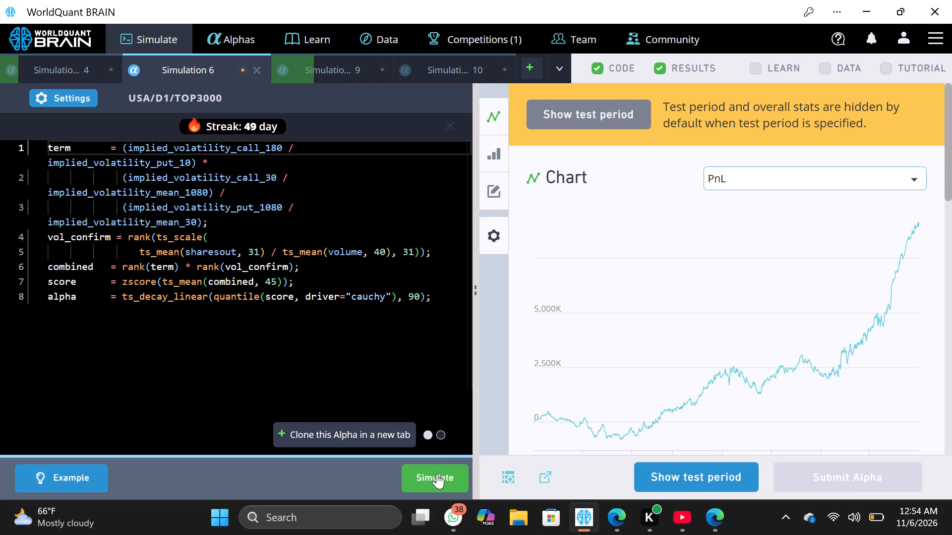
Raise Simulation 10's decay by one in the standalone session, apply the settings and rerun the simulation.
{"action": "left_click", "coordinate": [419, 70]}
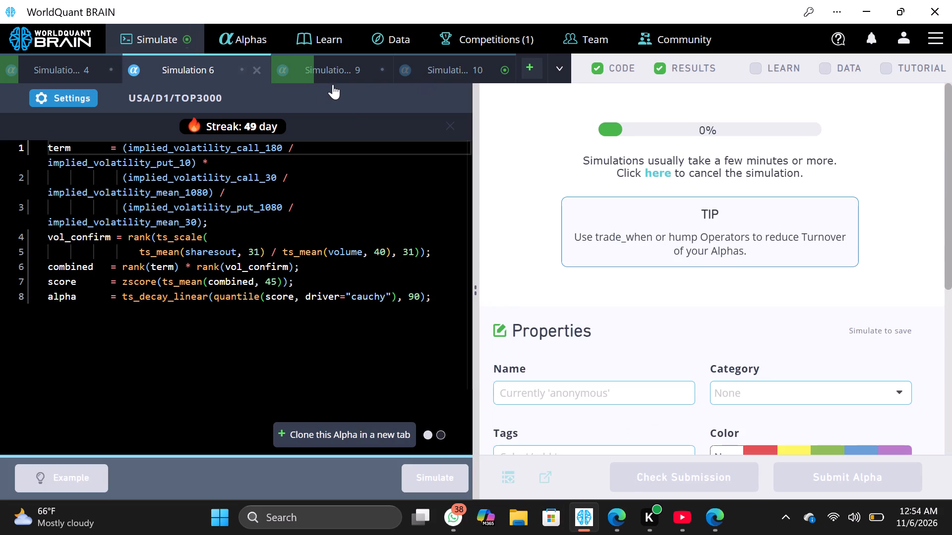
{"action": "left_click", "coordinate": [95, 95]}
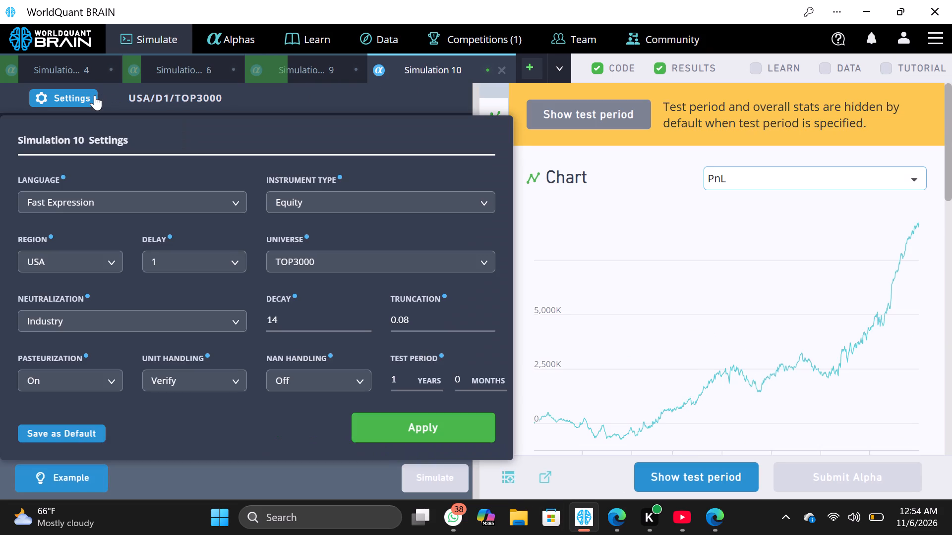
{"action": "left_click", "coordinate": [363, 315]}
{"action": "double_click", "coordinate": [420, 434]}
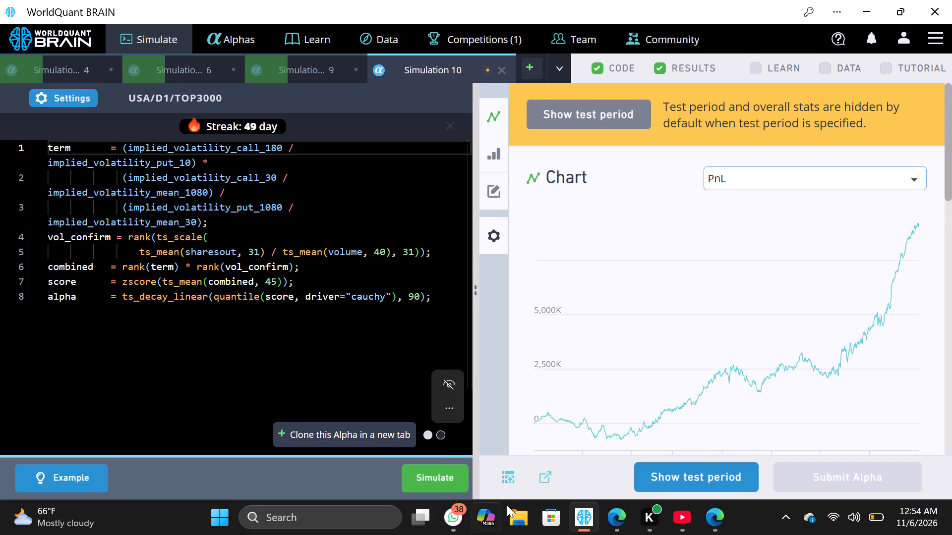
{"action": "left_click", "coordinate": [576, 519]}
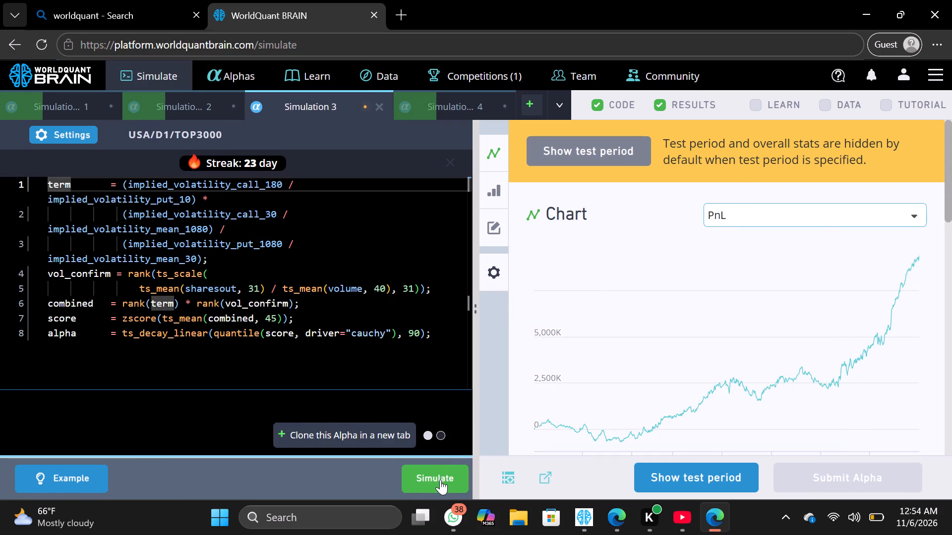
{"action": "left_click", "coordinate": [593, 524]}
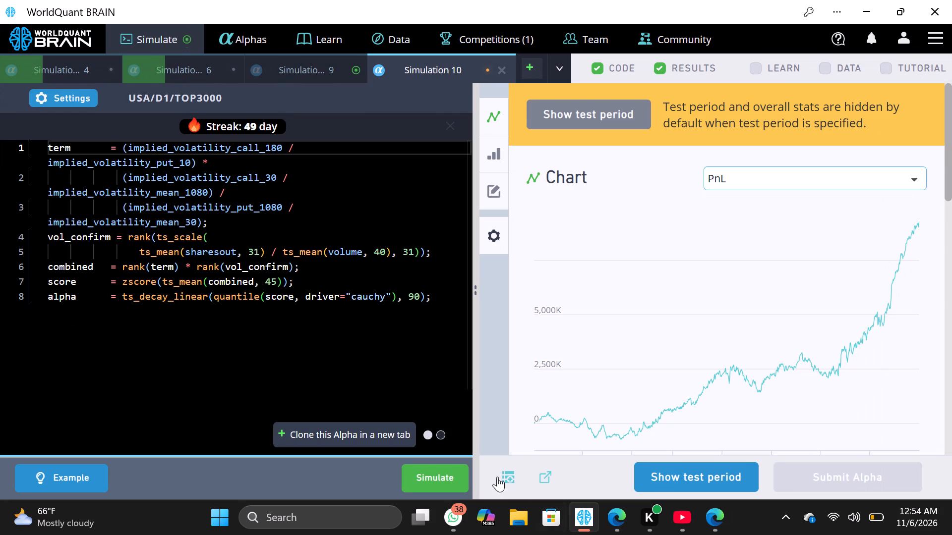
{"action": "left_click", "coordinate": [447, 481]}
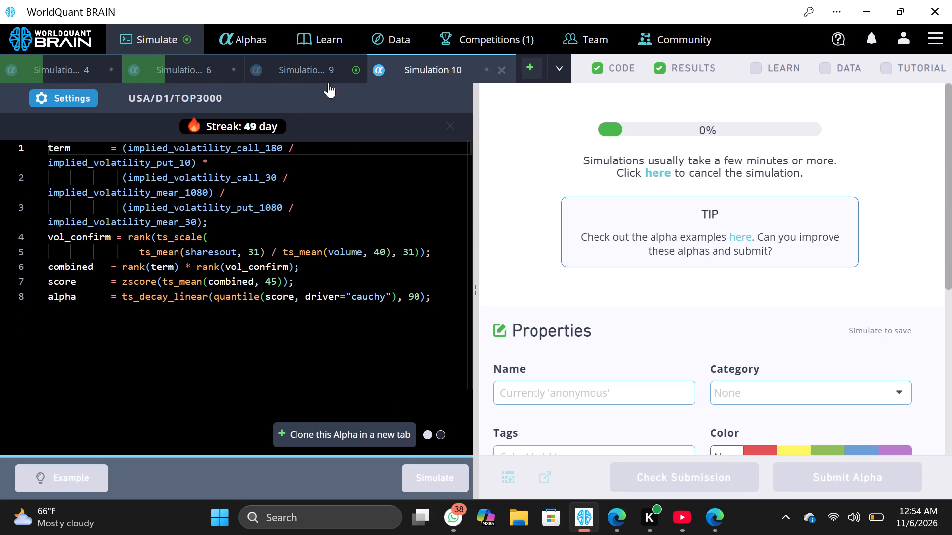
Set Simulation 9's decay to 12 in the standalone session, apply the settings and rerun the simulation.
{"action": "left_click", "coordinate": [320, 66]}
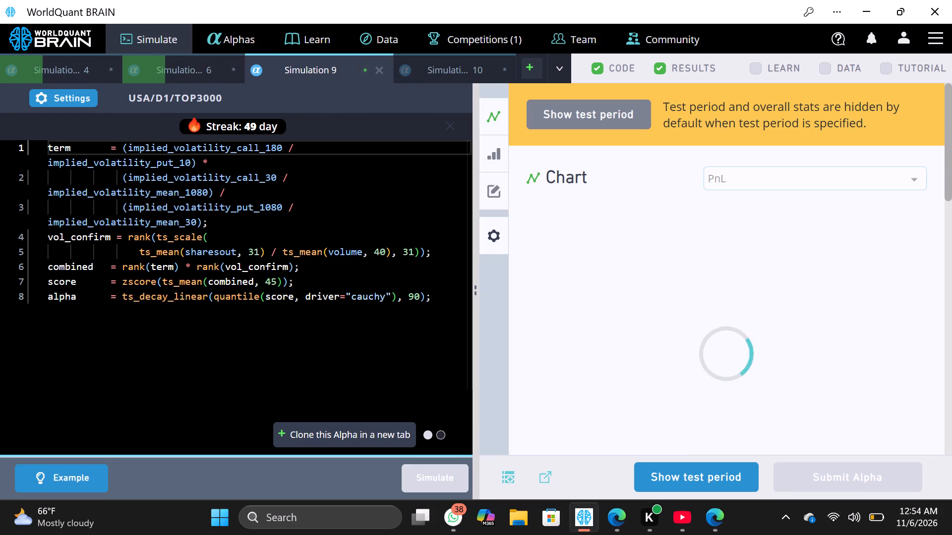
{"action": "left_click", "coordinate": [88, 107]}
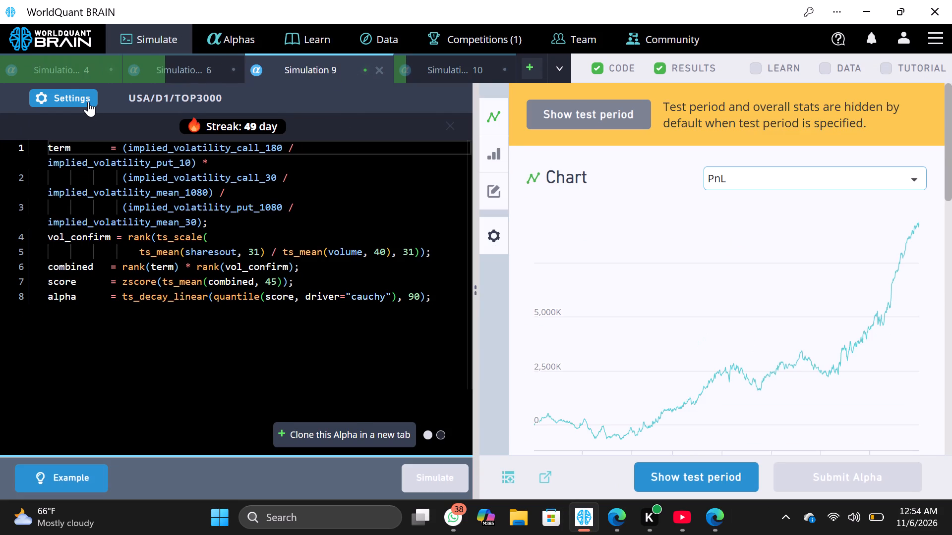
{"action": "left_click", "coordinate": [88, 101]}
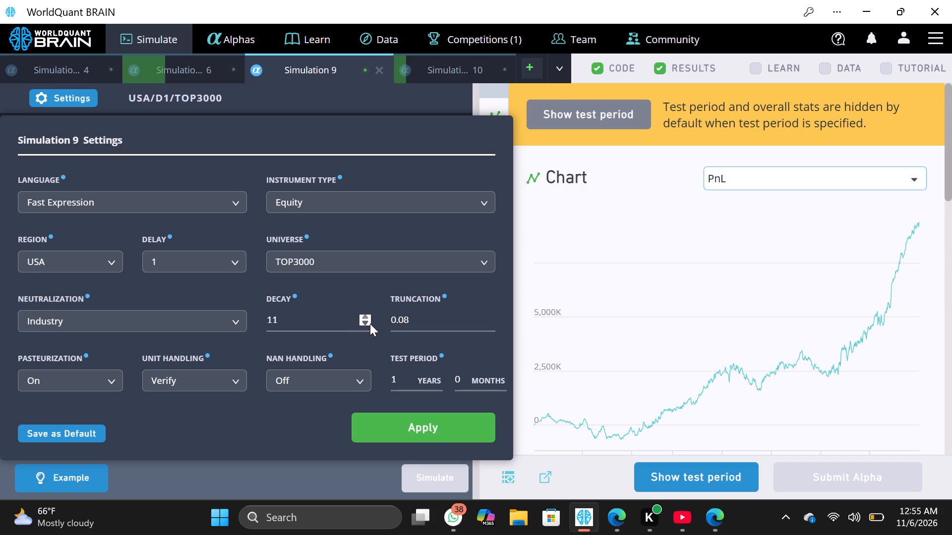
{"action": "left_click", "coordinate": [369, 317]}
{"action": "left_click", "coordinate": [414, 418]}
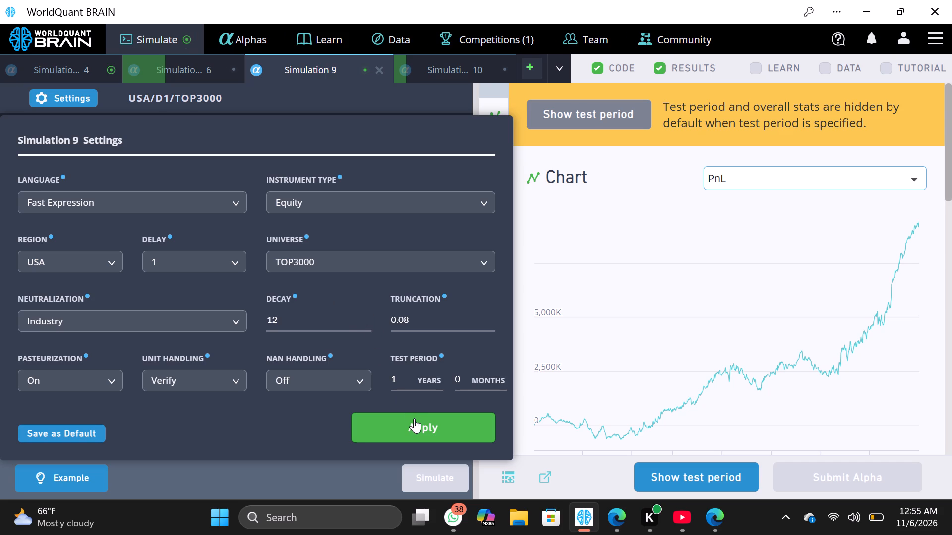
{"action": "left_click", "coordinate": [423, 468]}
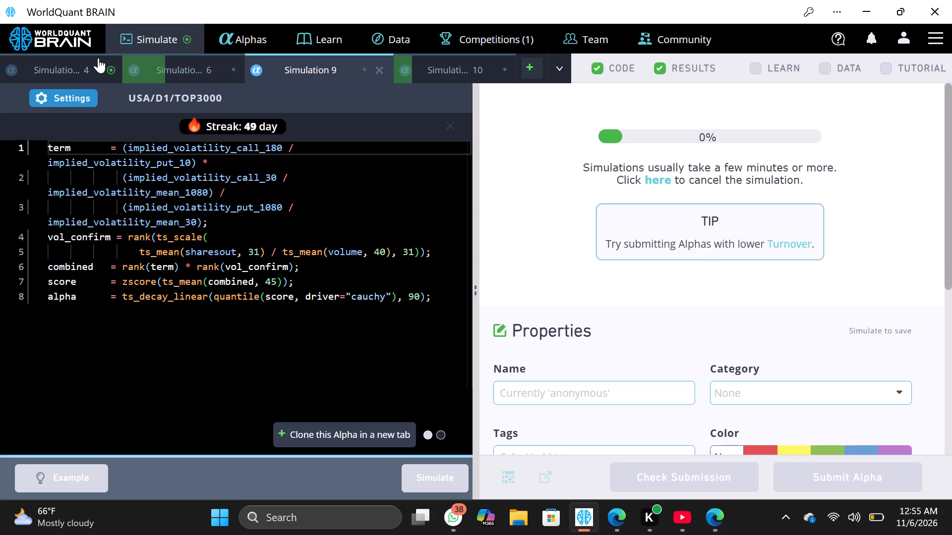
Set Simulation 4's decay to 167 in the standalone session and apply the settings.
{"action": "left_click", "coordinate": [98, 58]}
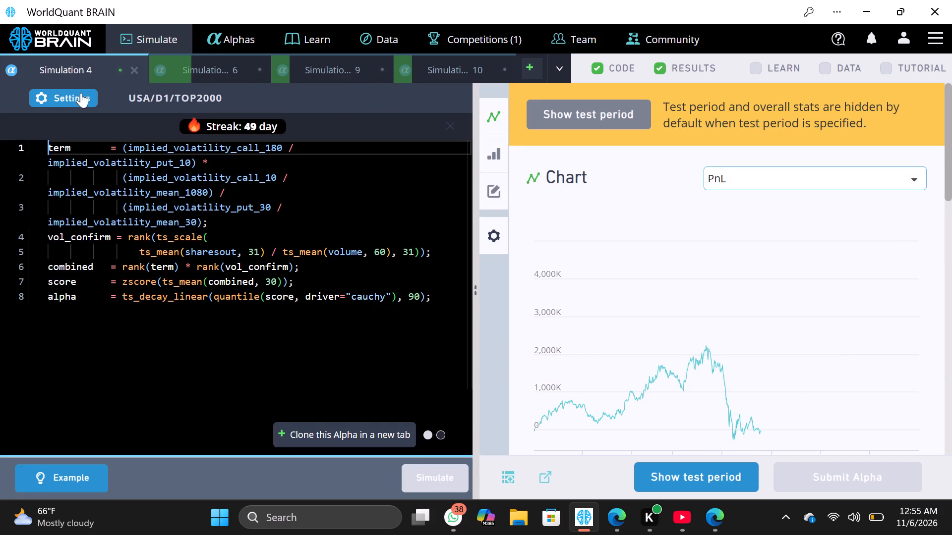
{"action": "left_click", "coordinate": [81, 93]}
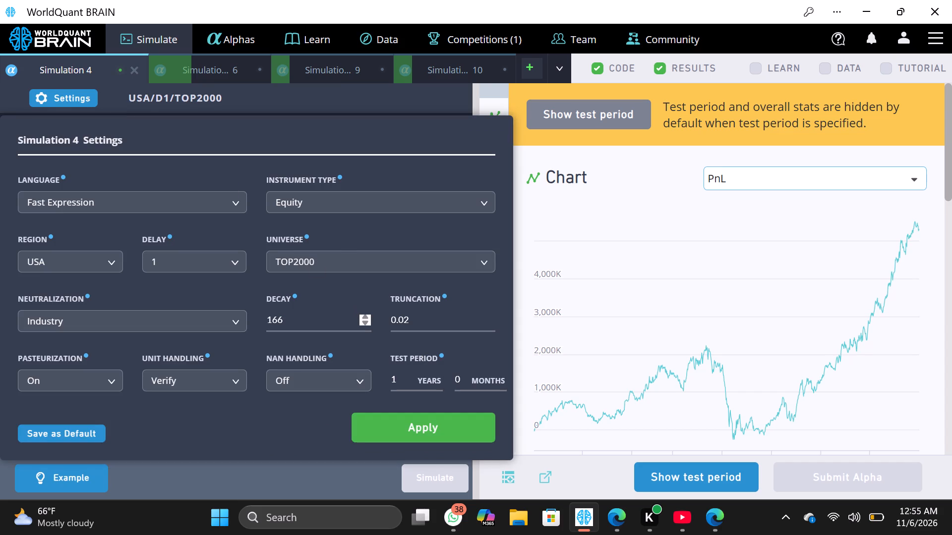
{"action": "left_click", "coordinate": [367, 315]}
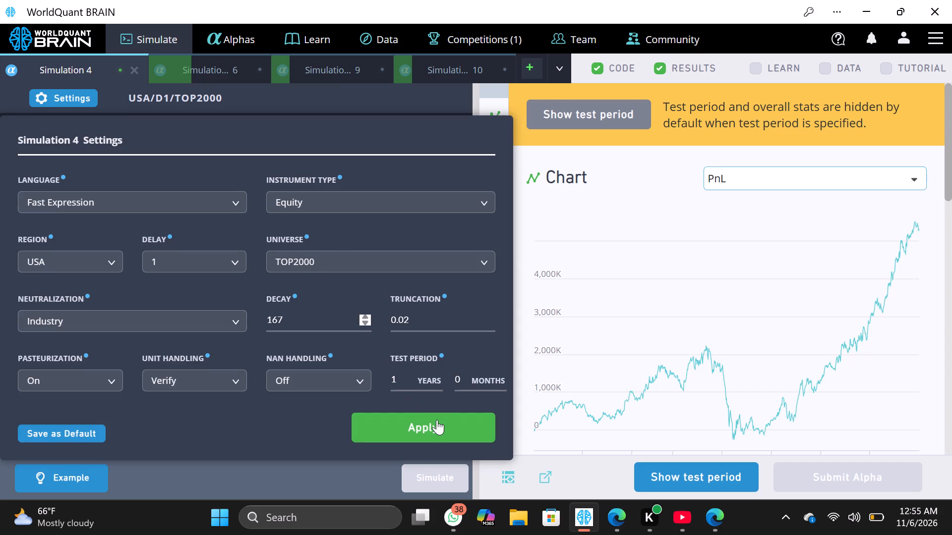
{"action": "left_click", "coordinate": [437, 421]}
Switch to the guest browser window and rerun Simulation 3.
{"action": "left_click", "coordinate": [583, 516]}
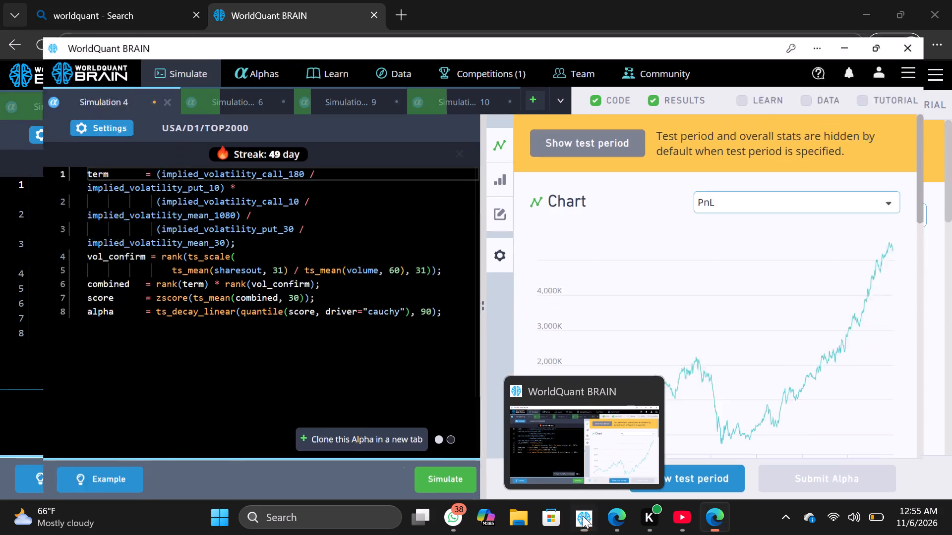
{"action": "left_click", "coordinate": [456, 474]}
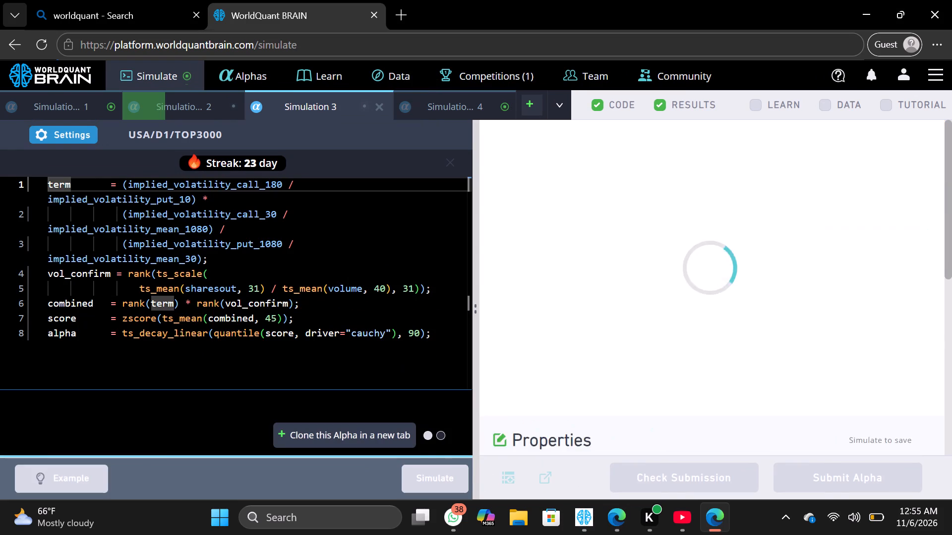
Set Simulation 4's decay to 14 in the guest browser session, apply the settings and rerun the simulation.
{"action": "left_click", "coordinate": [454, 114]}
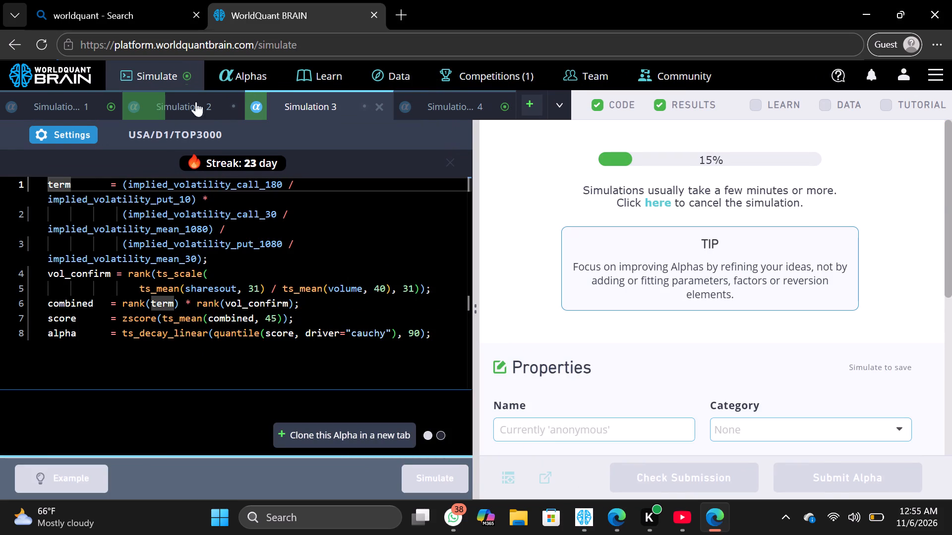
{"action": "left_click", "coordinate": [88, 138]}
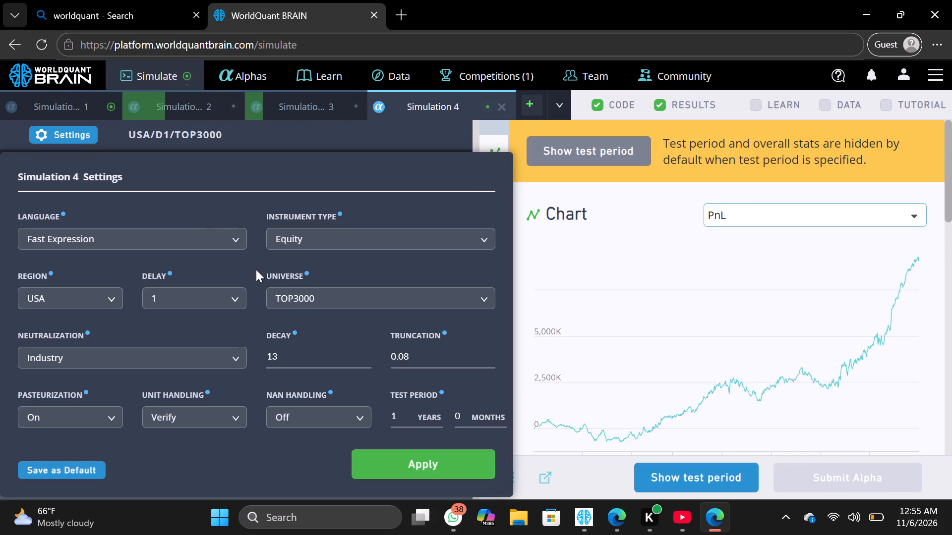
{"action": "left_click", "coordinate": [364, 352]}
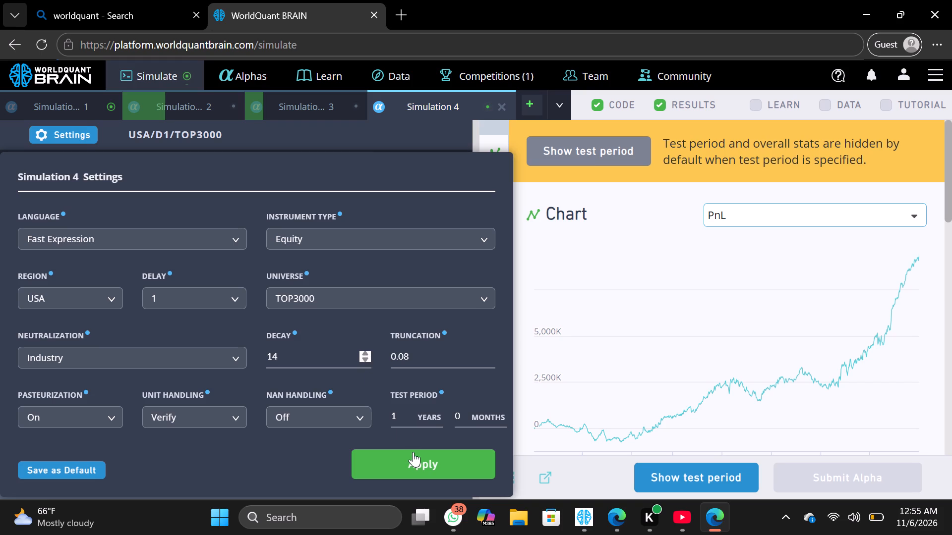
{"action": "left_click", "coordinate": [413, 452]}
{"action": "left_click", "coordinate": [422, 479]}
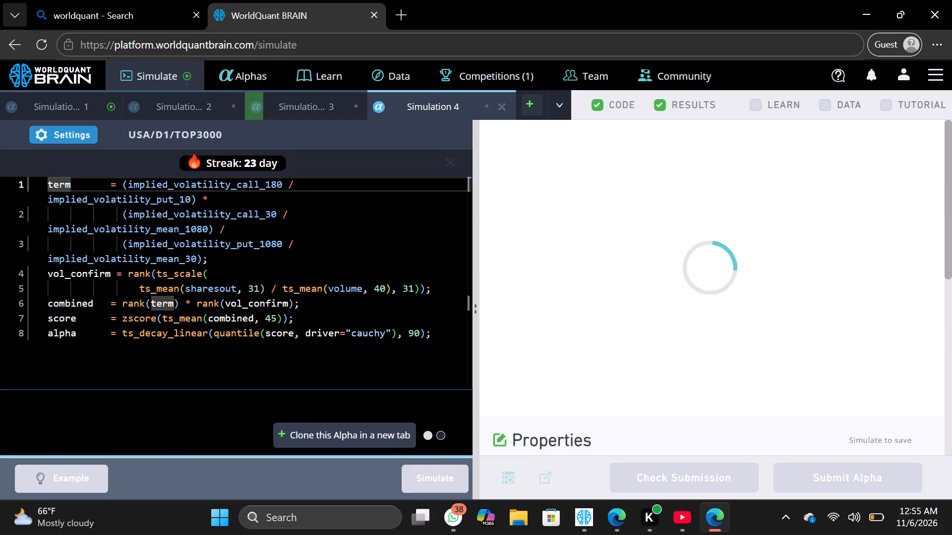
Set Simulation 1's decay to 13 in the guest browser session, apply the settings and rerun the simulation.
{"action": "left_click", "coordinate": [98, 105]}
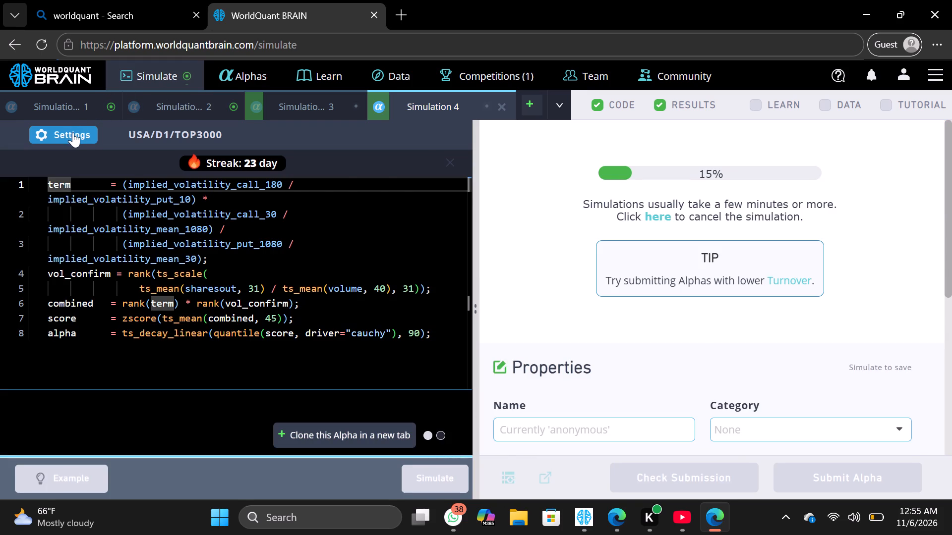
{"action": "left_click", "coordinate": [72, 137]}
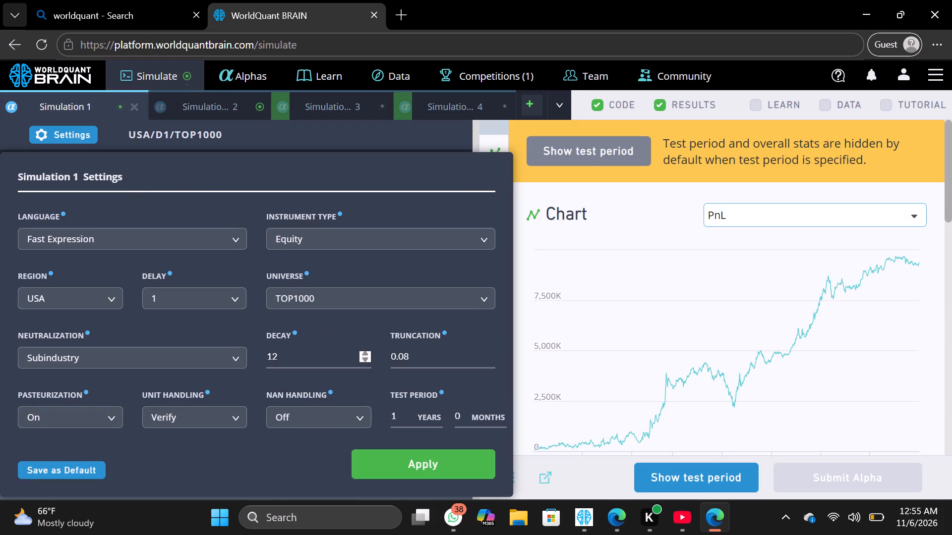
{"action": "left_click", "coordinate": [366, 351]}
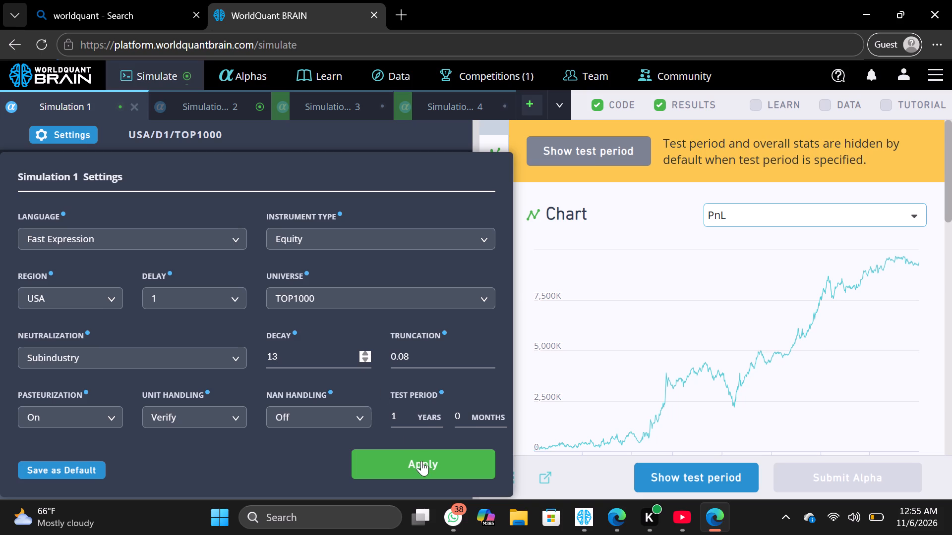
{"action": "left_click", "coordinate": [421, 461]}
{"action": "left_click", "coordinate": [428, 478]}
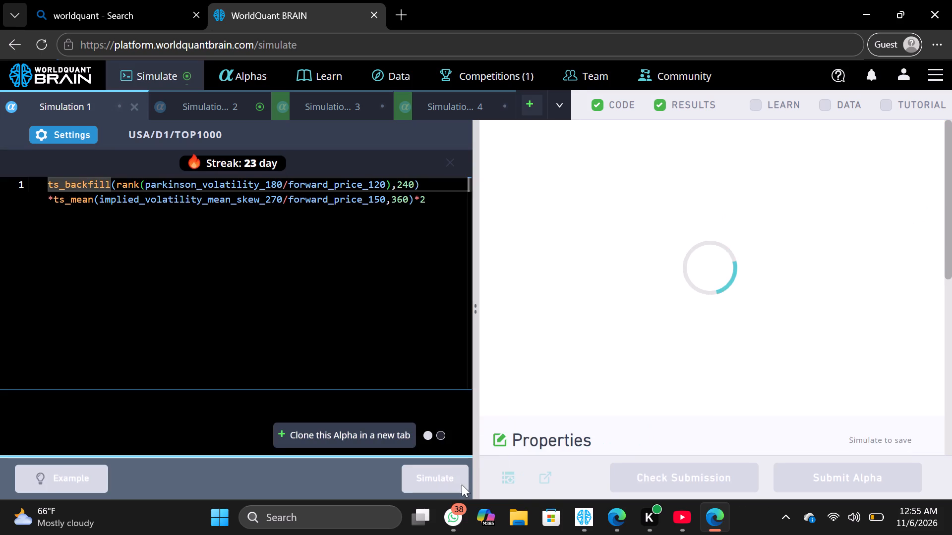
Switch to the standalone session and rerun Simulation 4.
{"action": "left_click", "coordinate": [583, 519]}
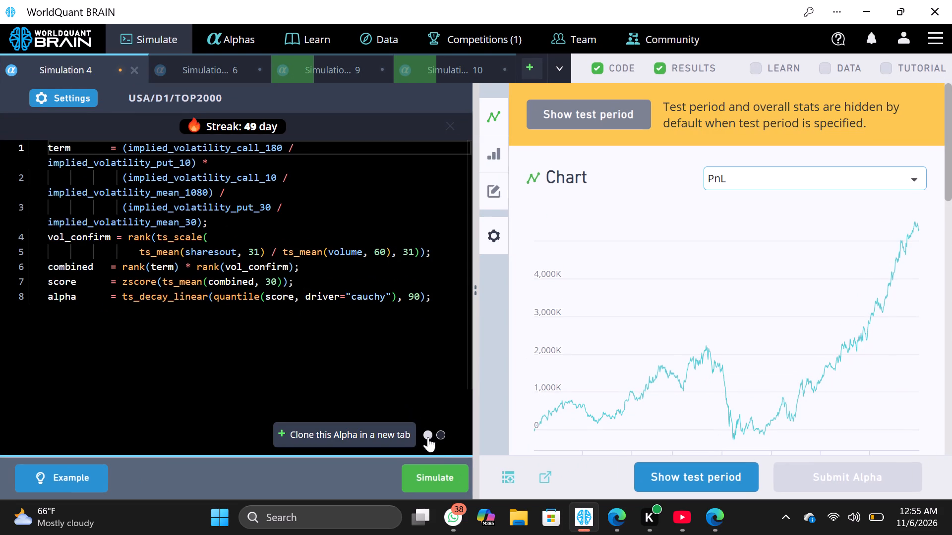
{"action": "left_click", "coordinate": [452, 476]}
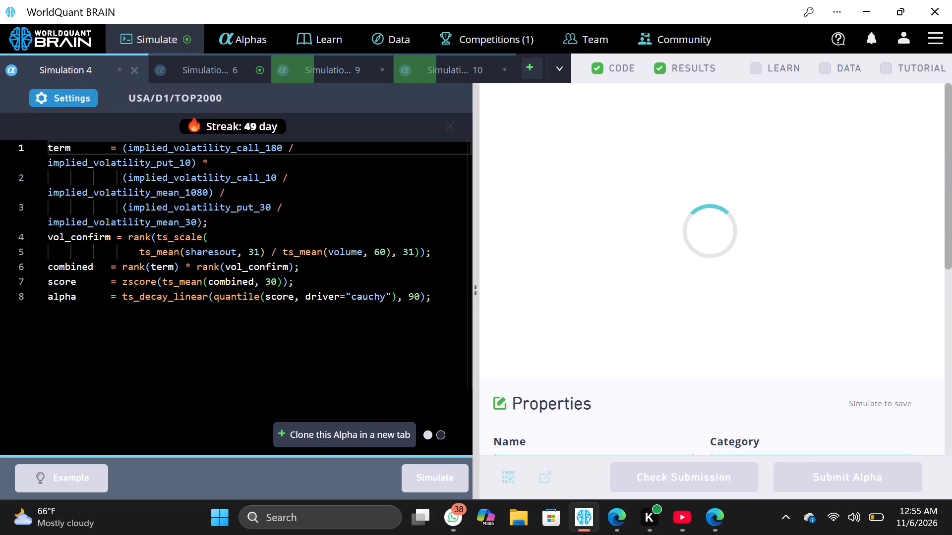
Open Simulation 6's settings in the standalone session.
{"action": "left_click", "coordinate": [202, 63]}
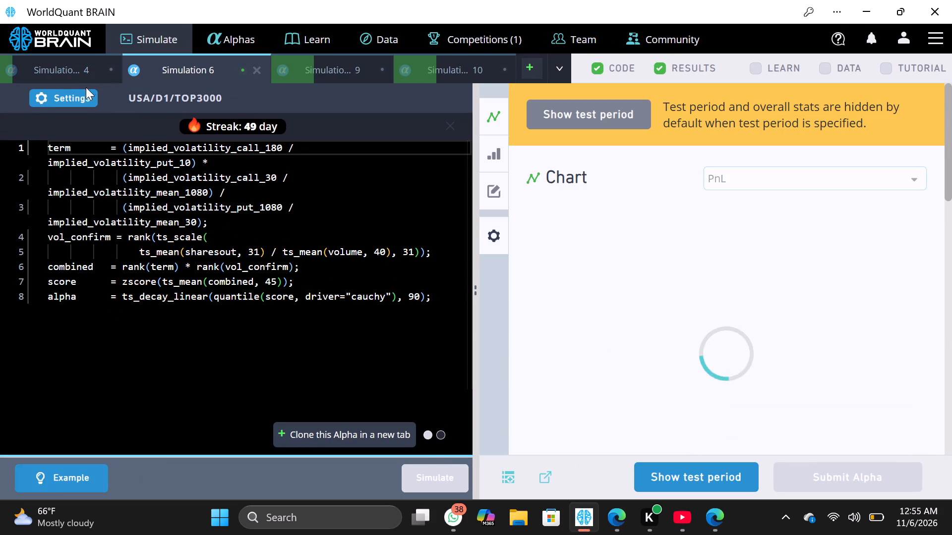
{"action": "left_click", "coordinate": [82, 97]}
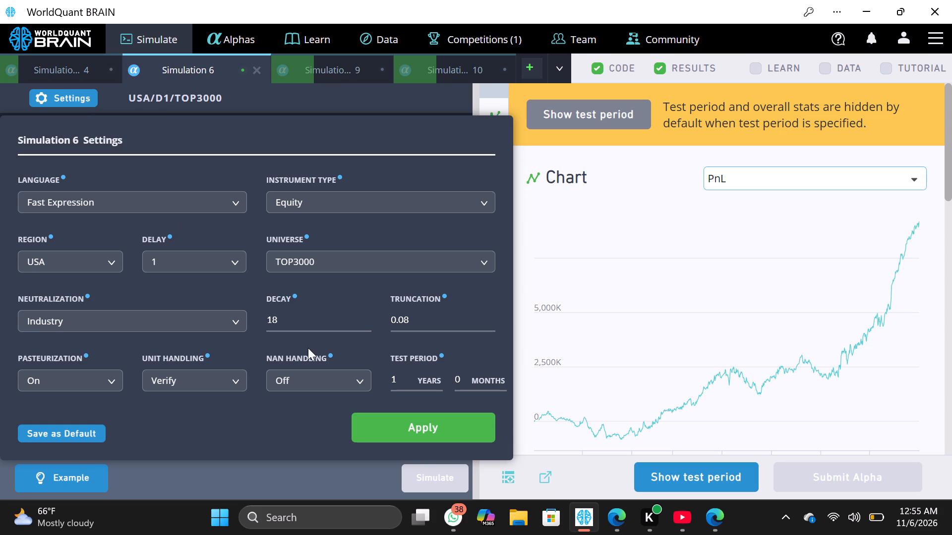
Switch to the guest browser session, set Simulation 2's decay to 16 and apply the settings.
{"action": "left_click", "coordinate": [577, 524]}
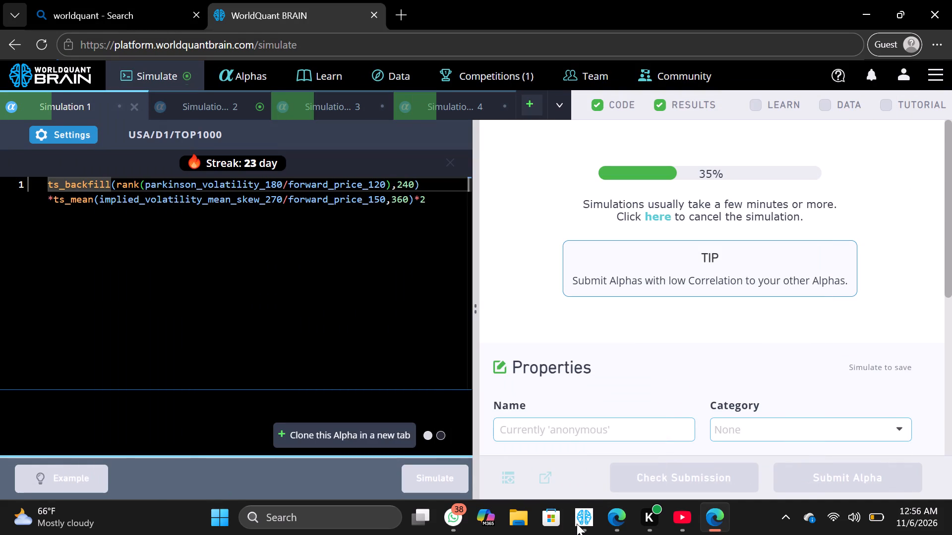
{"action": "left_click", "coordinate": [577, 524]}
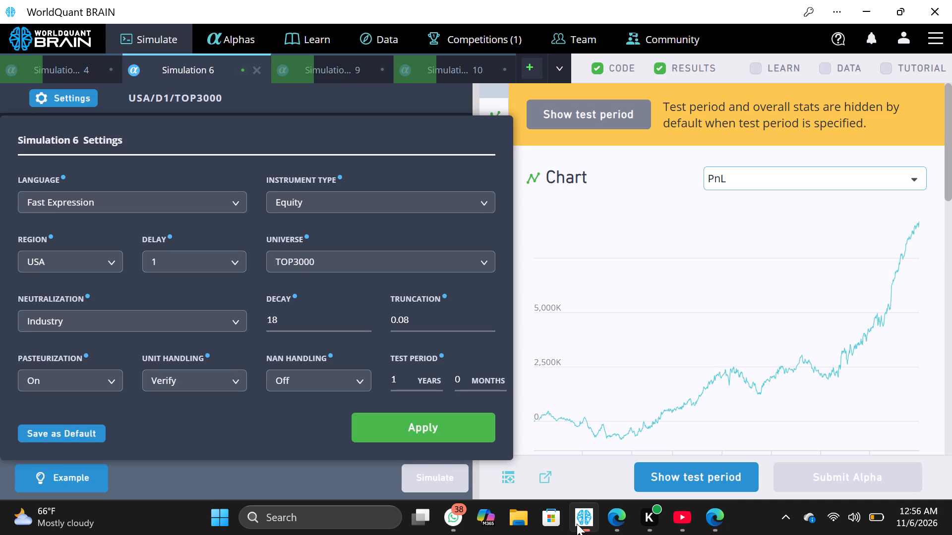
{"action": "left_click", "coordinate": [577, 524]}
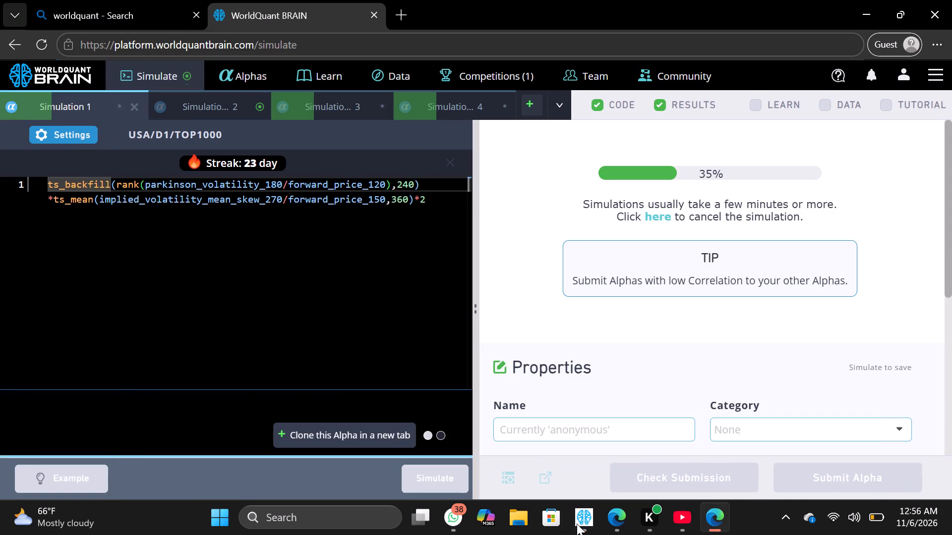
{"action": "left_click", "coordinate": [234, 103]}
{"action": "left_click", "coordinate": [85, 133]}
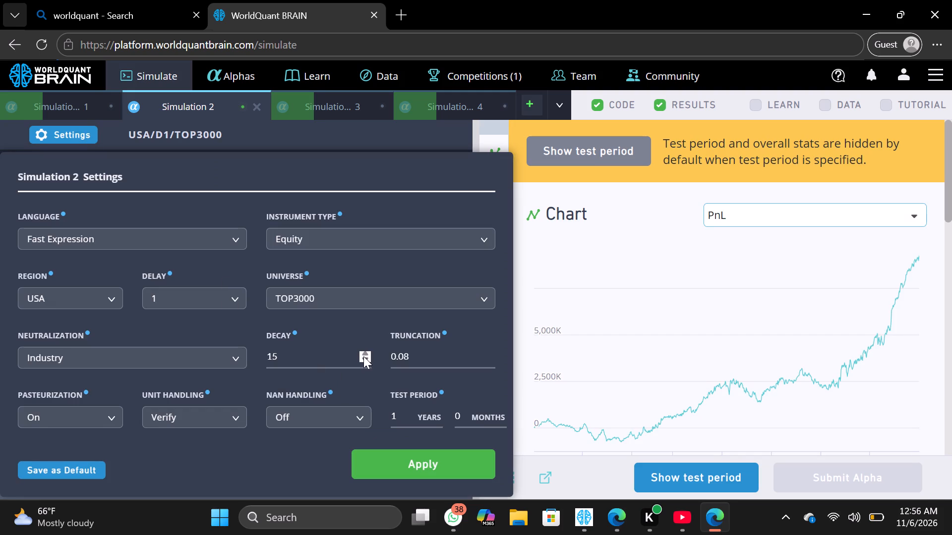
{"action": "left_click", "coordinate": [365, 352]}
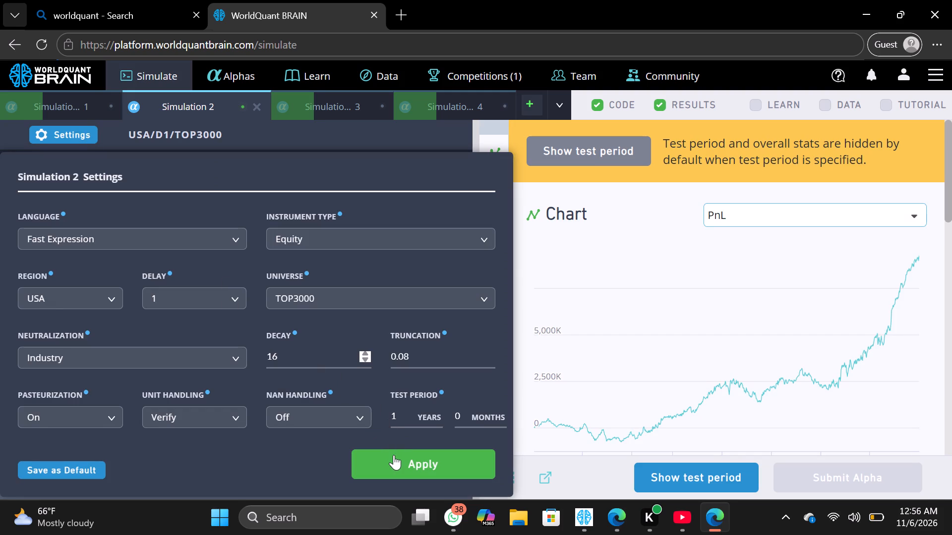
{"action": "left_click", "coordinate": [394, 455]}
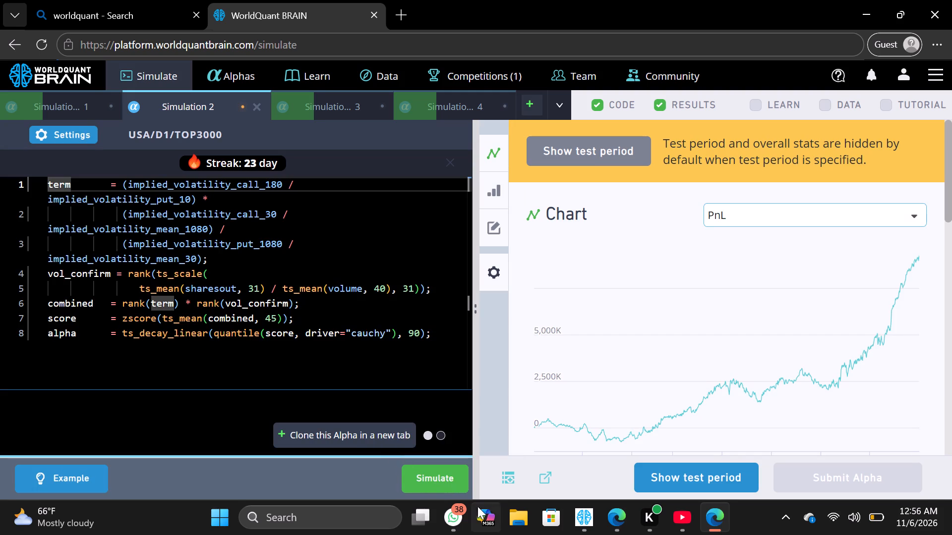
Switch to the standalone session, raise Simulation 6's decay by one, apply the settings and rerun the simulation.
{"action": "left_click", "coordinate": [586, 523]}
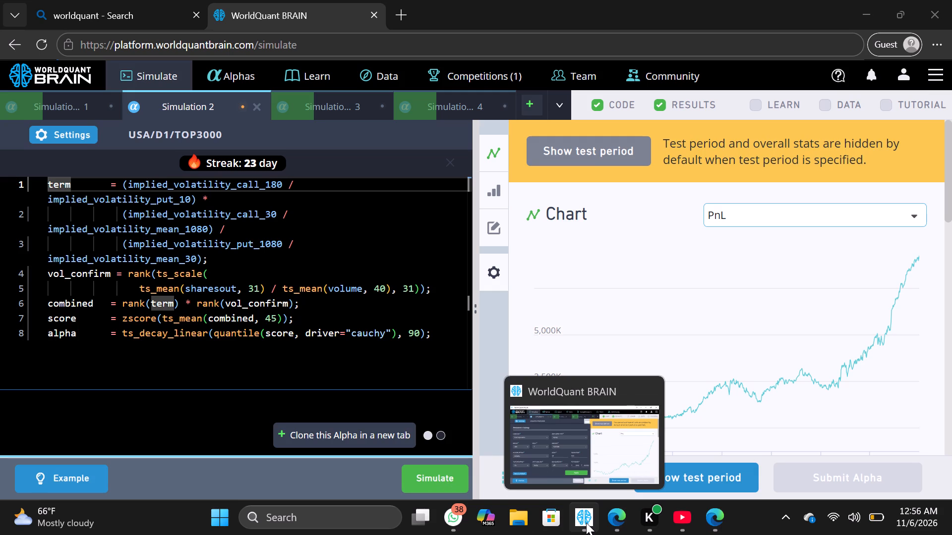
{"action": "left_click", "coordinate": [586, 523]}
{"action": "left_click", "coordinate": [459, 432]}
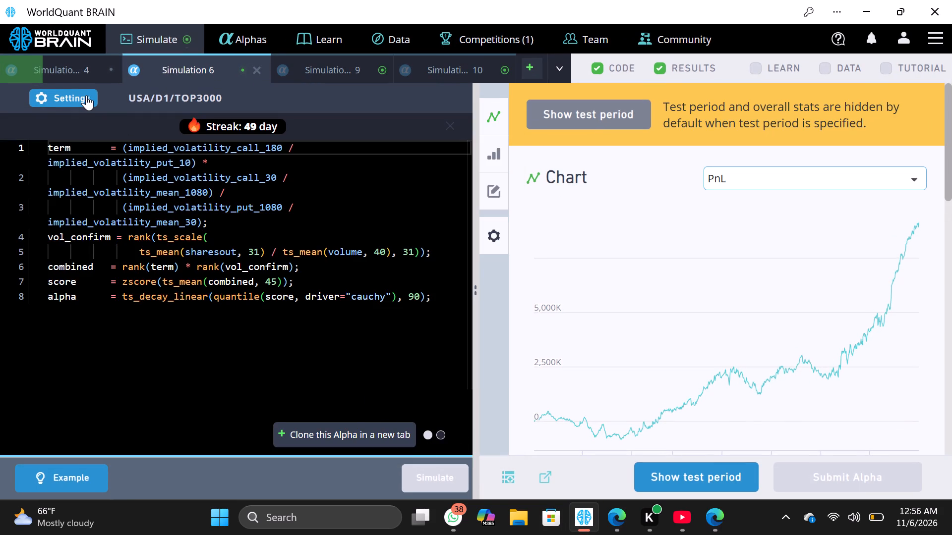
{"action": "left_click", "coordinate": [86, 95]}
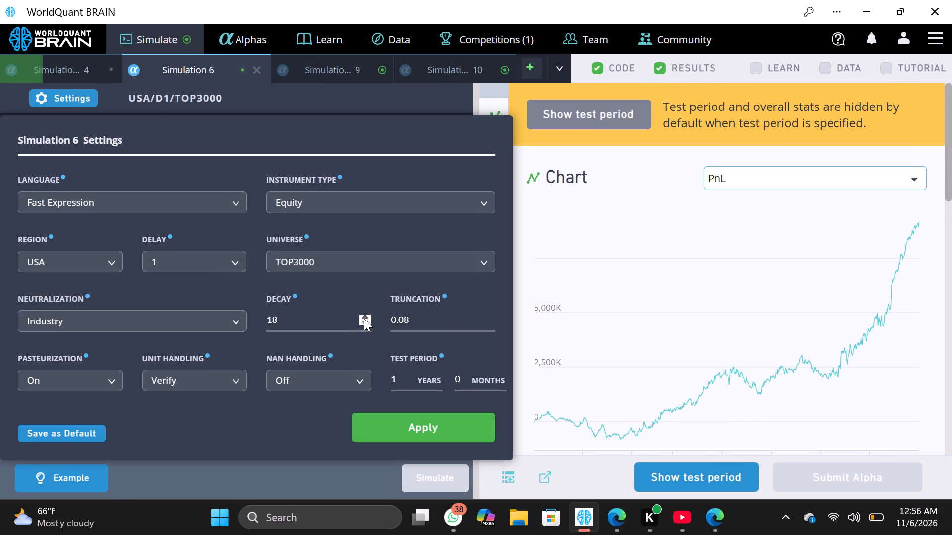
{"action": "left_click", "coordinate": [364, 318]}
{"action": "left_click", "coordinate": [416, 425]}
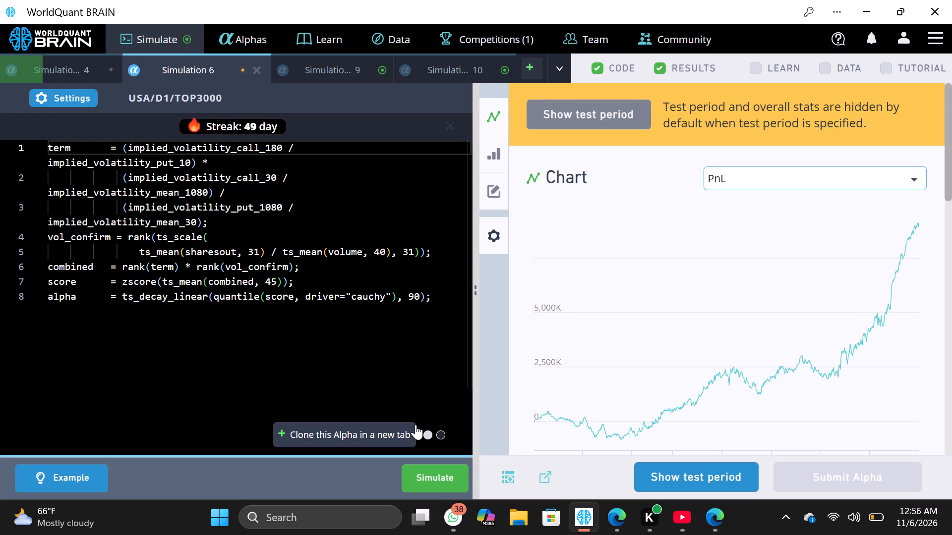
{"action": "left_click", "coordinate": [426, 465]}
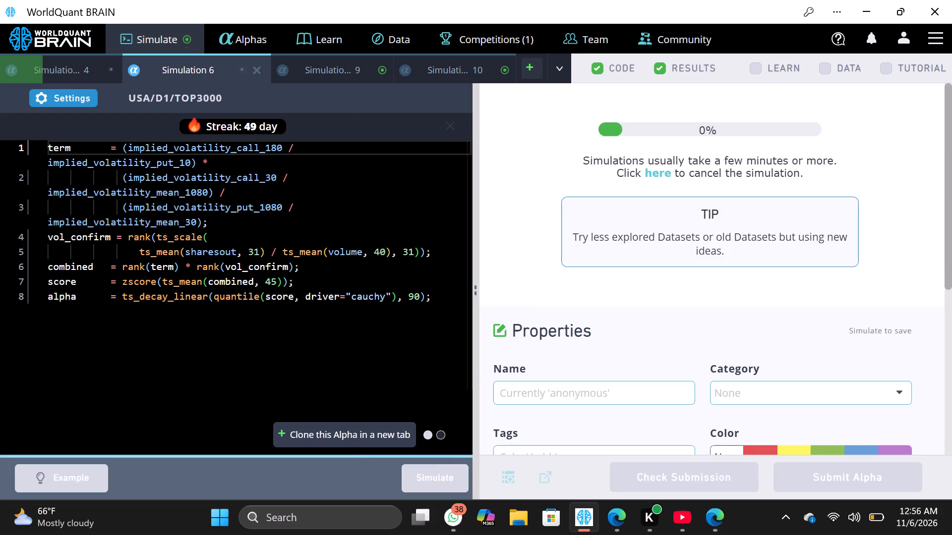
Set Simulation 9's decay to 13 in the standalone session, apply the settings and rerun the simulation.
{"action": "left_click", "coordinate": [332, 72]}
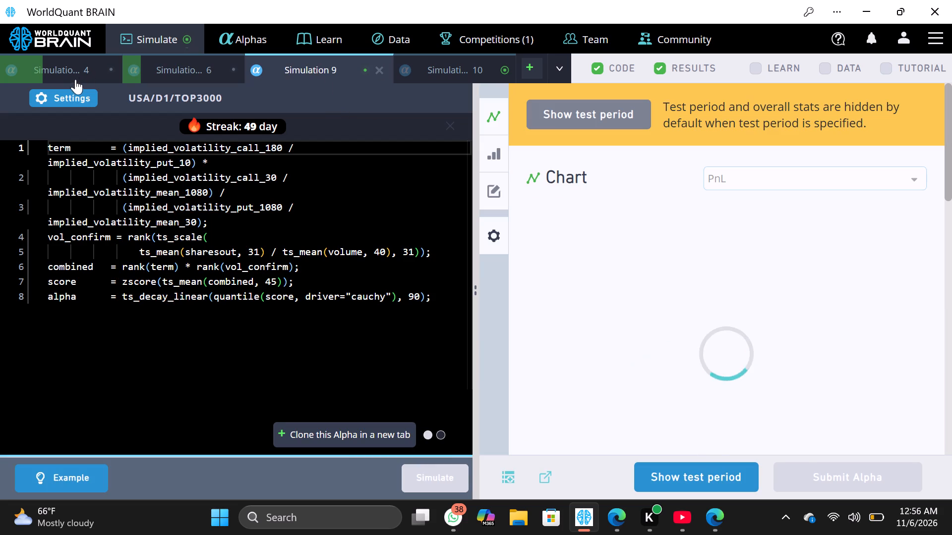
{"action": "left_click", "coordinate": [75, 93]}
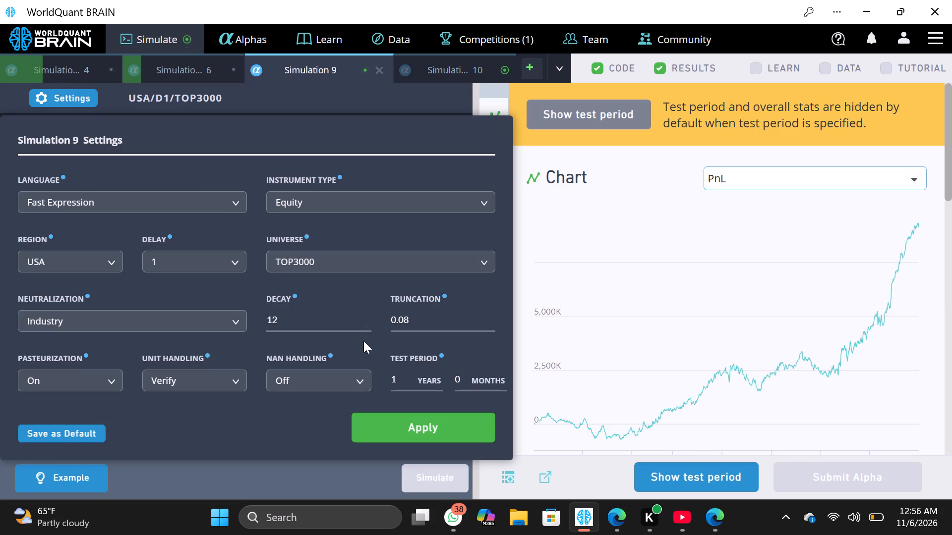
{"action": "left_click", "coordinate": [365, 319]}
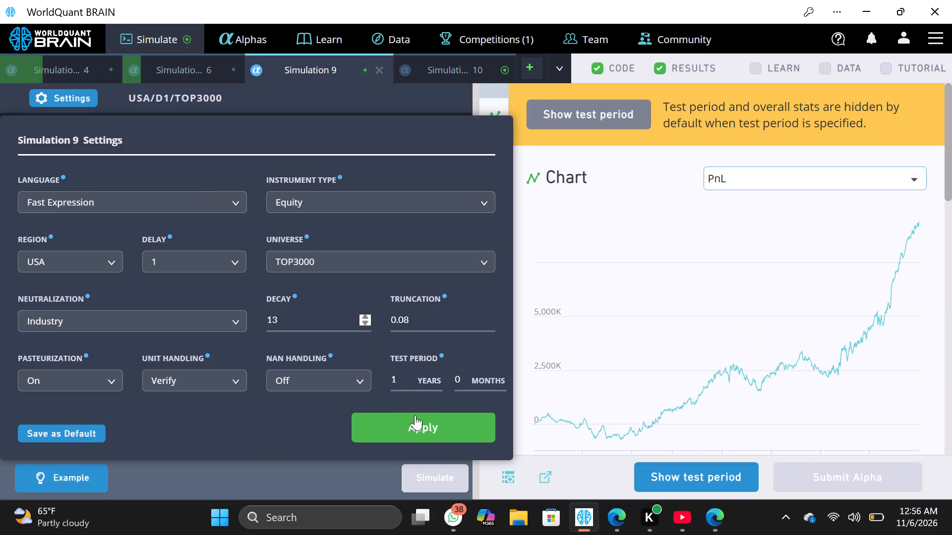
{"action": "left_click", "coordinate": [418, 420]}
{"action": "left_click", "coordinate": [427, 470]}
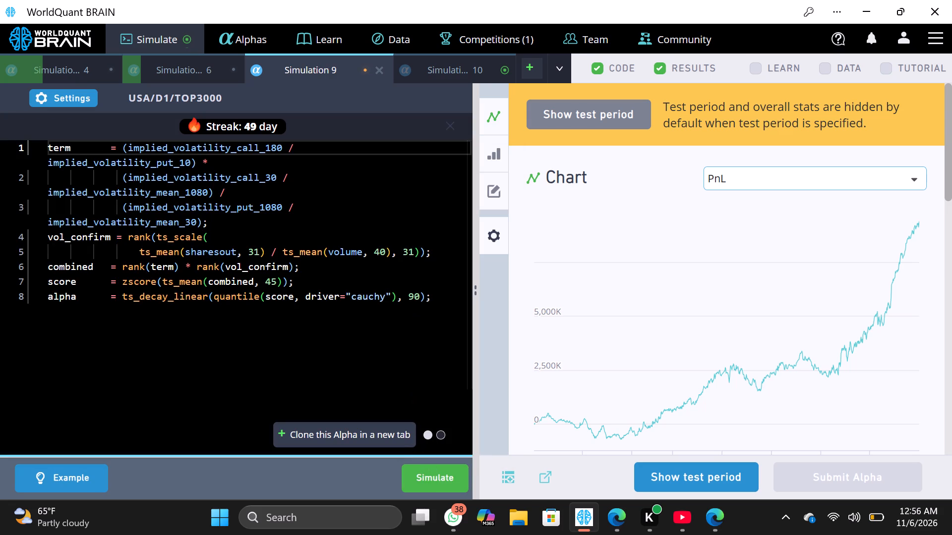
Set Simulation 10's decay to 16 in the standalone session and apply the settings.
{"action": "left_click", "coordinate": [430, 65]}
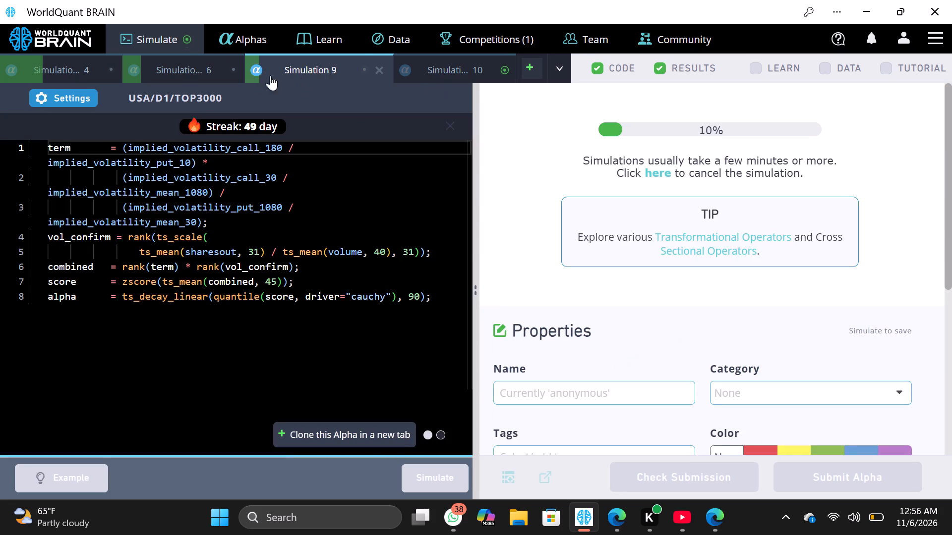
{"action": "left_click", "coordinate": [84, 104]}
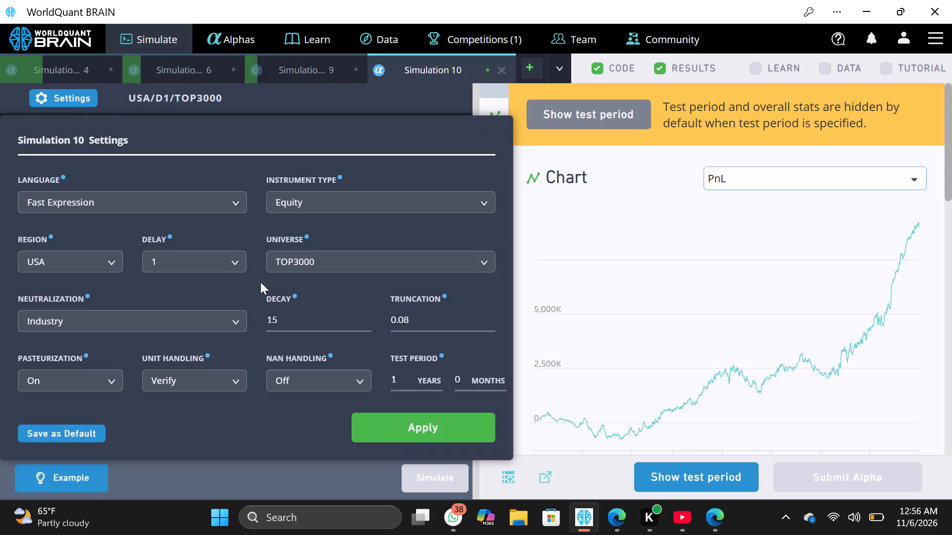
{"action": "left_click", "coordinate": [369, 317]}
{"action": "left_click", "coordinate": [455, 422]}
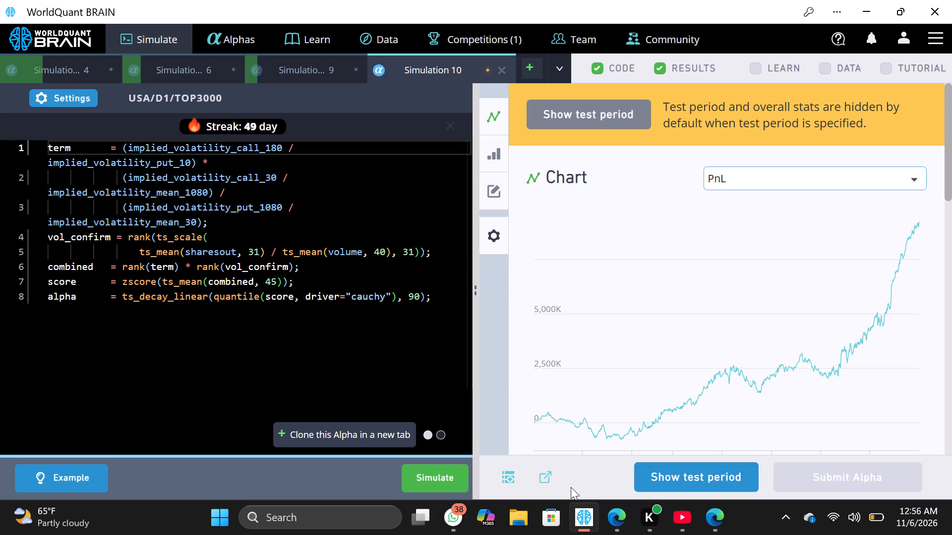
Switch to the guest browser session and rerun Simulation 2.
{"action": "left_click", "coordinate": [582, 513]}
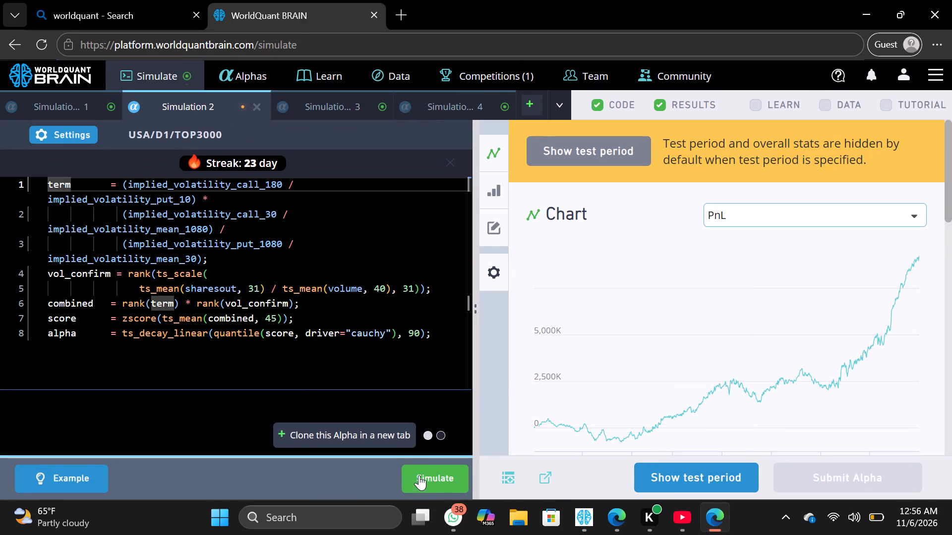
{"action": "left_click", "coordinate": [421, 480]}
Set Simulation 3's decay to 14 in the guest browser session, apply the settings and rerun the simulation.
{"action": "left_click", "coordinate": [326, 107]}
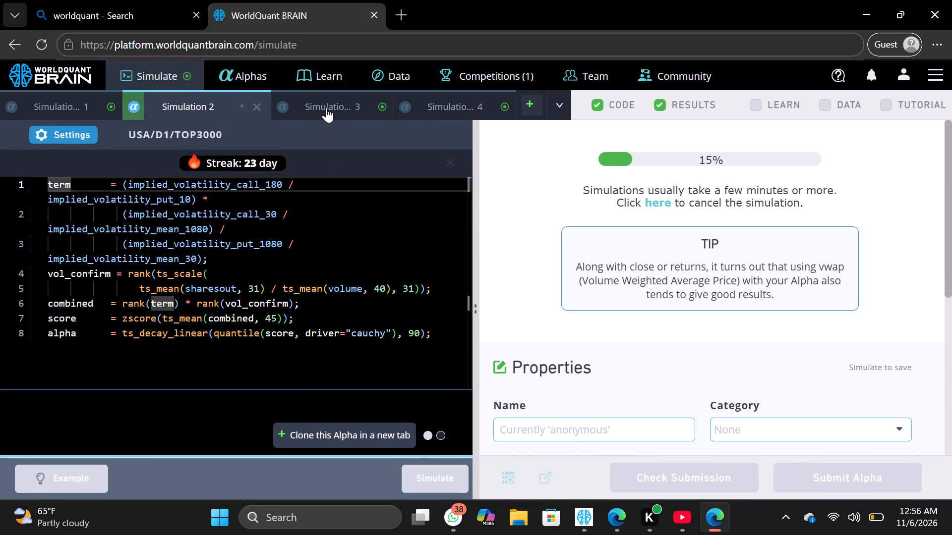
{"action": "left_click", "coordinate": [26, 132]}
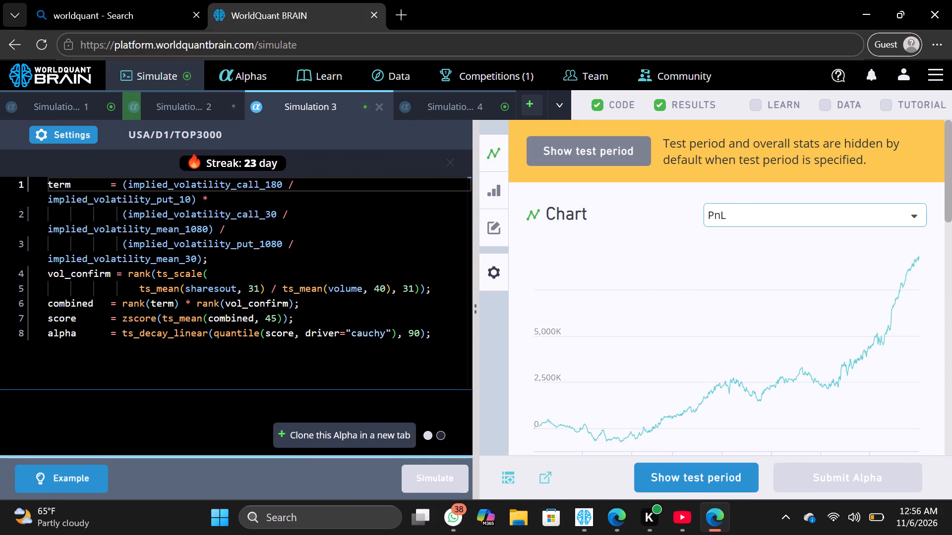
{"action": "left_click", "coordinate": [83, 135]}
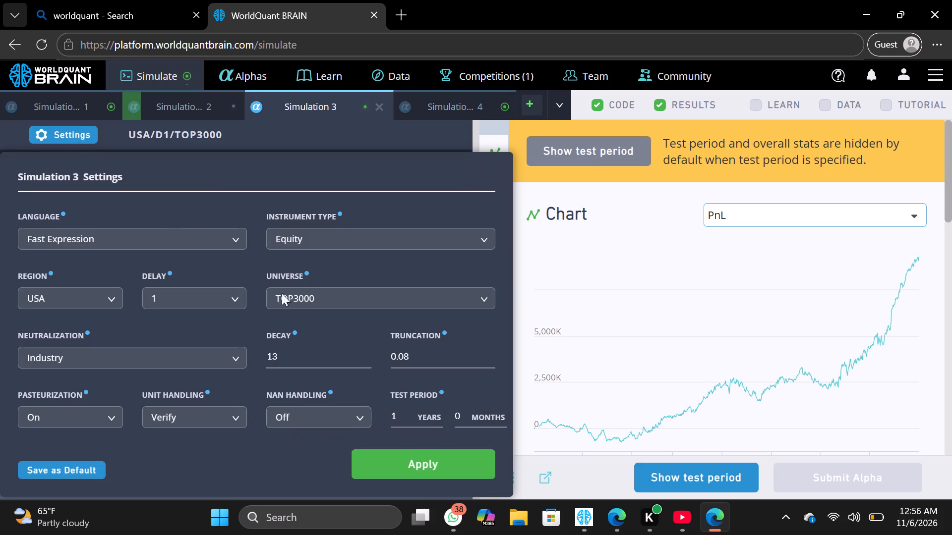
{"action": "left_click", "coordinate": [364, 352]}
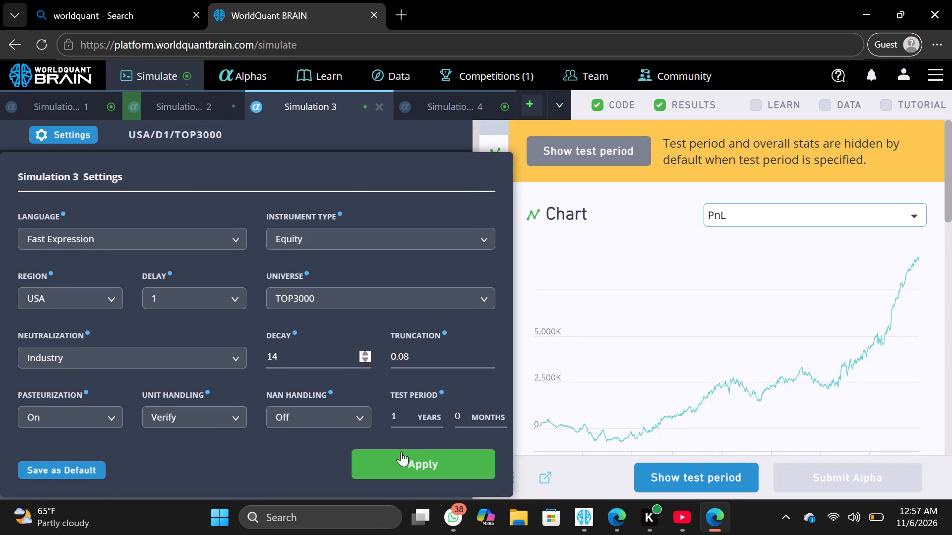
{"action": "left_click", "coordinate": [401, 451]}
{"action": "left_click", "coordinate": [417, 472]}
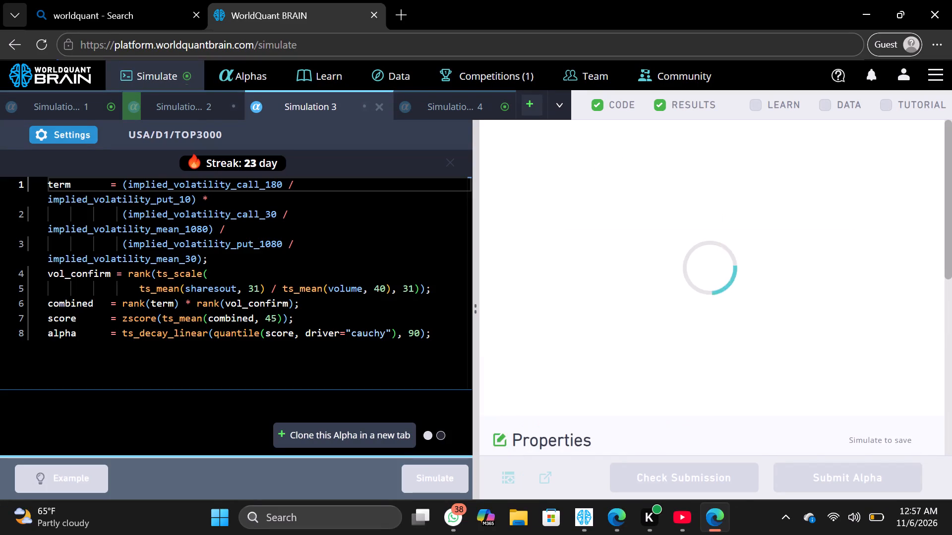
Set Simulation 4's decay to 15 in the guest browser session, apply the settings and rerun the simulation.
{"action": "left_click", "coordinate": [420, 105]}
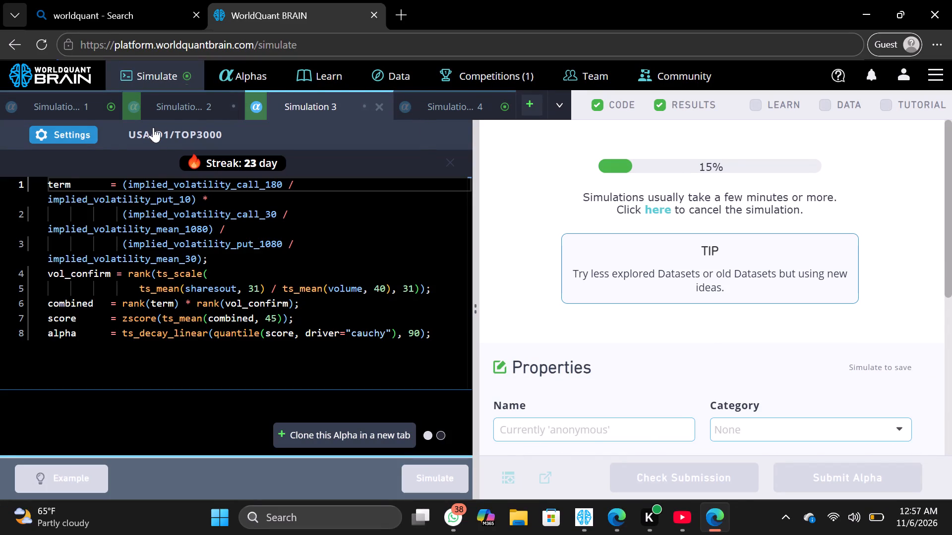
{"action": "left_click", "coordinate": [96, 130]}
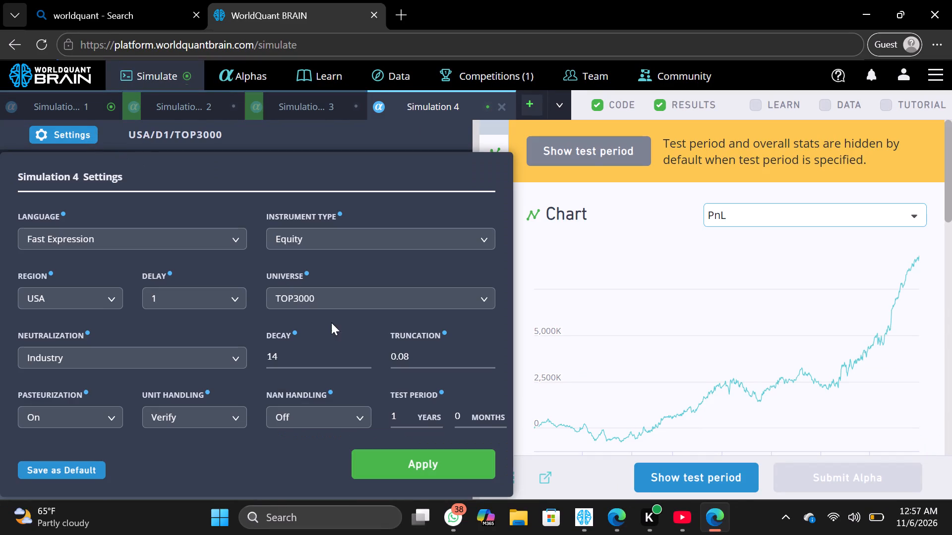
{"action": "left_click", "coordinate": [364, 354]}
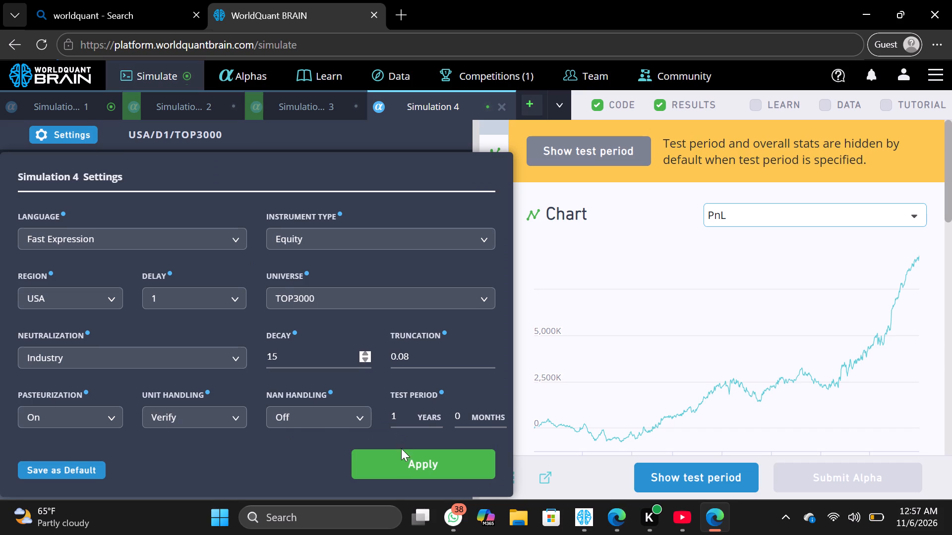
{"action": "left_click", "coordinate": [408, 463]}
{"action": "left_click", "coordinate": [414, 474]}
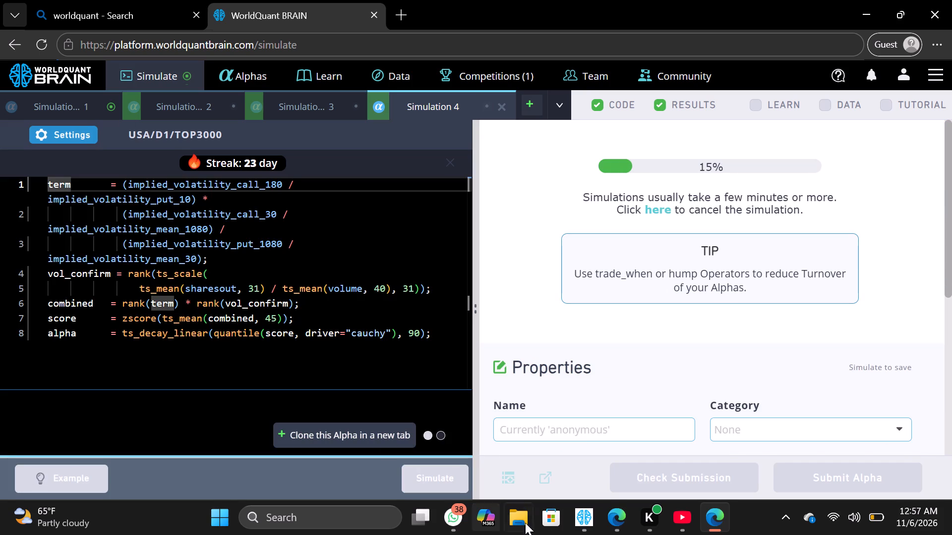
Switch to the standalone session and rerun Simulation 10.
{"action": "left_click", "coordinate": [589, 534]}
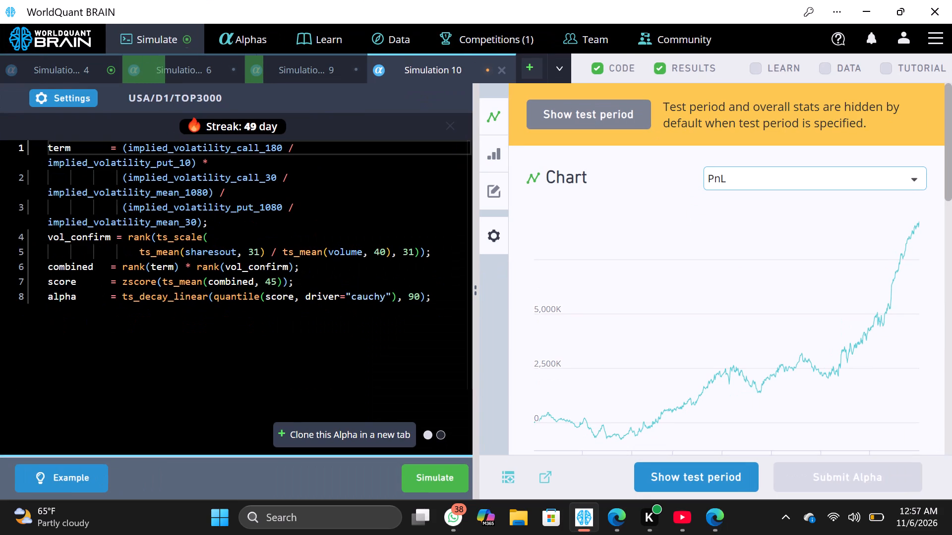
{"action": "left_click", "coordinate": [445, 473]}
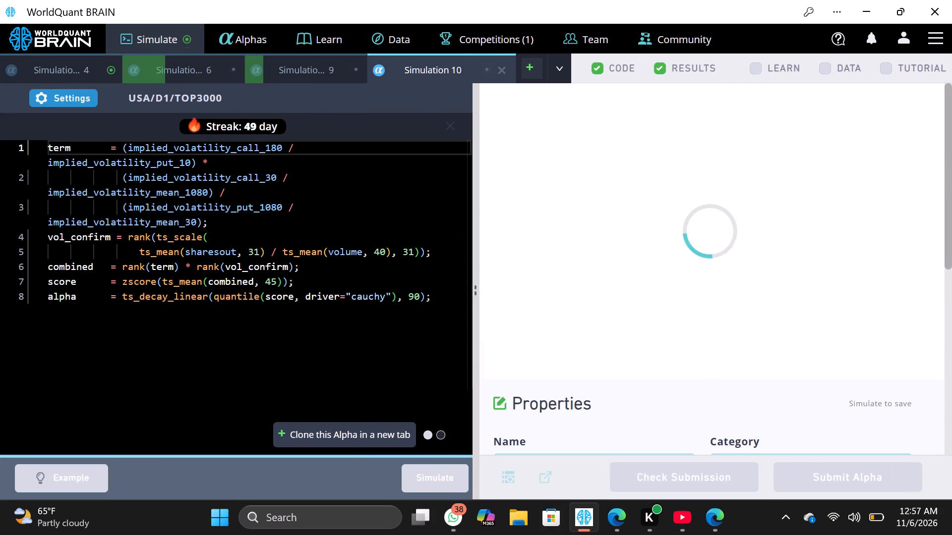
Set Simulation 4's decay to 168 in the standalone session and apply the settings.
{"action": "left_click", "coordinate": [88, 67]}
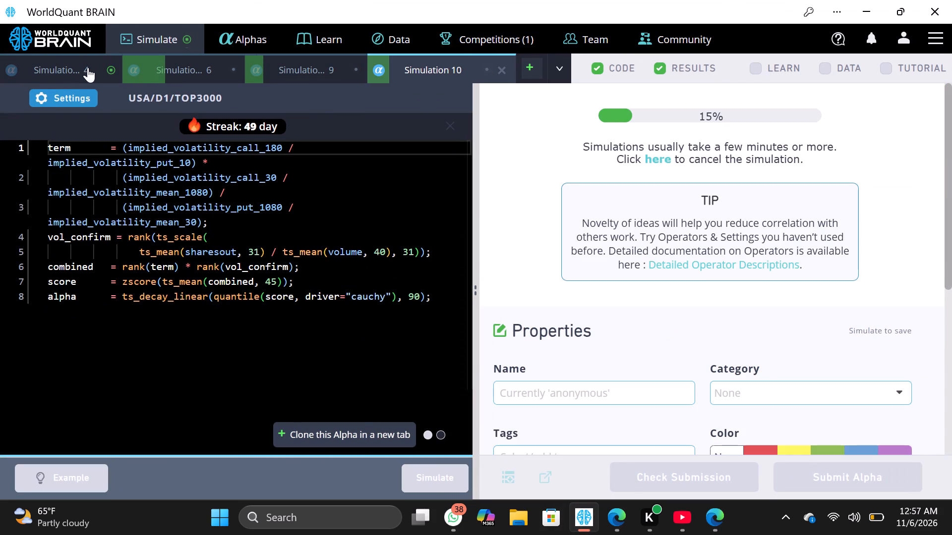
{"action": "left_click", "coordinate": [77, 97]}
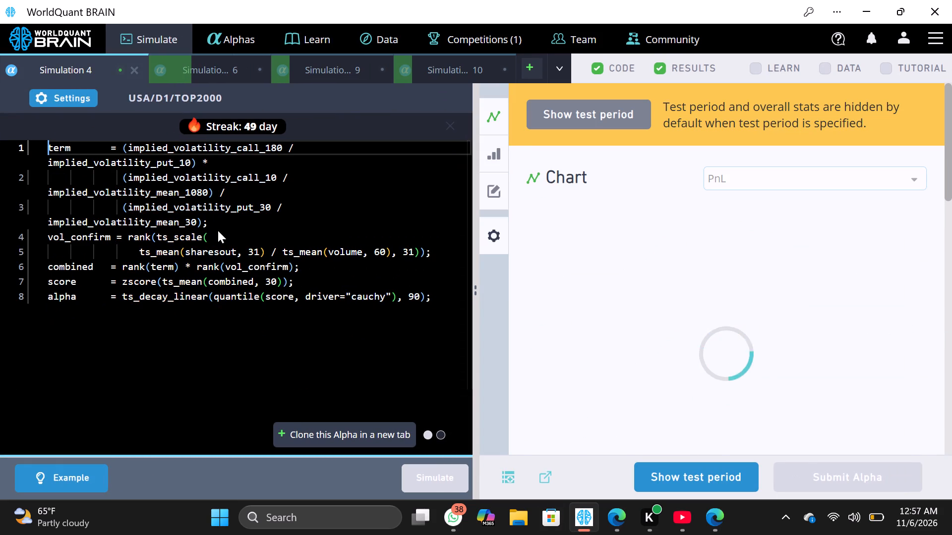
{"action": "left_click", "coordinate": [367, 315]}
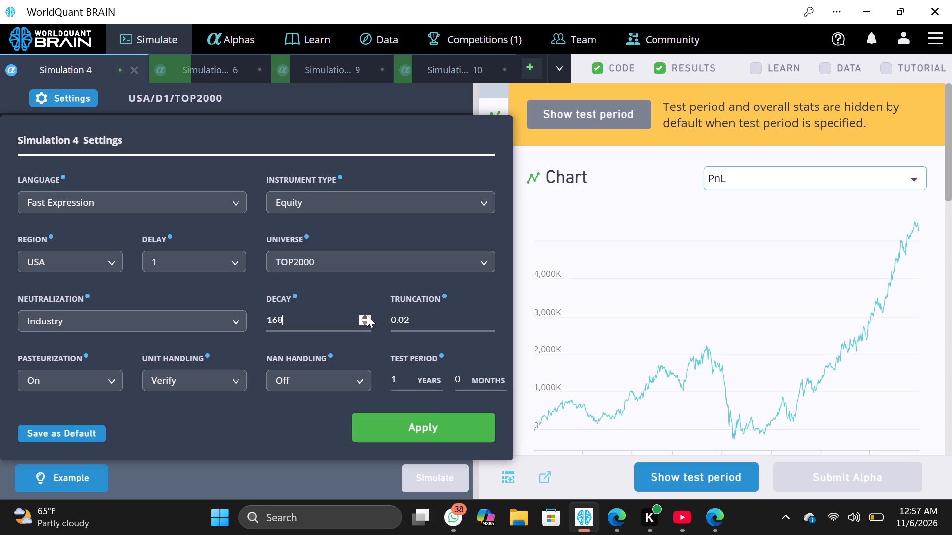
{"action": "left_click", "coordinate": [438, 418]}
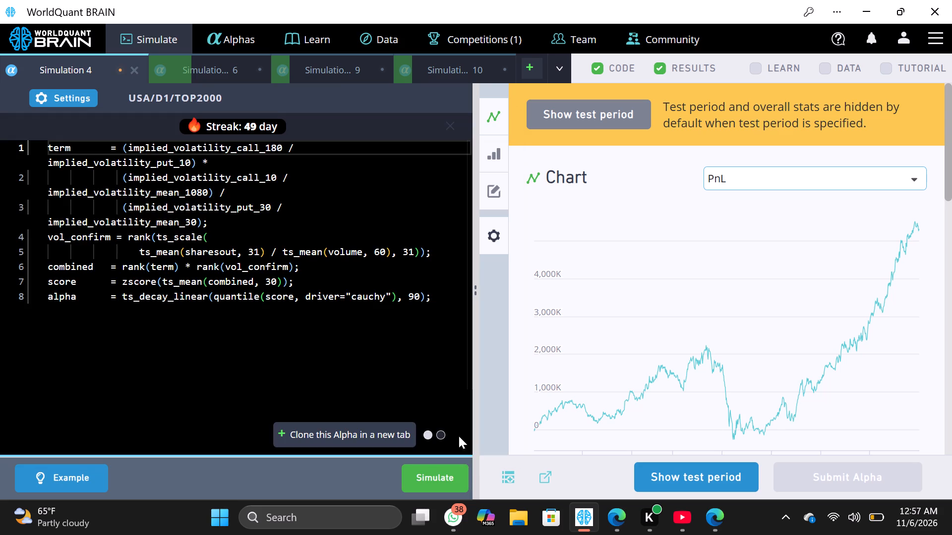
Switch to the guest browser session, set Simulation 1's decay to 14 and apply the settings.
{"action": "left_click", "coordinate": [583, 517]}
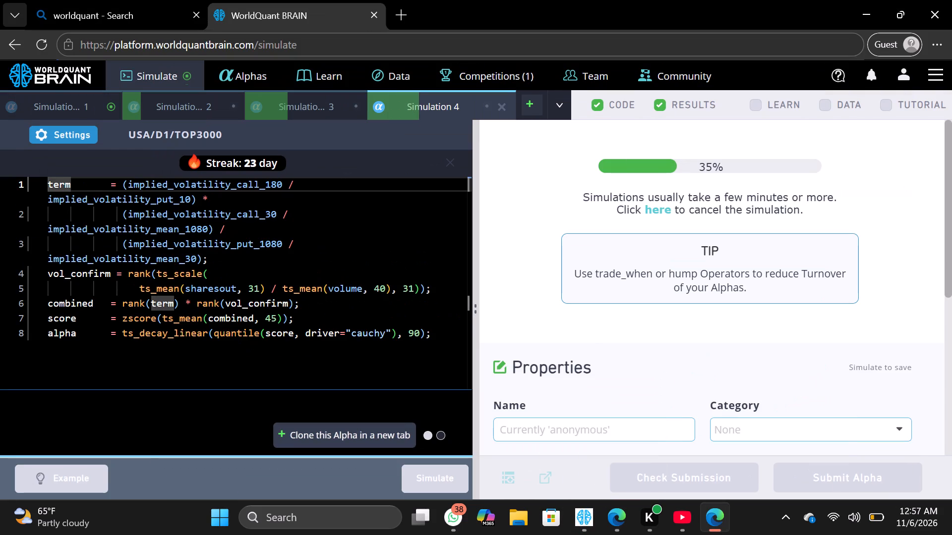
{"action": "left_click", "coordinate": [81, 107]}
{"action": "left_click", "coordinate": [86, 135]}
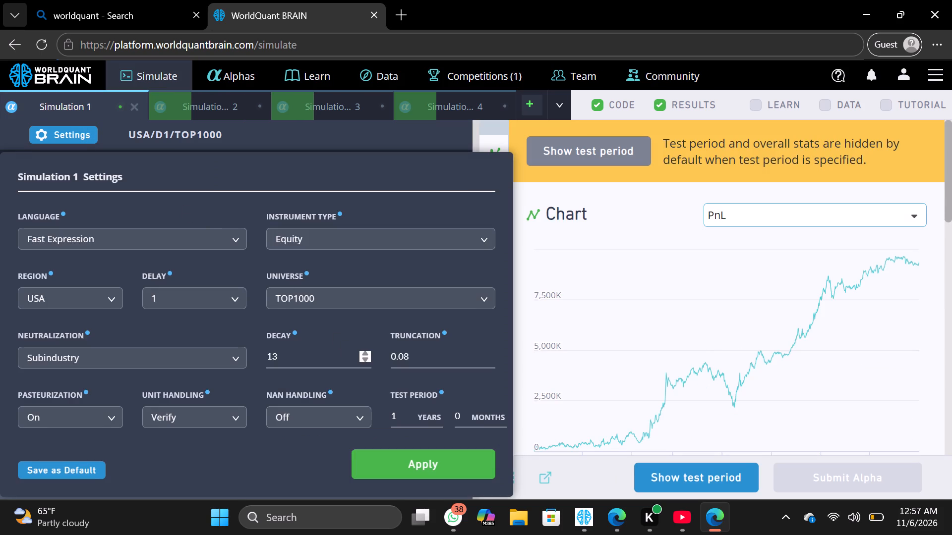
{"action": "left_click", "coordinate": [366, 351]}
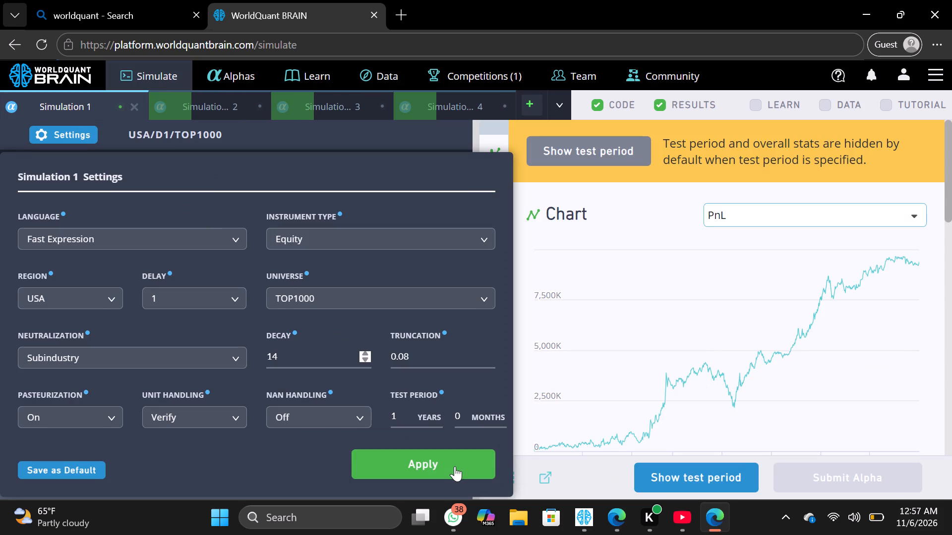
{"action": "left_click", "coordinate": [455, 466]}
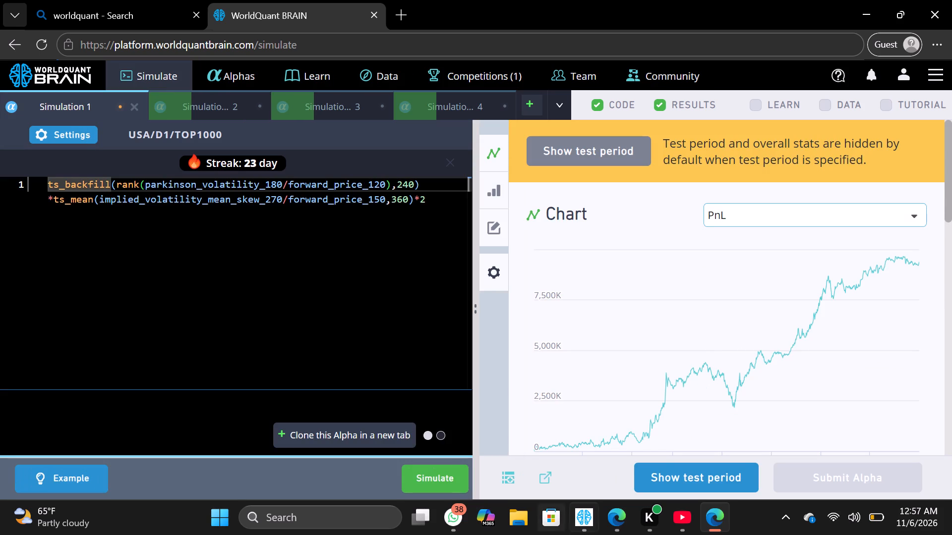
Switch to the standalone session and rerun Simulation 4.
{"action": "left_click", "coordinate": [589, 524]}
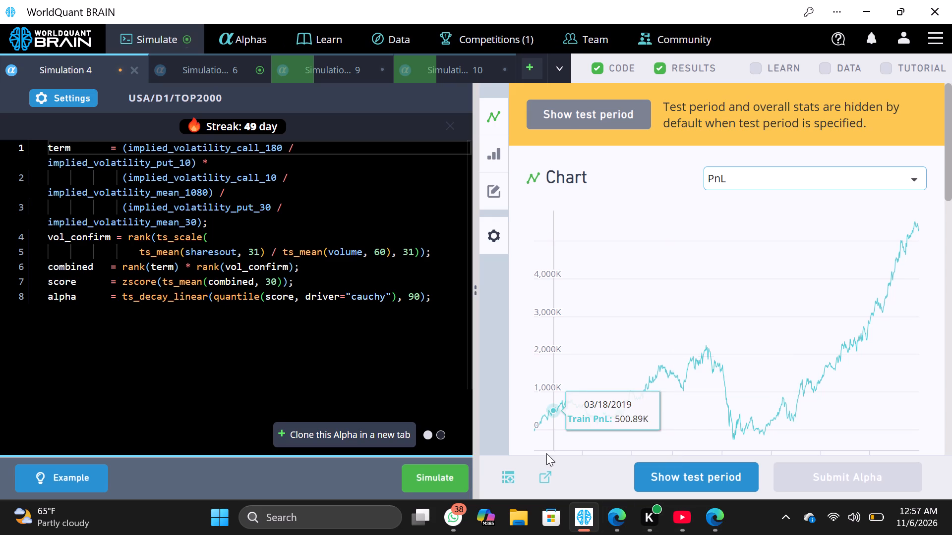
{"action": "left_click", "coordinate": [459, 467]}
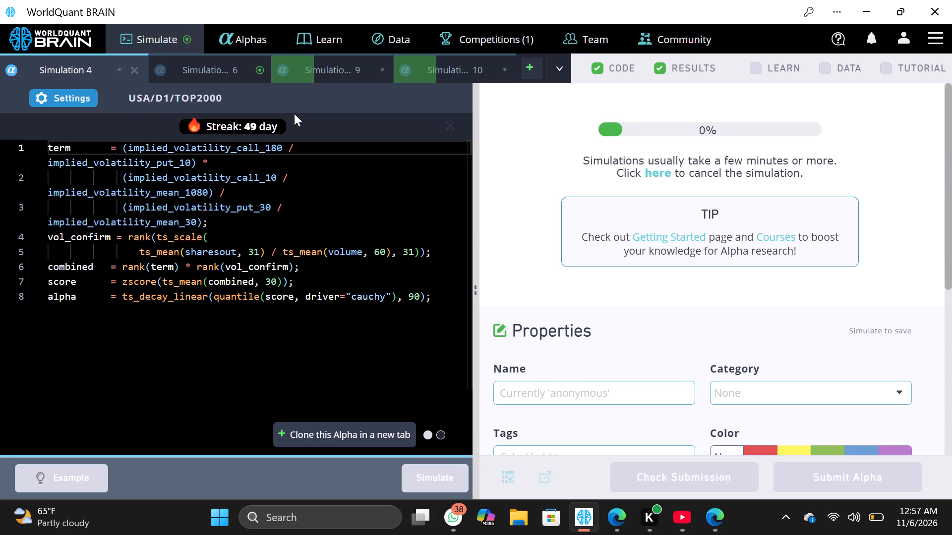
Raise Simulation 6's decay by one in the standalone session and apply the settings.
{"action": "left_click", "coordinate": [221, 76]}
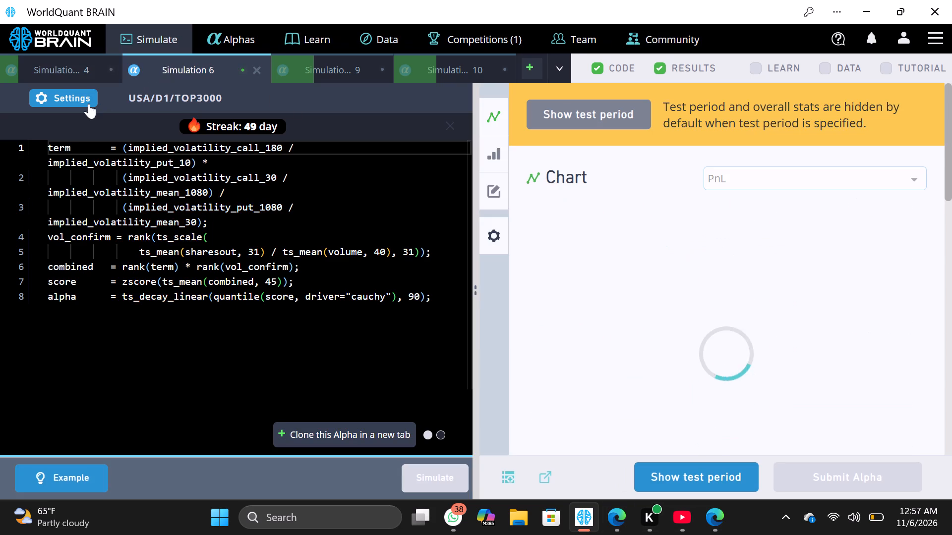
{"action": "left_click", "coordinate": [89, 104]}
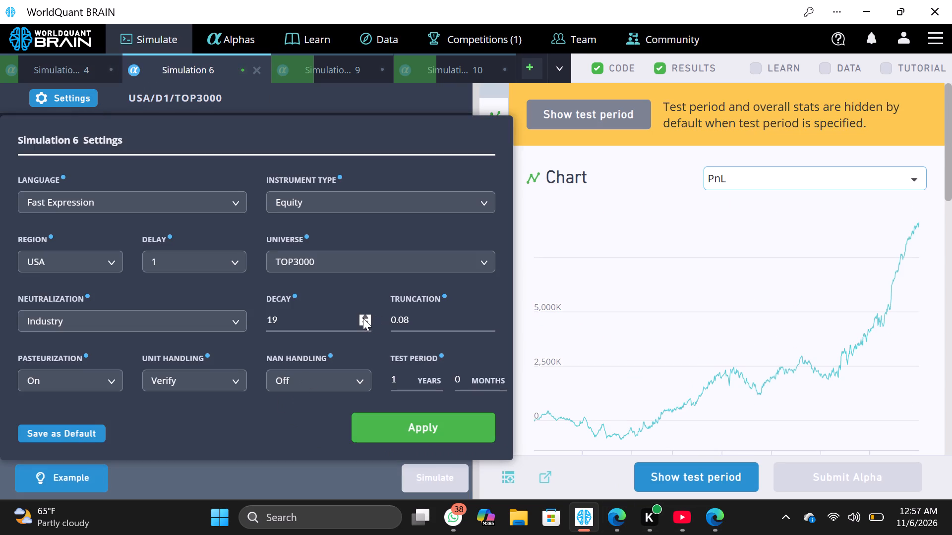
{"action": "left_click", "coordinate": [363, 318]}
{"action": "left_click", "coordinate": [423, 430]}
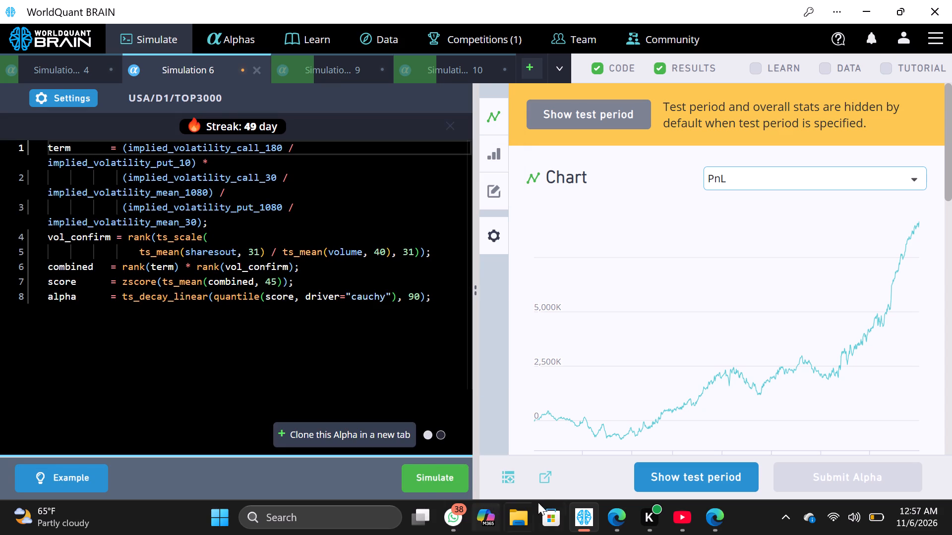
Switch to the guest browser session and rerun Simulation 1.
{"action": "left_click", "coordinate": [586, 529]}
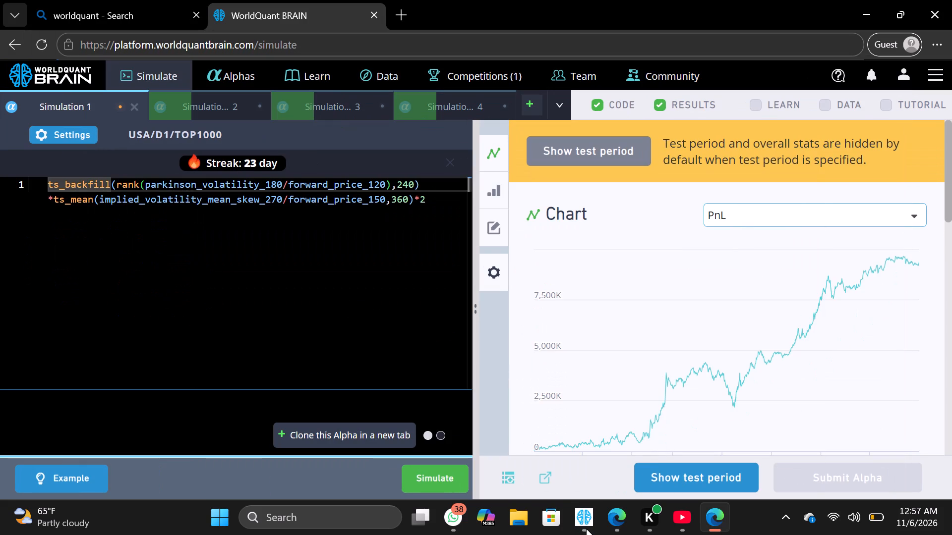
{"action": "left_click", "coordinate": [586, 529]}
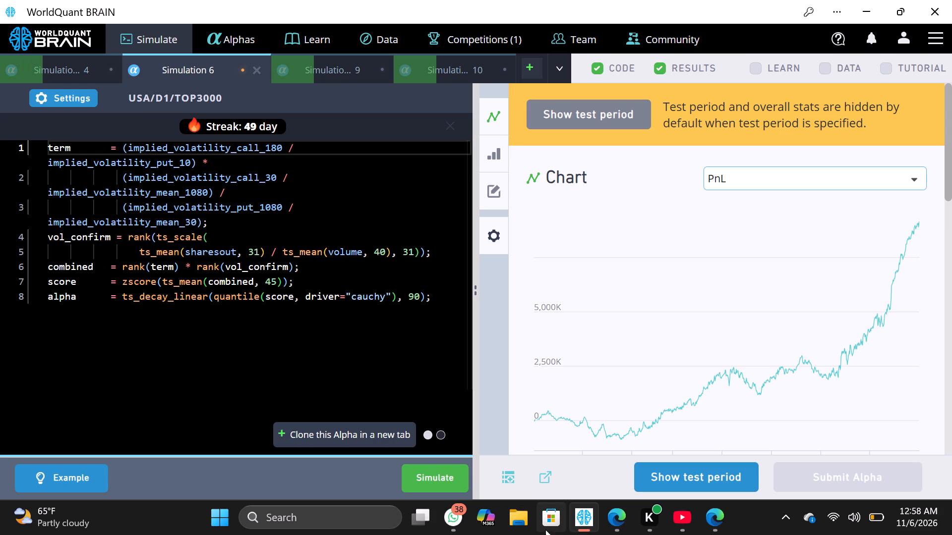
{"action": "left_click", "coordinate": [577, 522]}
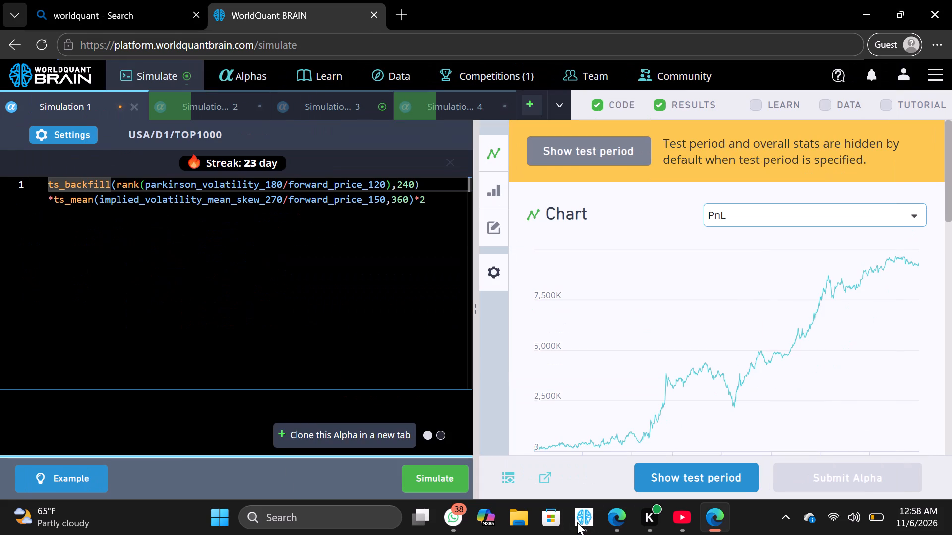
{"action": "left_click", "coordinate": [577, 522]}
{"action": "left_click", "coordinate": [577, 522]}
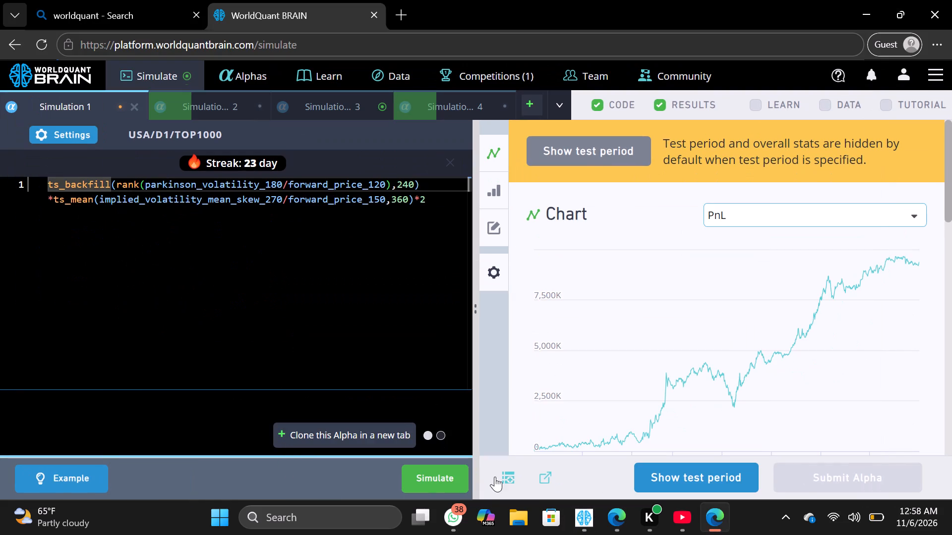
{"action": "left_click", "coordinate": [454, 482]}
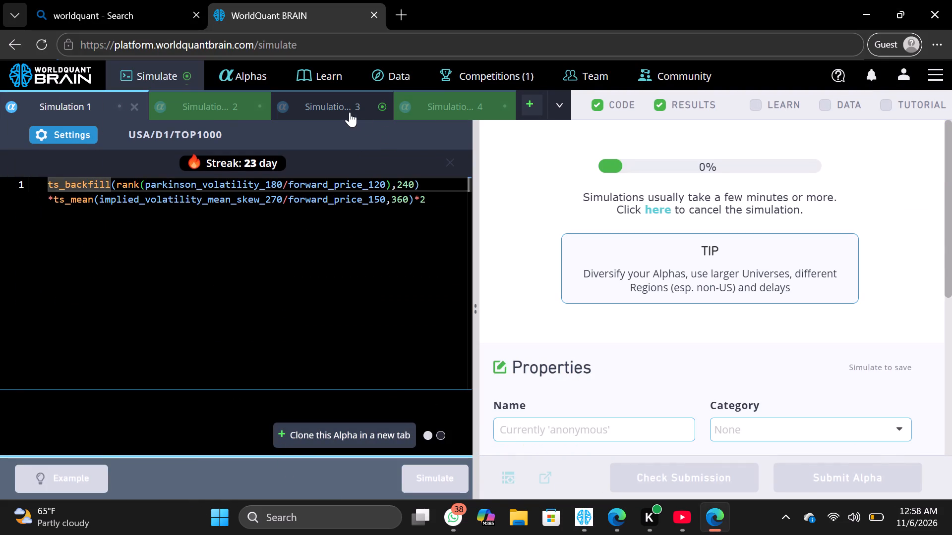
Set Simulation 3's decay to 15 in the guest browser session, apply the settings and rerun the simulation.
{"action": "left_click", "coordinate": [347, 110]}
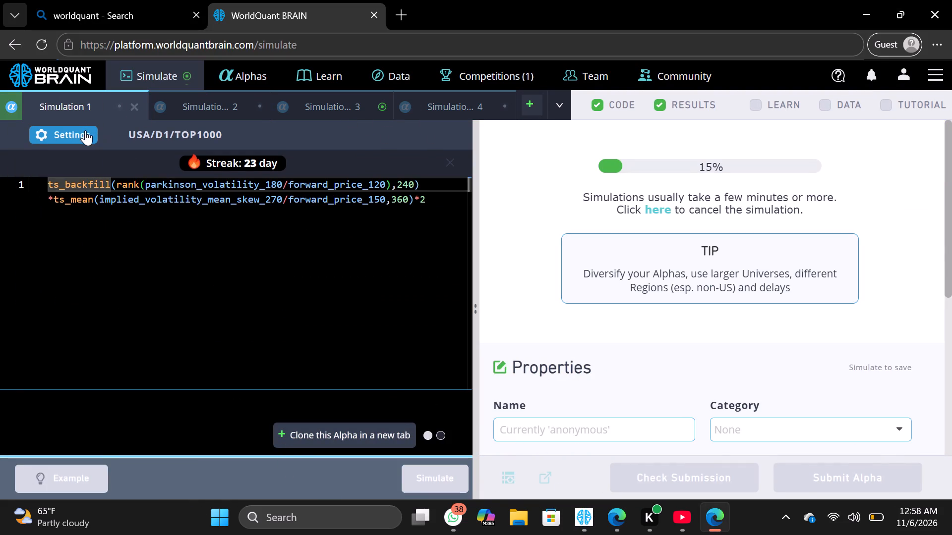
{"action": "left_click", "coordinate": [85, 130]}
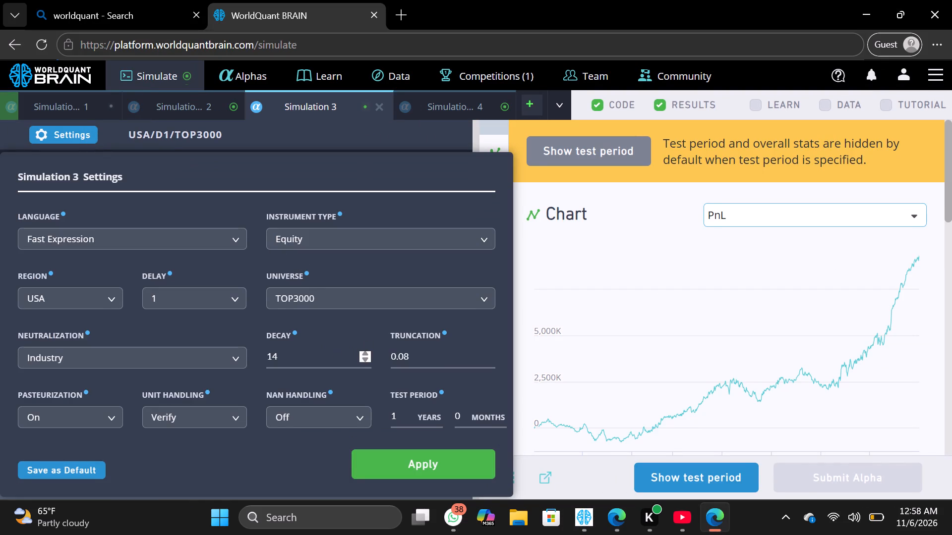
{"action": "left_click", "coordinate": [368, 351]}
{"action": "left_click", "coordinate": [409, 454]}
{"action": "left_click", "coordinate": [417, 476]}
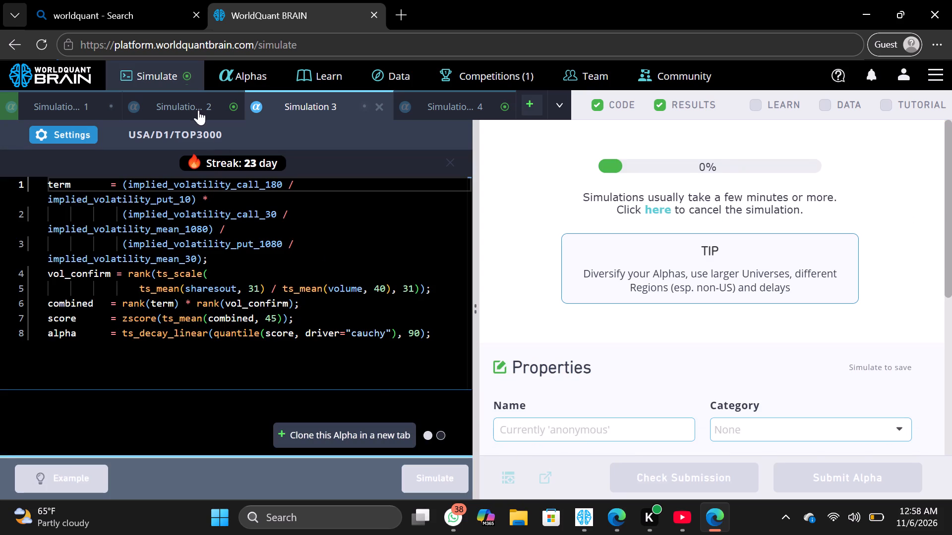
Set Simulation 2's decay to 17 in the guest browser session, apply the settings and rerun the simulation.
{"action": "left_click", "coordinate": [198, 109]}
{"action": "left_click", "coordinate": [94, 130]}
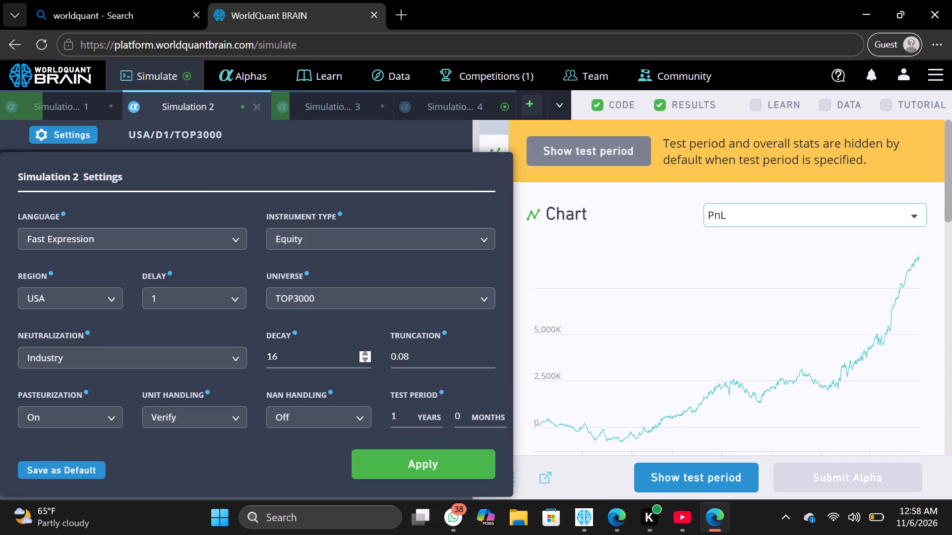
{"action": "left_click", "coordinate": [365, 352]}
{"action": "left_click", "coordinate": [426, 465]}
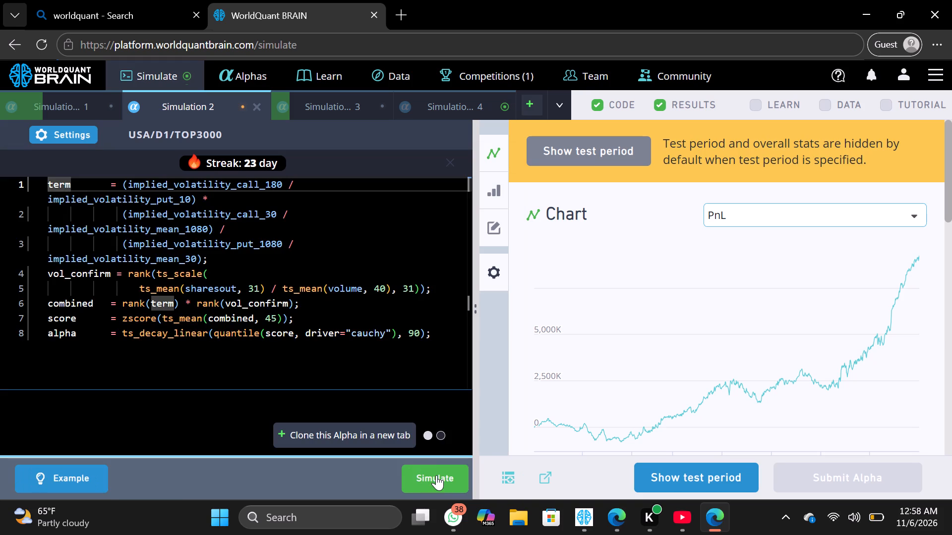
{"action": "left_click", "coordinate": [436, 475]}
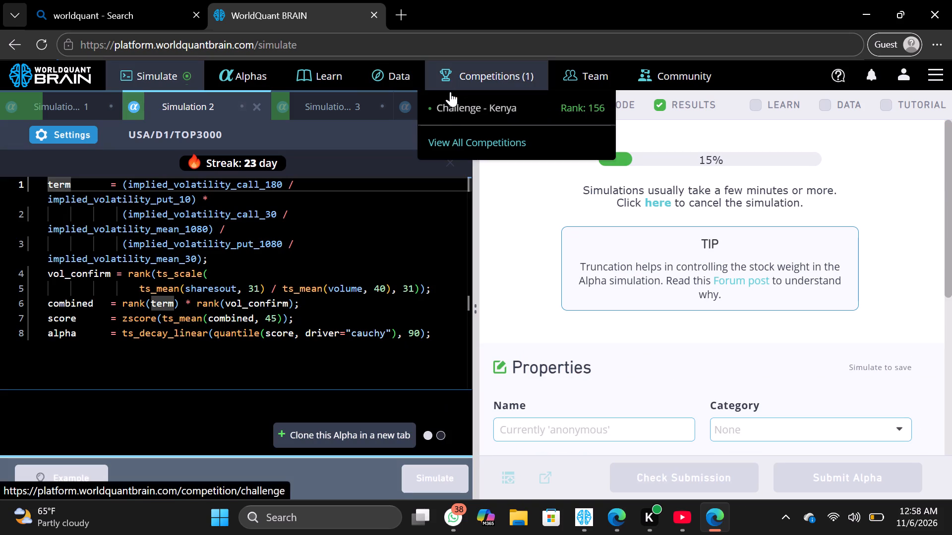
Raise Simulation 4's decay by one in the guest browser session and apply the settings.
{"action": "left_click", "coordinate": [422, 97]}
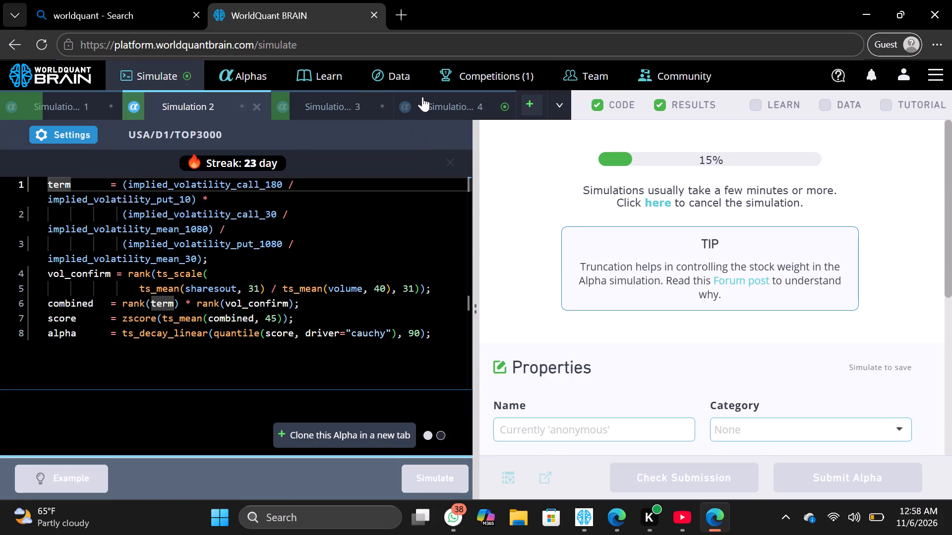
{"action": "left_click", "coordinate": [83, 137]}
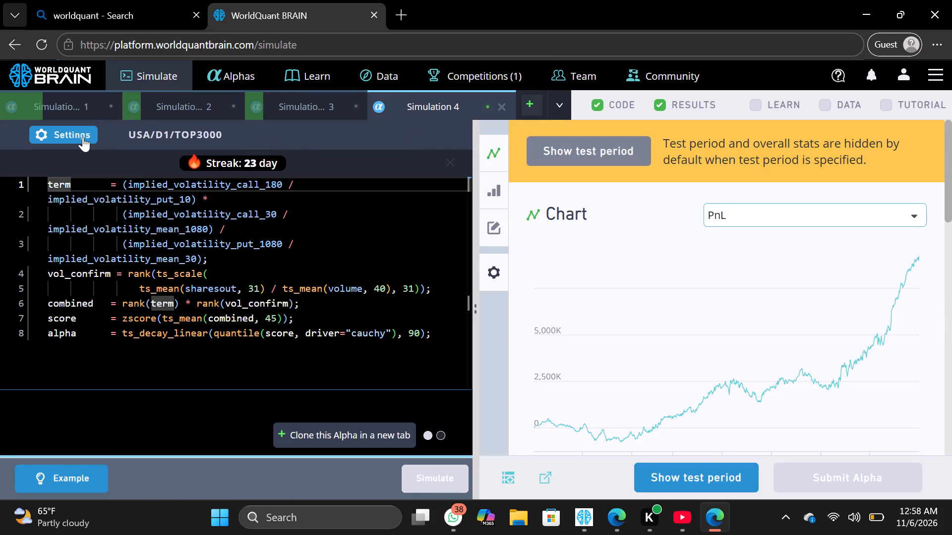
{"action": "left_click", "coordinate": [361, 351]}
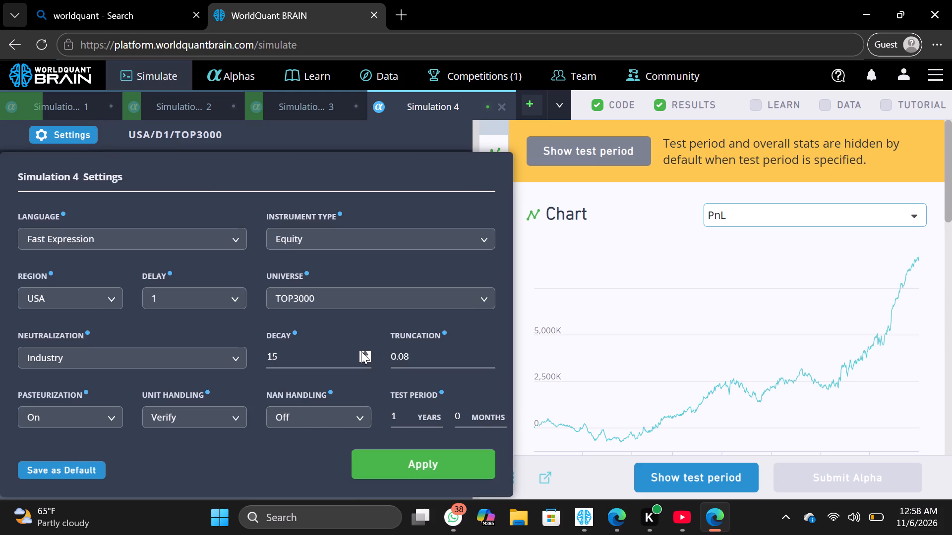
{"action": "left_click", "coordinate": [421, 460]}
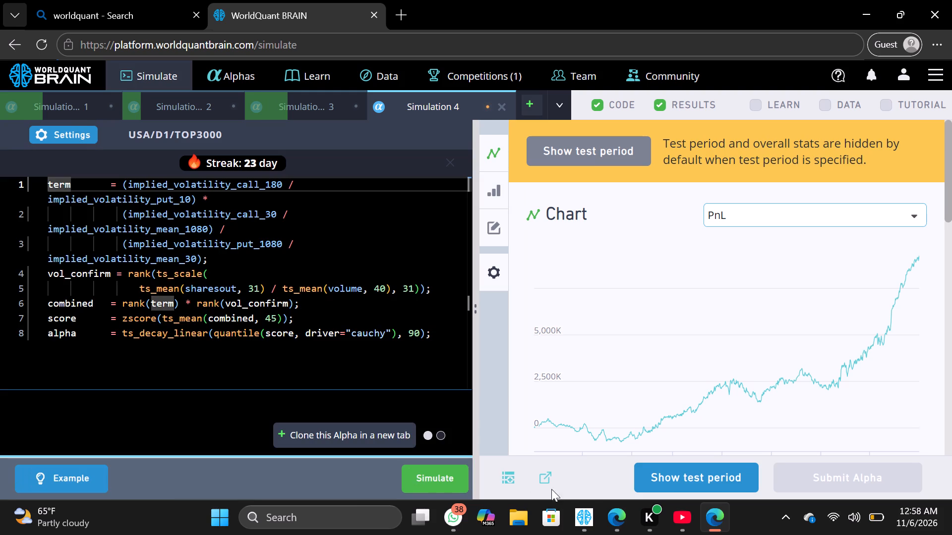
Switch to the standalone session and rerun Simulation 6.
{"action": "left_click", "coordinate": [571, 518]}
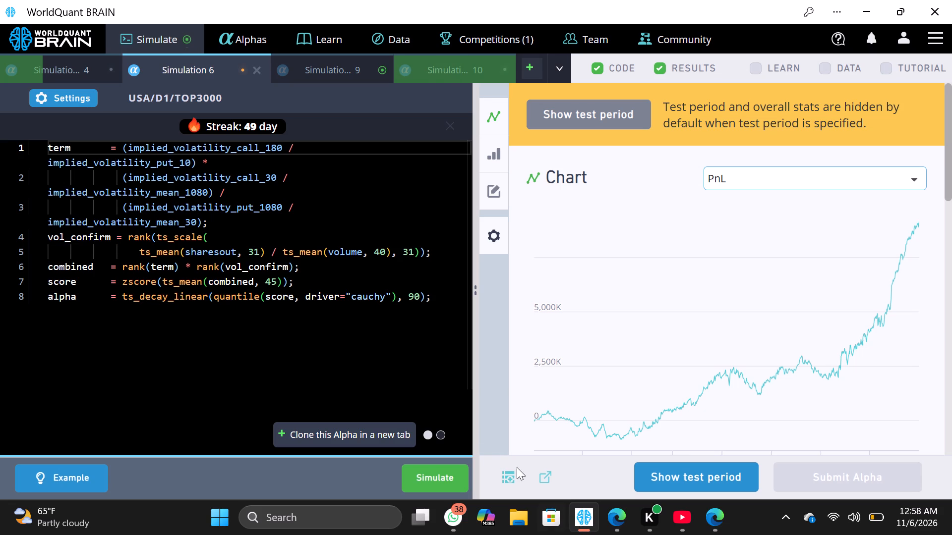
{"action": "left_click", "coordinate": [448, 476]}
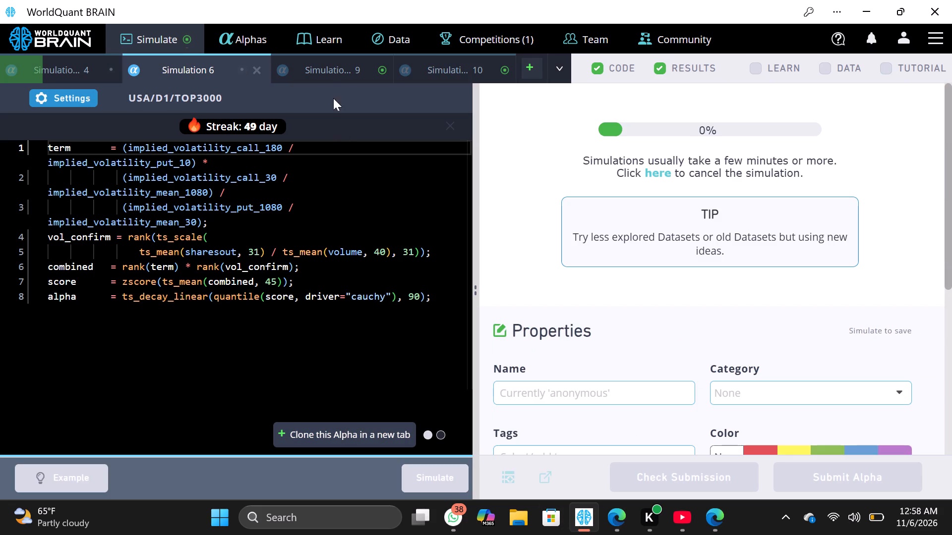
Set Simulation 9's decay to 14 in the standalone session and apply the settings.
{"action": "left_click", "coordinate": [330, 68]}
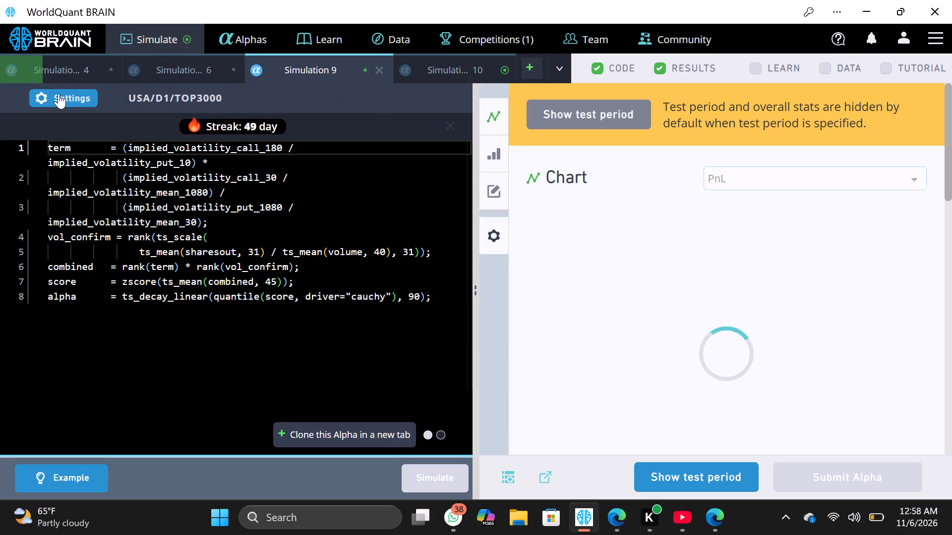
{"action": "left_click", "coordinate": [59, 95]}
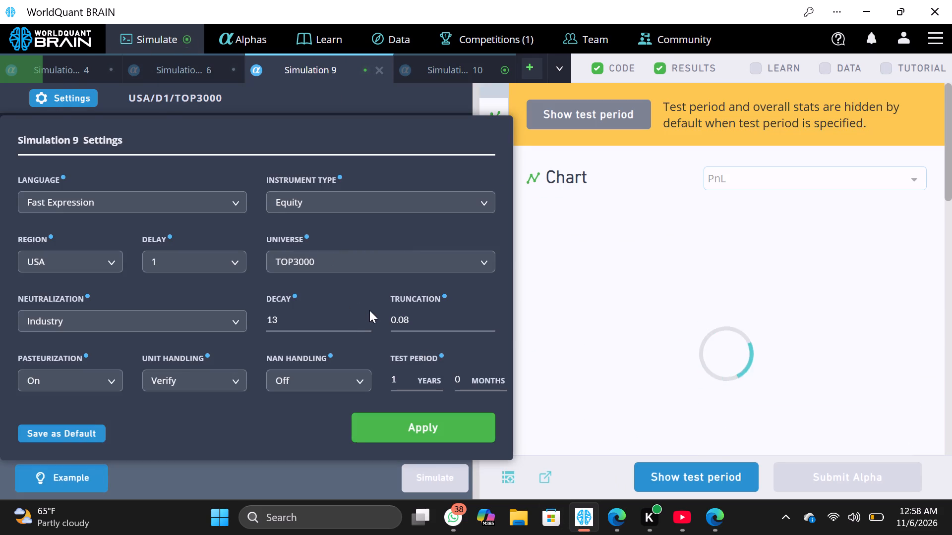
{"action": "left_click", "coordinate": [366, 317]}
{"action": "left_click", "coordinate": [430, 428]}
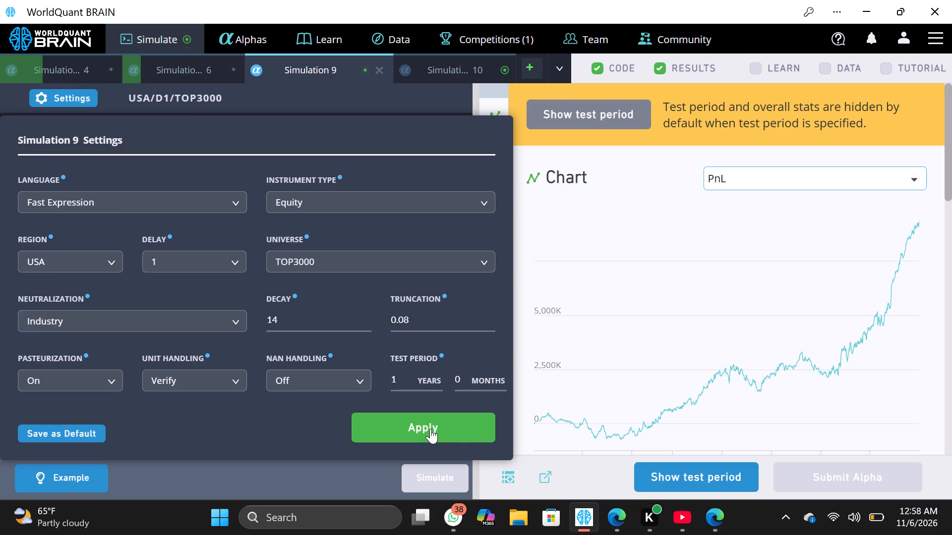
Rerun Simulation 9 in the standalone session.
{"action": "left_click", "coordinate": [451, 473]}
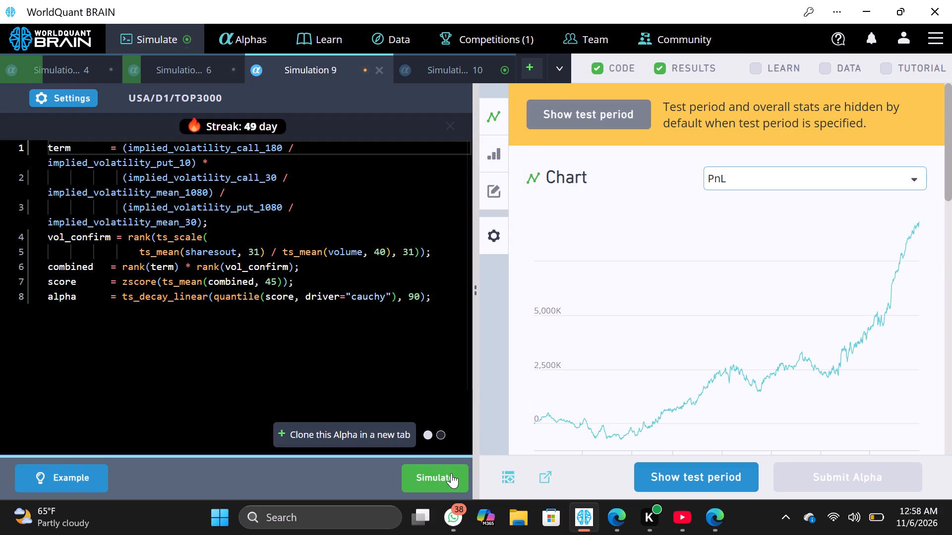
Set Simulation 10's decay to 17 in the standalone session, apply the settings and rerun the simulation.
{"action": "left_click", "coordinate": [438, 75]}
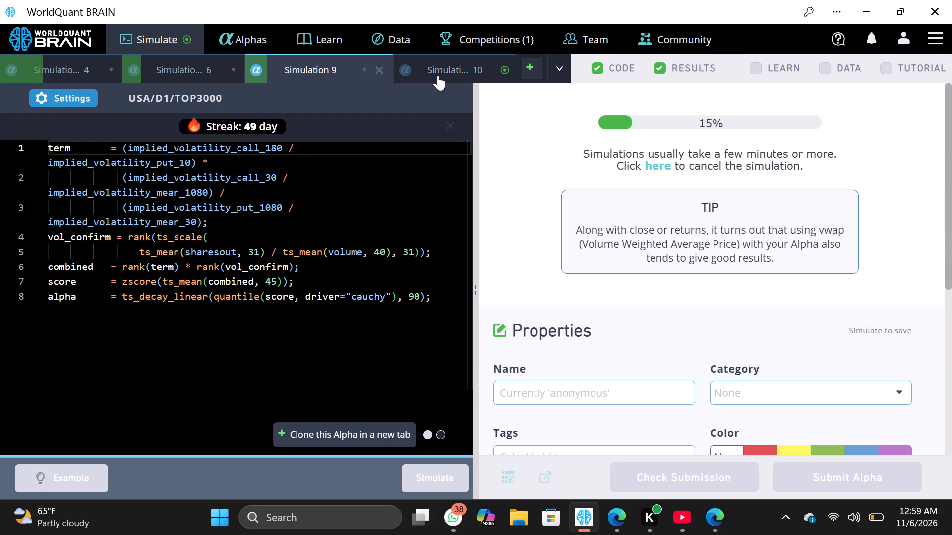
{"action": "left_click", "coordinate": [74, 98]}
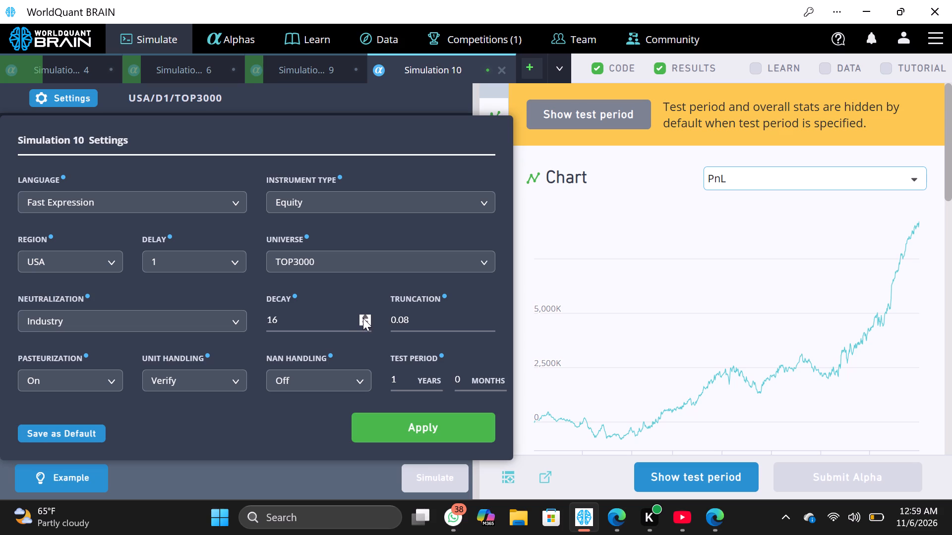
{"action": "left_click", "coordinate": [366, 317]}
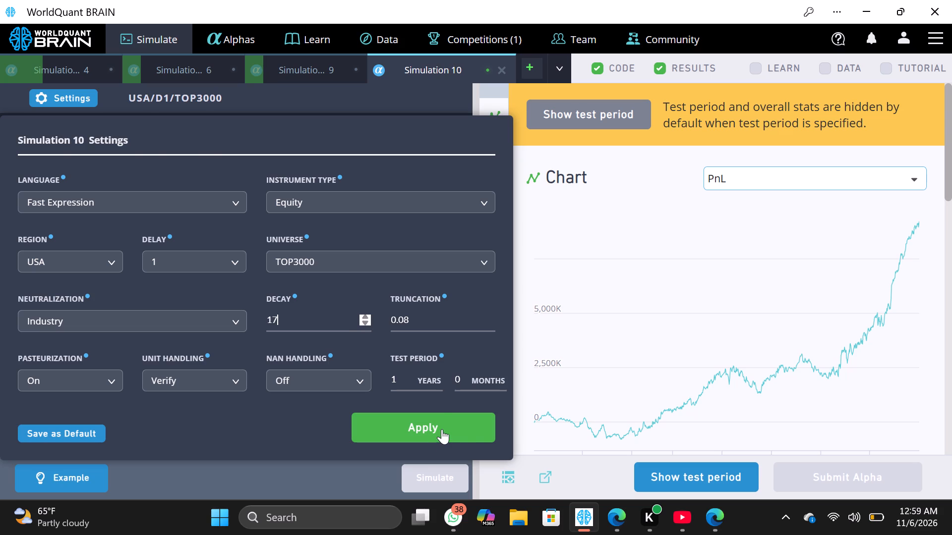
{"action": "left_click", "coordinate": [442, 429]}
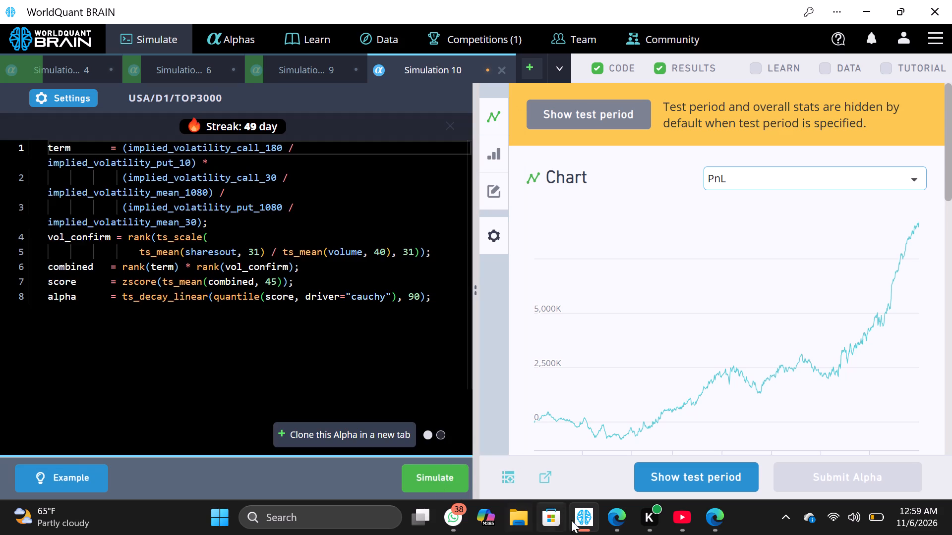
{"action": "left_click", "coordinate": [594, 526]}
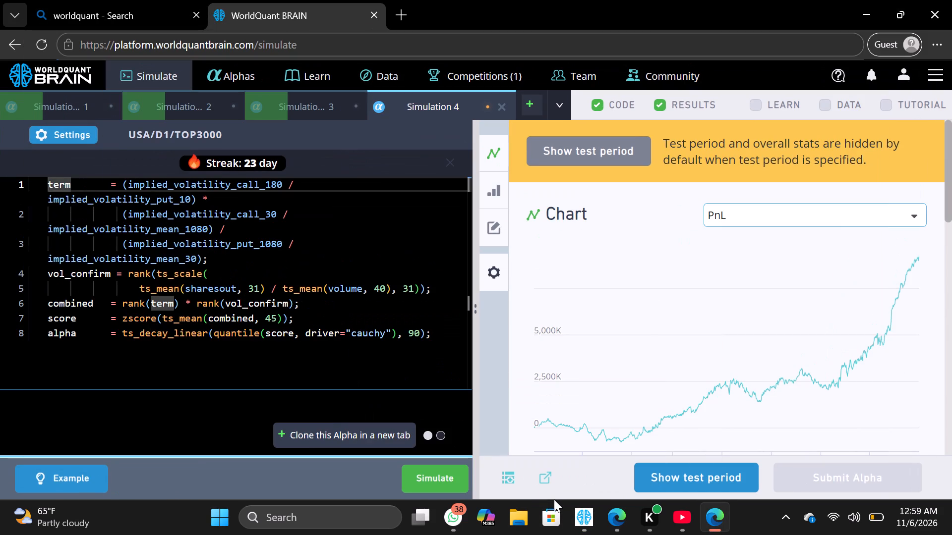
{"action": "left_click", "coordinate": [579, 521]}
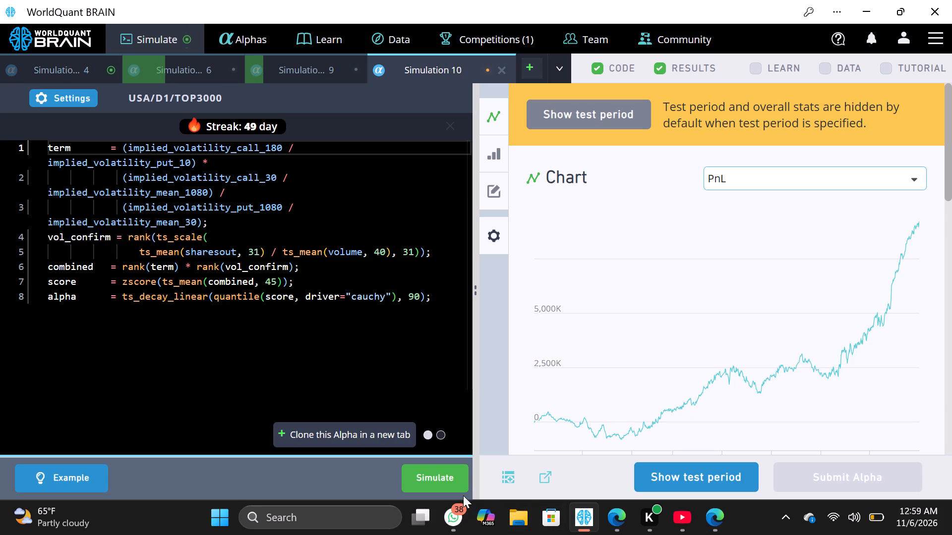
{"action": "left_click", "coordinate": [453, 488]}
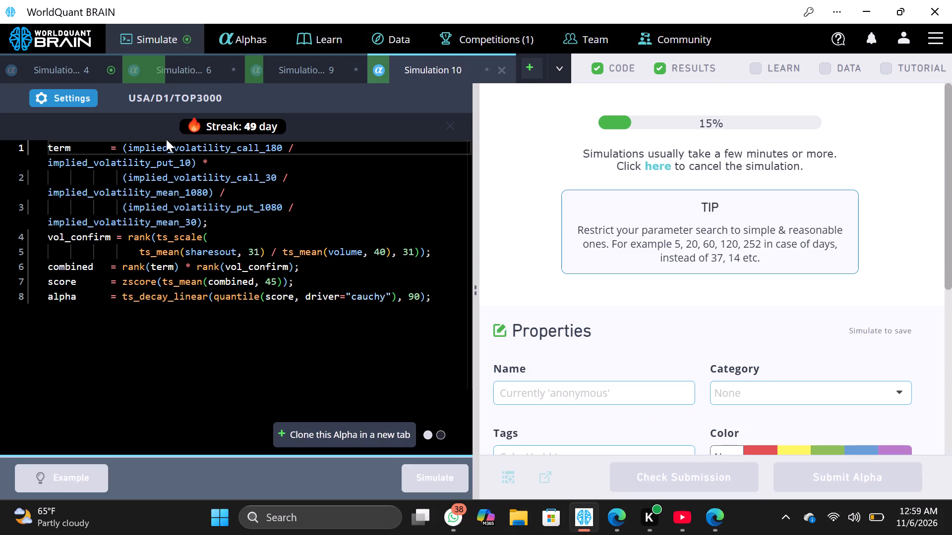
Raise Simulation 4's decay by one in the standalone session and apply the settings.
{"action": "left_click", "coordinate": [65, 77]}
{"action": "left_click", "coordinate": [70, 95]}
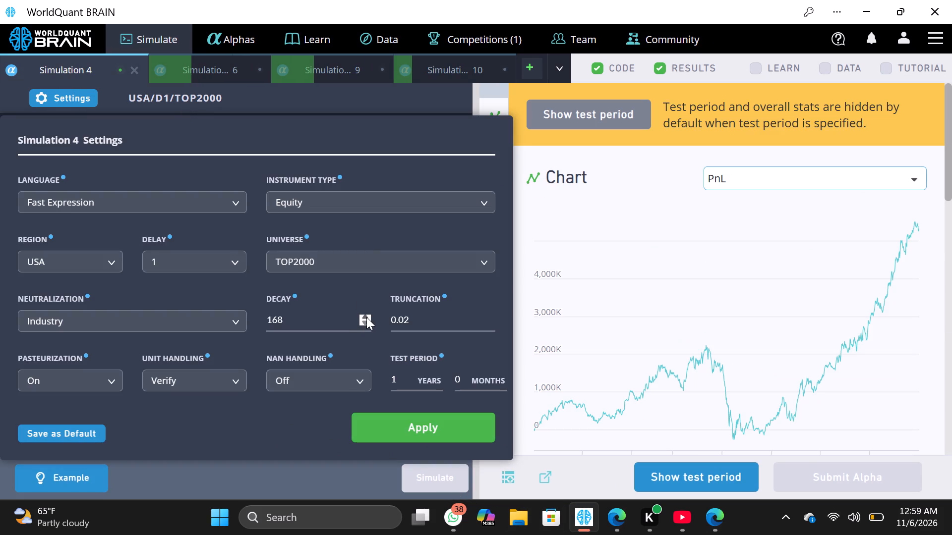
{"action": "left_click", "coordinate": [366, 316]}
{"action": "left_click", "coordinate": [424, 434]}
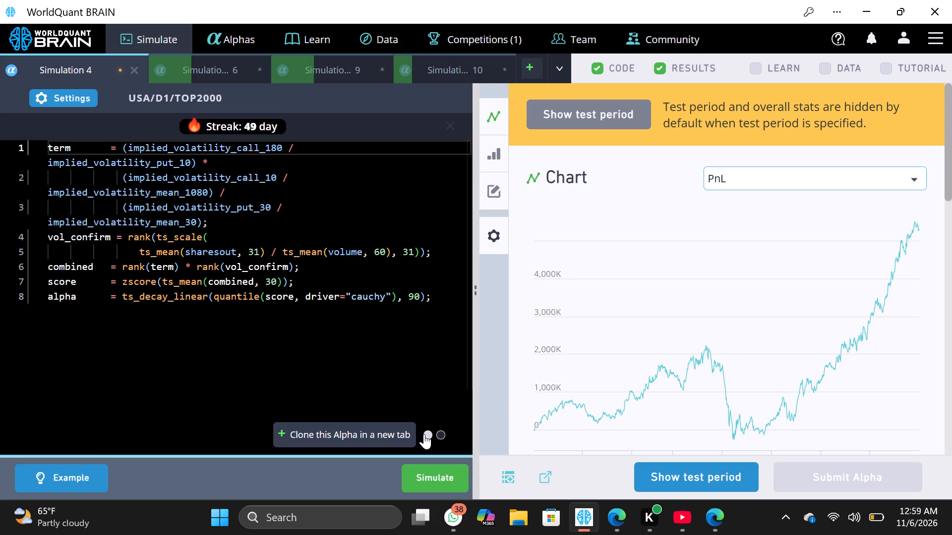
Switch to the guest browser session and rerun Simulation 4.
{"action": "left_click", "coordinate": [592, 523]}
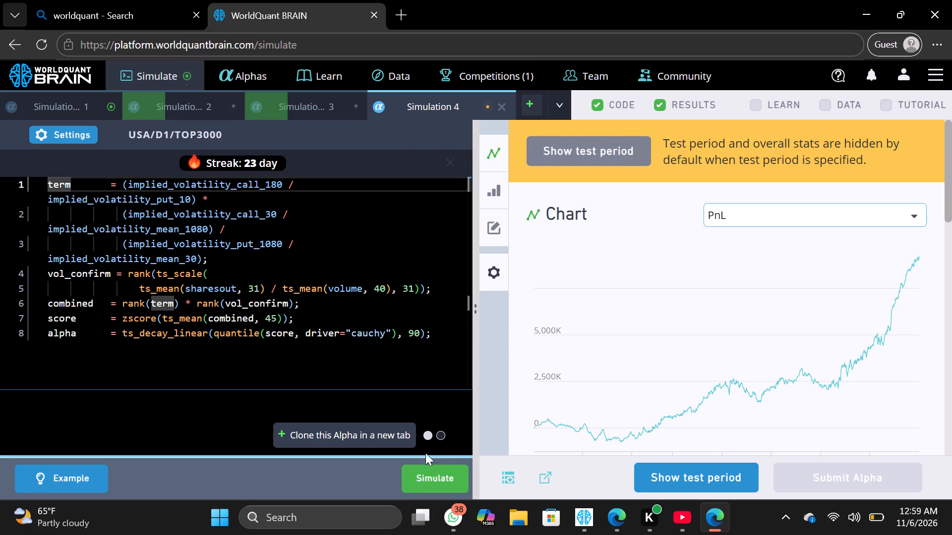
{"action": "left_click", "coordinate": [431, 470]}
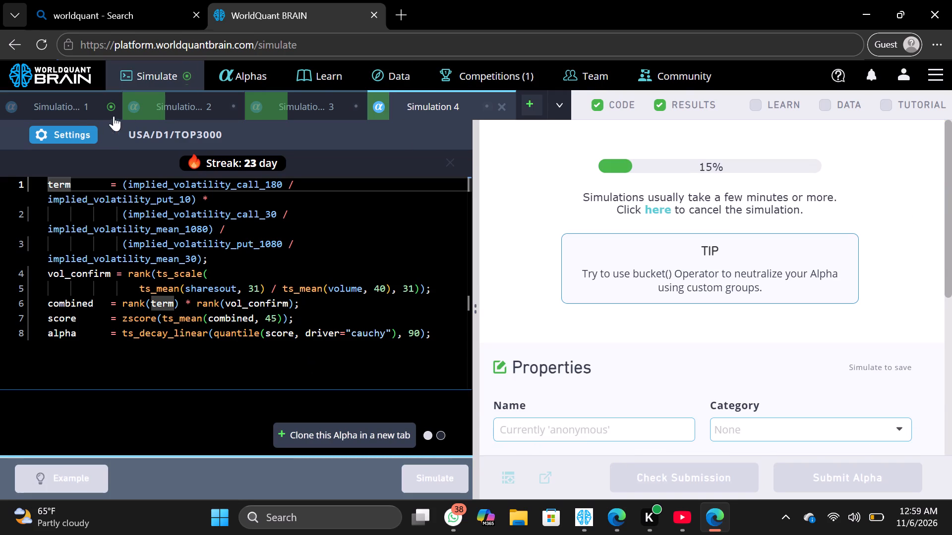
Set Simulation 1's decay to 15 in the guest browser session, apply the settings and rerun the simulation.
{"action": "left_click", "coordinate": [89, 112]}
{"action": "left_click", "coordinate": [82, 129]}
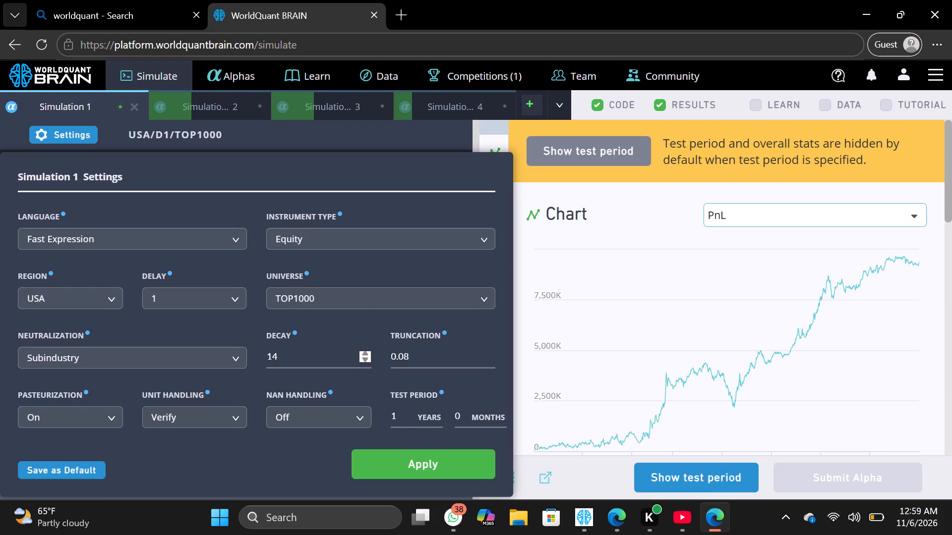
{"action": "left_click", "coordinate": [368, 351]}
{"action": "left_click", "coordinate": [407, 458]}
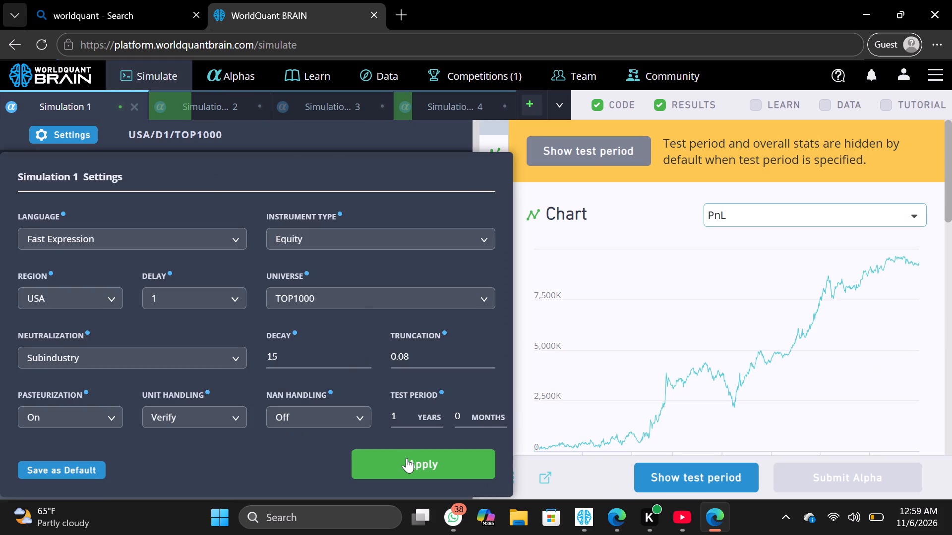
{"action": "left_click", "coordinate": [435, 484]}
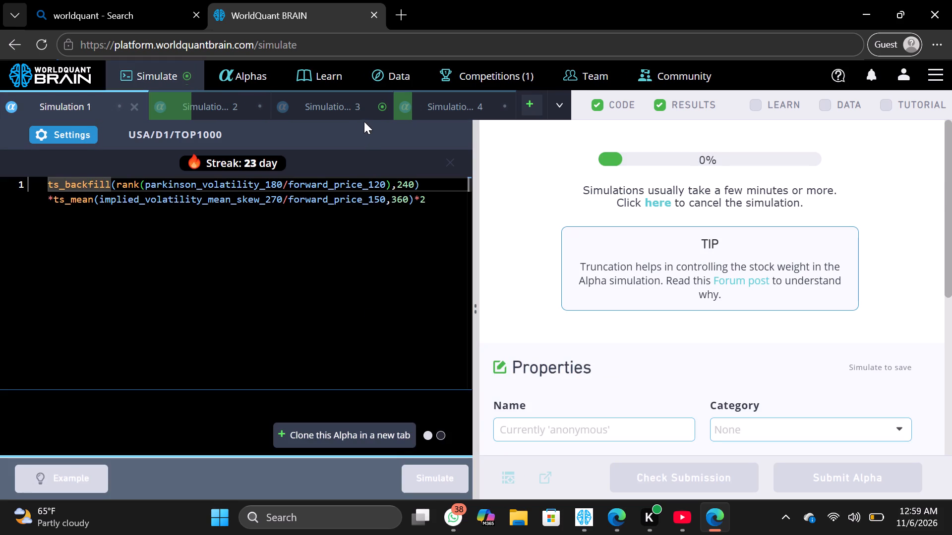
Set Simulation 3's decay to 16 in the guest browser session, apply the settings and rerun the simulation.
{"action": "left_click", "coordinate": [358, 113]}
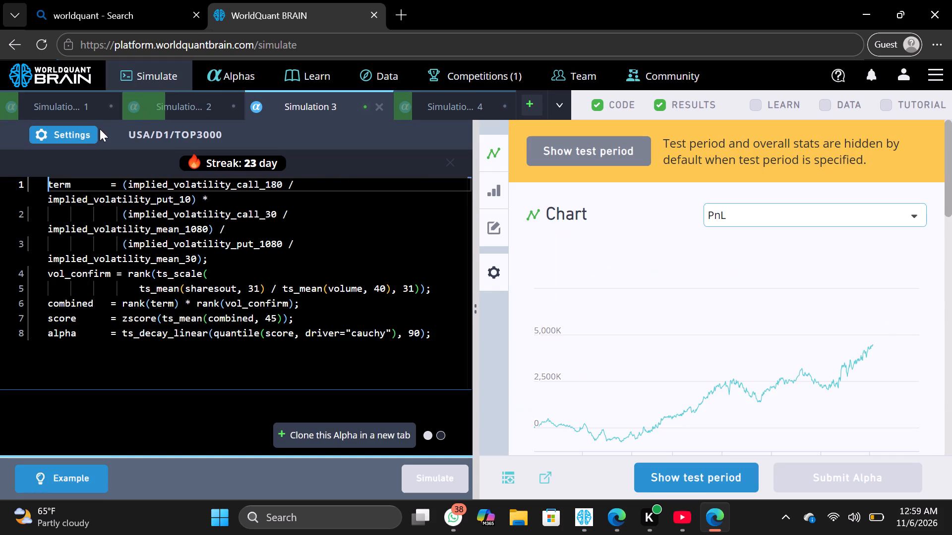
{"action": "left_click", "coordinate": [95, 134]}
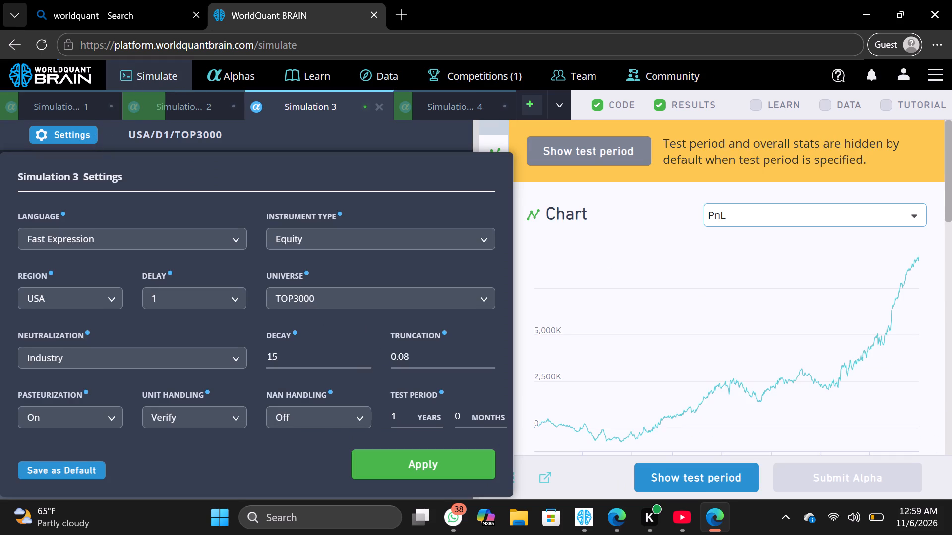
{"action": "double_click", "coordinate": [368, 351]}
{"action": "left_click", "coordinate": [368, 351]}
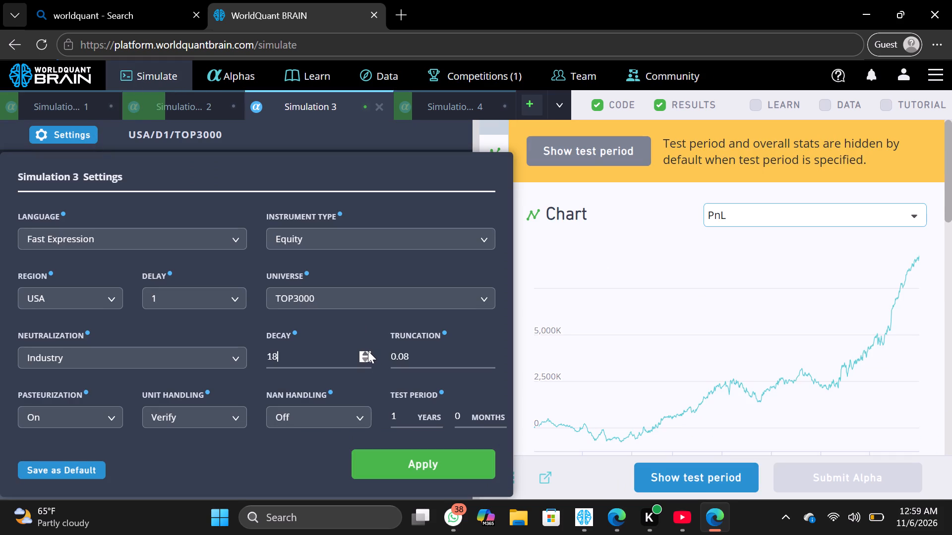
{"action": "double_click", "coordinate": [366, 358]}
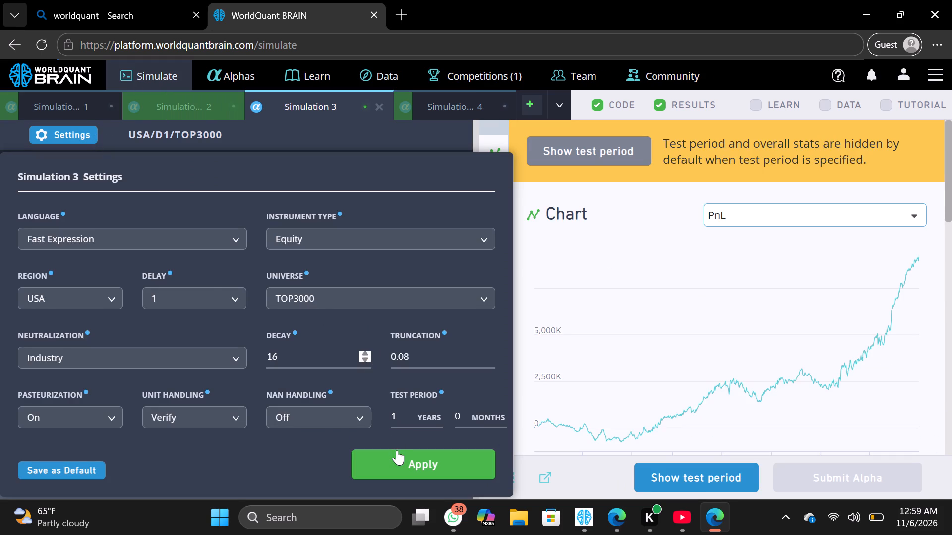
{"action": "left_click", "coordinate": [397, 450]}
{"action": "left_click", "coordinate": [421, 474]}
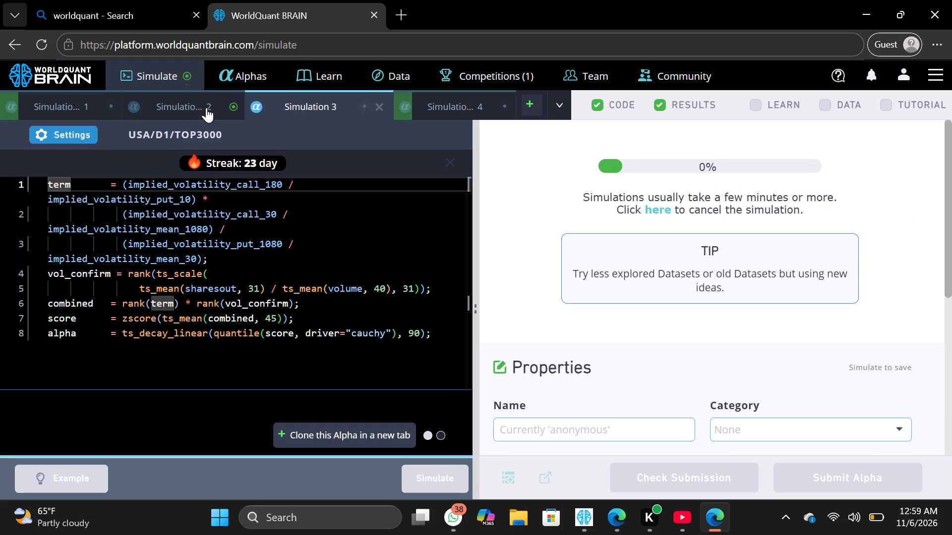
Set Simulation 2's decay to 18 in the guest browser session and apply the settings.
{"action": "left_click", "coordinate": [205, 96]}
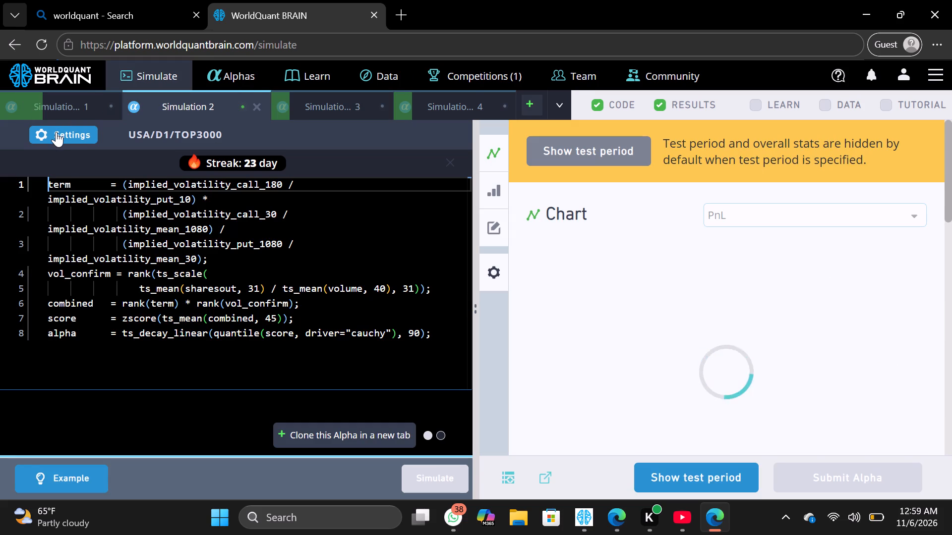
{"action": "left_click", "coordinate": [56, 132]}
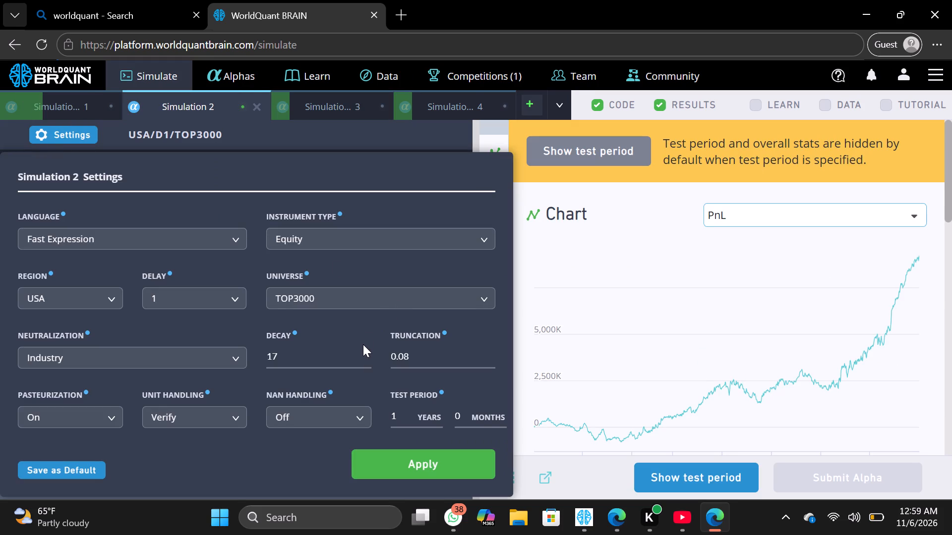
{"action": "left_click", "coordinate": [363, 352]}
{"action": "left_click", "coordinate": [390, 456]}
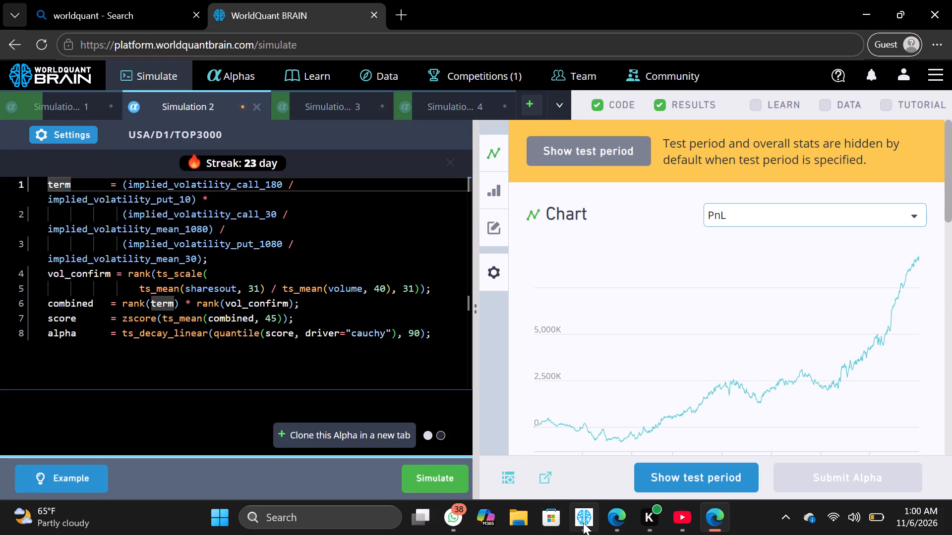
Switch to the standalone session and rerun Simulation 4.
{"action": "left_click", "coordinate": [583, 523]}
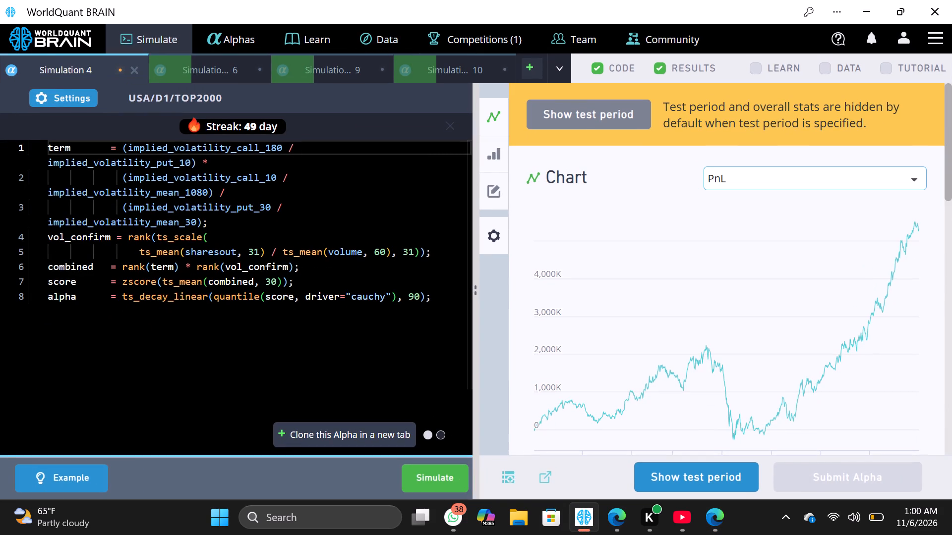
{"action": "left_click", "coordinate": [581, 516]}
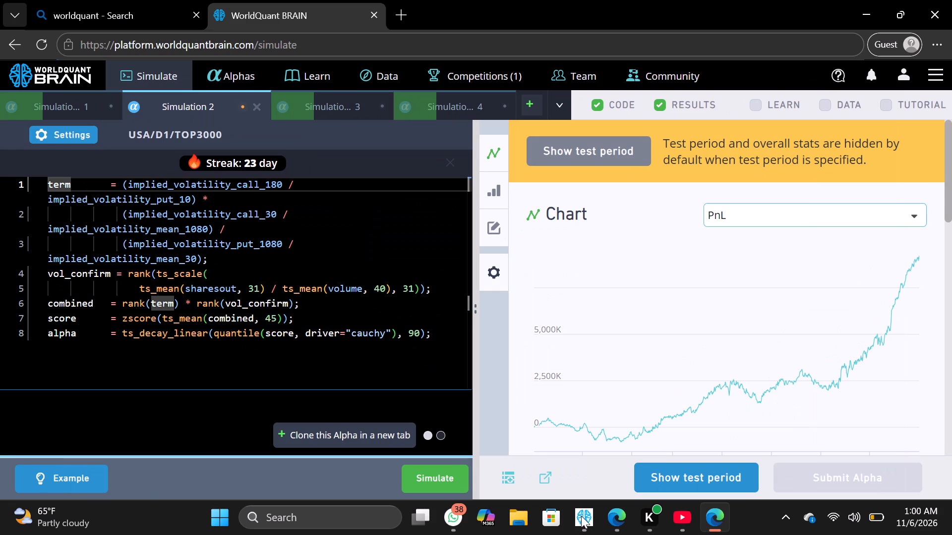
{"action": "left_click", "coordinate": [581, 516]}
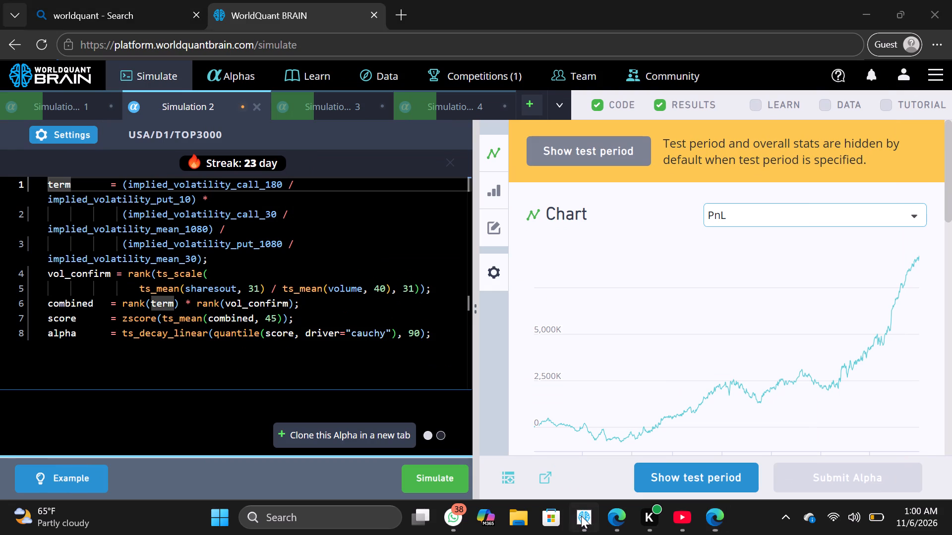
{"action": "left_click", "coordinate": [433, 471]}
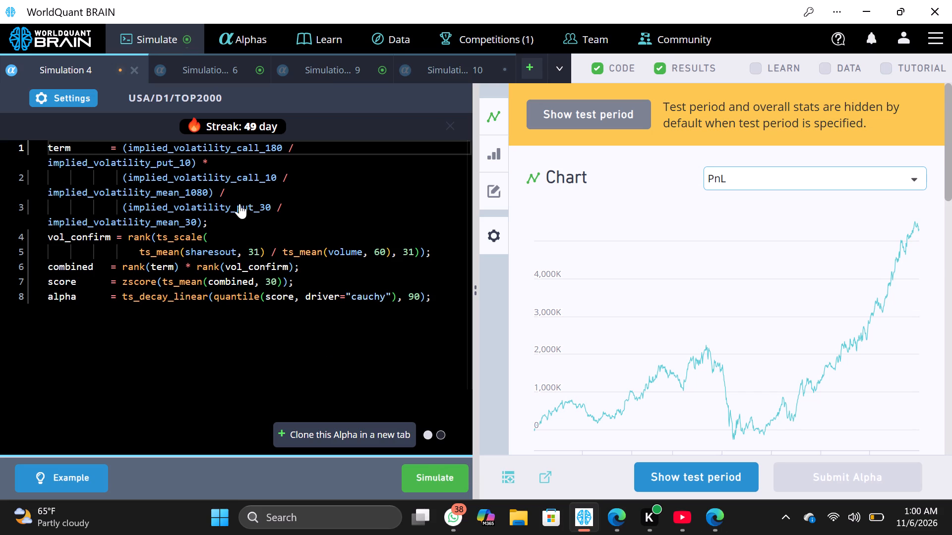
Raise Simulation 6's decay by one in the standalone session, apply the settings and rerun the simulation.
{"action": "left_click", "coordinate": [211, 75]}
{"action": "left_click", "coordinate": [79, 91]}
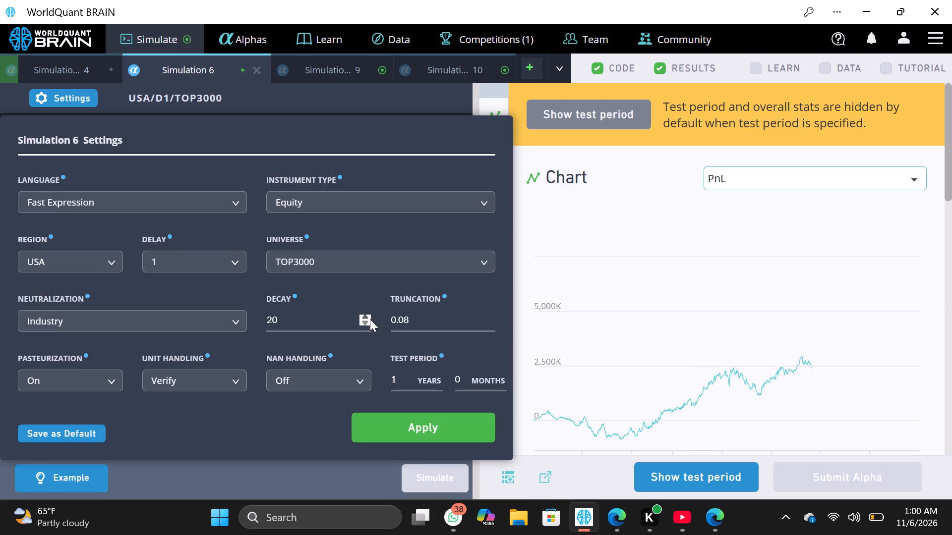
{"action": "left_click", "coordinate": [370, 319]}
{"action": "left_click", "coordinate": [420, 417]}
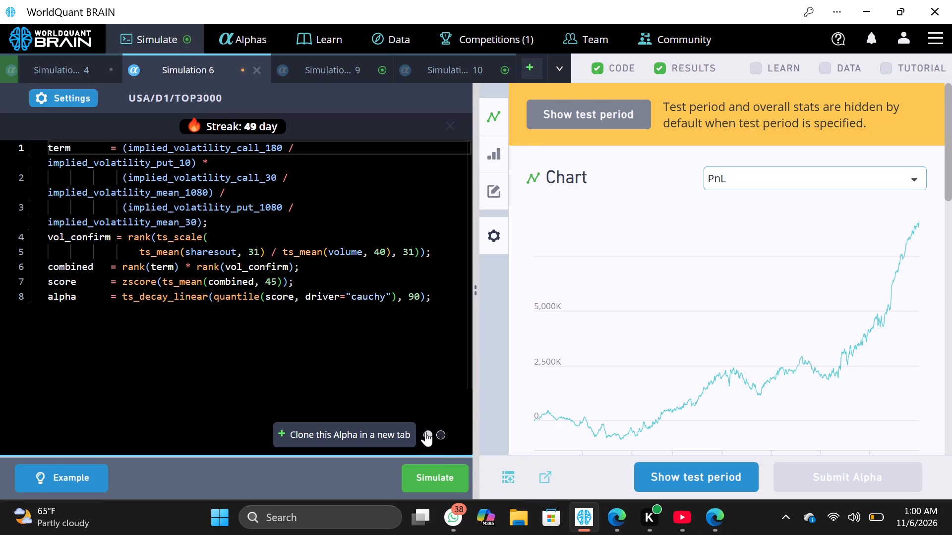
{"action": "left_click", "coordinate": [450, 474]}
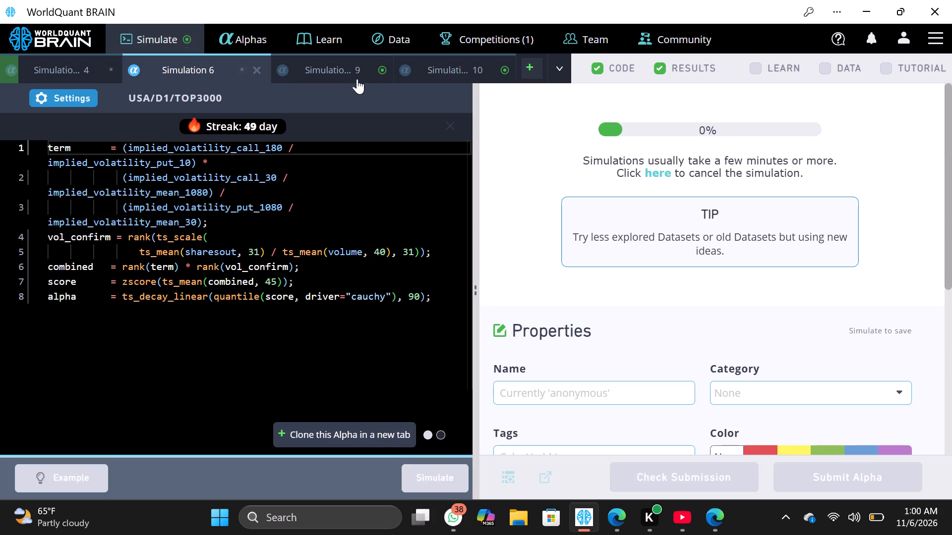
Set Simulation 9's decay to 15 in the standalone session, apply the settings and rerun the simulation.
{"action": "left_click", "coordinate": [349, 69]}
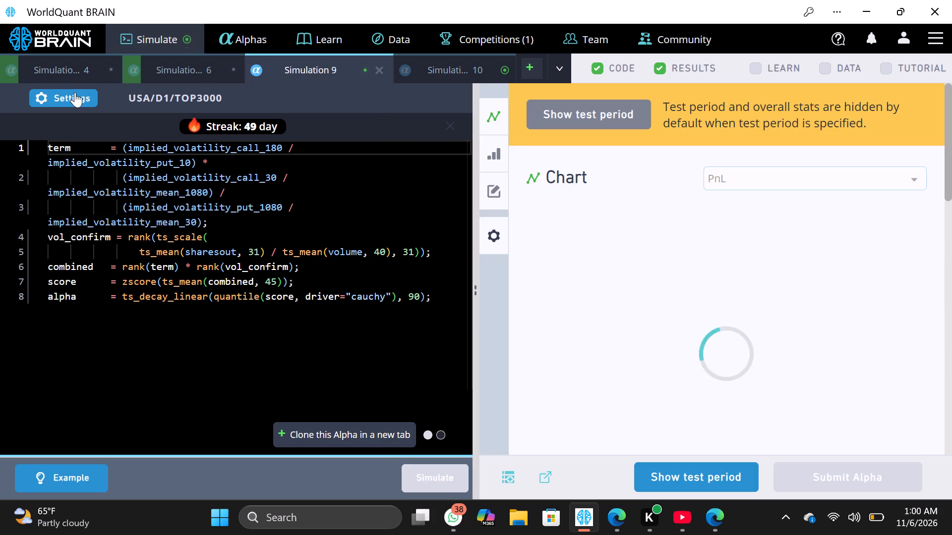
{"action": "left_click", "coordinate": [75, 92]}
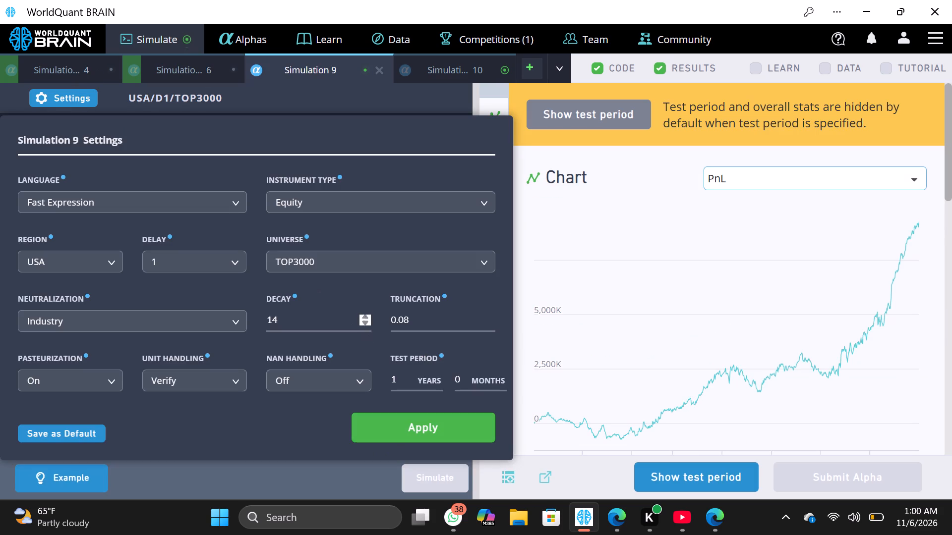
{"action": "left_click", "coordinate": [362, 315]}
{"action": "left_click", "coordinate": [411, 416]}
{"action": "left_click", "coordinate": [426, 470]}
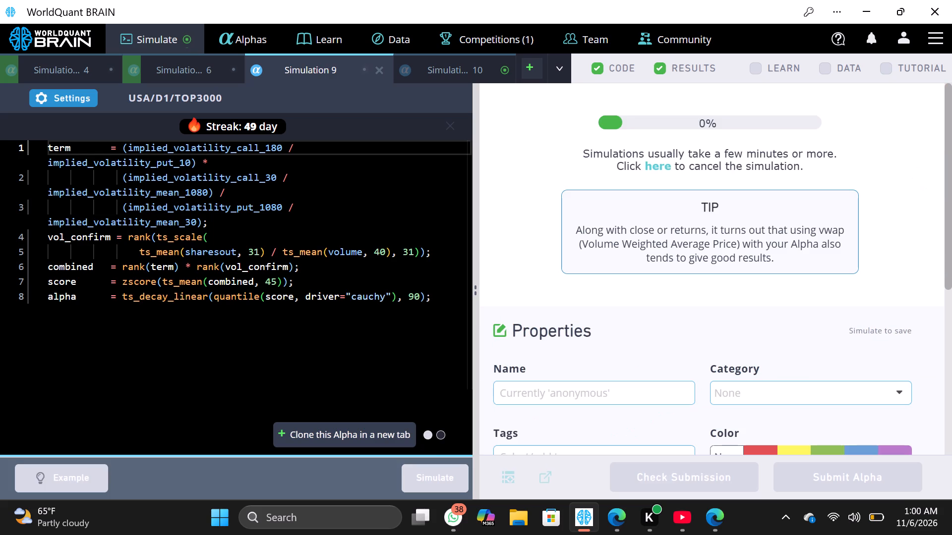
Set Simulation 10's decay to 18 in the standalone session and apply the settings.
{"action": "left_click", "coordinate": [419, 60]}
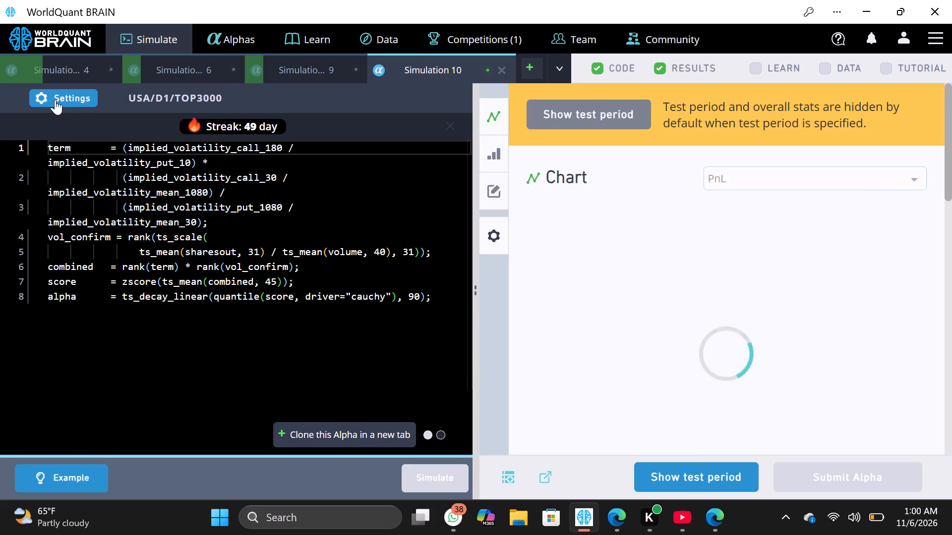
{"action": "left_click", "coordinate": [57, 99]}
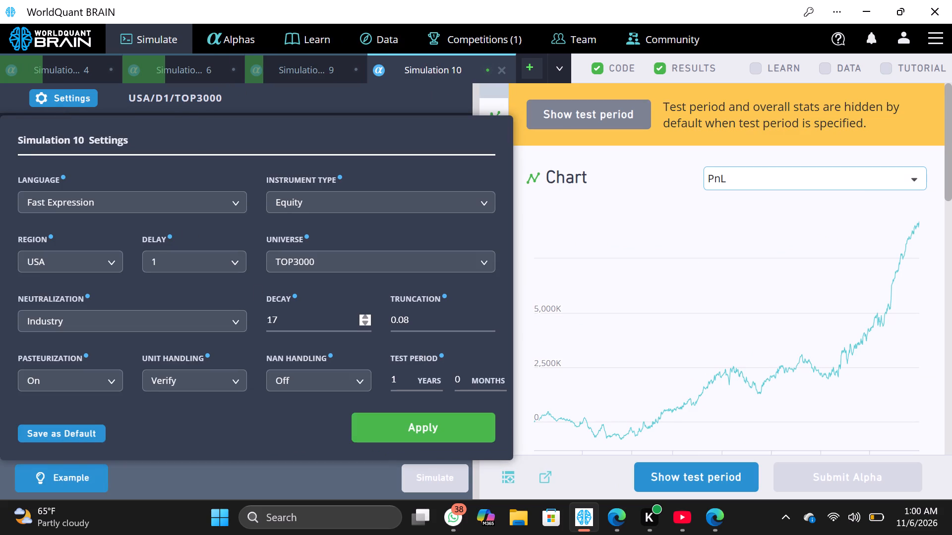
{"action": "left_click", "coordinate": [367, 319]}
{"action": "left_click", "coordinate": [414, 419]}
Switch to the guest browser session and rerun Simulation 2.
{"action": "left_click", "coordinate": [581, 526]}
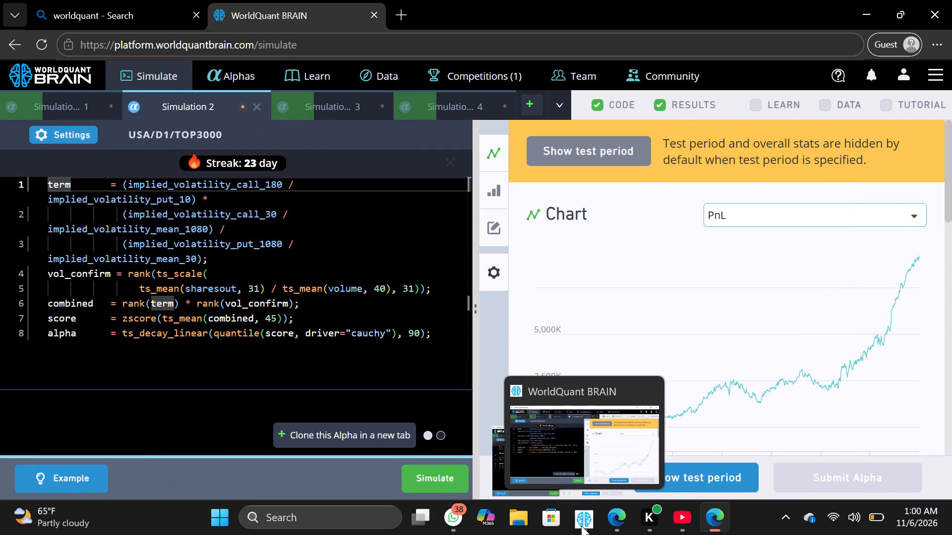
{"action": "left_click", "coordinate": [419, 474]}
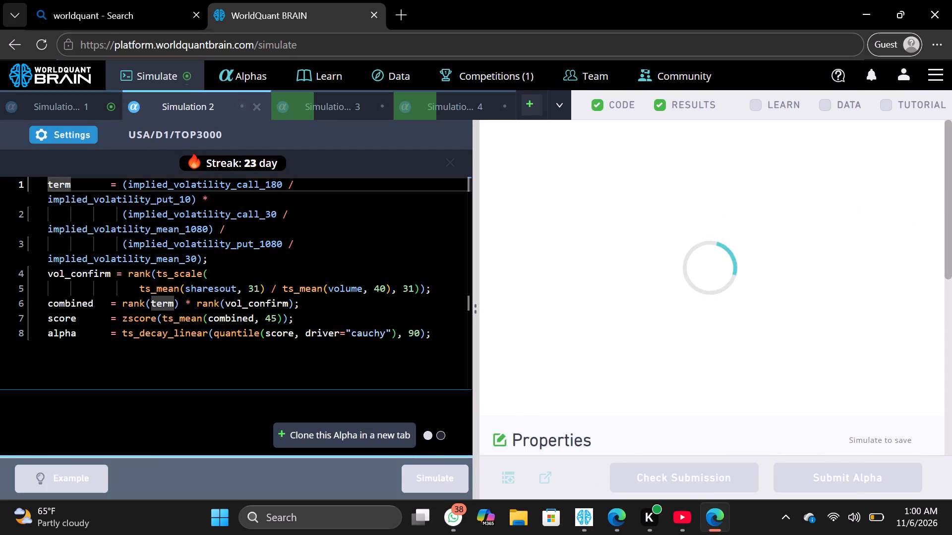
Set Simulation 1's decay to 16 in the guest browser session, apply the settings and rerun the simulation.
{"action": "left_click", "coordinate": [106, 98]}
{"action": "left_click", "coordinate": [75, 135]}
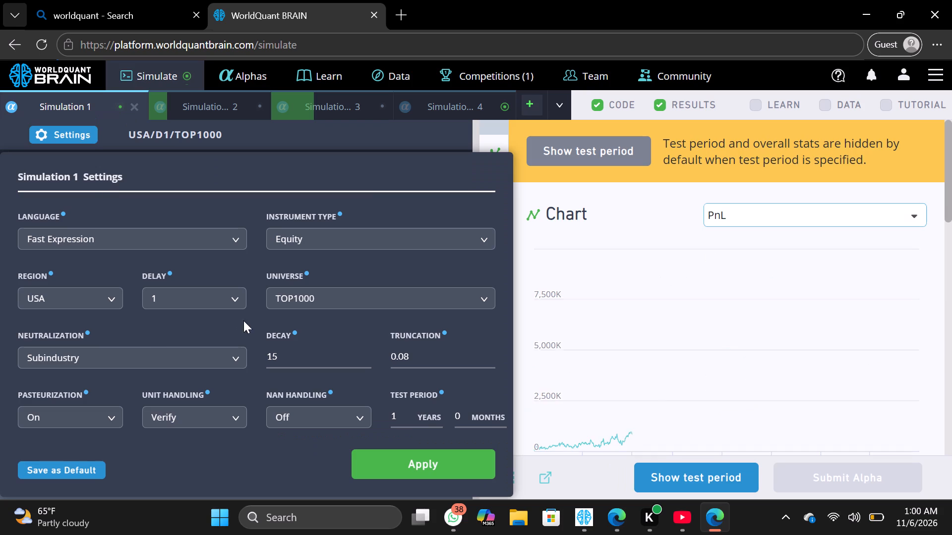
{"action": "left_click", "coordinate": [369, 353]}
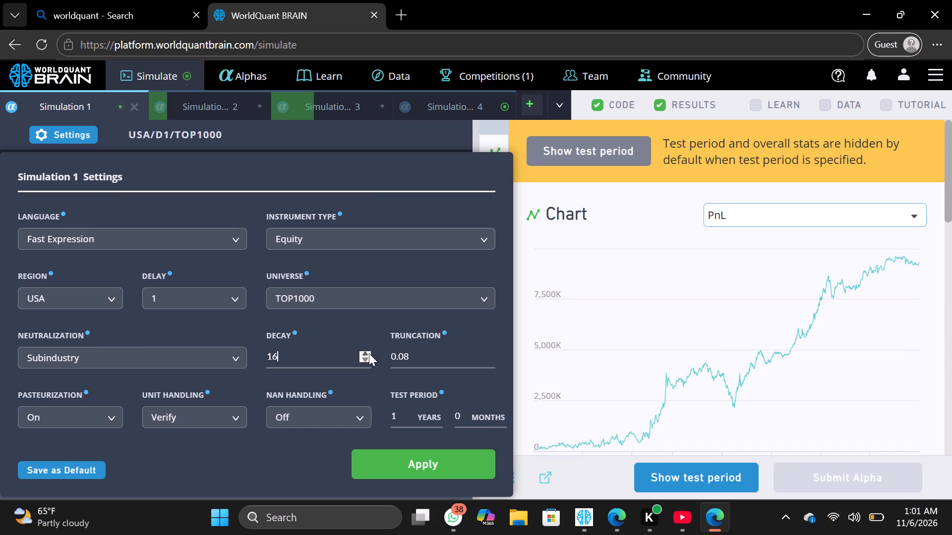
{"action": "left_click", "coordinate": [419, 456]}
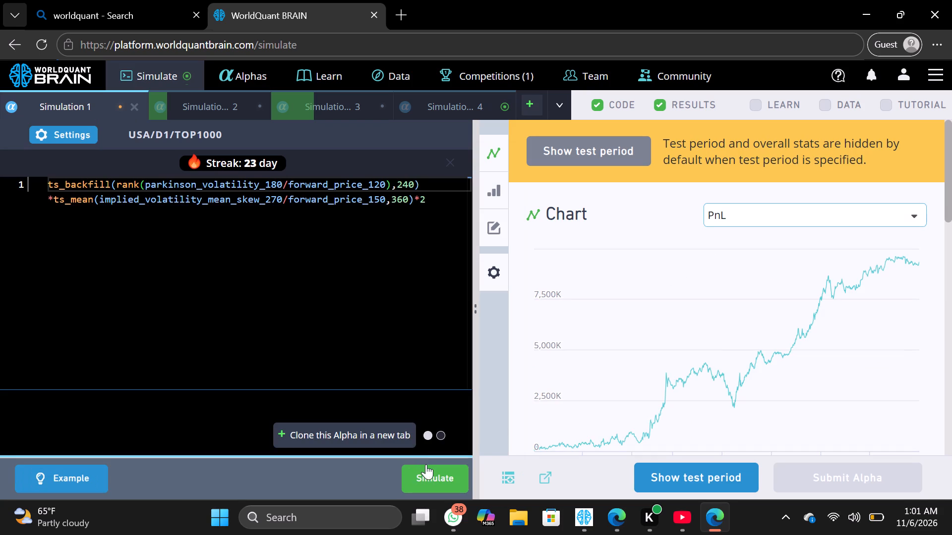
{"action": "left_click", "coordinate": [427, 468]}
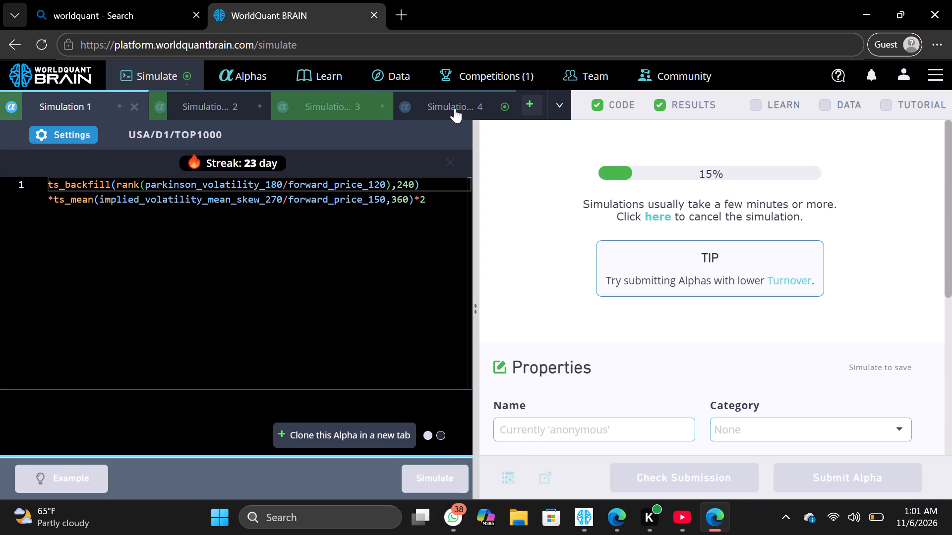
Set Simulation 4's decay to 17 in the guest browser session, apply the settings and rerun the simulation.
{"action": "left_click", "coordinate": [455, 108]}
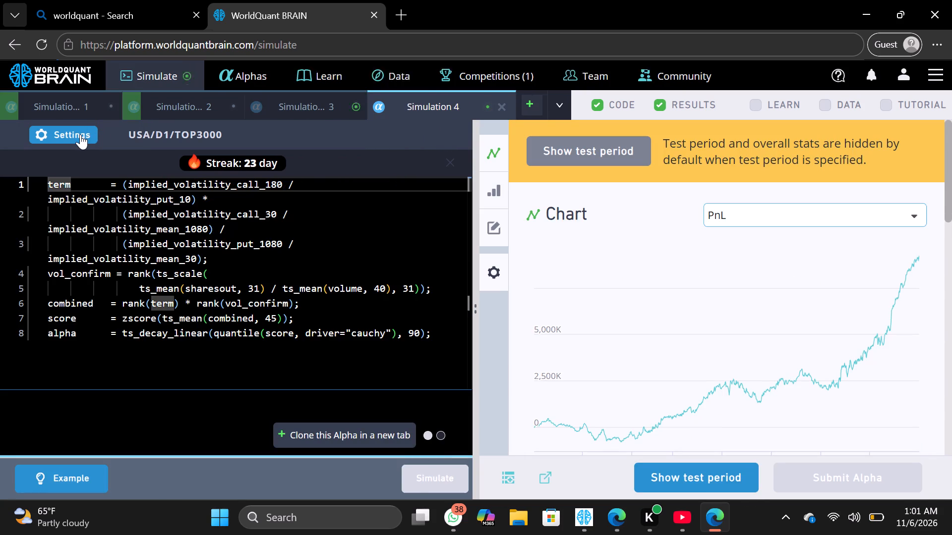
{"action": "left_click", "coordinate": [80, 134]}
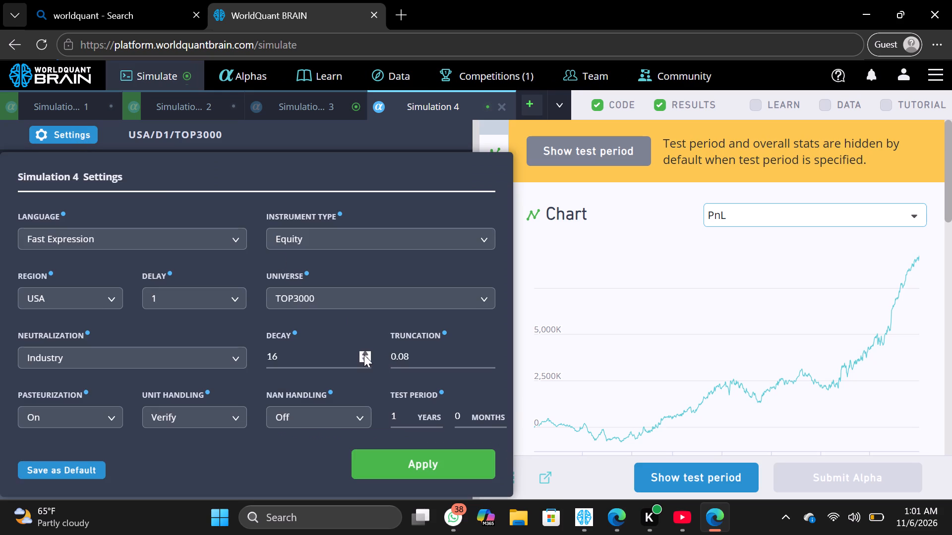
{"action": "left_click", "coordinate": [361, 352]}
{"action": "left_click", "coordinate": [418, 450]}
{"action": "left_click", "coordinate": [430, 466]}
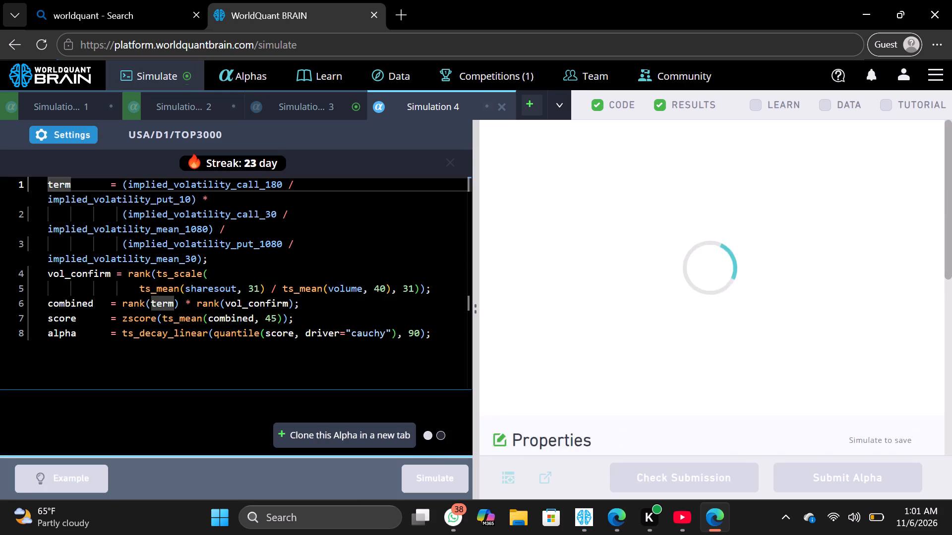
Set Simulation 3's decay to 17 in the guest browser session and apply the settings.
{"action": "left_click", "coordinate": [325, 103]}
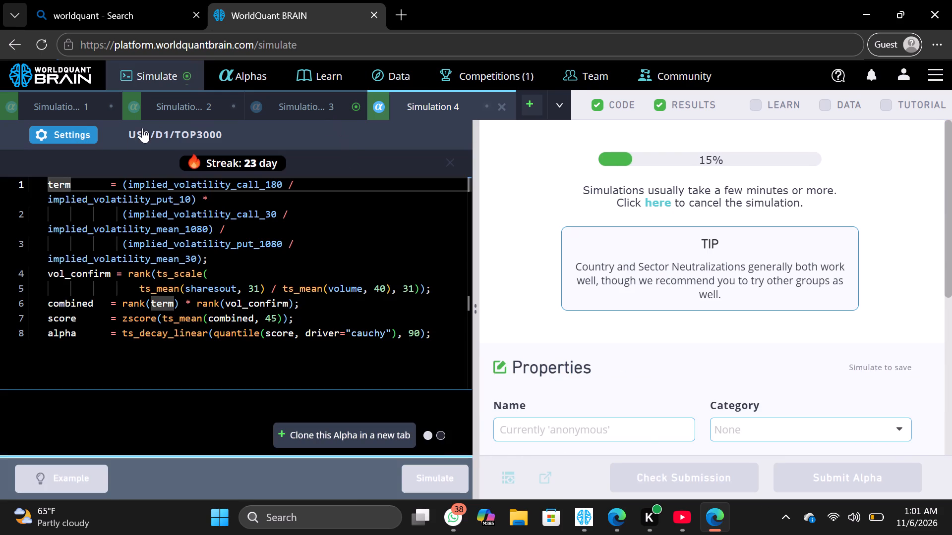
{"action": "left_click", "coordinate": [83, 136]}
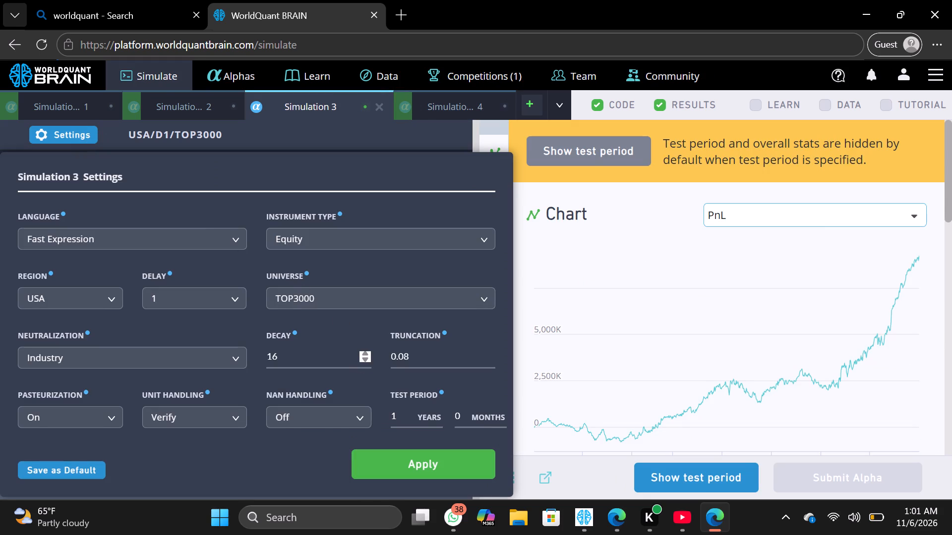
{"action": "left_click", "coordinate": [362, 355]}
{"action": "left_click", "coordinate": [427, 464]}
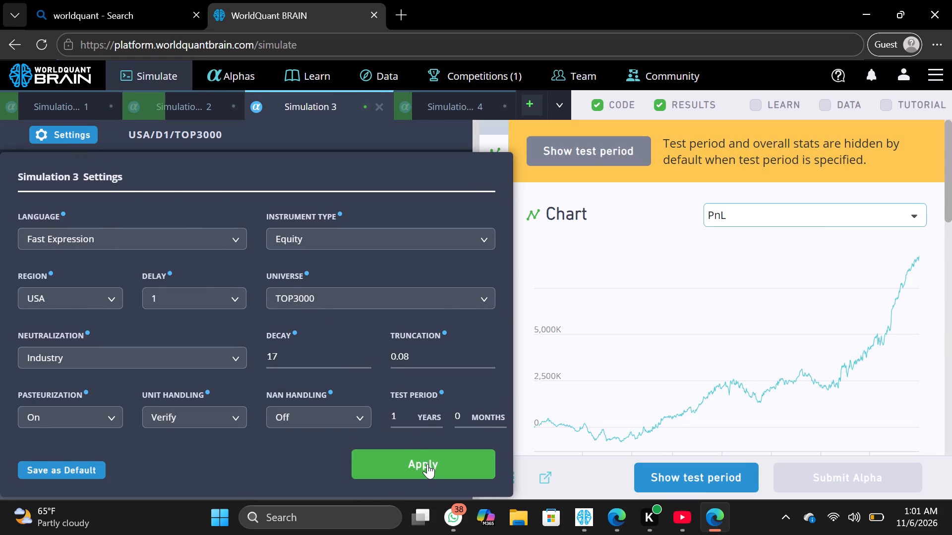
Switch to the standalone session and rerun Simulation 10.
{"action": "left_click", "coordinate": [582, 506]}
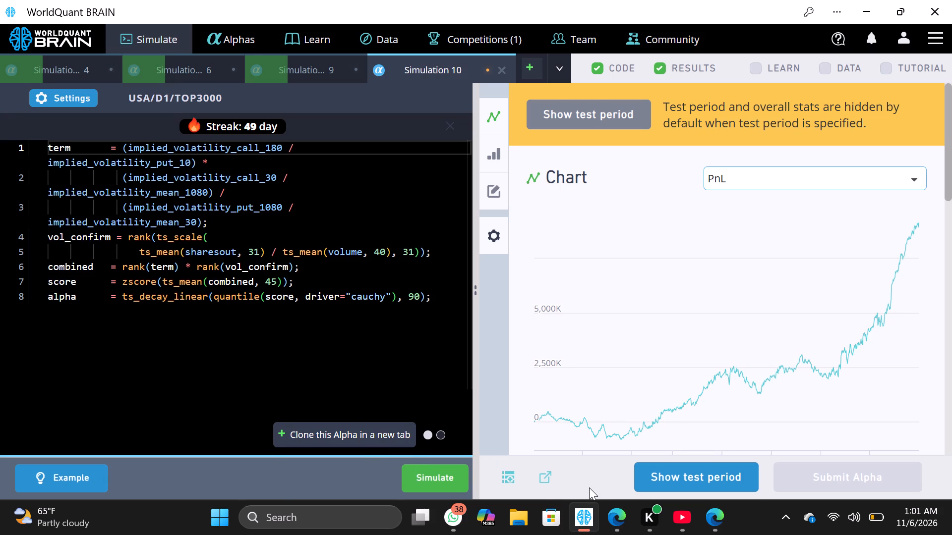
{"action": "left_click", "coordinate": [587, 506]}
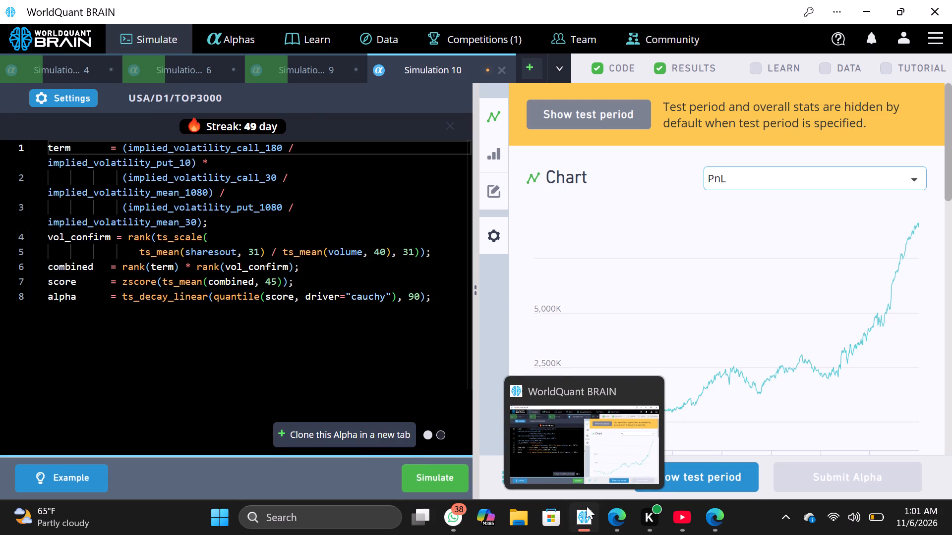
{"action": "left_click", "coordinate": [587, 506]}
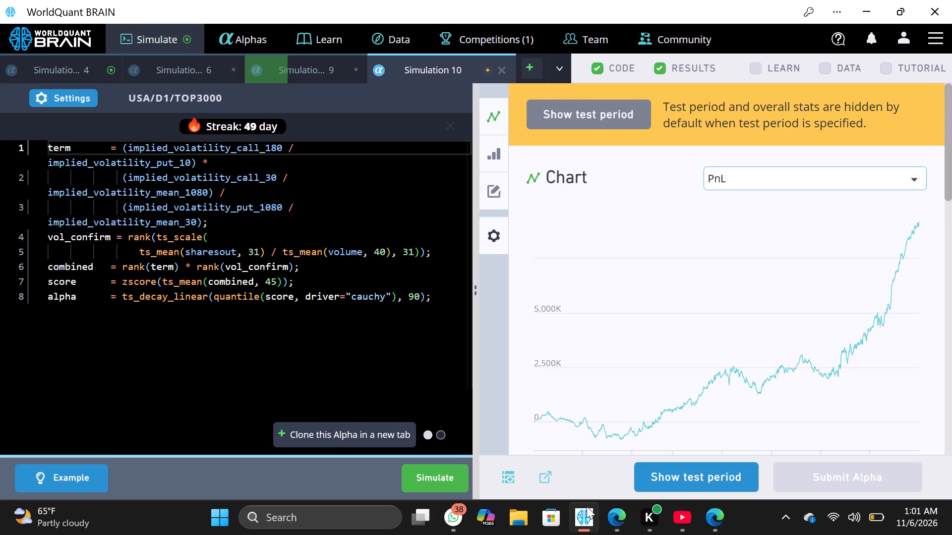
{"action": "key", "text": "l"}
{"action": "left_click", "coordinate": [400, 483]}
{"action": "left_click", "coordinate": [418, 484]}
Set Simulation 4's decay to 170 in the standalone session, apply the settings and rerun the simulation.
{"action": "left_click", "coordinate": [84, 69]}
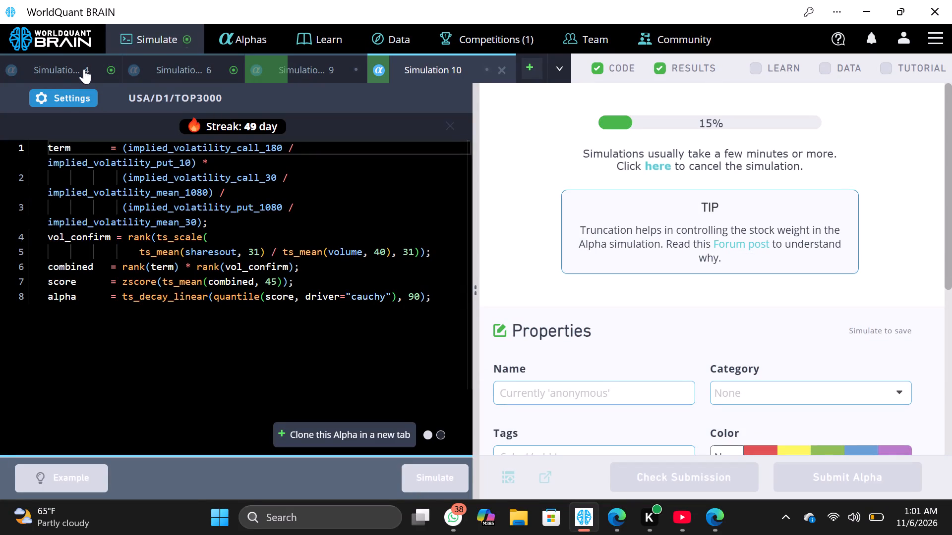
{"action": "left_click", "coordinate": [66, 96]}
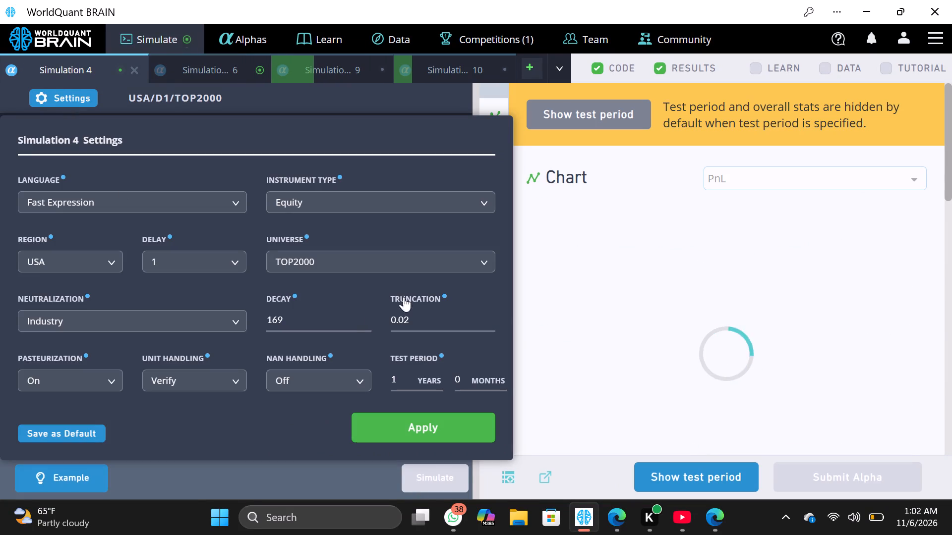
{"action": "left_click", "coordinate": [364, 317]}
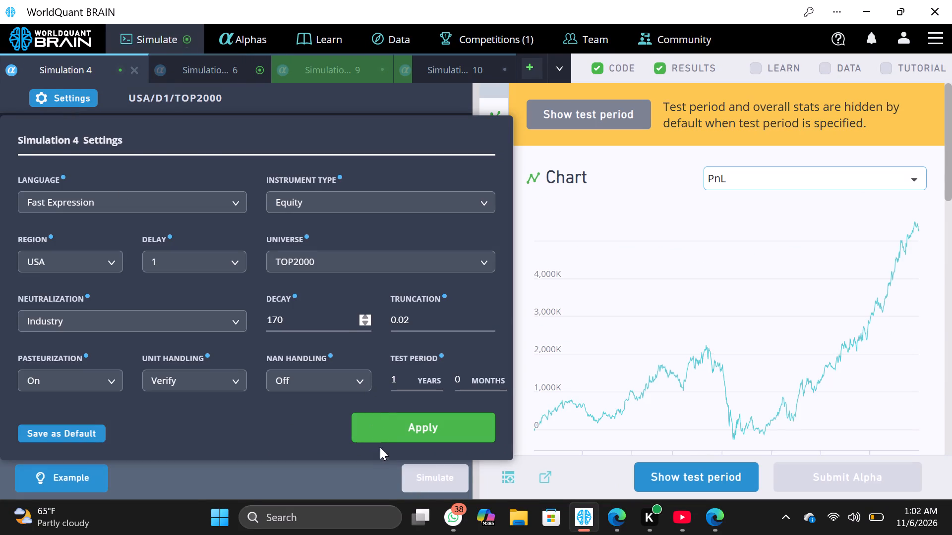
{"action": "left_click", "coordinate": [380, 428]}
{"action": "left_click", "coordinate": [409, 475]}
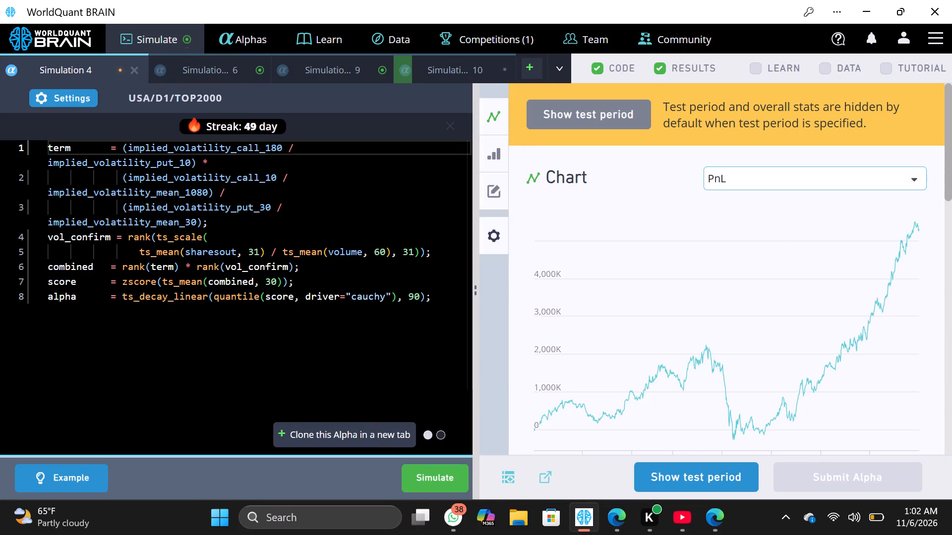
Raise Simulation 6's decay by one in the standalone session, apply the settings and rerun the simulation.
{"action": "left_click", "coordinate": [229, 65]}
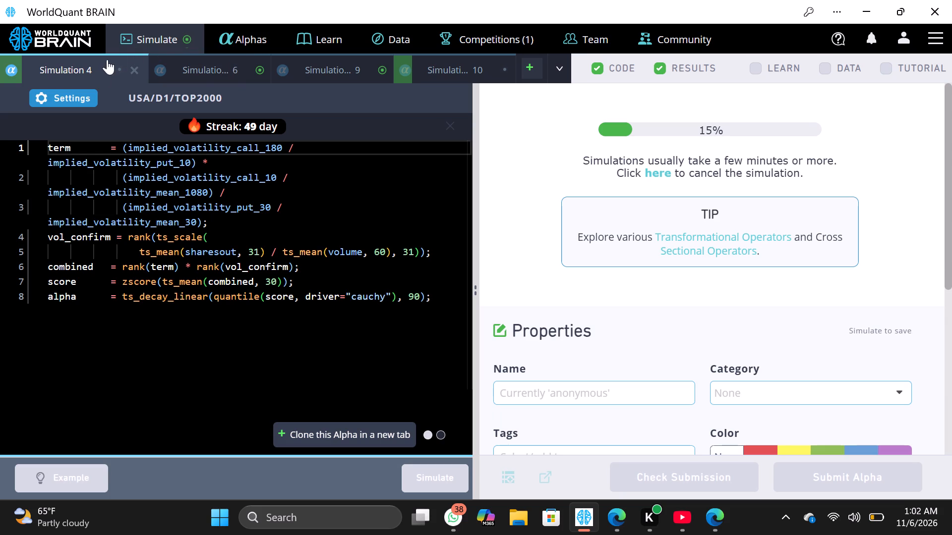
{"action": "left_click", "coordinate": [89, 90]}
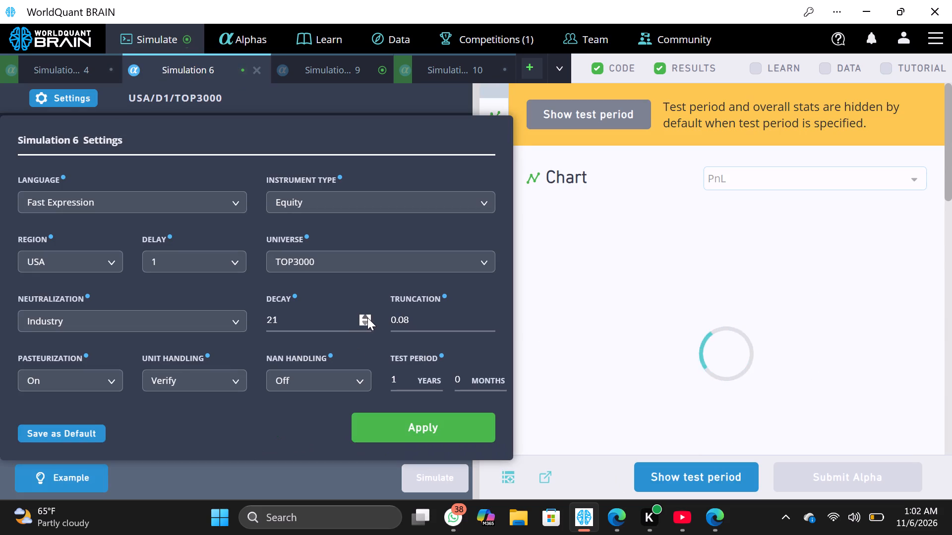
{"action": "left_click", "coordinate": [368, 318]}
{"action": "left_click", "coordinate": [398, 427]}
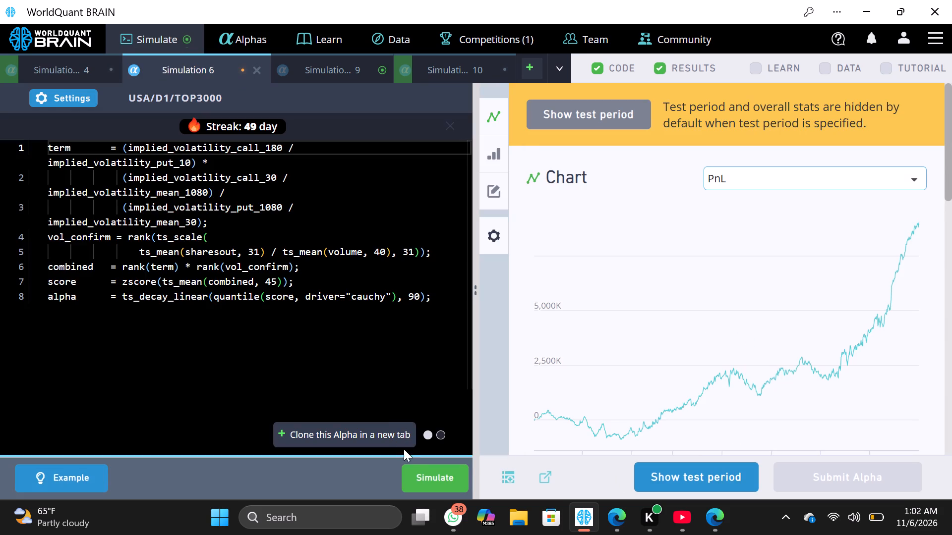
{"action": "left_click", "coordinate": [414, 471]}
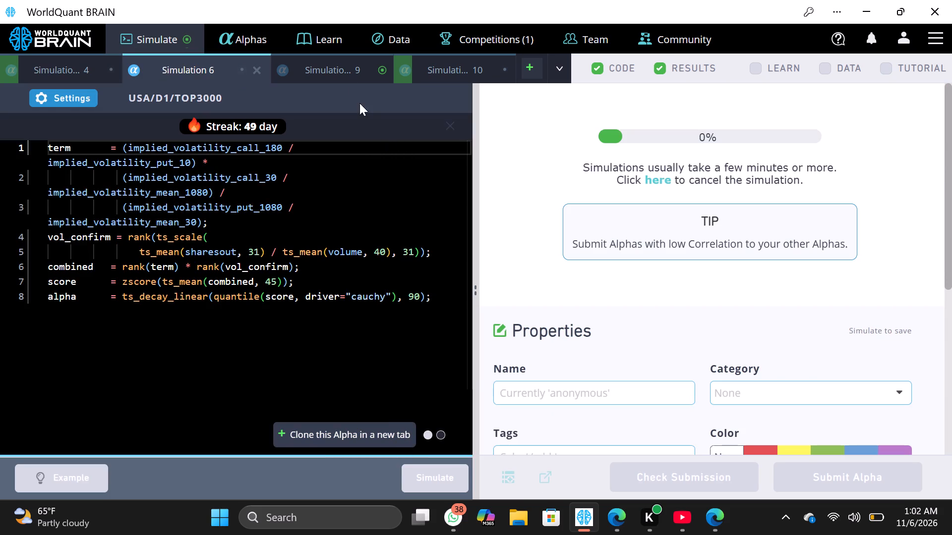
Set Simulation 9's decay to 16 in the standalone session and apply the settings.
{"action": "left_click", "coordinate": [335, 64]}
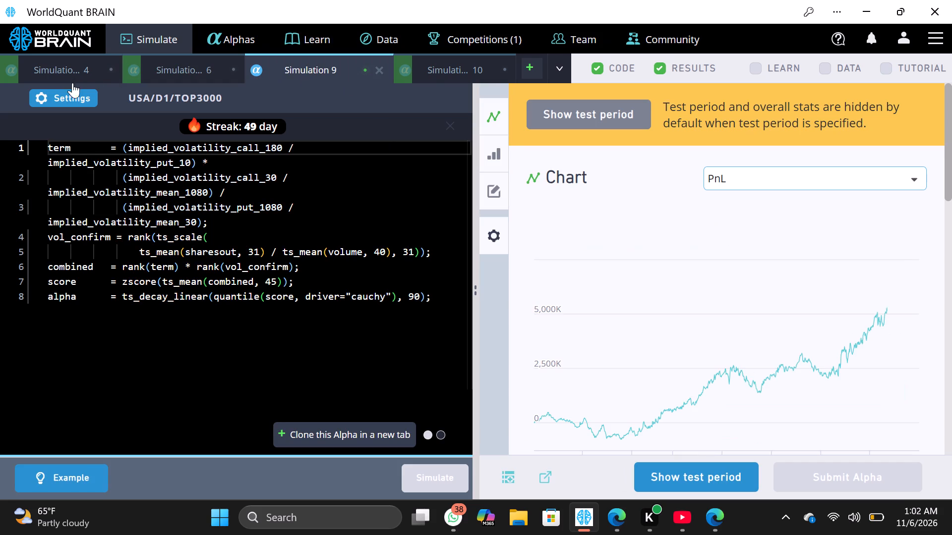
{"action": "left_click", "coordinate": [63, 96]}
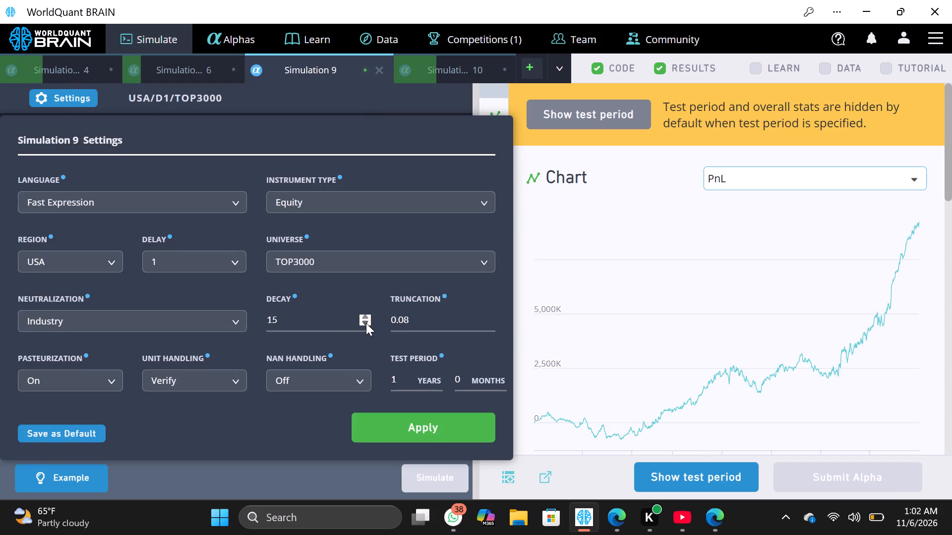
{"action": "left_click", "coordinate": [366, 319]}
{"action": "left_click", "coordinate": [404, 424]}
Switch to the guest browser session and rerun Simulation 3.
{"action": "left_click", "coordinate": [572, 532]}
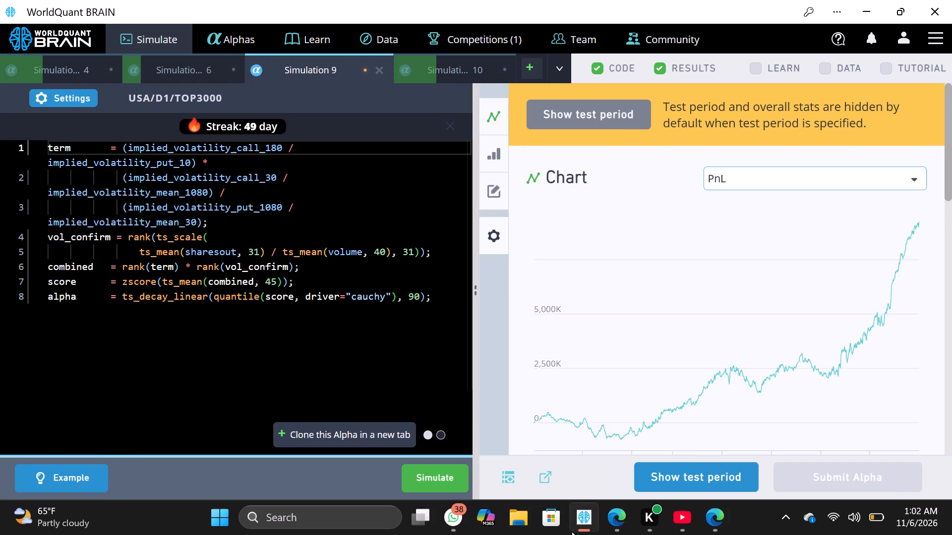
{"action": "left_click", "coordinate": [452, 486]}
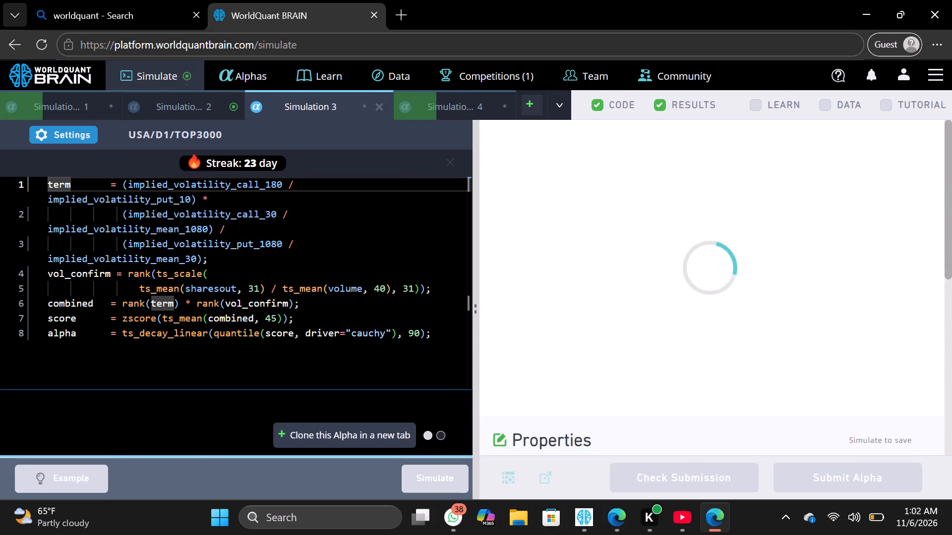
Set Simulation 2's decay to 19 in the guest browser session, apply the settings and rerun the simulation.
{"action": "left_click", "coordinate": [169, 98]}
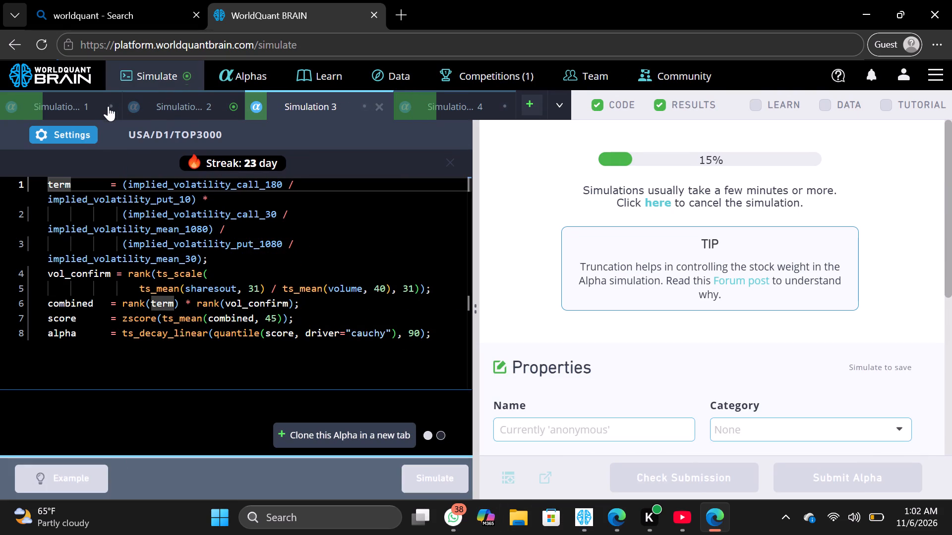
{"action": "left_click", "coordinate": [83, 130]}
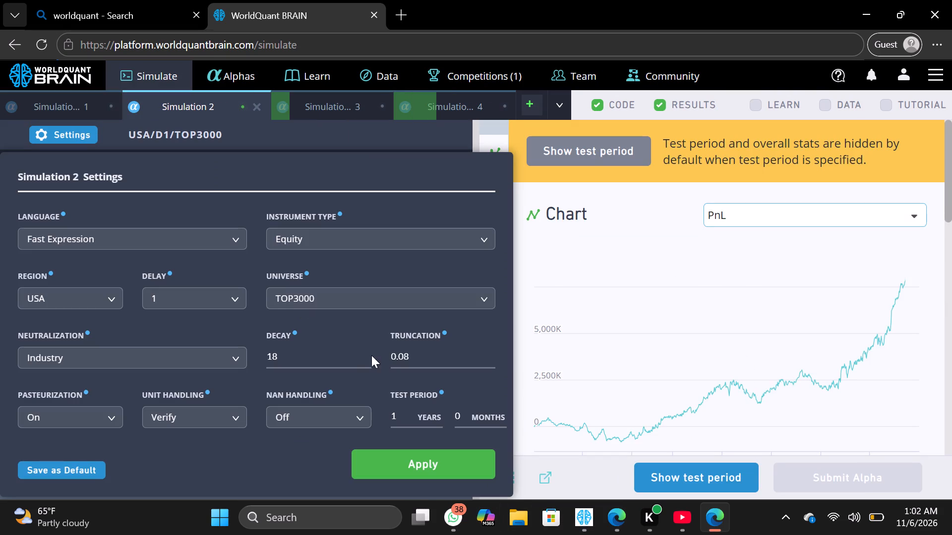
{"action": "left_click", "coordinate": [364, 351]}
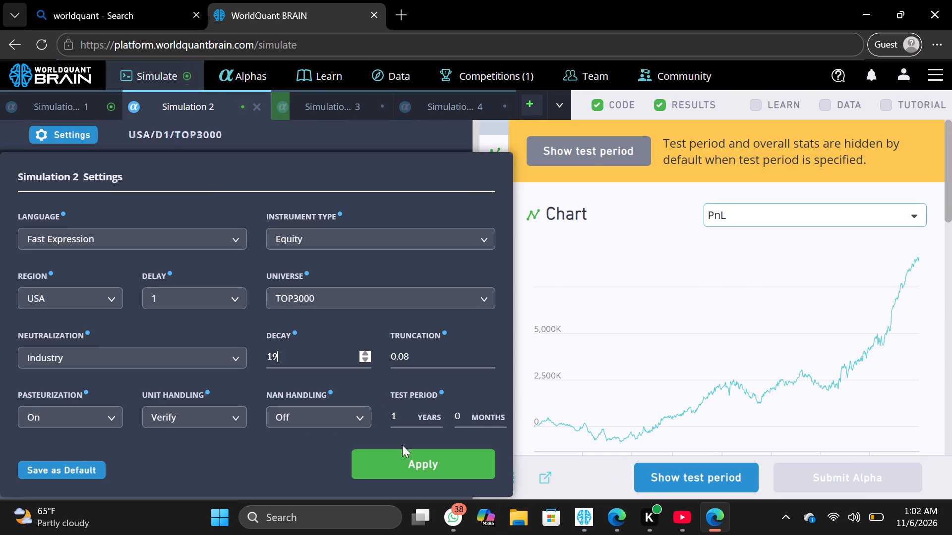
{"action": "left_click", "coordinate": [410, 461]}
{"action": "left_click", "coordinate": [421, 474]}
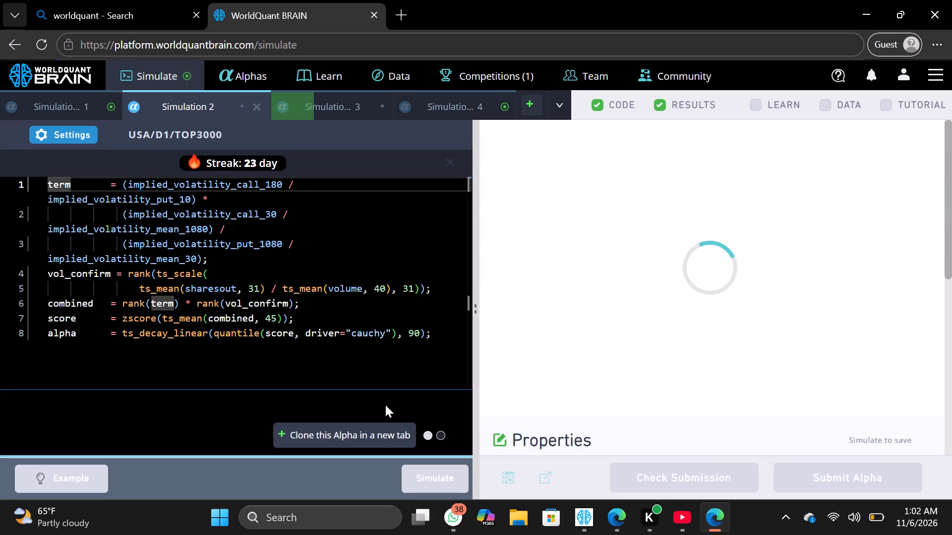
Set Simulation 1's decay to 17 in the guest browser session, apply the settings and rerun the simulation.
{"action": "left_click", "coordinate": [93, 106]}
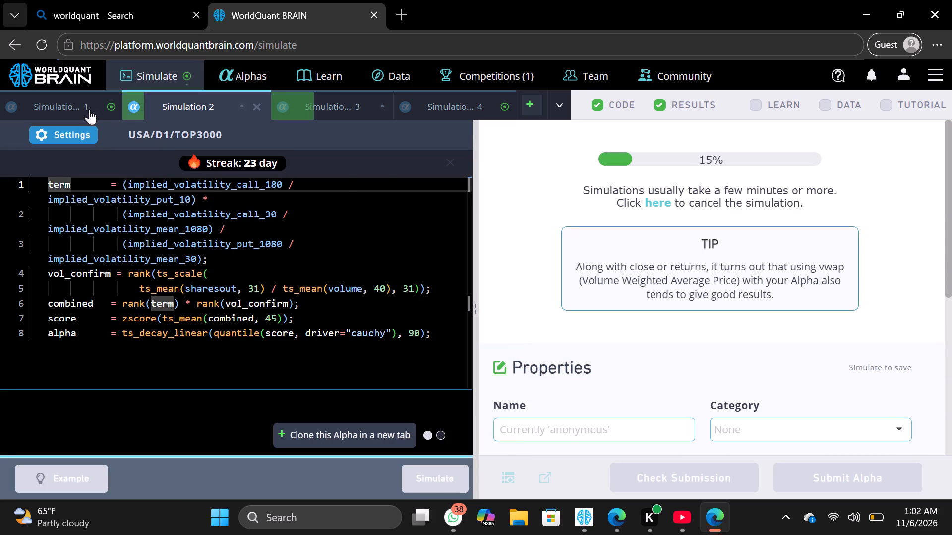
{"action": "left_click", "coordinate": [89, 131]}
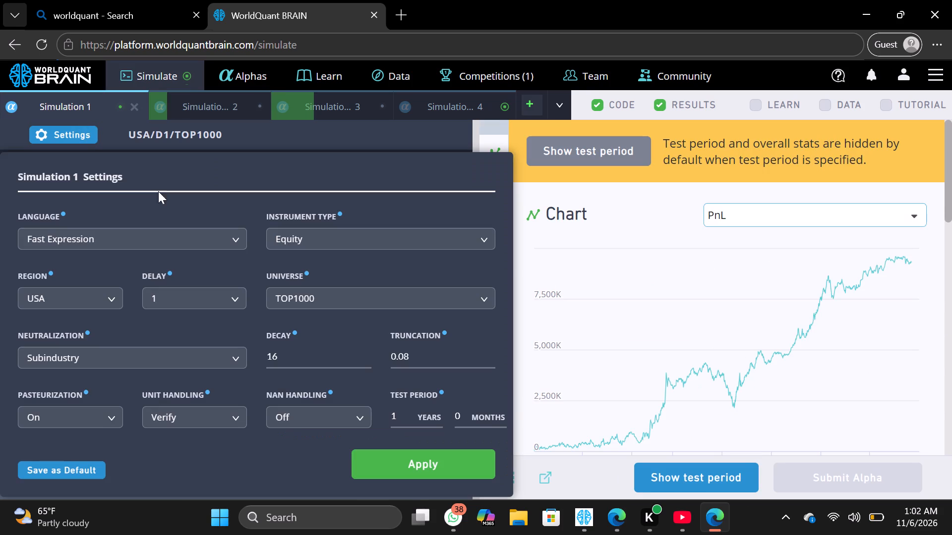
{"action": "left_click", "coordinate": [366, 354]}
{"action": "left_click", "coordinate": [418, 457]}
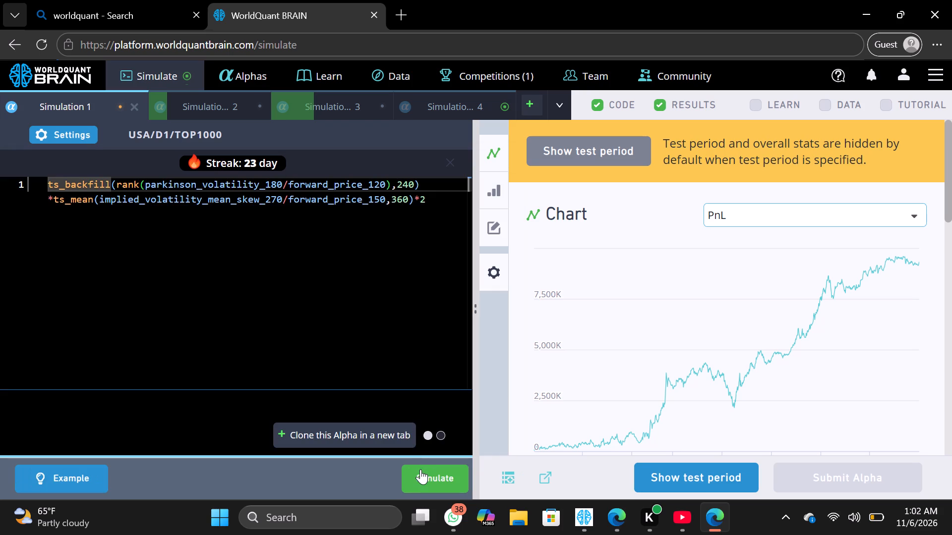
{"action": "left_click", "coordinate": [420, 469]}
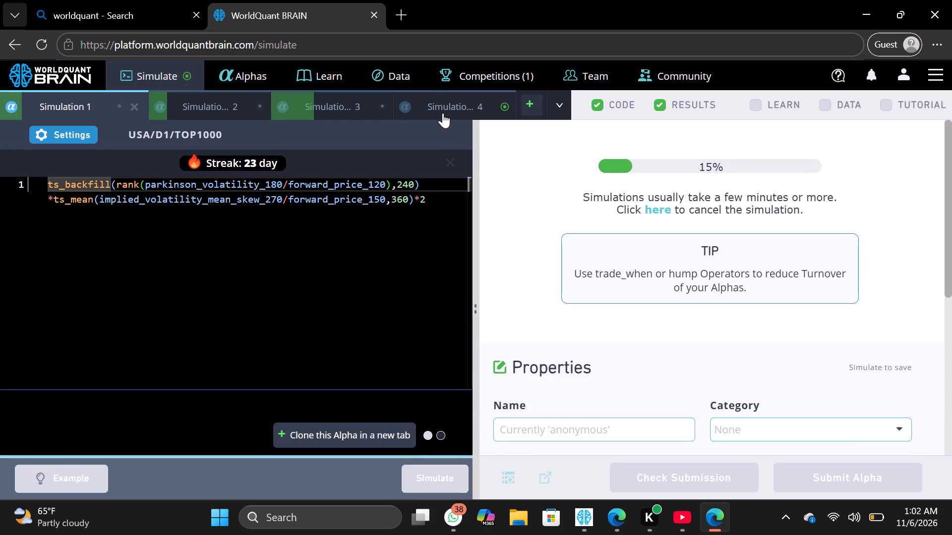
Set Simulation 4's decay to 18 in the guest browser session and apply the settings.
{"action": "left_click", "coordinate": [440, 101]}
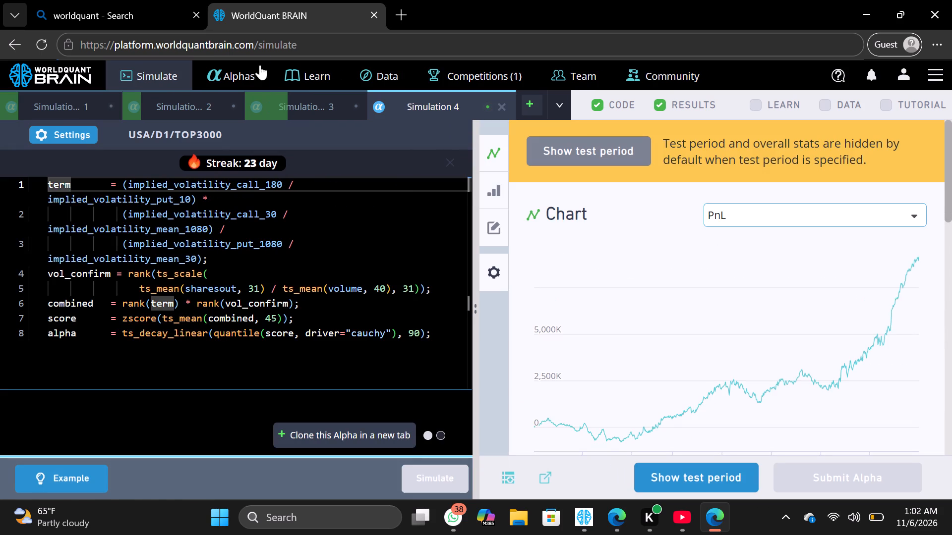
{"action": "left_click", "coordinate": [79, 128]}
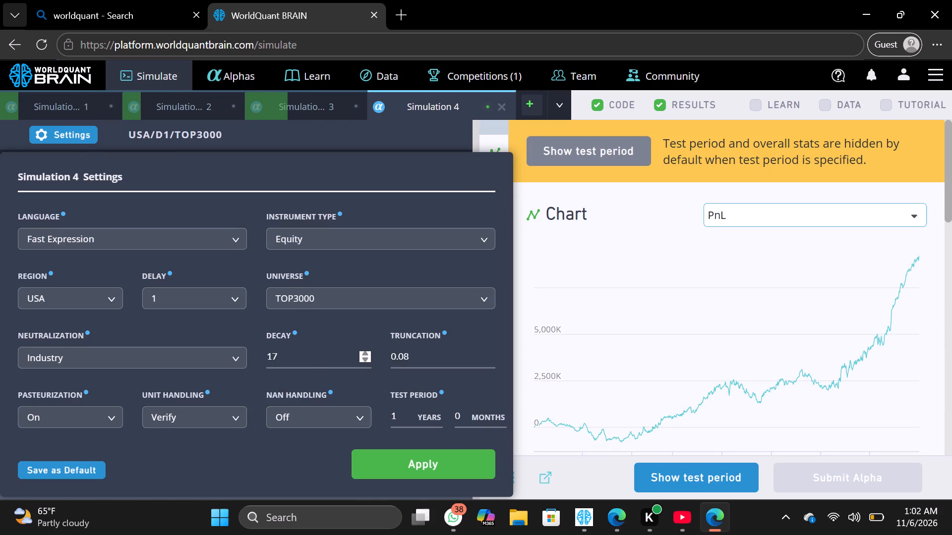
{"action": "left_click", "coordinate": [367, 355]}
{"action": "left_click", "coordinate": [412, 461]}
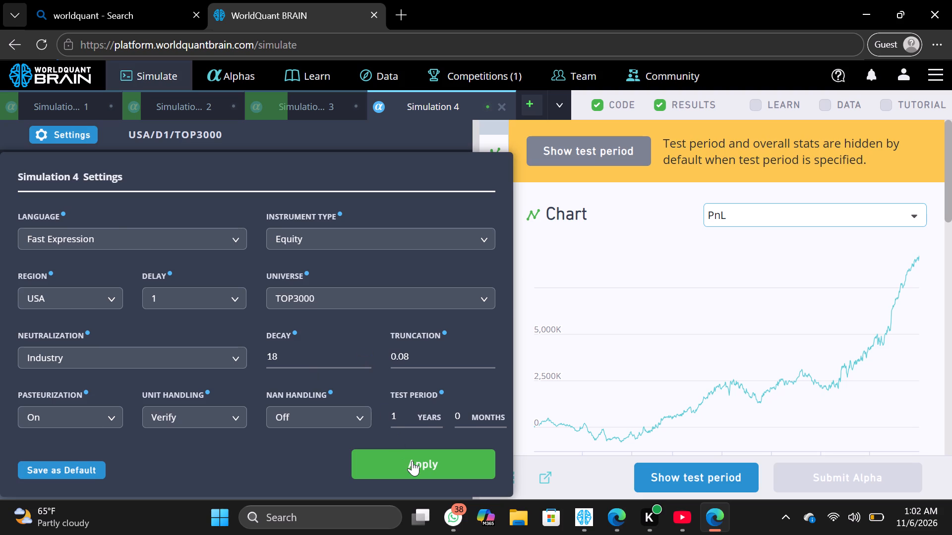
Switch to the standalone WorldQuant BRAIN session and rerun Simulation 9.
{"action": "left_click", "coordinate": [582, 529]}
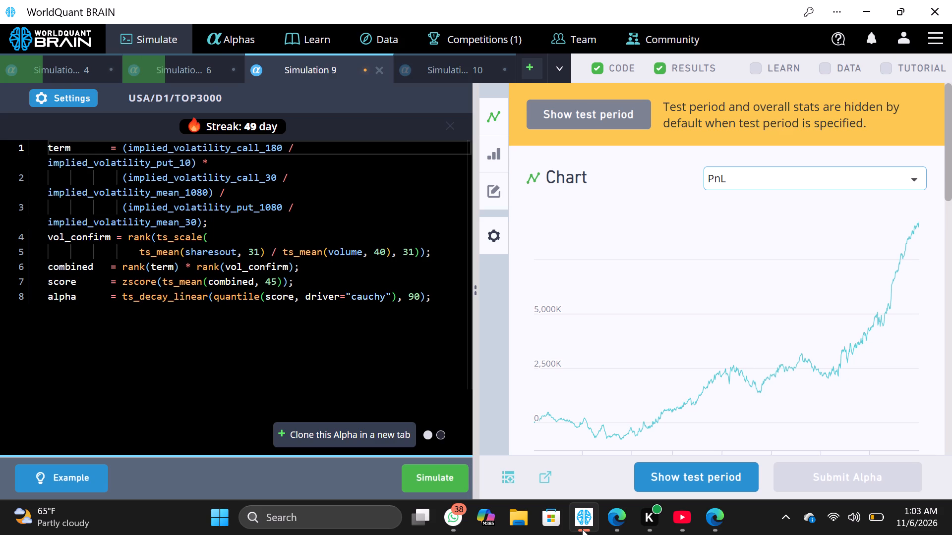
{"action": "left_click", "coordinate": [443, 476]}
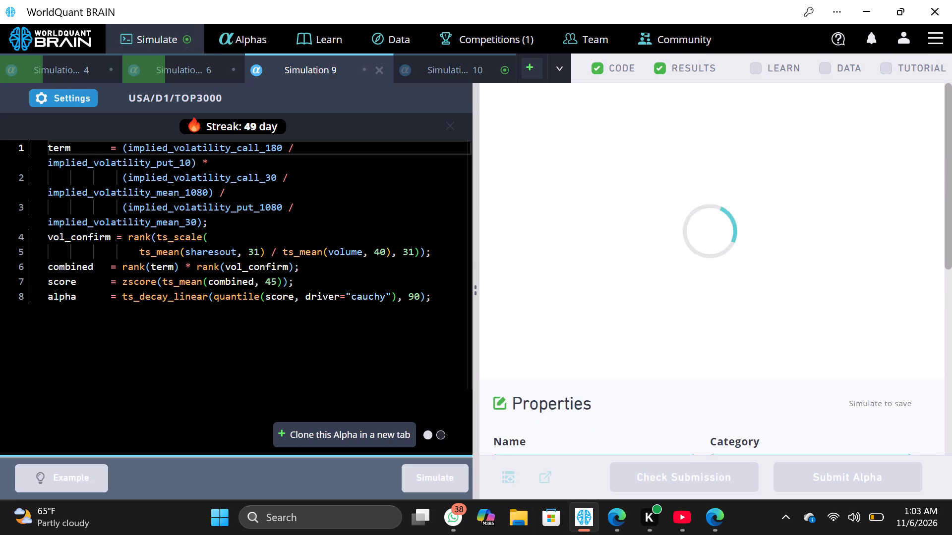
Set Simulation 10's decay to 19 in the standalone session, apply the settings and rerun the simulation.
{"action": "left_click", "coordinate": [454, 71]}
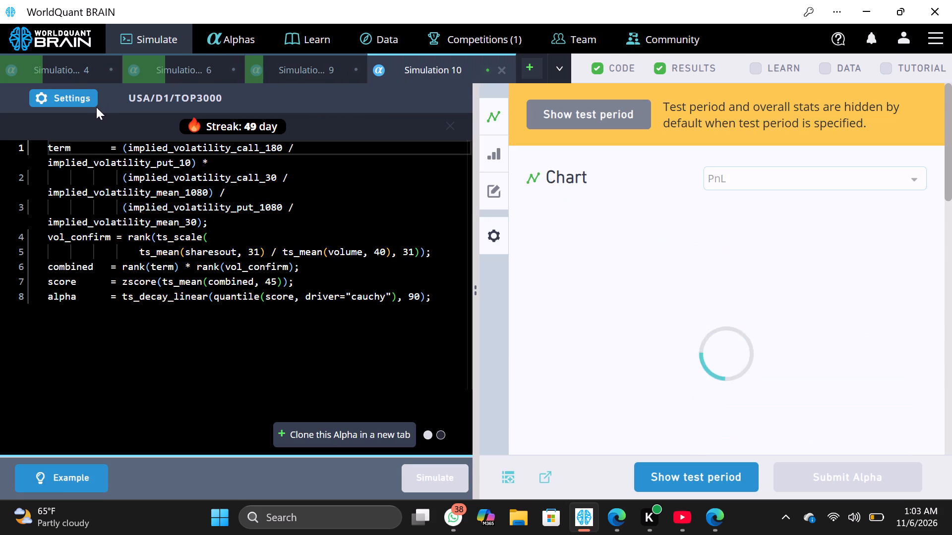
{"action": "left_click", "coordinate": [88, 105]}
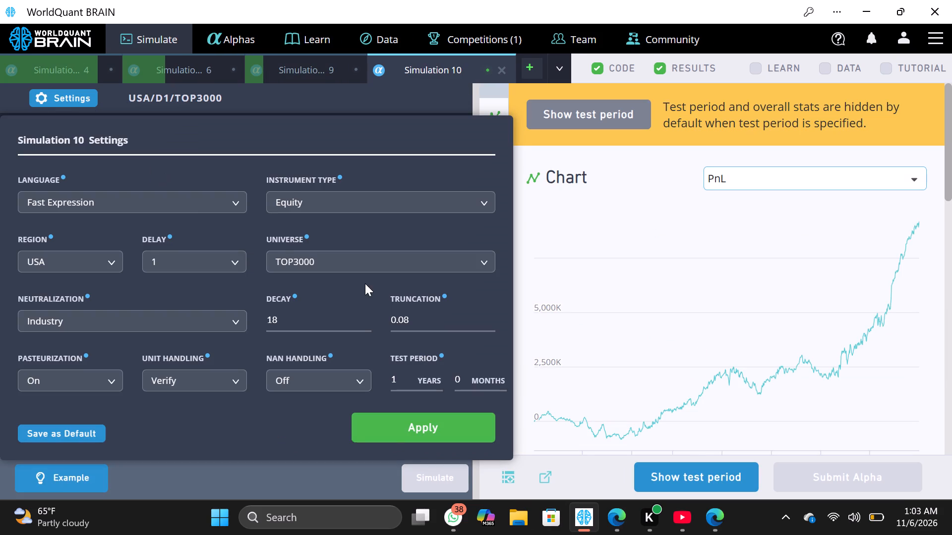
{"action": "left_click", "coordinate": [363, 314]}
{"action": "left_click", "coordinate": [362, 315]}
{"action": "left_click", "coordinate": [409, 417]}
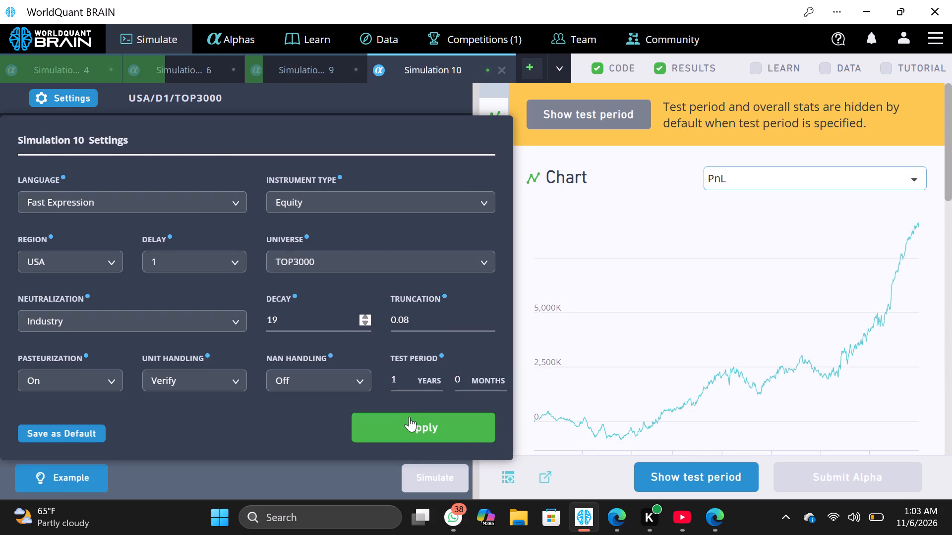
{"action": "left_click", "coordinate": [443, 489]}
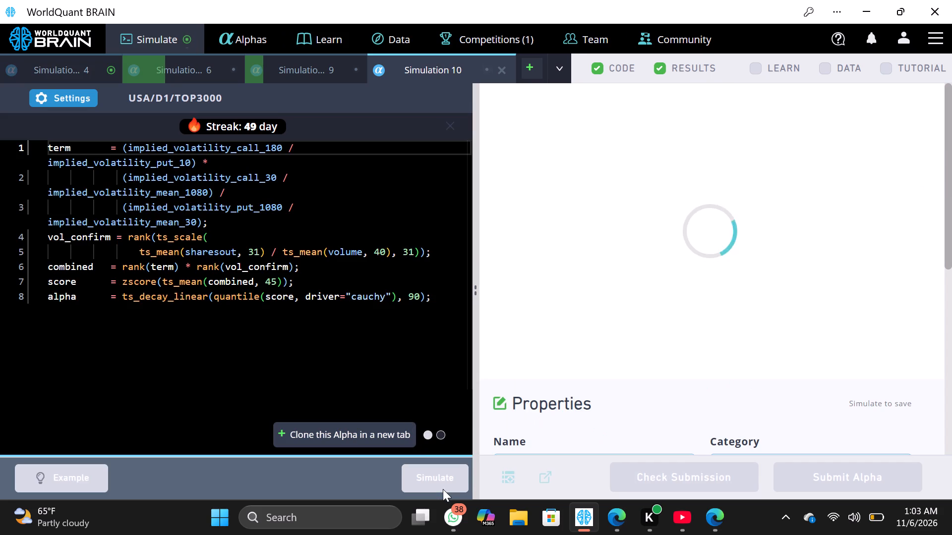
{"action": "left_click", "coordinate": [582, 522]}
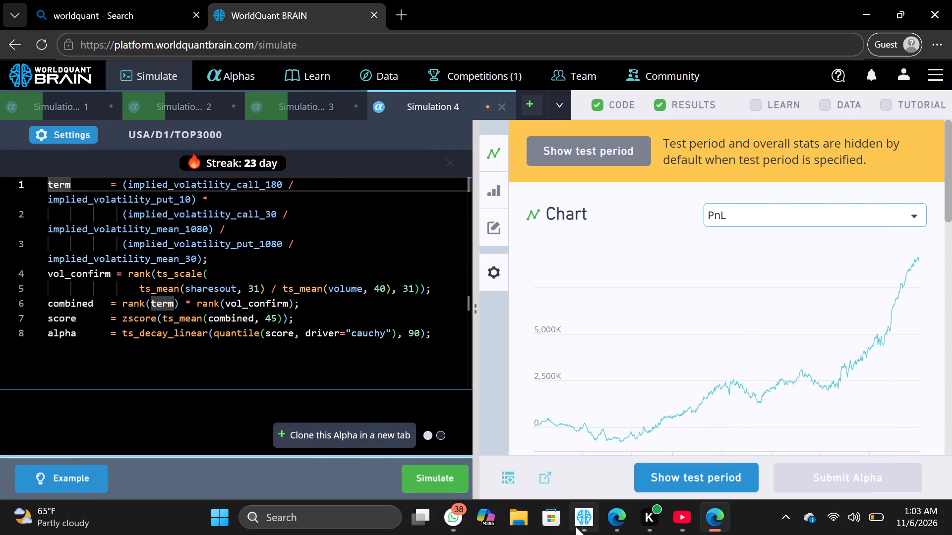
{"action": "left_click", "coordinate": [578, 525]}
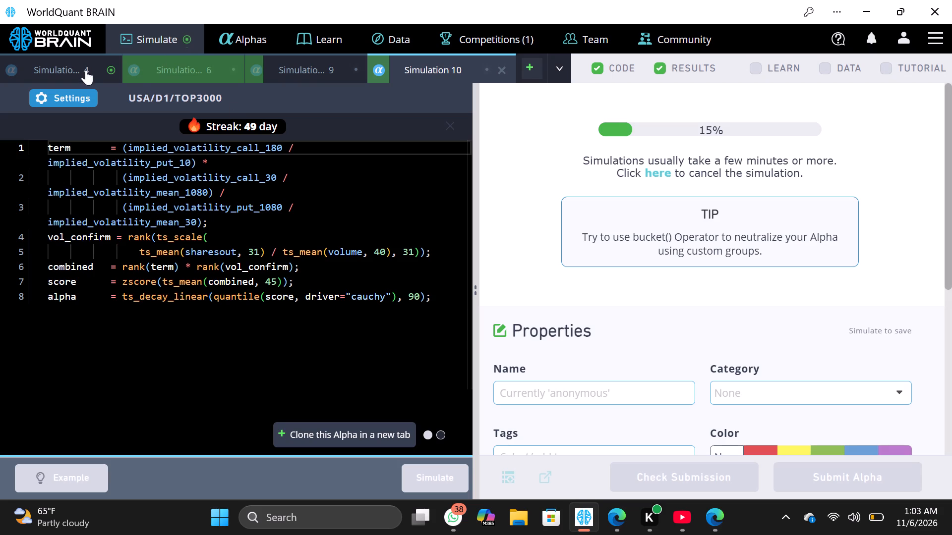
Raise Simulation 4's decay by one in the standalone session, apply the settings and rerun the simulation.
{"action": "left_click", "coordinate": [84, 69]}
{"action": "left_click", "coordinate": [78, 94]}
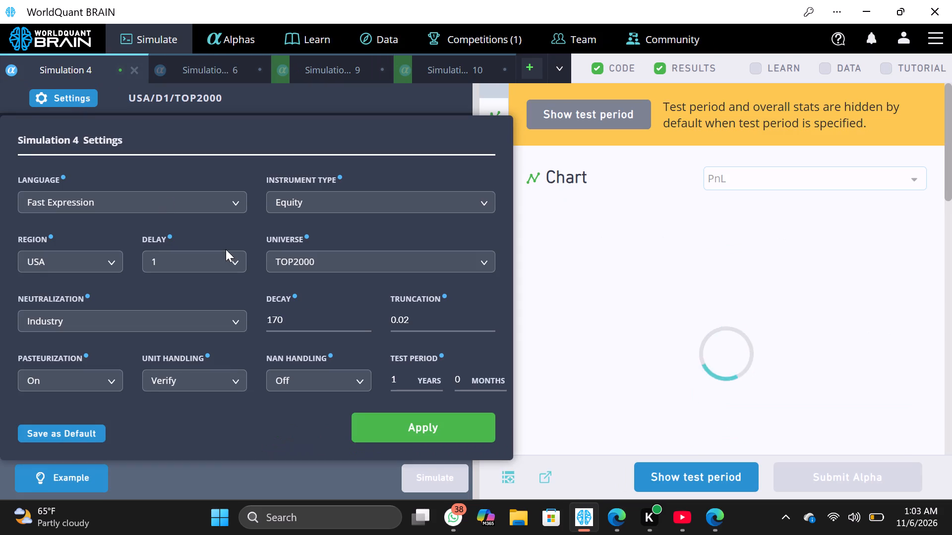
{"action": "left_click", "coordinate": [365, 315]}
{"action": "left_click", "coordinate": [404, 421]}
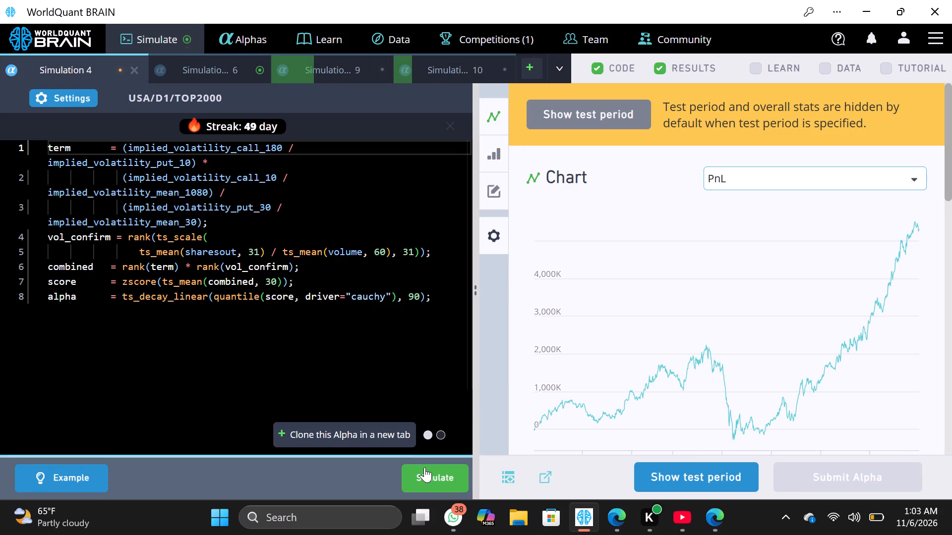
{"action": "left_click", "coordinate": [426, 472]}
Raise Simulation 6's decay by one in the standalone session and apply the settings.
{"action": "left_click", "coordinate": [224, 71]}
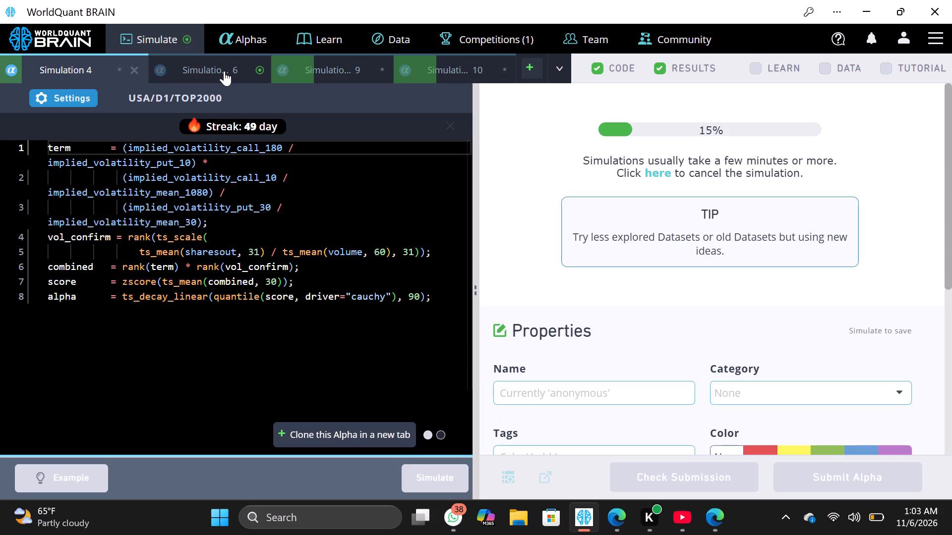
{"action": "double_click", "coordinate": [72, 90]}
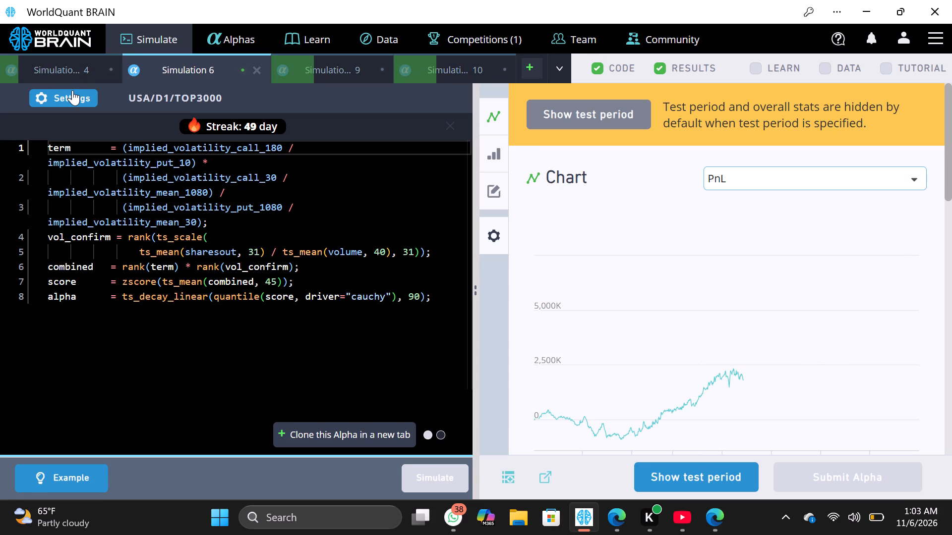
{"action": "left_click", "coordinate": [69, 97]}
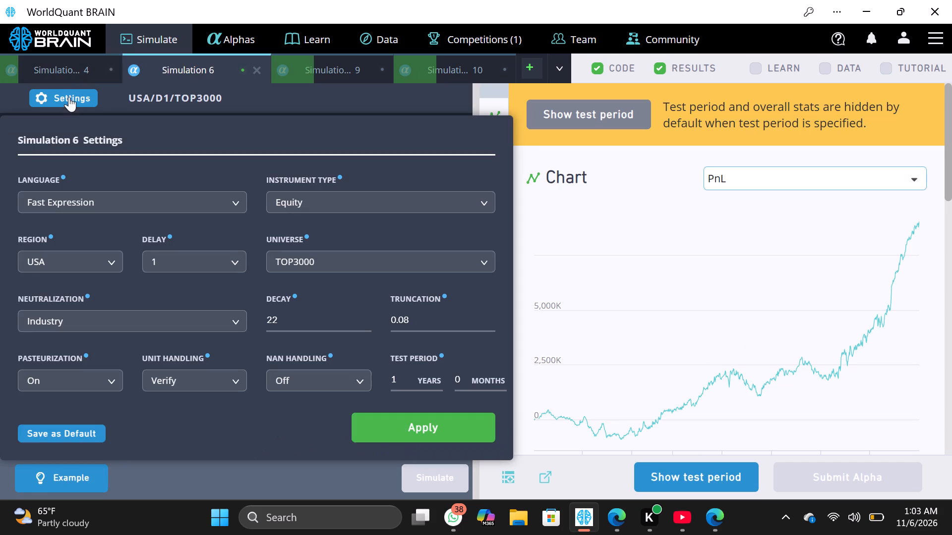
{"action": "left_click", "coordinate": [364, 318]}
{"action": "left_click", "coordinate": [419, 415]}
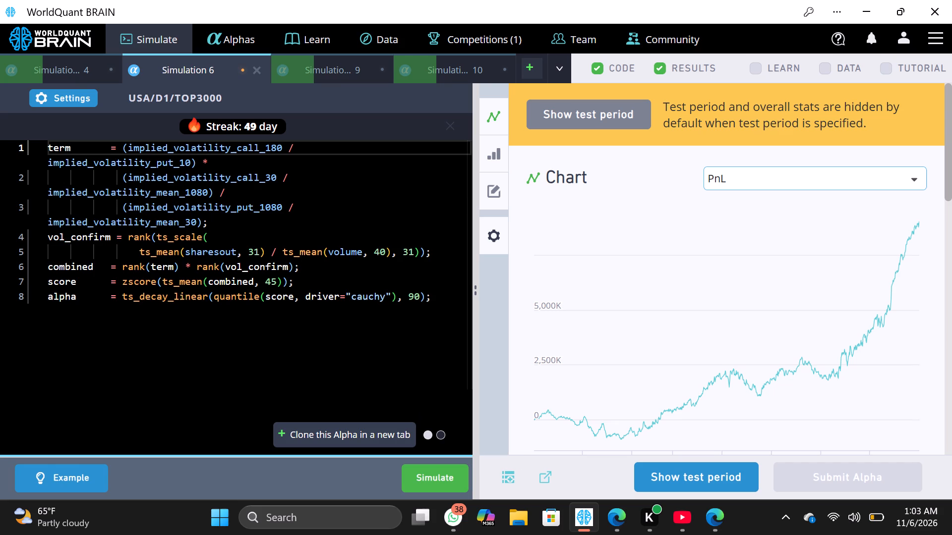
Switch to the guest browser session and rerun Simulation 4.
{"action": "left_click", "coordinate": [596, 517]}
{"action": "left_click", "coordinate": [434, 468]}
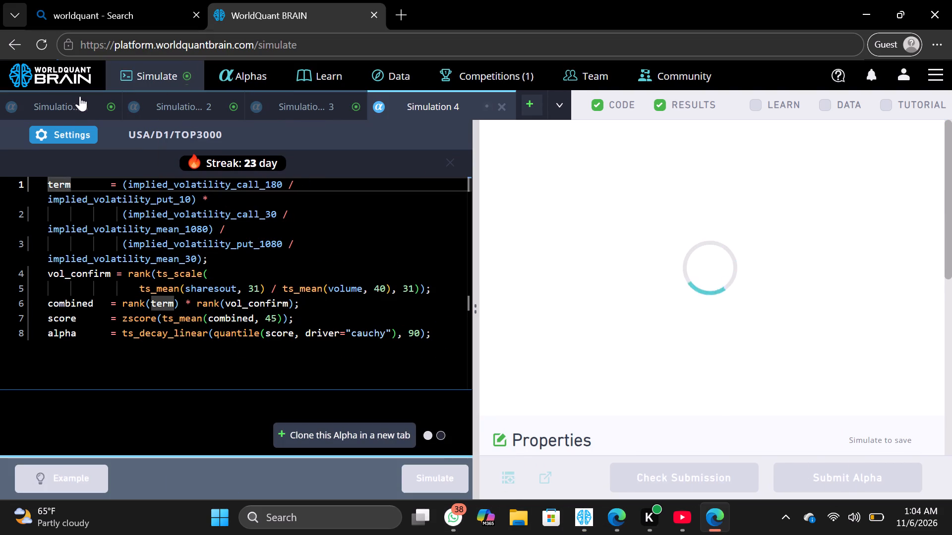
Set Simulation 1's decay to 18 in the guest browser session, apply the settings and rerun the simulation.
{"action": "left_click", "coordinate": [80, 107]}
{"action": "left_click", "coordinate": [73, 125]}
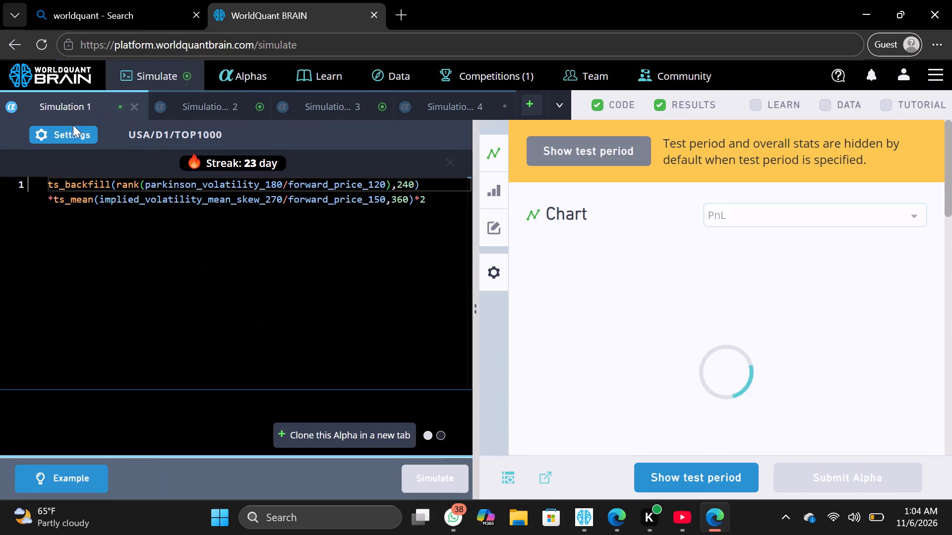
{"action": "left_click", "coordinate": [94, 134]}
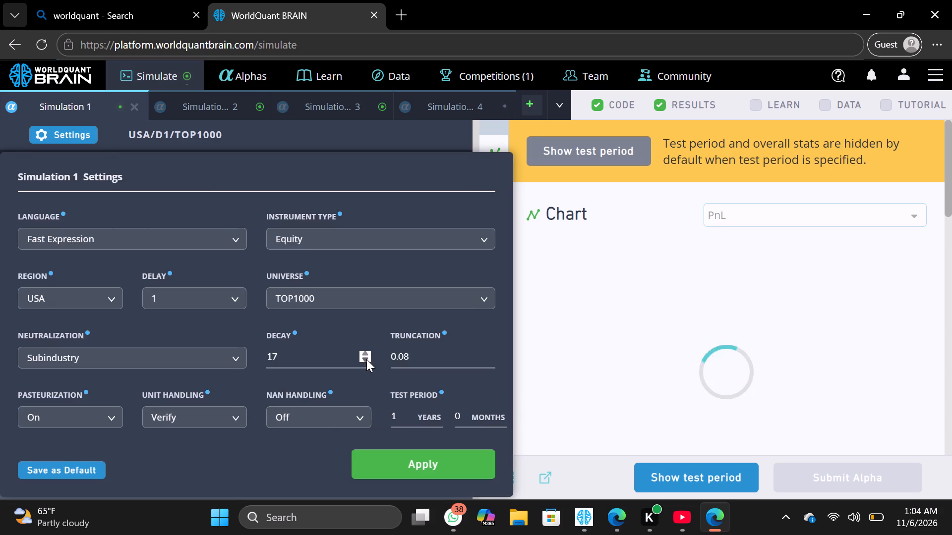
{"action": "left_click", "coordinate": [366, 353]}
{"action": "left_click", "coordinate": [377, 478]}
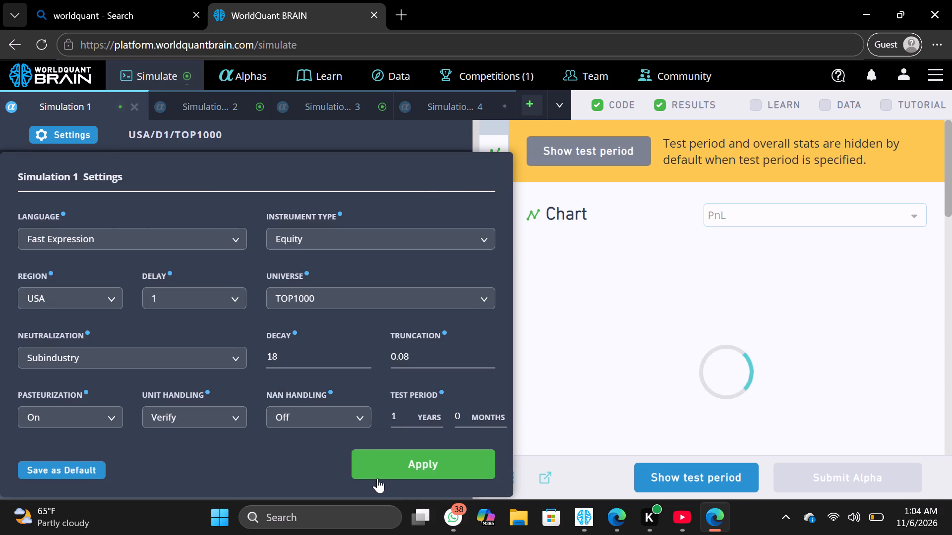
{"action": "left_click", "coordinate": [421, 474]}
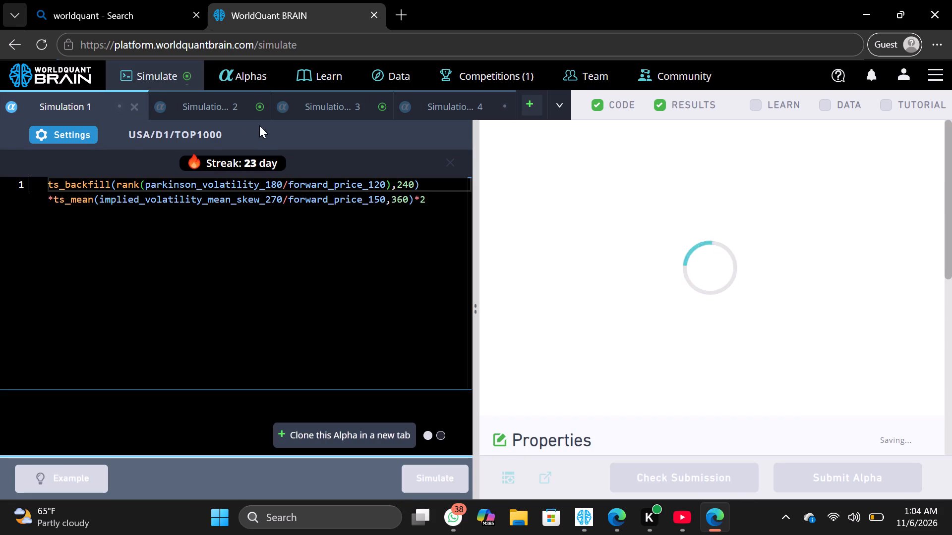
Raise Simulation 2's decay in the guest browser session, apply the settings and rerun the simulation.
{"action": "left_click", "coordinate": [247, 110]}
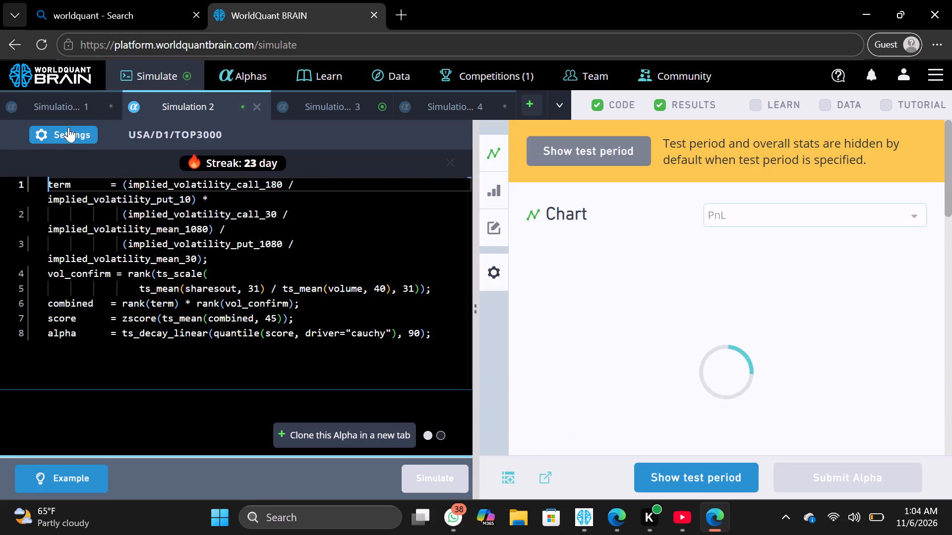
{"action": "left_click", "coordinate": [68, 127]}
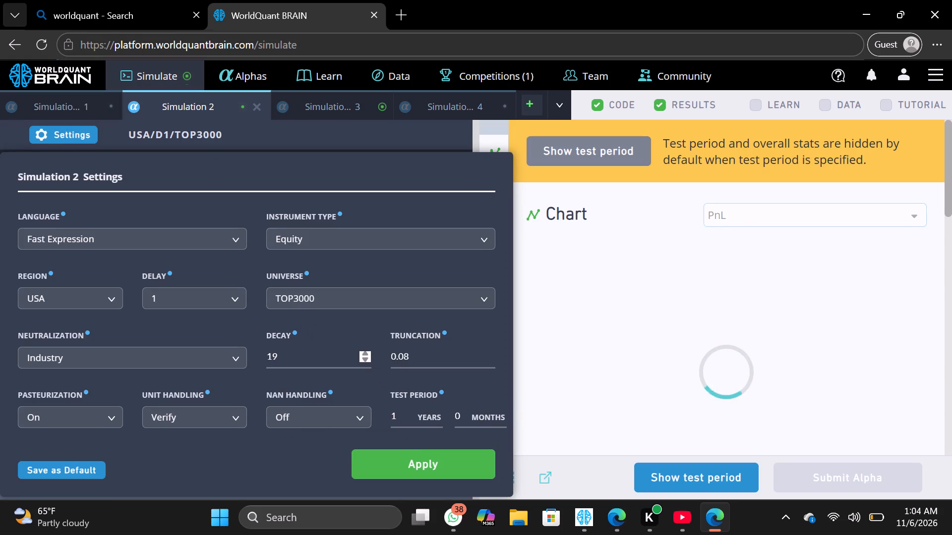
{"action": "left_click", "coordinate": [365, 358]}
{"action": "double_click", "coordinate": [365, 355]}
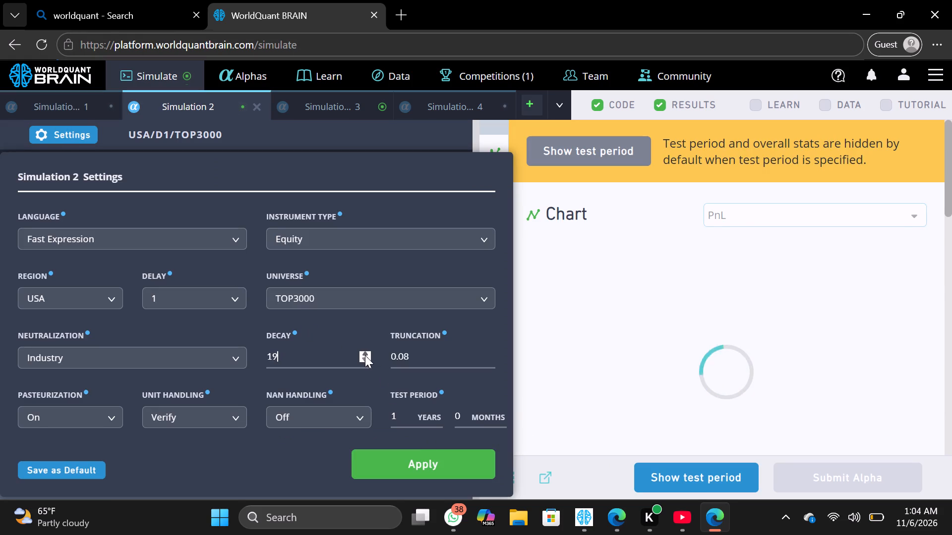
{"action": "left_click", "coordinate": [395, 451]}
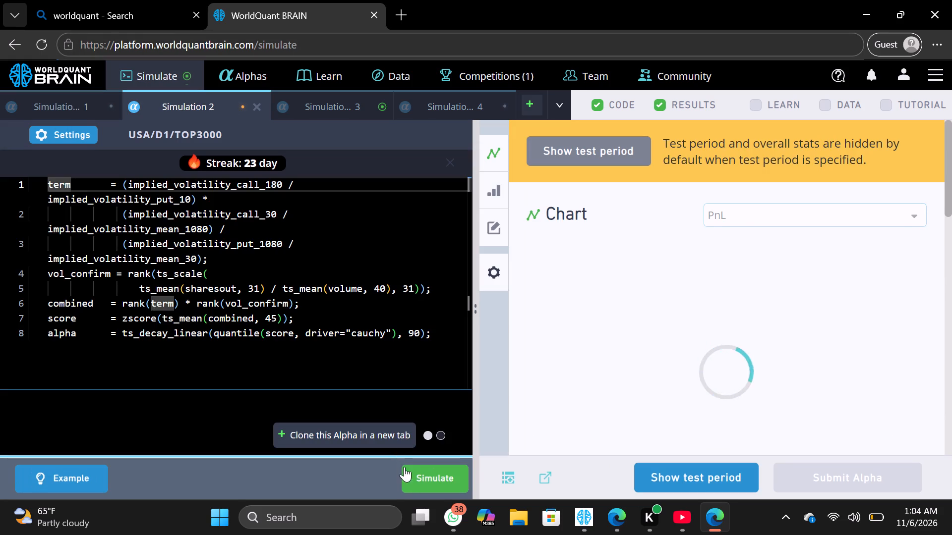
{"action": "left_click", "coordinate": [418, 479]}
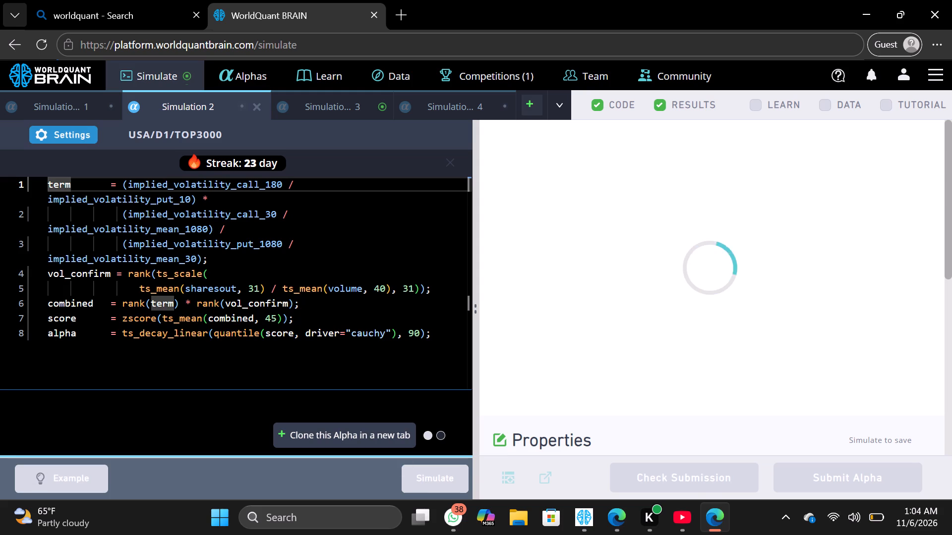
Set Simulation 3's decay to 18 in the guest browser session, apply the settings and rerun the simulation.
{"action": "left_click", "coordinate": [330, 104]}
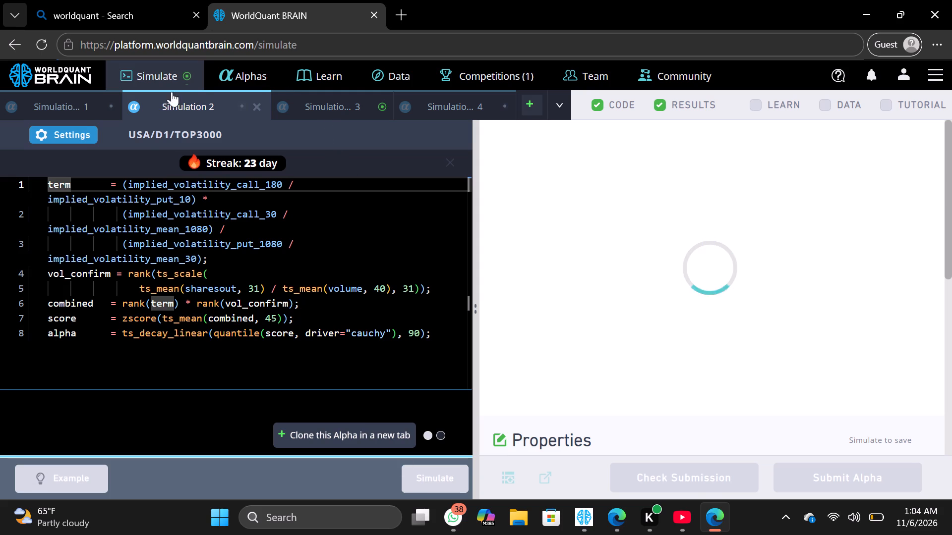
{"action": "left_click", "coordinate": [76, 137]}
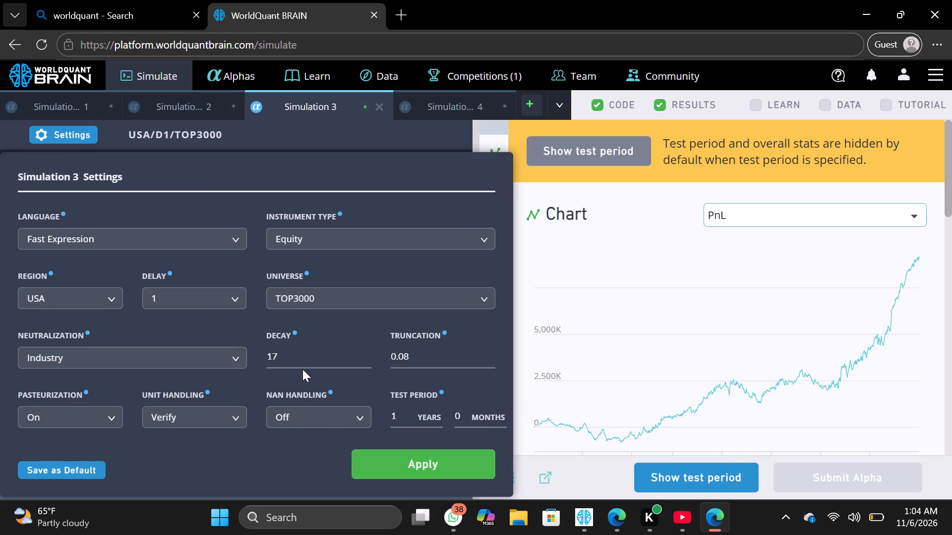
{"action": "left_click", "coordinate": [367, 352]}
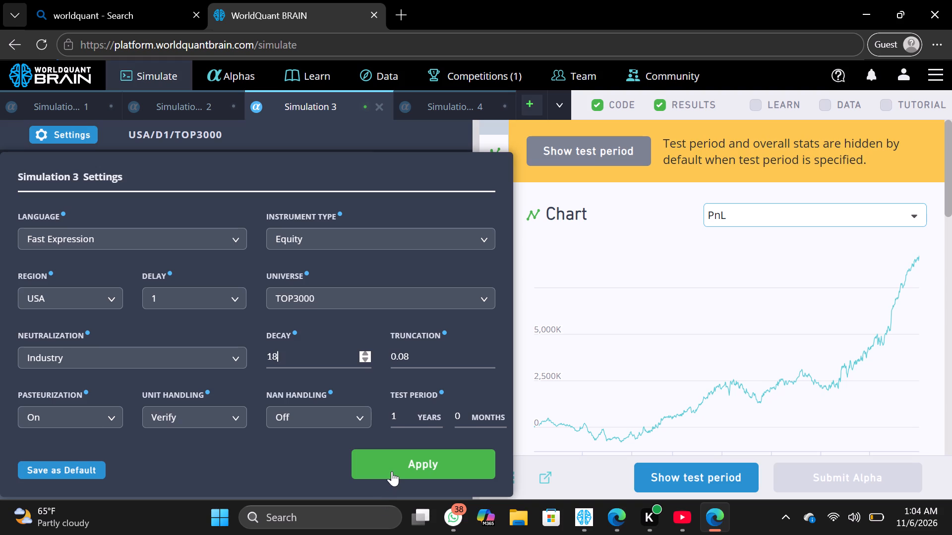
{"action": "left_click", "coordinate": [392, 471]}
{"action": "left_click", "coordinate": [414, 478]}
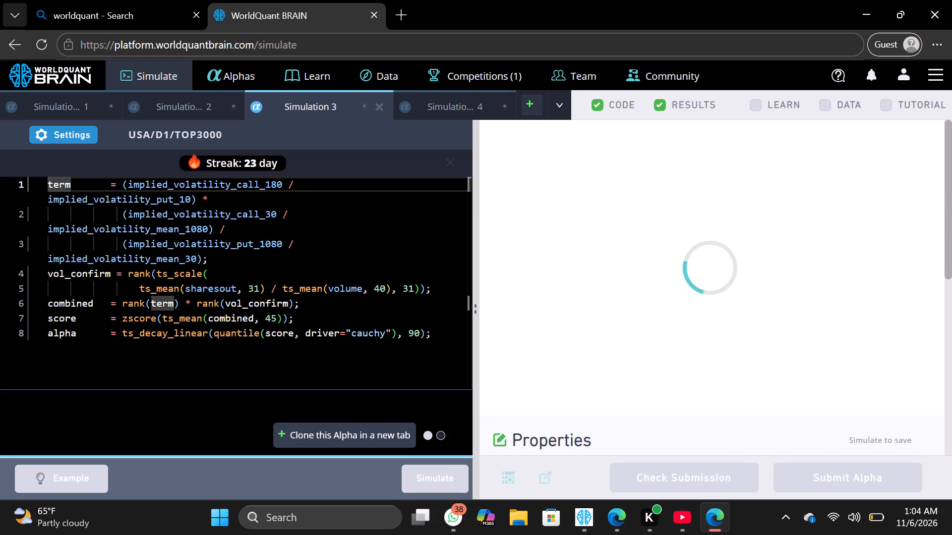
Check the progress of Simulation 4 in the guest browser session.
{"action": "left_click", "coordinate": [464, 106]}
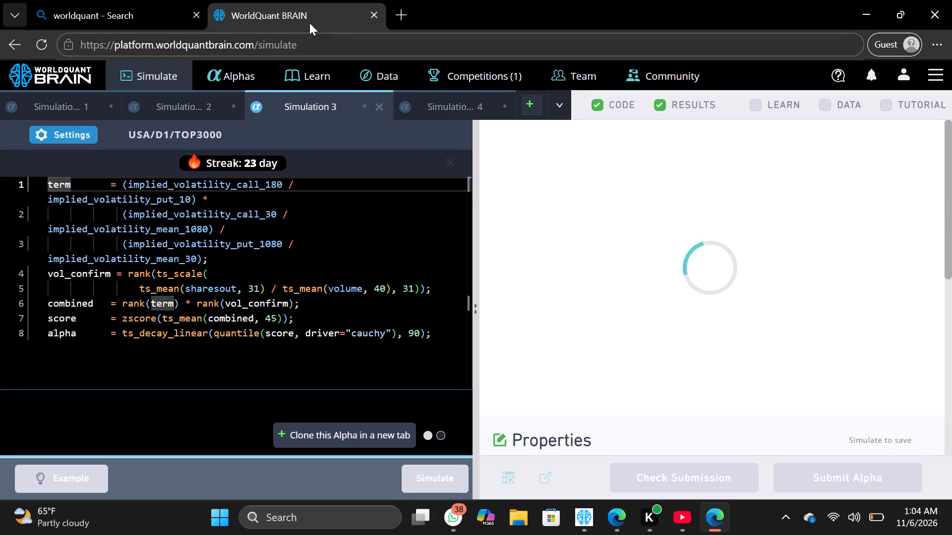
Switch to the standalone WorldQuant BRAIN session with Simulation 6 open.
{"action": "left_click", "coordinate": [596, 511]}
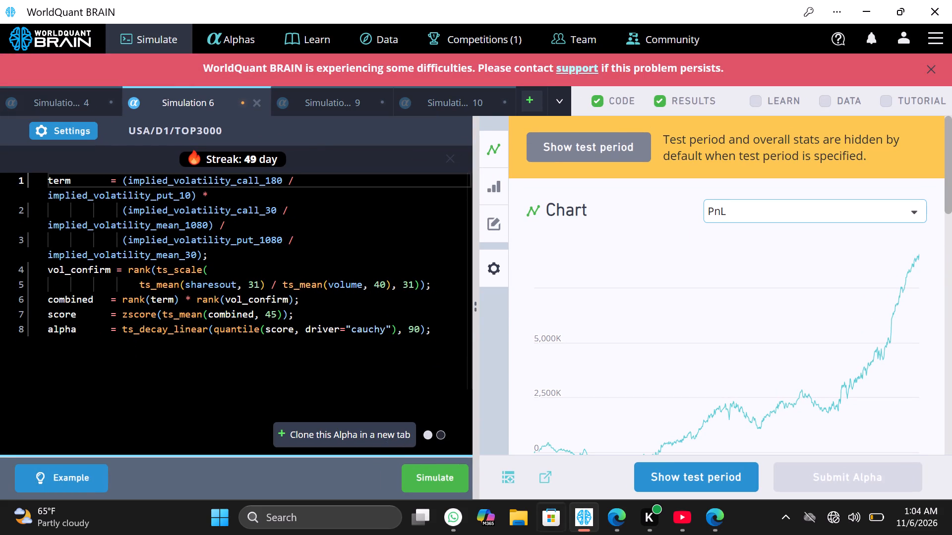
Disconnect the computer from the Wi-Fi network Roy and try to reconnect to it.
{"action": "left_click", "coordinate": [865, 523]}
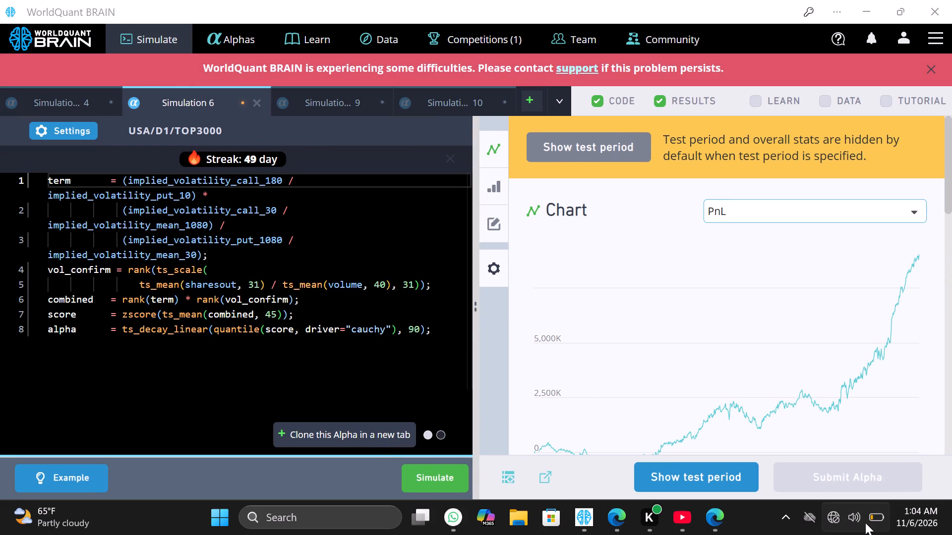
{"action": "left_click", "coordinate": [836, 513]}
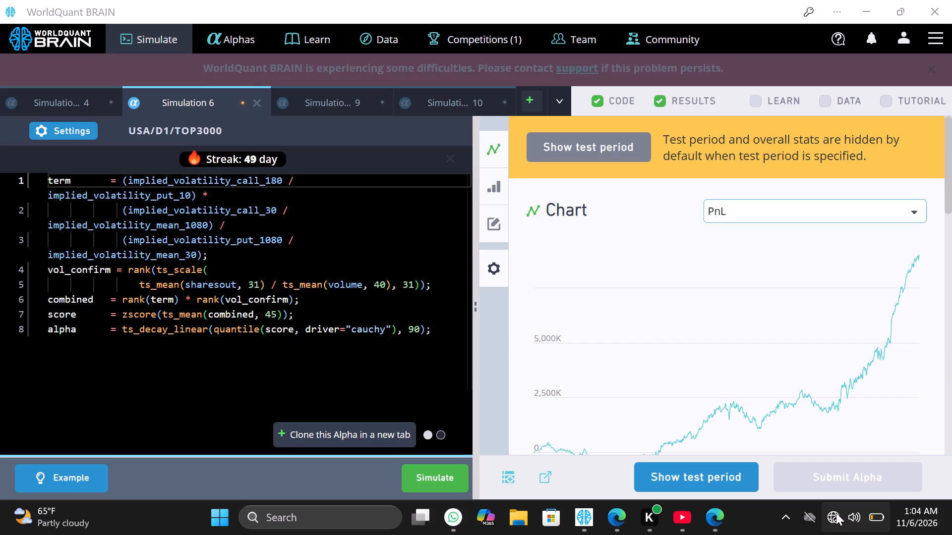
{"action": "left_click", "coordinate": [836, 513]}
{"action": "left_click", "coordinate": [836, 513]}
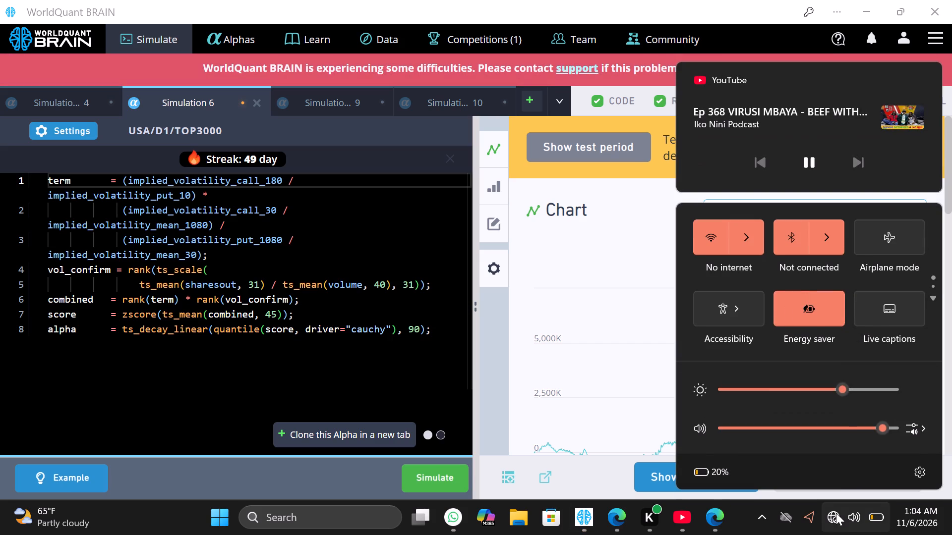
{"action": "left_click", "coordinate": [749, 236]}
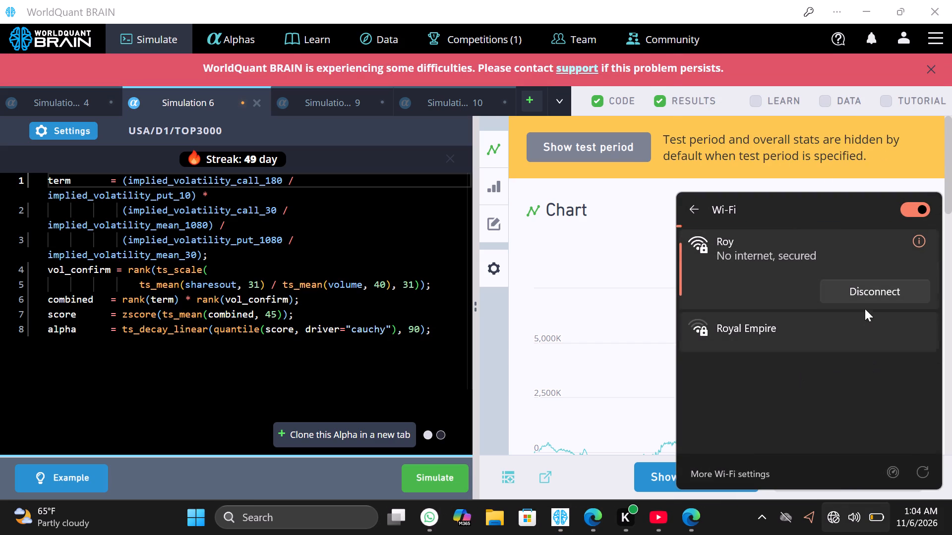
{"action": "left_click", "coordinate": [899, 293]}
{"action": "left_click", "coordinate": [883, 319]}
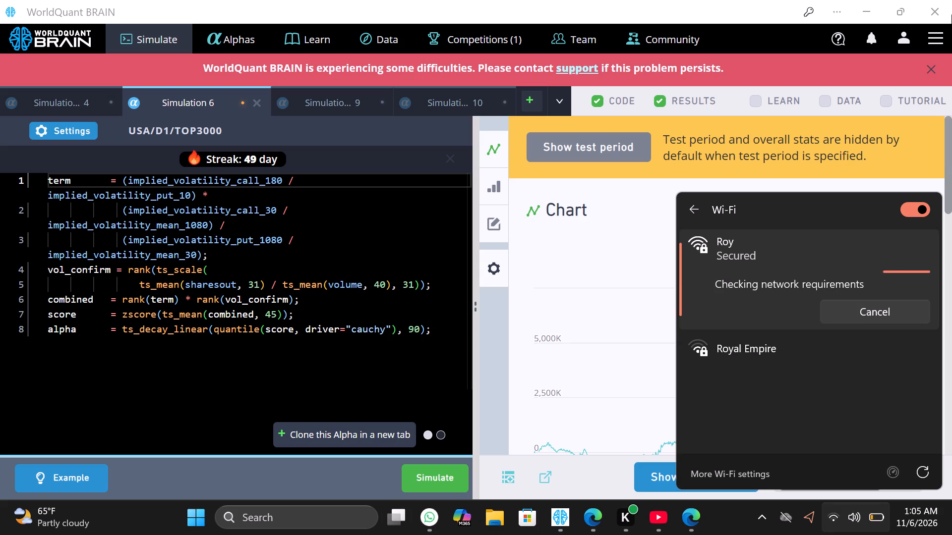
Close the network list and dismiss the WorldQuant BRAIN difficulties banner above Simulation 6.
{"action": "left_click", "coordinate": [934, 62]}
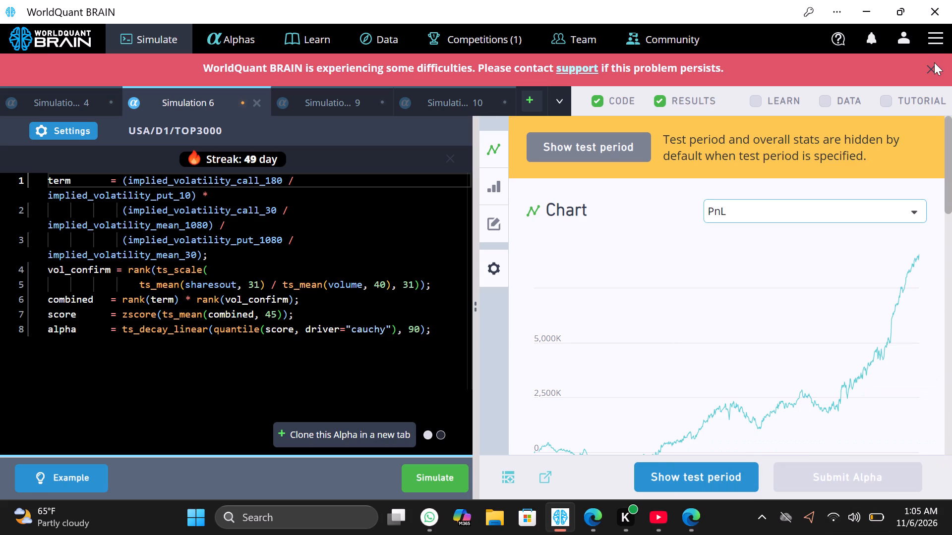
{"action": "left_click", "coordinate": [933, 64]}
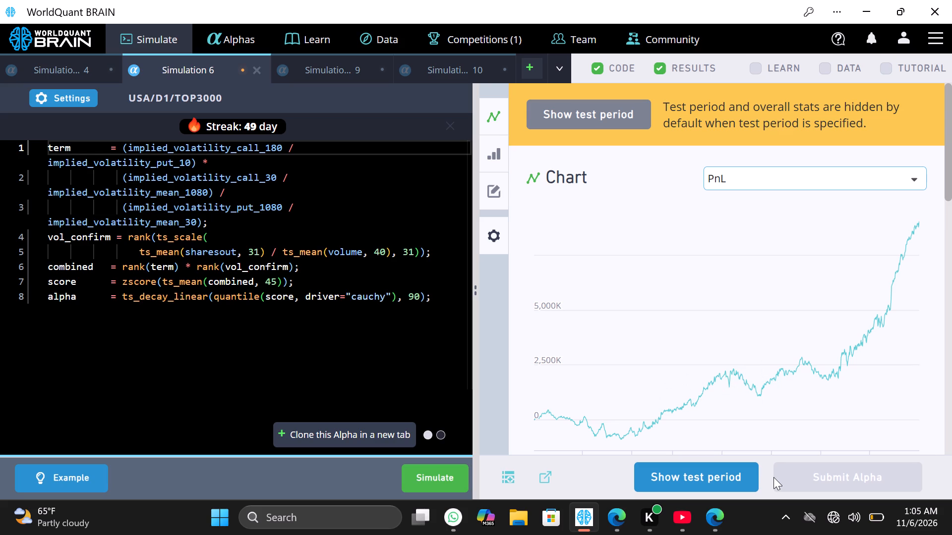
Reopen the available Wi-Fi networks and connect to Roy again, leaving automatic connection off.
{"action": "left_click", "coordinate": [832, 523]}
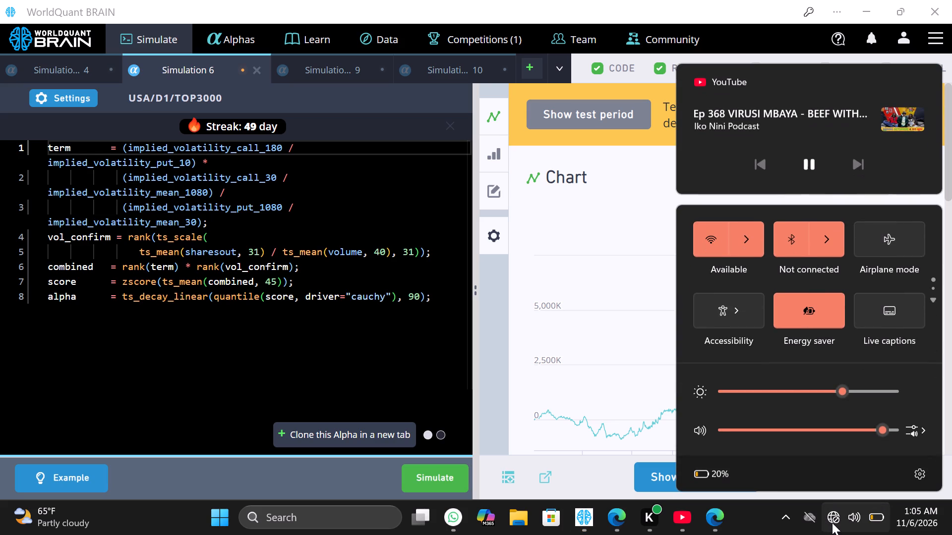
{"action": "left_click", "coordinate": [756, 245]}
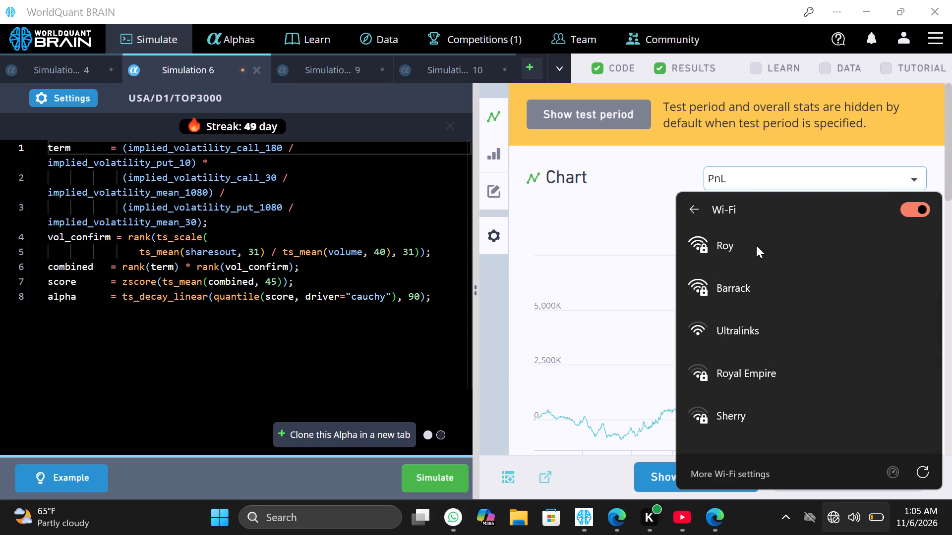
{"action": "left_click", "coordinate": [757, 247]}
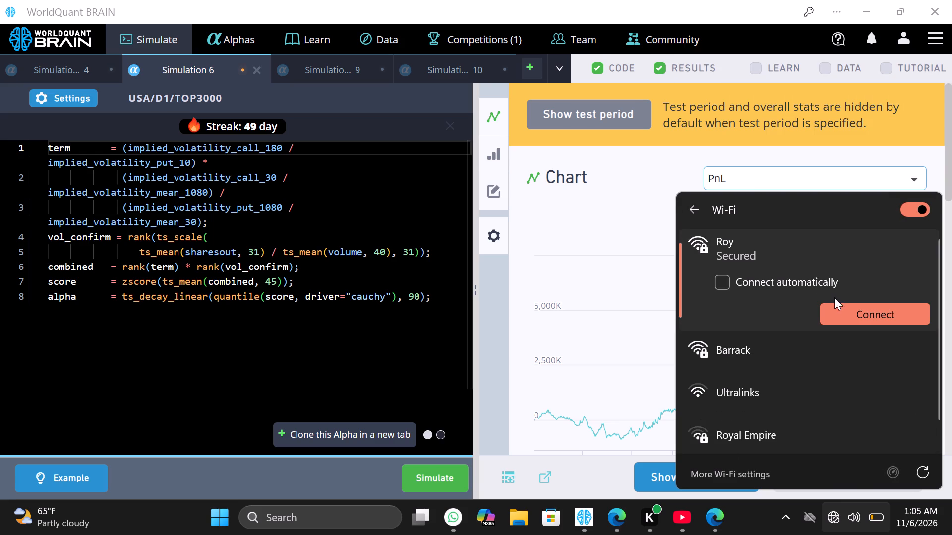
{"action": "left_click", "coordinate": [844, 309]}
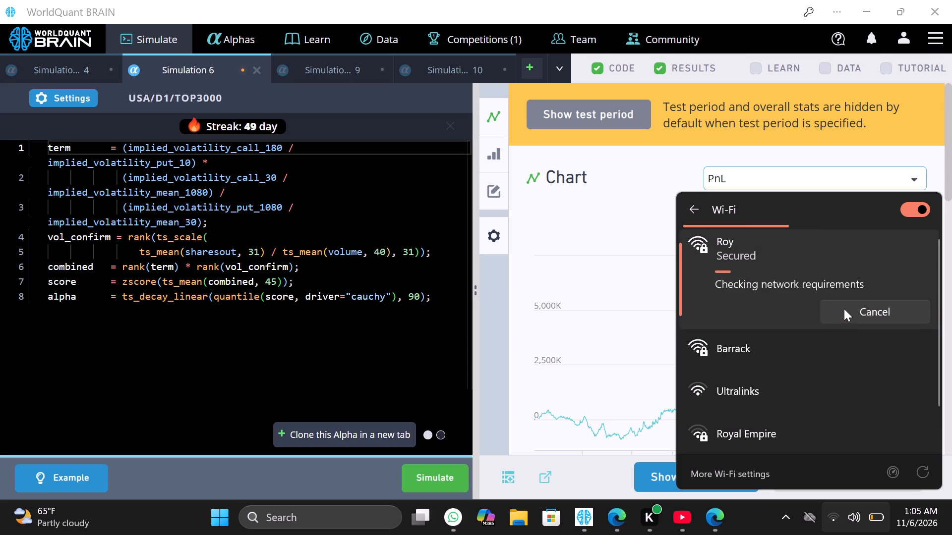
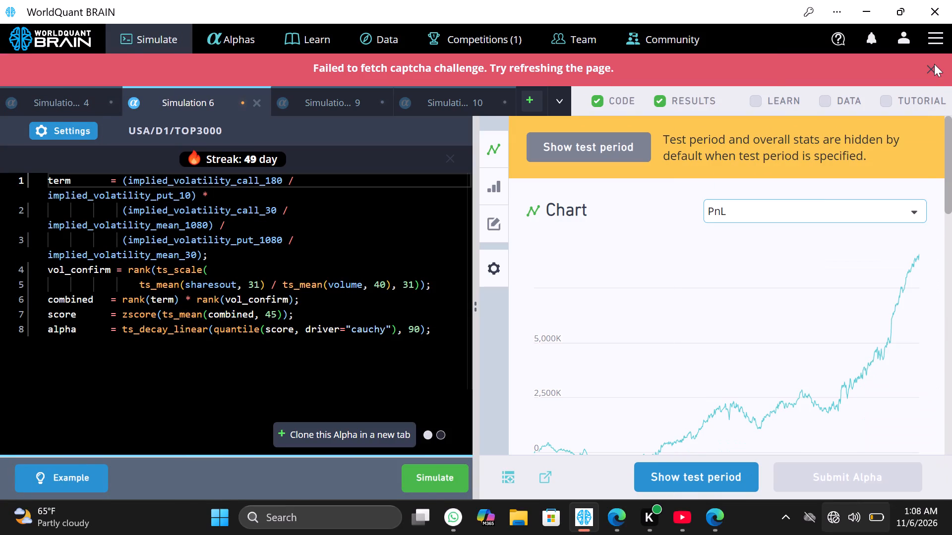
Reconnect the computer to the secured Wi-Fi network Roy and close the network list.
{"action": "left_click", "coordinate": [934, 64]}
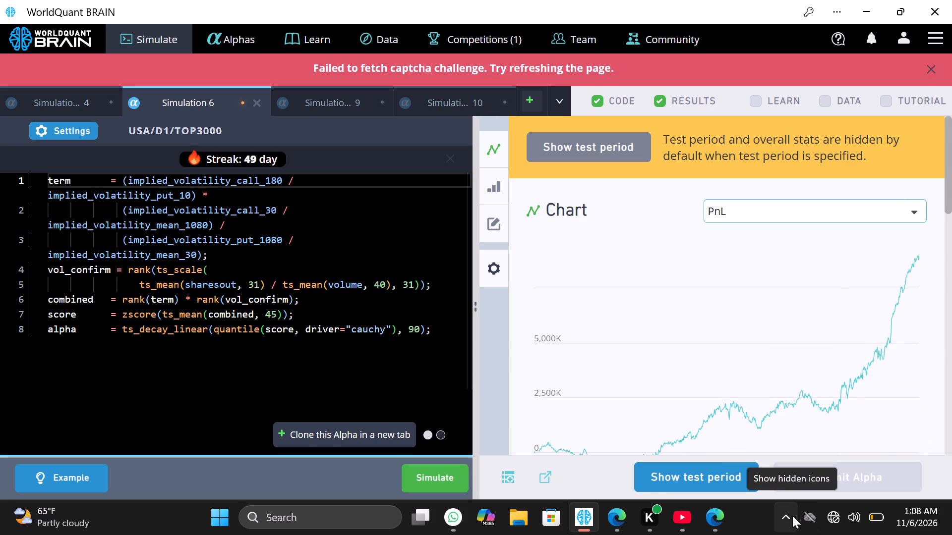
{"action": "left_click", "coordinate": [817, 512]}
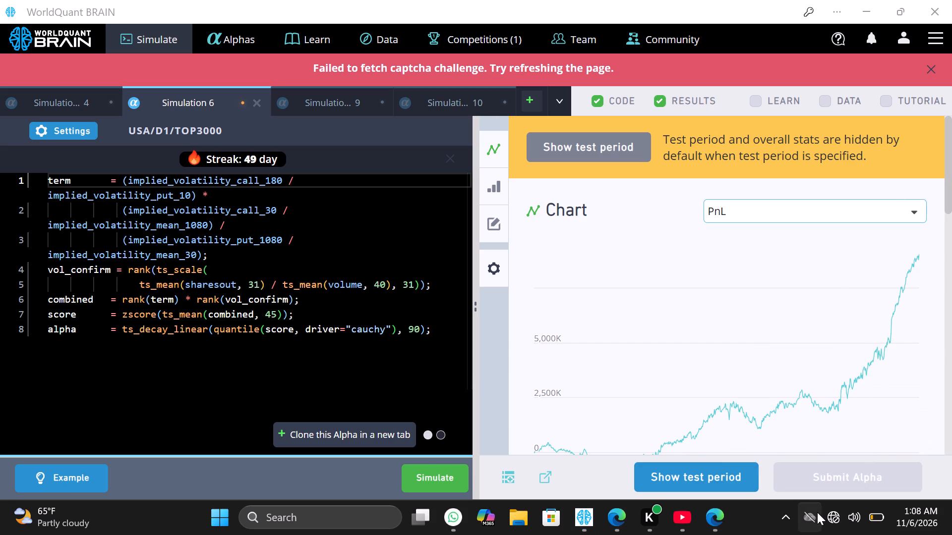
{"action": "left_click_drag", "start_coordinate": [817, 512], "coordinate": [831, 534]}
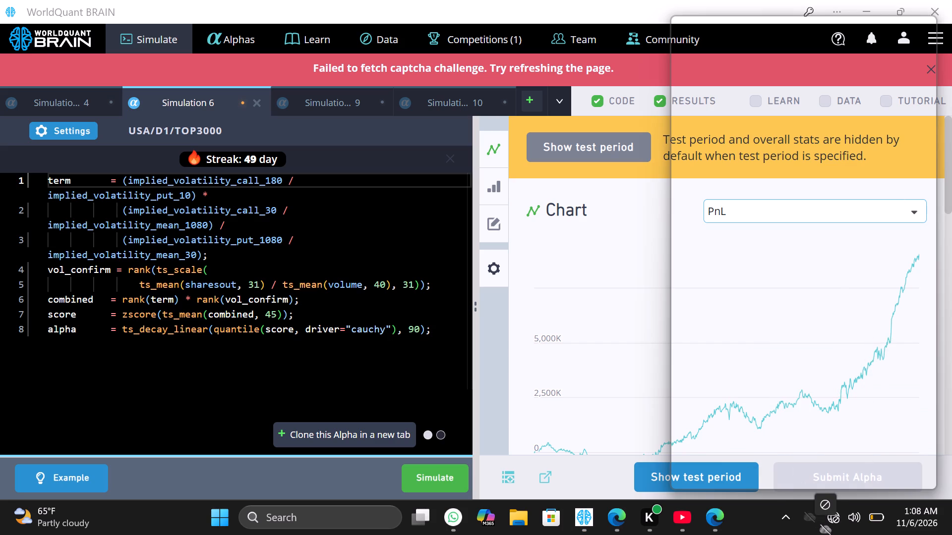
{"action": "left_click_drag", "start_coordinate": [831, 534], "coordinate": [825, 520]}
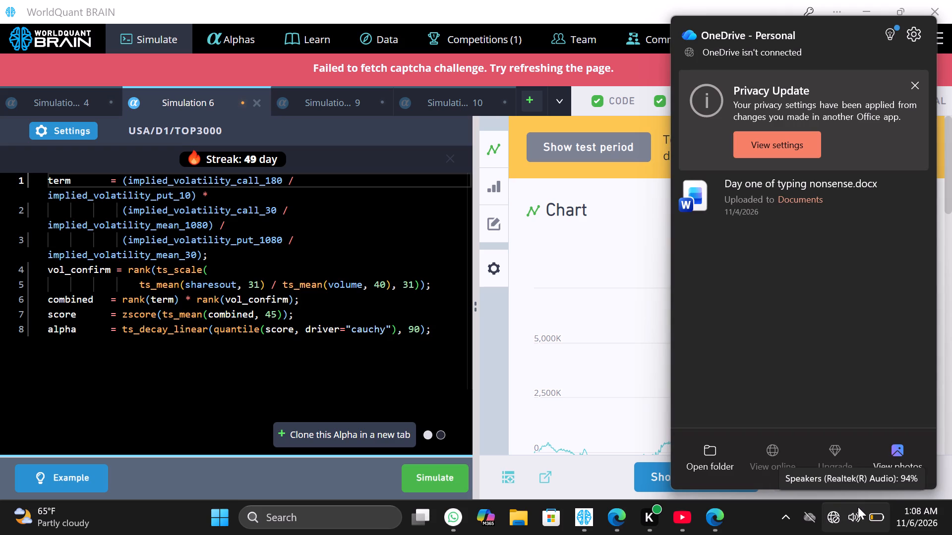
{"action": "left_click", "coordinate": [842, 513]}
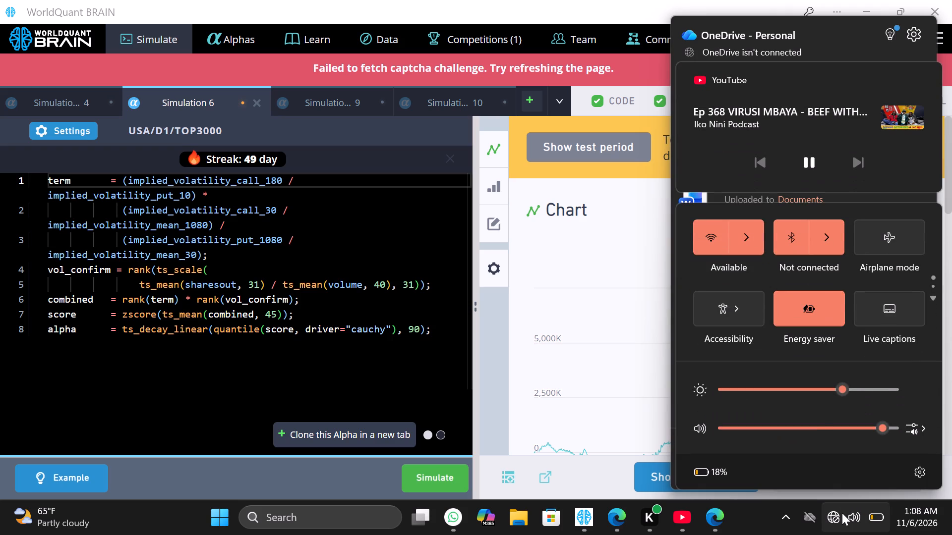
{"action": "left_click", "coordinate": [738, 245]}
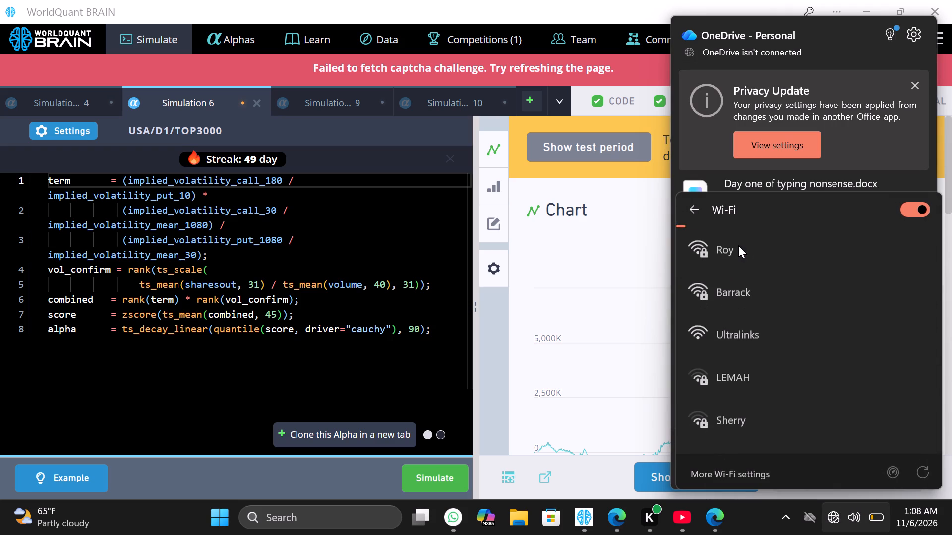
{"action": "left_click", "coordinate": [742, 255]}
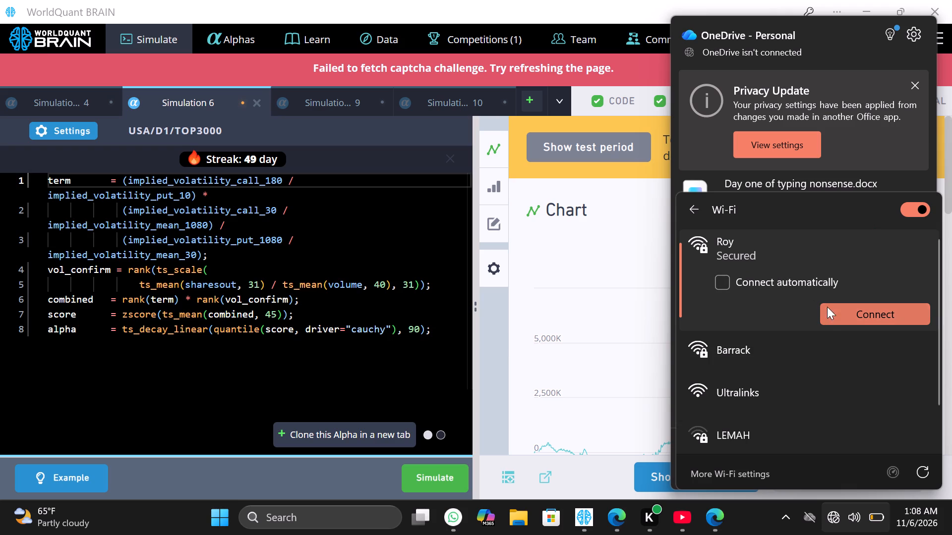
{"action": "left_click", "coordinate": [842, 318]}
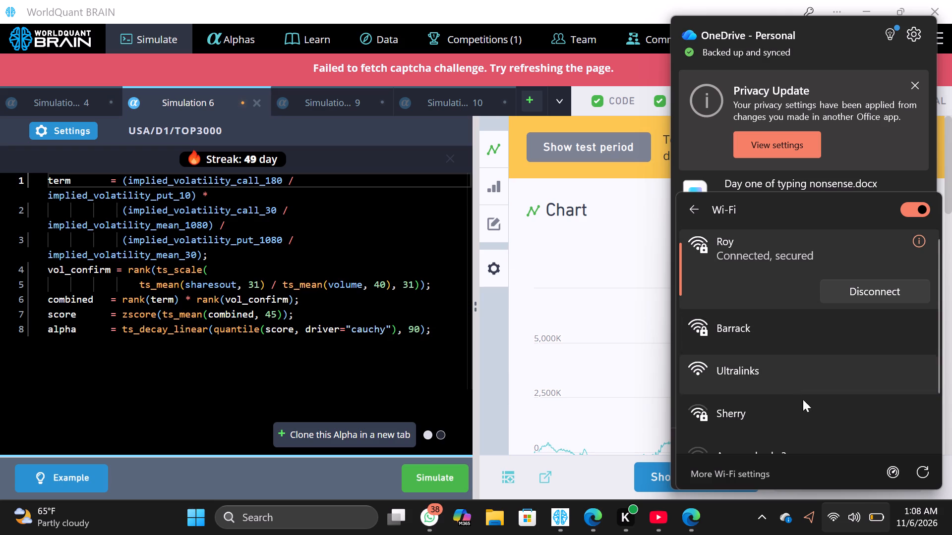
{"action": "left_click", "coordinate": [866, 512]}
Dismiss the Privacy Update notice in OneDrive.
{"action": "left_click", "coordinate": [910, 88]}
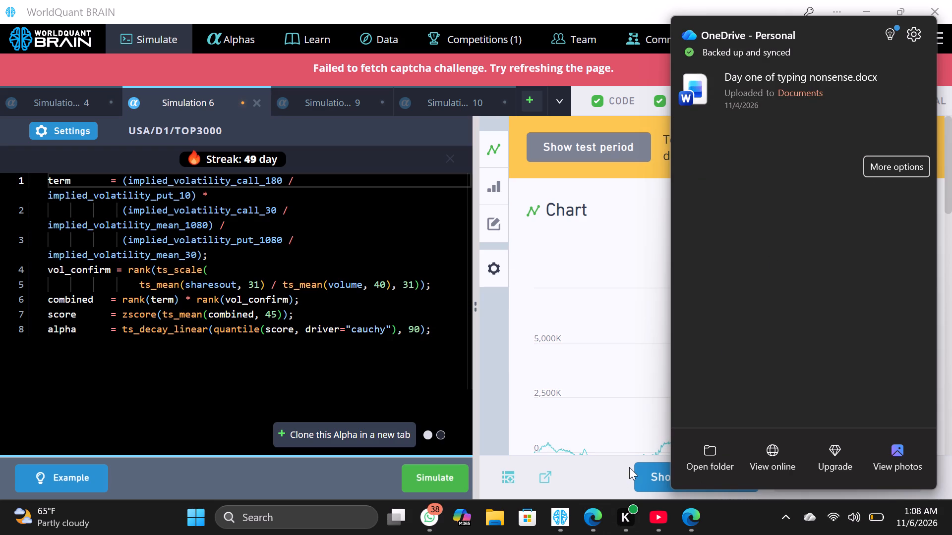
Return to the standalone WorldQuant BRAIN session and dismiss the captcha error banner above Simulation 6.
{"action": "left_click", "coordinate": [570, 520]}
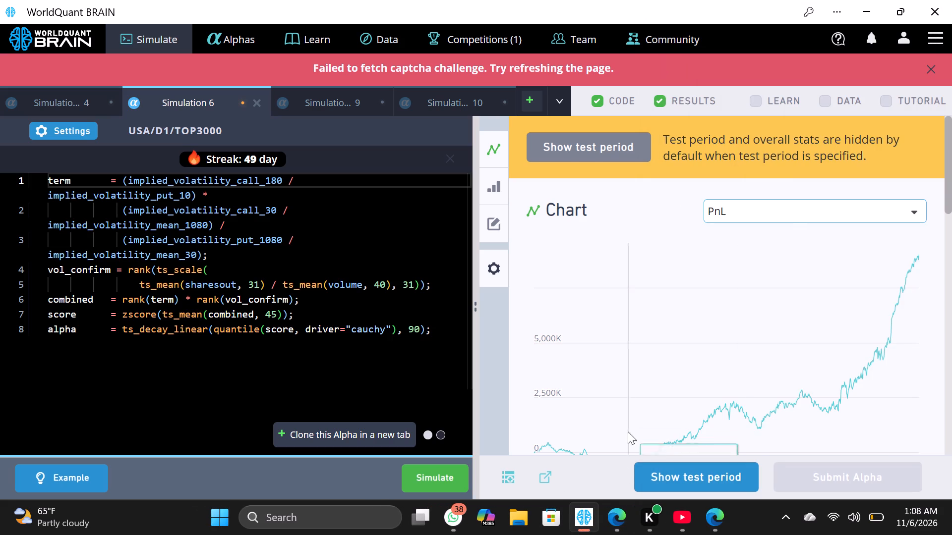
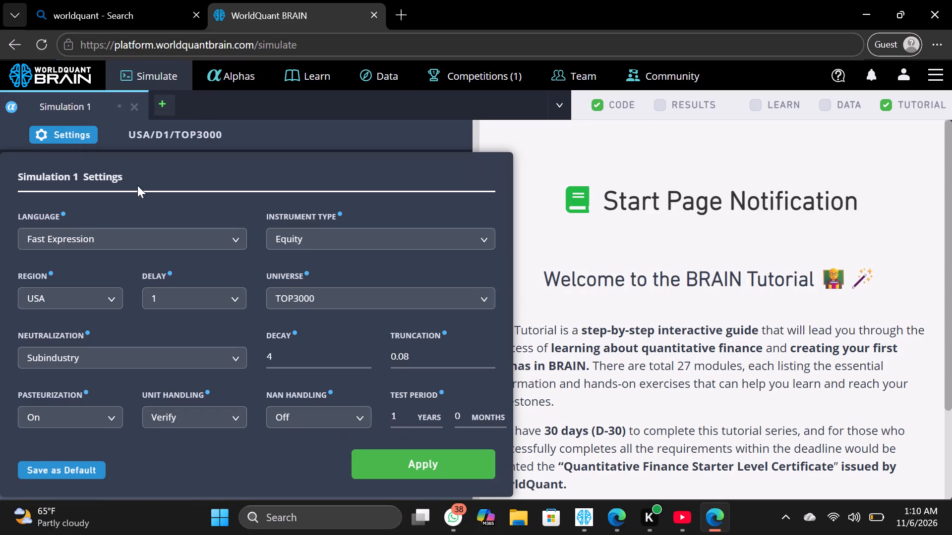
Set Simulation 1's universe to TOP1000 in the guest browser session, apply the settings and run the simulation.
{"action": "left_click", "coordinate": [480, 294]}
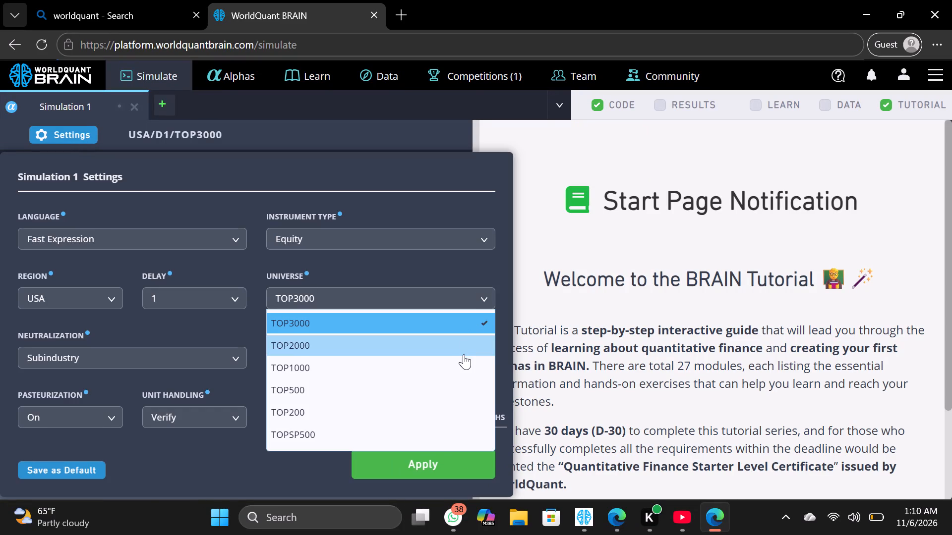
{"action": "left_click", "coordinate": [464, 354]}
{"action": "left_click", "coordinate": [468, 296]}
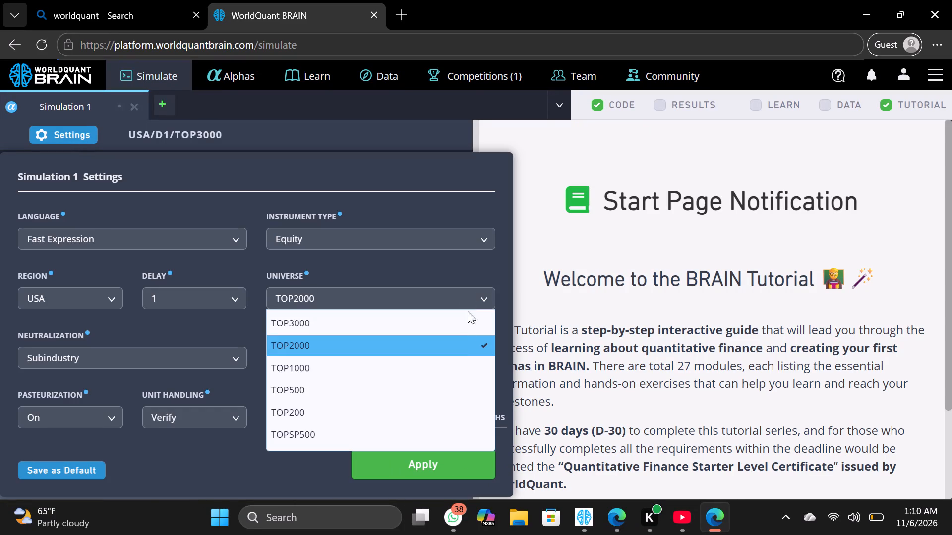
{"action": "left_click", "coordinate": [462, 379]}
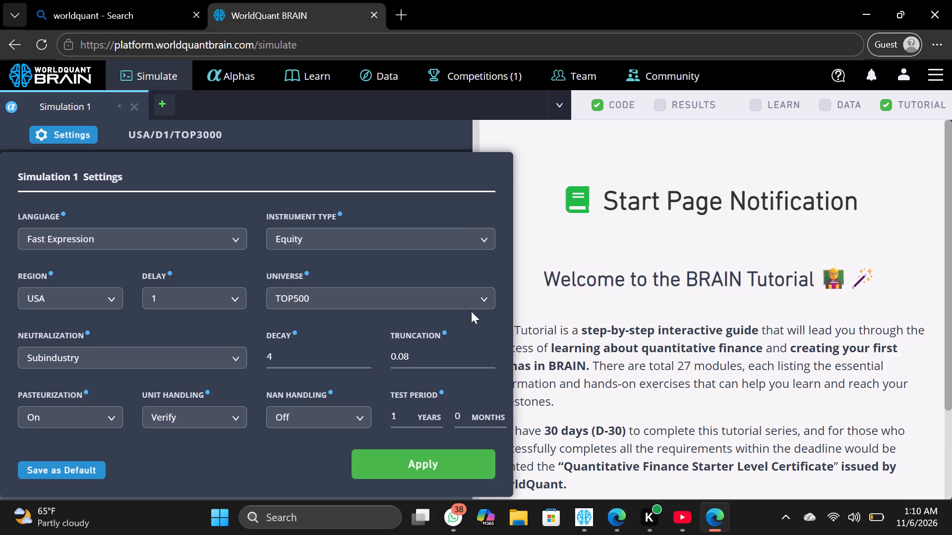
{"action": "left_click", "coordinate": [474, 304]}
{"action": "left_click", "coordinate": [475, 365]}
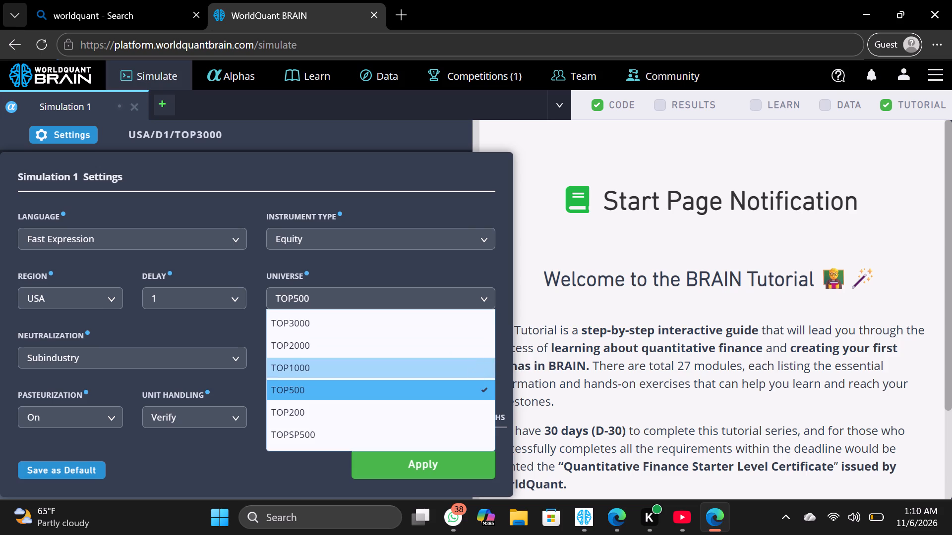
{"action": "left_click", "coordinate": [466, 460]}
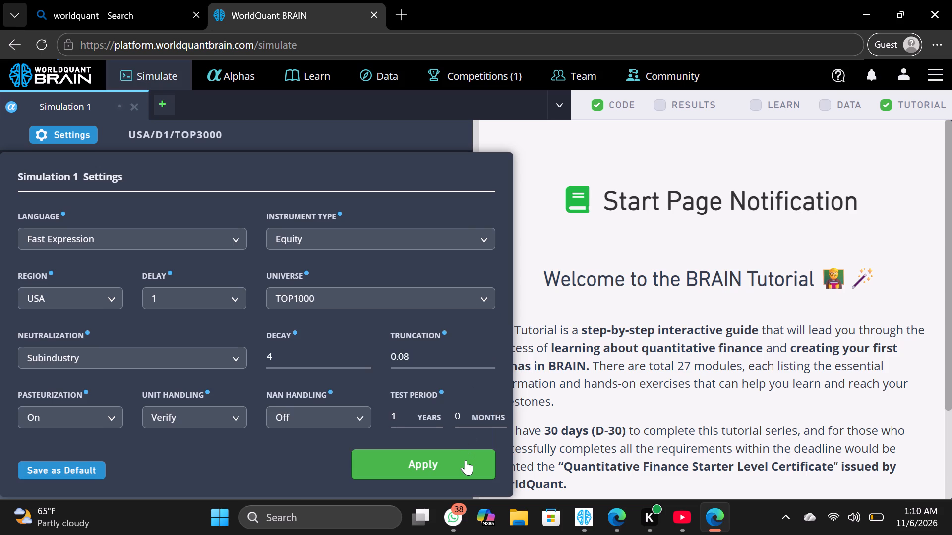
{"action": "left_click", "coordinate": [403, 474]}
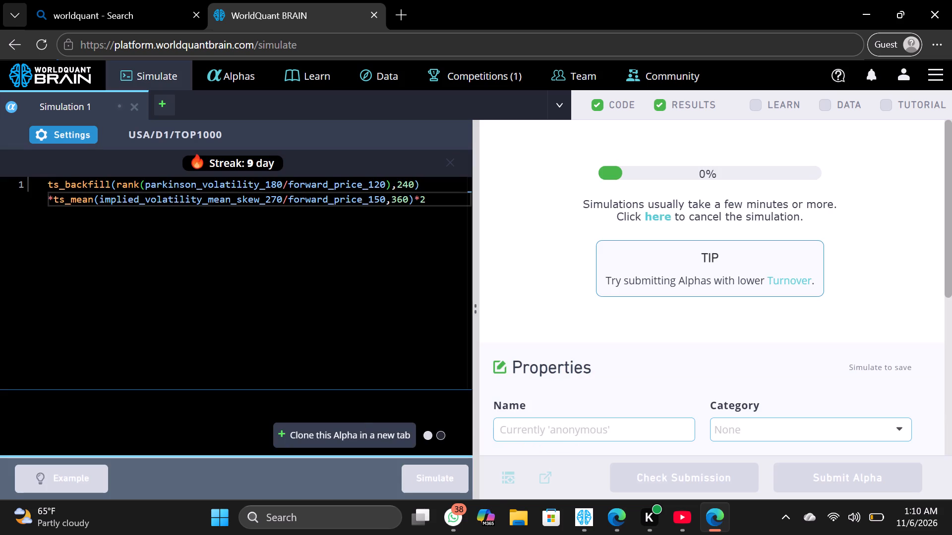
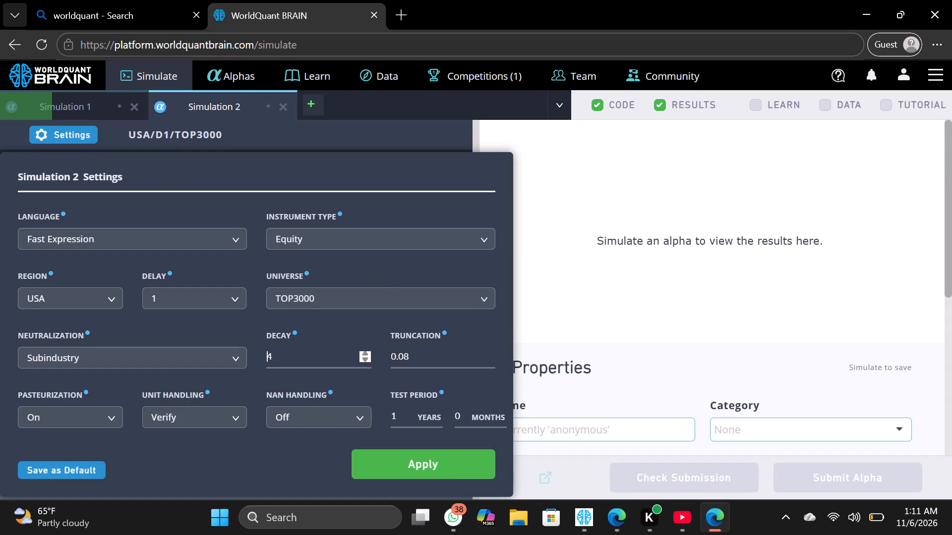
Set Simulation 2's neutralization to Industry in the guest browser session, apply the settings and run the simulation.
{"action": "left_click", "coordinate": [286, 352]}
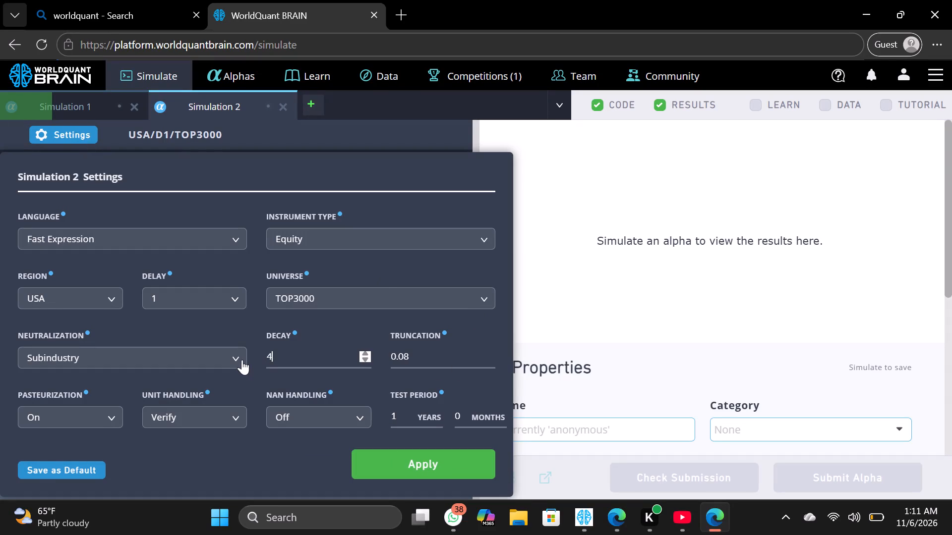
{"action": "left_click", "coordinate": [242, 360]}
{"action": "left_click", "coordinate": [211, 449]}
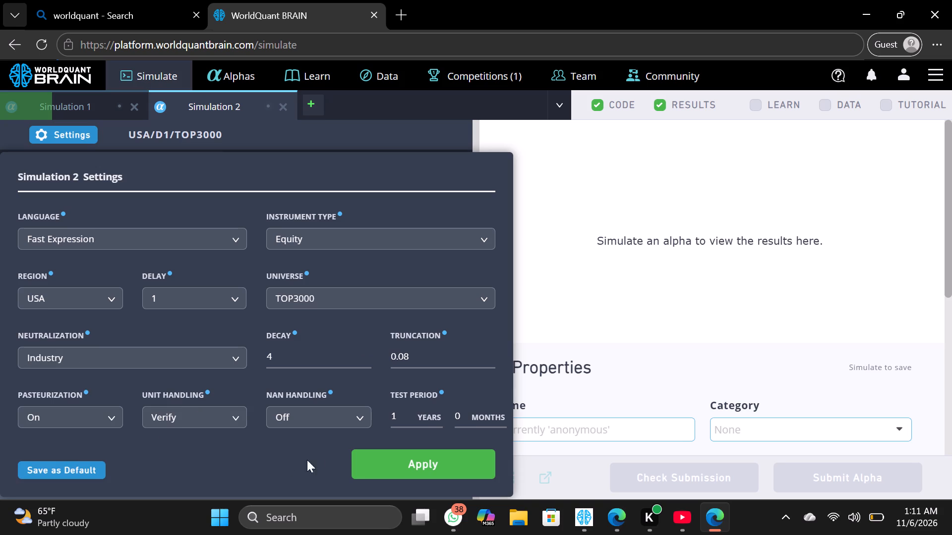
{"action": "left_click", "coordinate": [362, 456]}
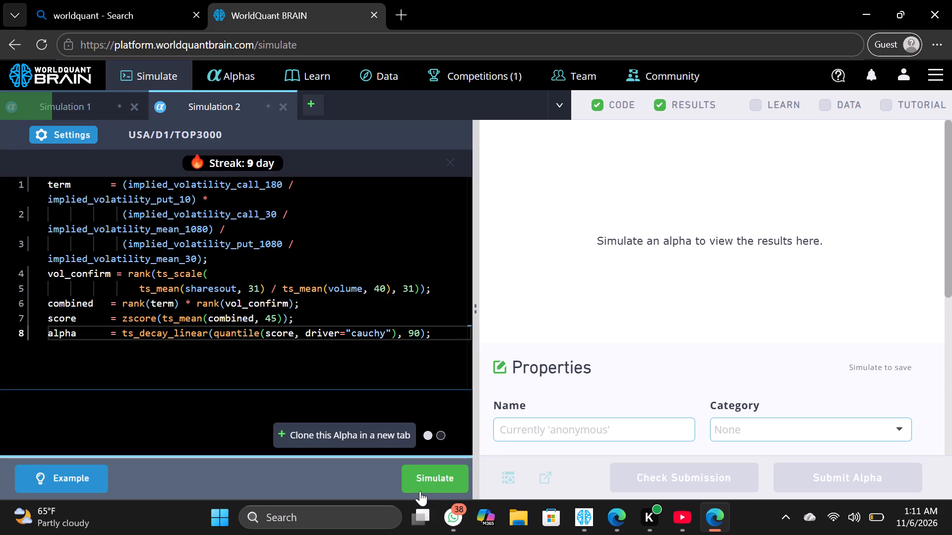
{"action": "double_click", "coordinate": [420, 491]}
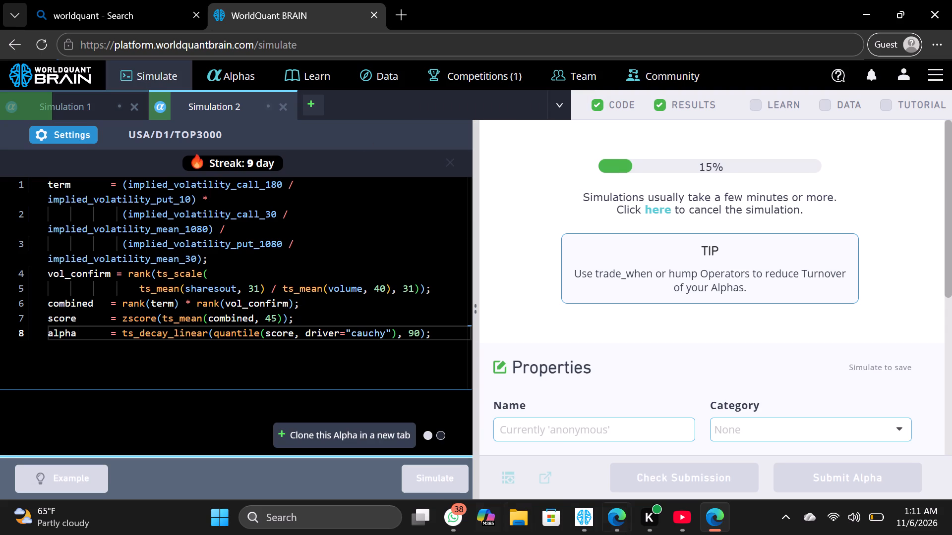
Switch to the YouTube window with the Iko Nini podcast episode.
{"action": "left_click", "coordinate": [680, 523]}
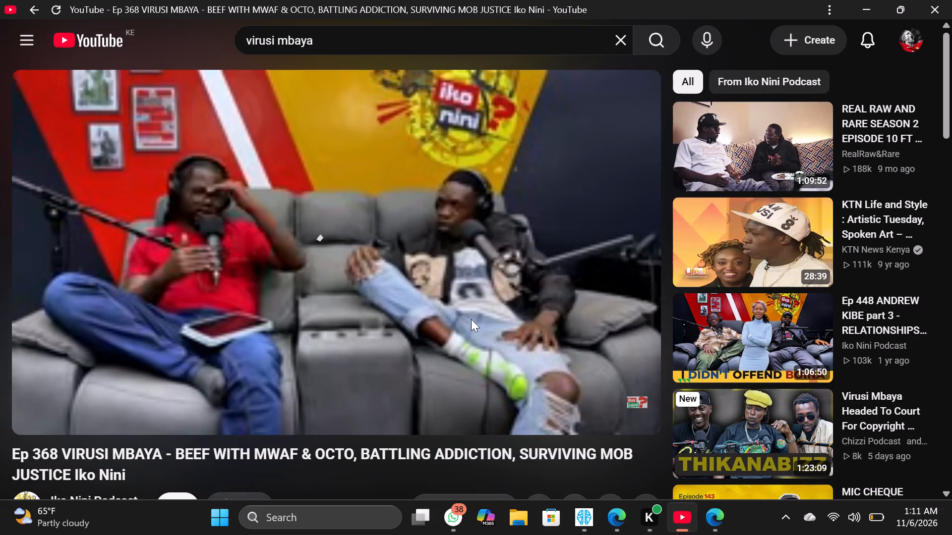
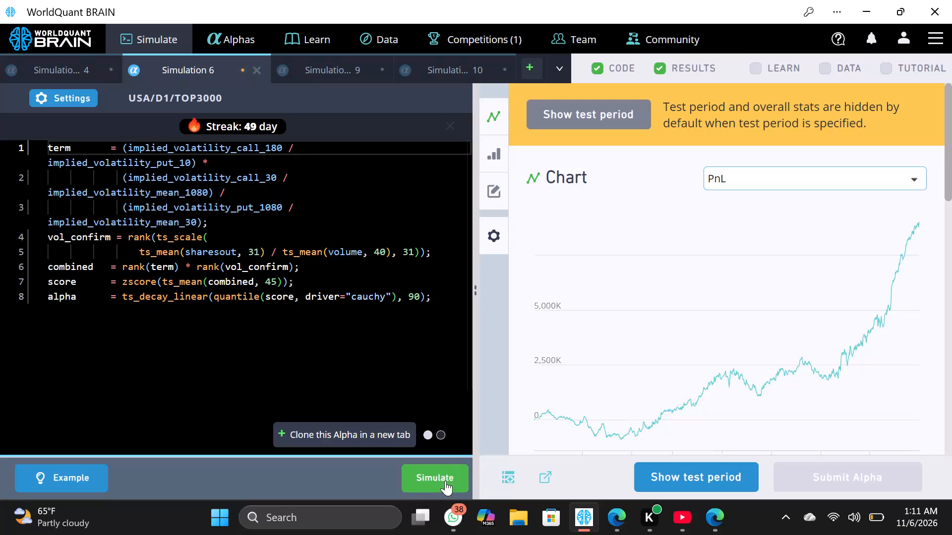
Run Simulation 9 and Simulation 10.
{"action": "left_click", "coordinate": [324, 71]}
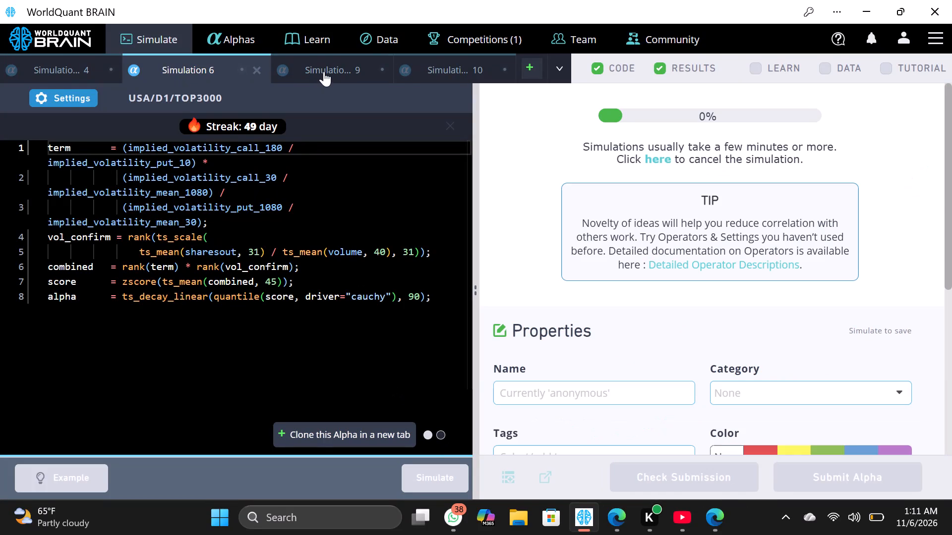
{"action": "left_click", "coordinate": [91, 90]}
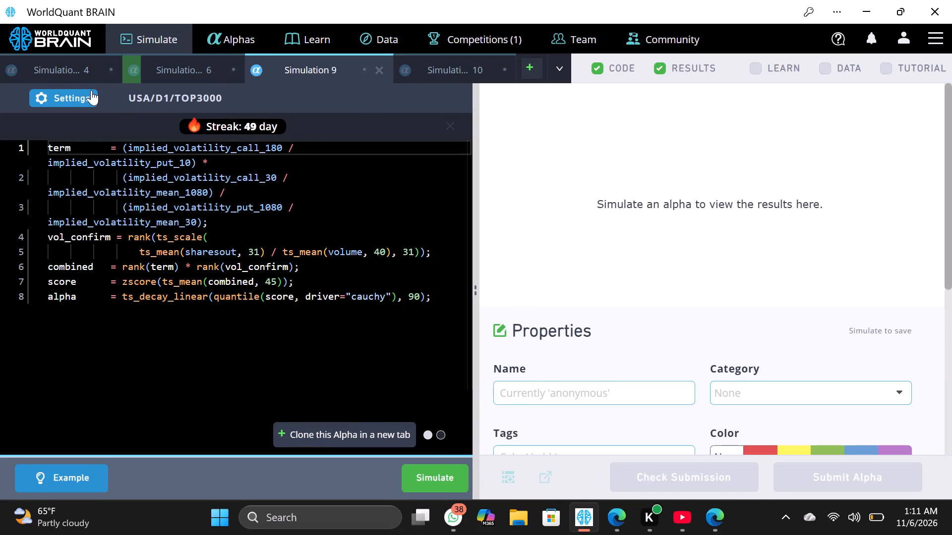
{"action": "left_click", "coordinate": [412, 474]}
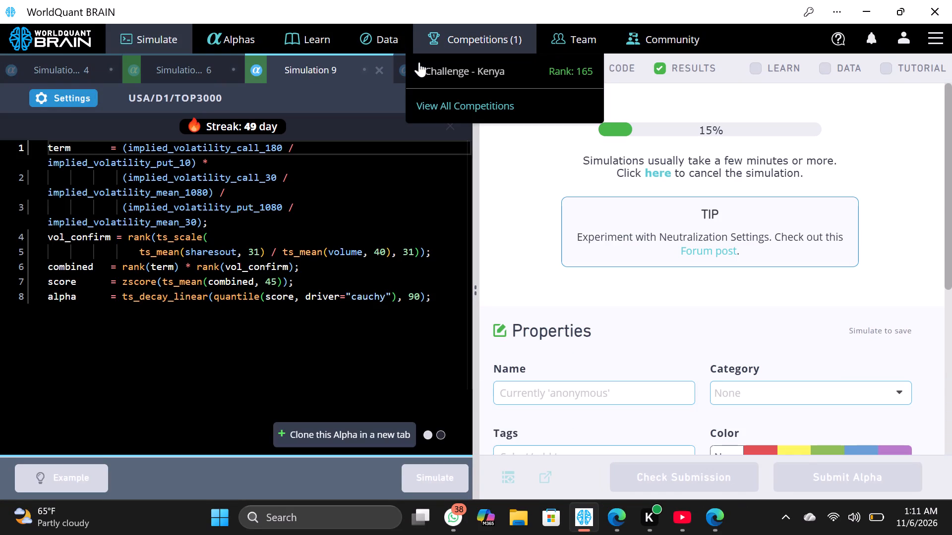
{"action": "left_click", "coordinate": [416, 75]}
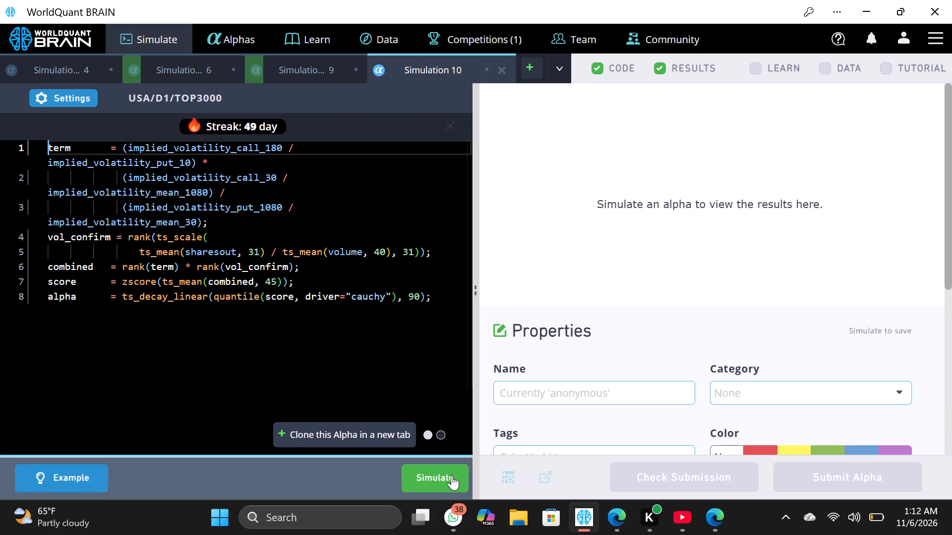
{"action": "left_click", "coordinate": [452, 475]}
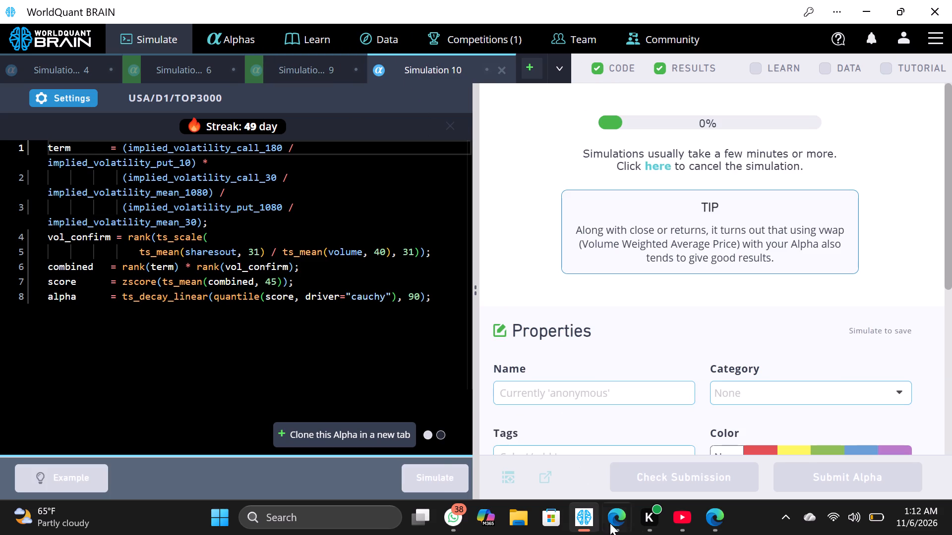
In the guest browser session, reveal Simulation 1's test period, review its IS summary and calculate its self-correlation.
{"action": "left_click", "coordinate": [703, 522]}
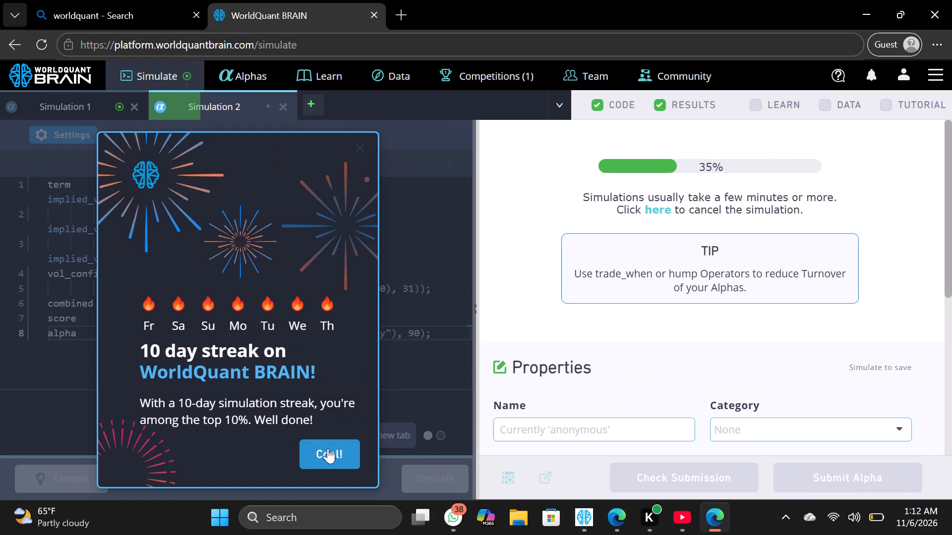
{"action": "left_click", "coordinate": [328, 448]}
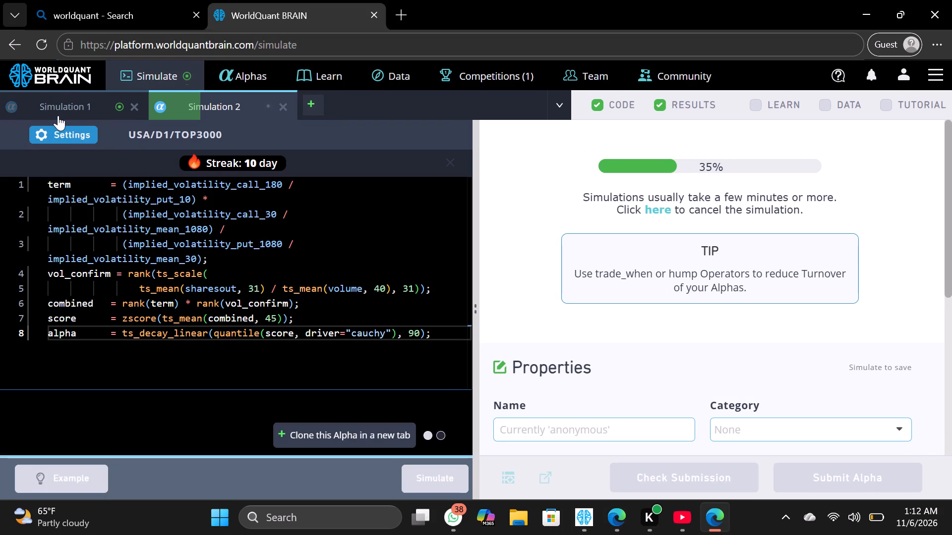
{"action": "left_click", "coordinate": [60, 114]}
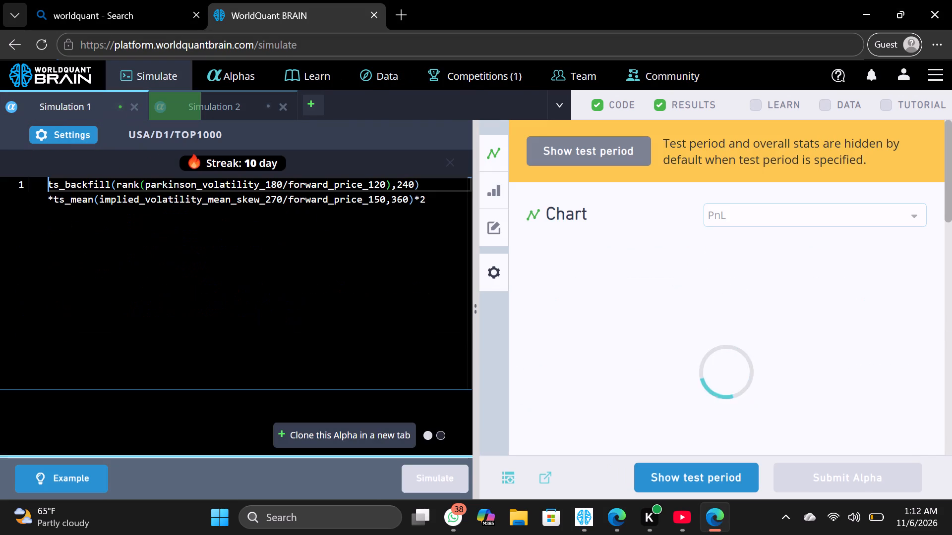
{"action": "scroll", "coordinate": [749, 300], "scroll_direction": "down", "scroll_amount": 1}
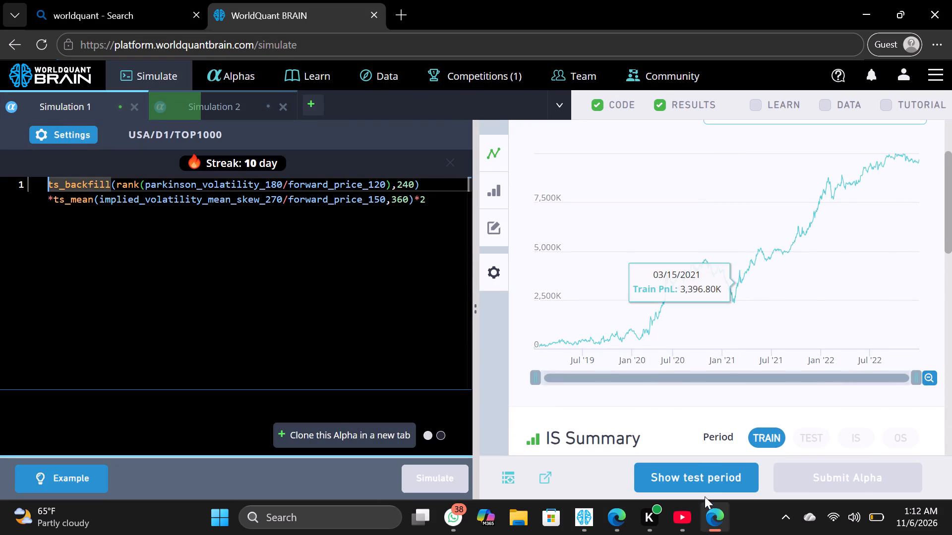
{"action": "left_click", "coordinate": [704, 489]}
{"action": "scroll", "coordinate": [698, 389], "scroll_direction": "down", "scroll_amount": 3}
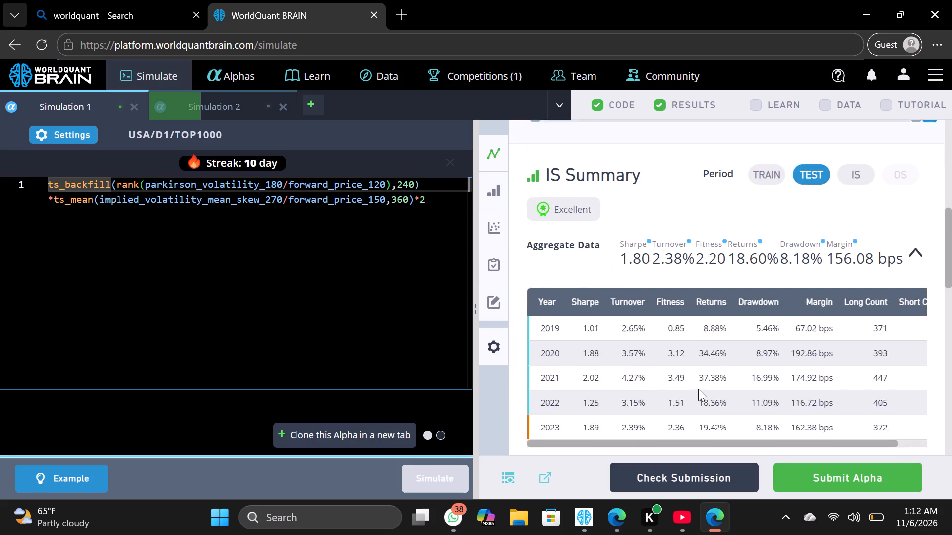
{"action": "scroll", "coordinate": [698, 389], "scroll_direction": "down", "scroll_amount": 2}
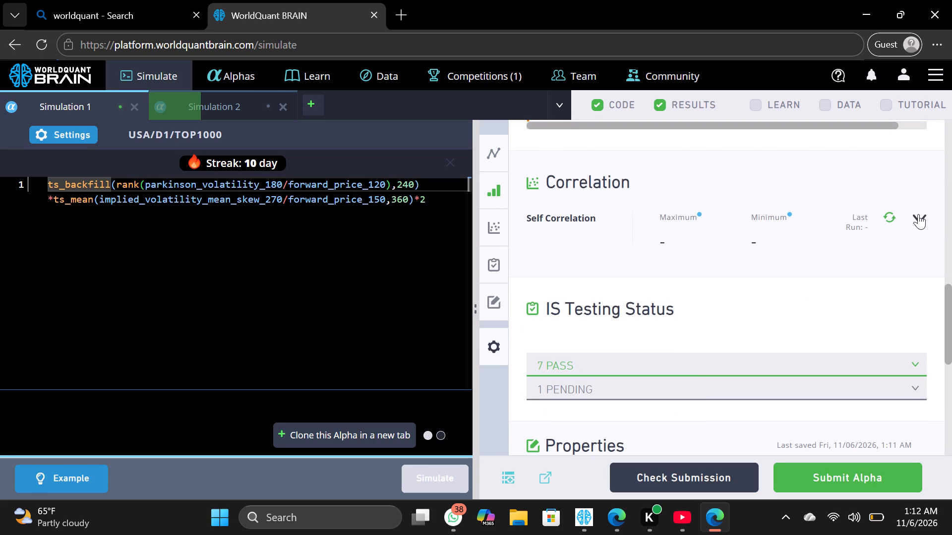
{"action": "left_click", "coordinate": [920, 214]}
{"action": "scroll", "coordinate": [873, 294], "scroll_direction": "down", "scroll_amount": 1}
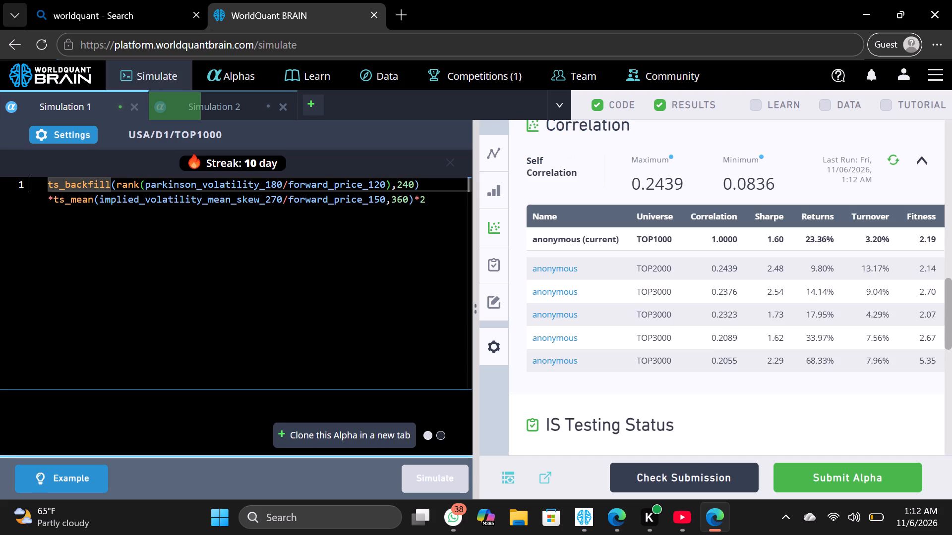
Submit Simulation 1's alpha.
{"action": "left_click", "coordinate": [864, 477]}
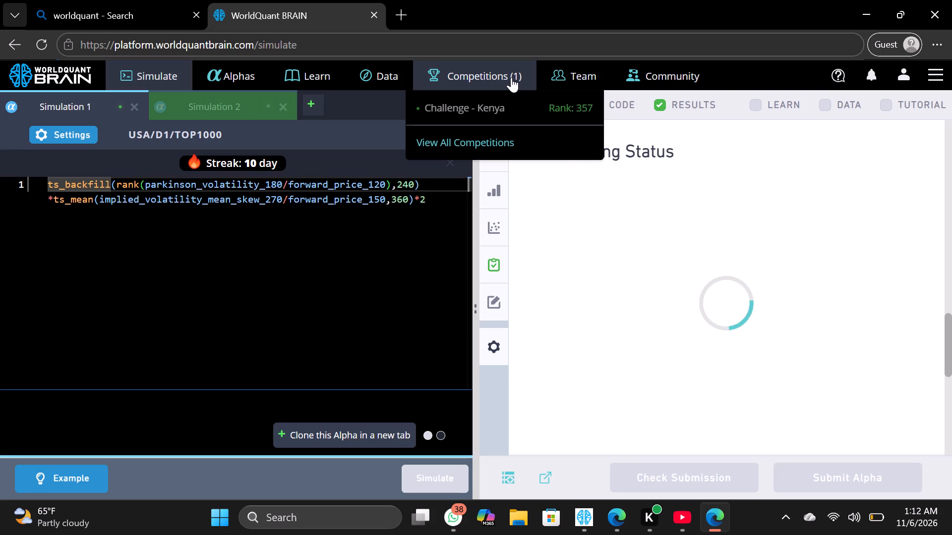
Reveal Simulation 2's test period, calculate its self-correlation and review the yearly IS summary.
{"action": "left_click", "coordinate": [241, 102]}
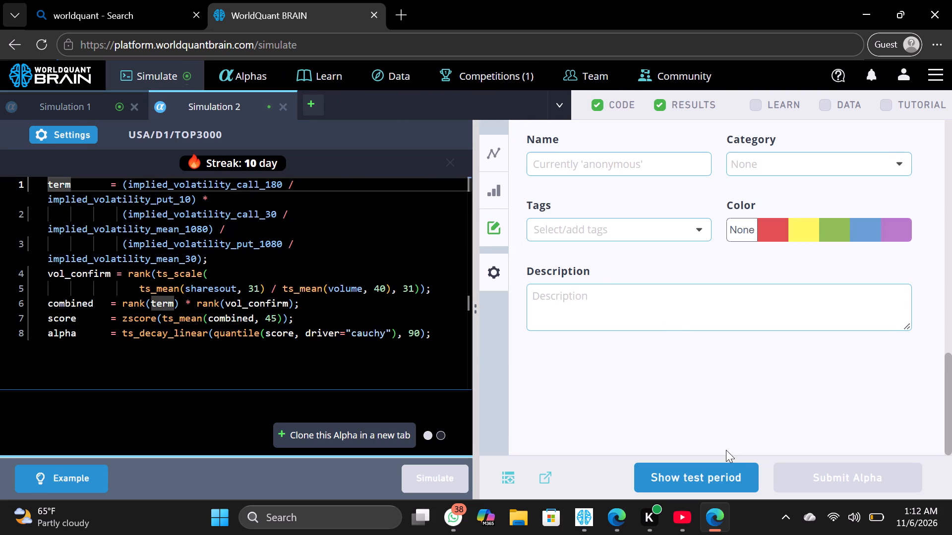
{"action": "left_click", "coordinate": [732, 472]}
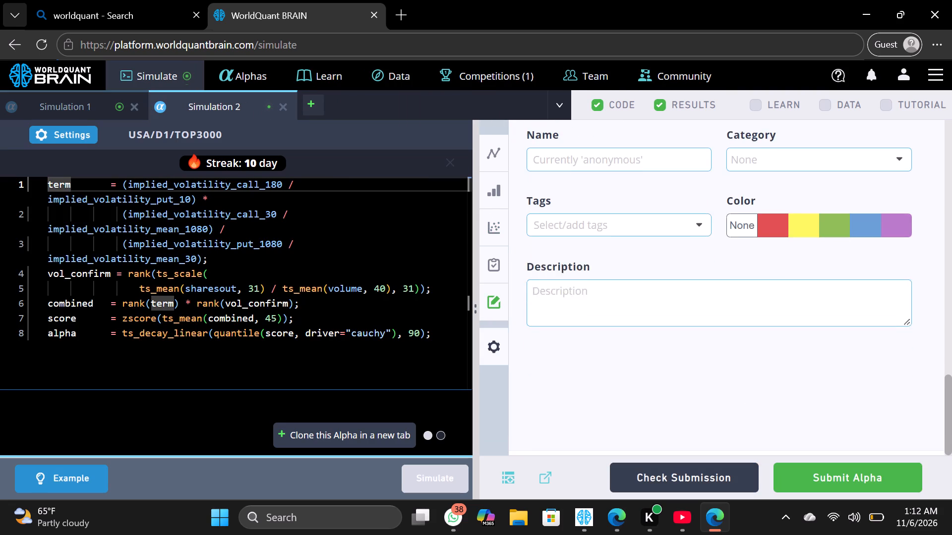
{"action": "scroll", "coordinate": [758, 371], "scroll_direction": "up", "scroll_amount": 4}
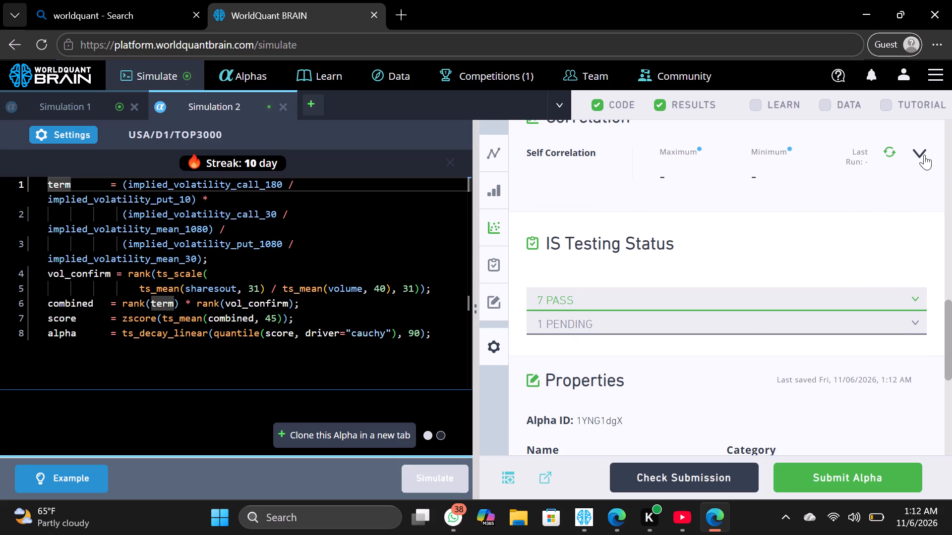
{"action": "left_click", "coordinate": [923, 155]}
{"action": "scroll", "coordinate": [882, 192], "scroll_direction": "up", "scroll_amount": 2}
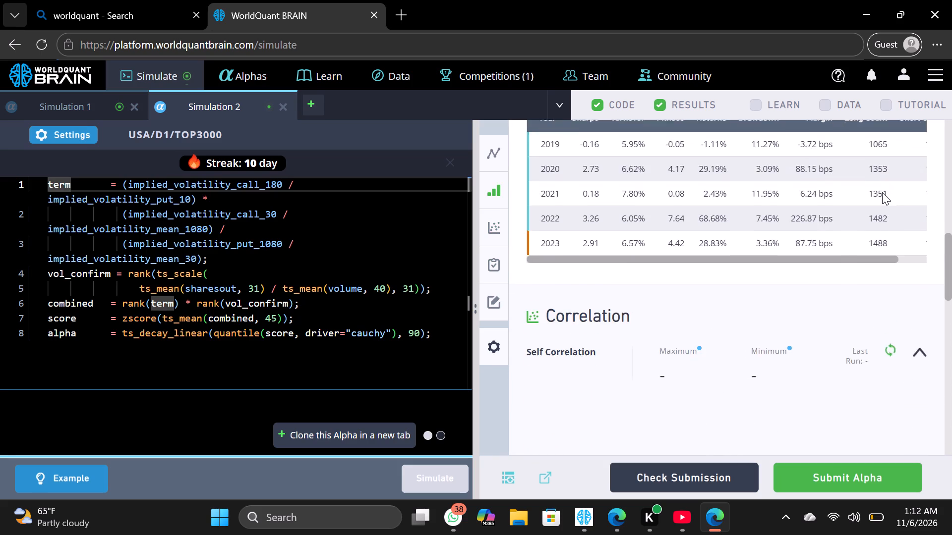
{"action": "scroll", "coordinate": [882, 192], "scroll_direction": "up", "scroll_amount": 3}
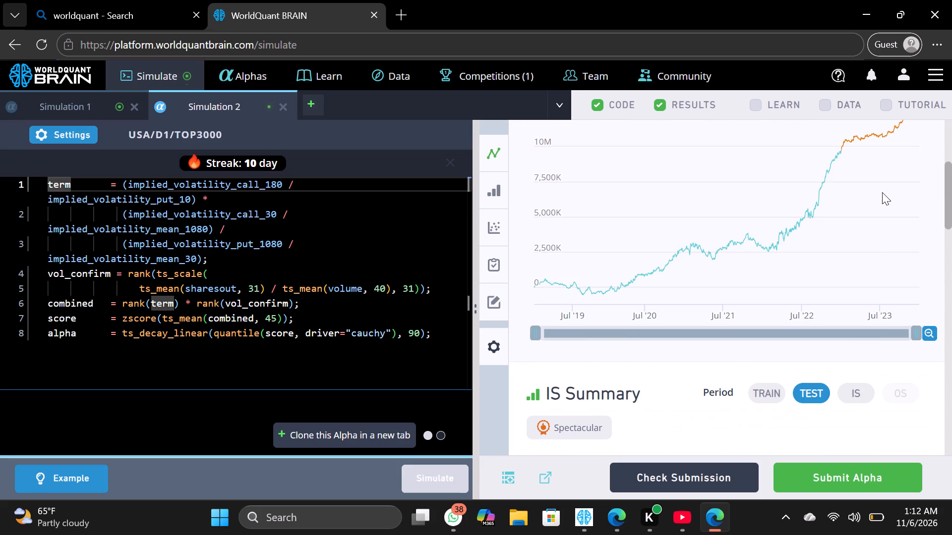
{"action": "scroll", "coordinate": [844, 367], "scroll_direction": "down", "scroll_amount": 1}
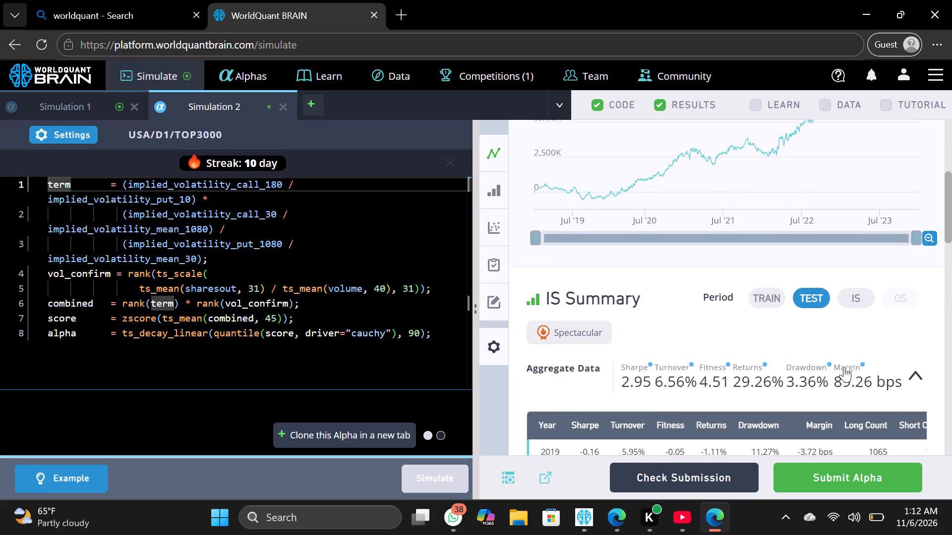
{"action": "scroll", "coordinate": [844, 367], "scroll_direction": "down", "scroll_amount": 2}
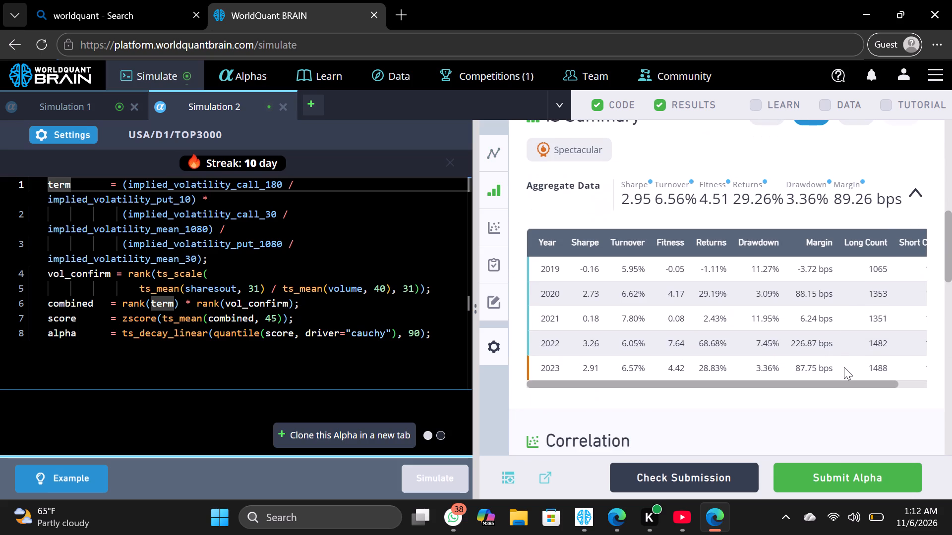
{"action": "scroll", "coordinate": [844, 367], "scroll_direction": "down", "scroll_amount": 2}
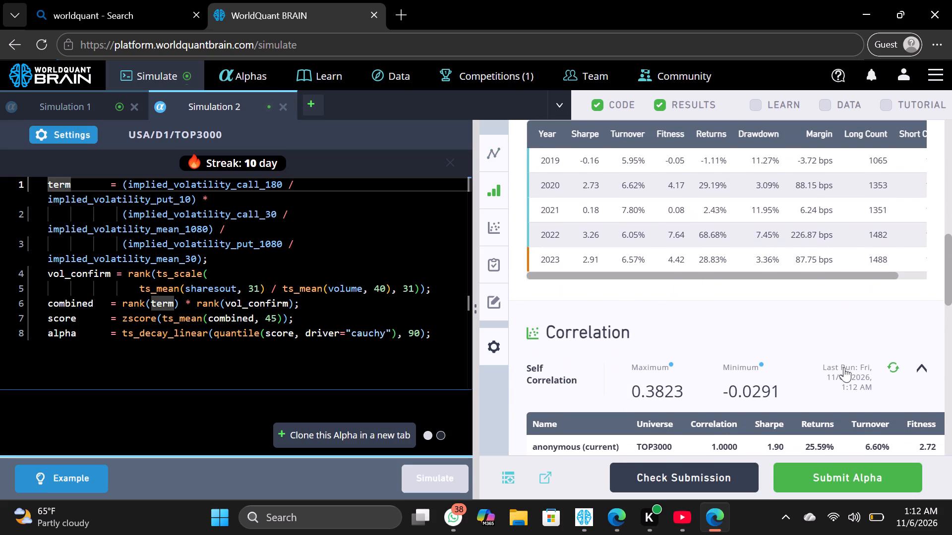
Submit Simulation 2's alpha.
{"action": "left_click", "coordinate": [852, 481]}
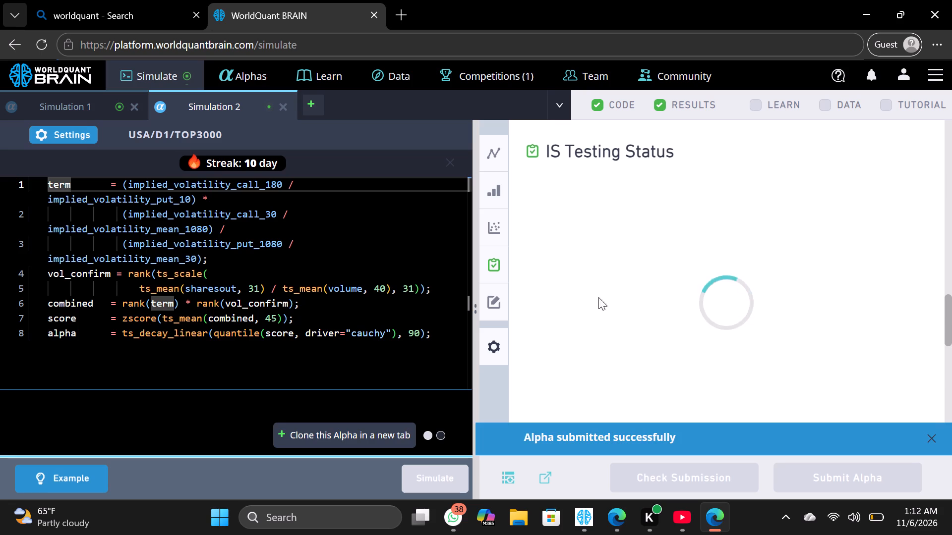
Clone Simulation 2's alpha into two new simulation tabs and run the simulation in each.
{"action": "left_click", "coordinate": [402, 436]}
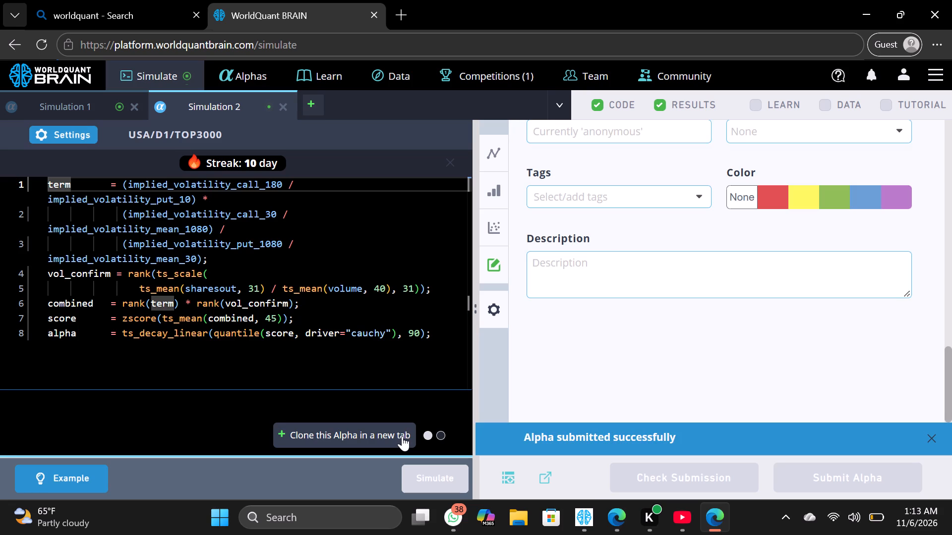
{"action": "left_click", "coordinate": [433, 481]}
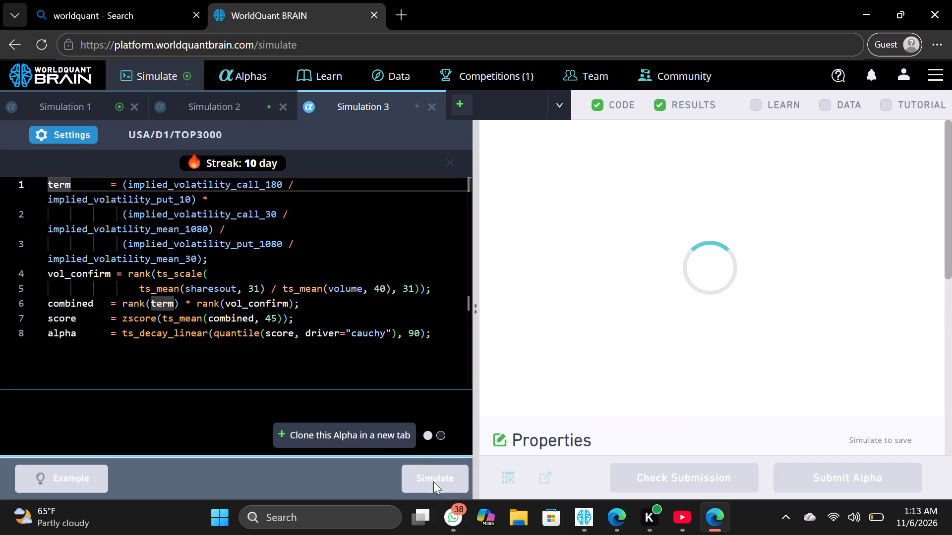
{"action": "left_click", "coordinate": [394, 430]}
{"action": "left_click", "coordinate": [430, 469]}
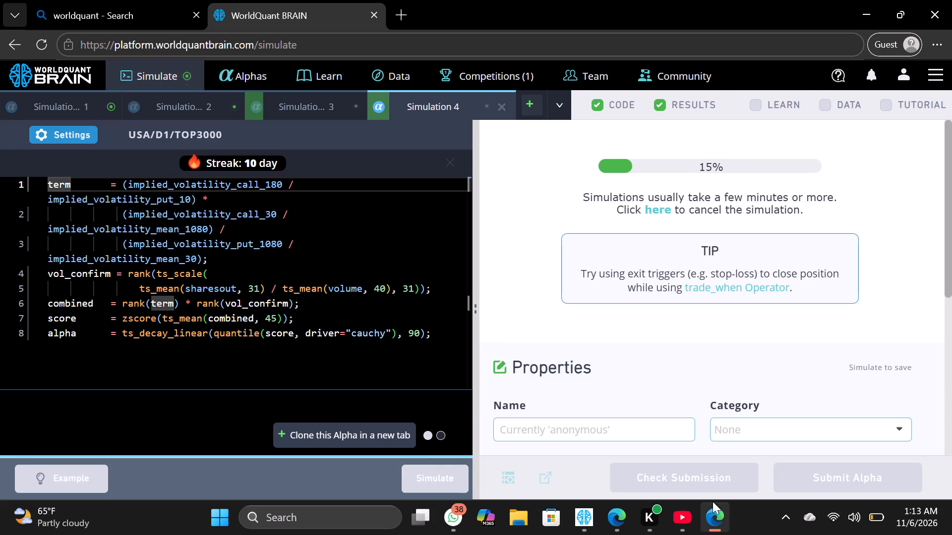
Switch to the WorldQuant BRAIN app window, set Simulation 6's decay to 24, apply the settings and run the simulation.
{"action": "left_click", "coordinate": [588, 510]}
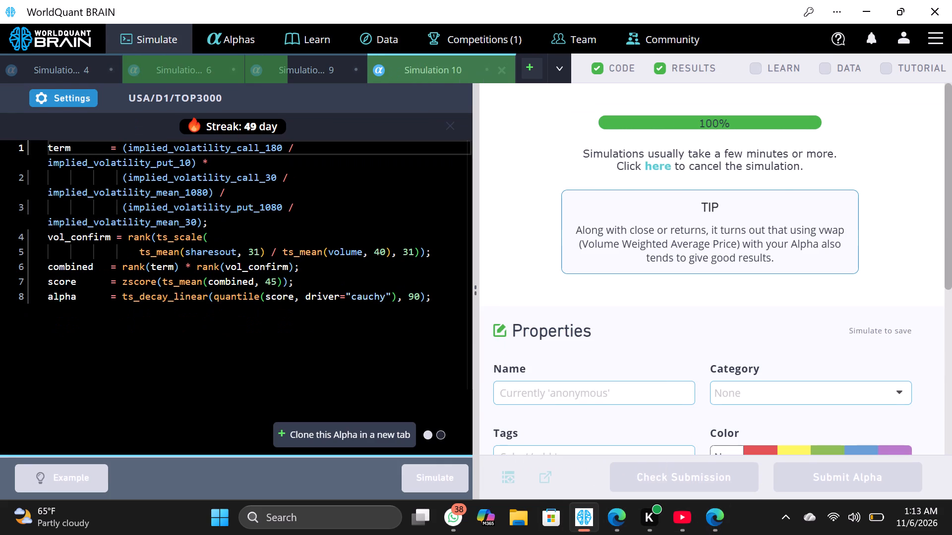
{"action": "left_click", "coordinate": [215, 75]}
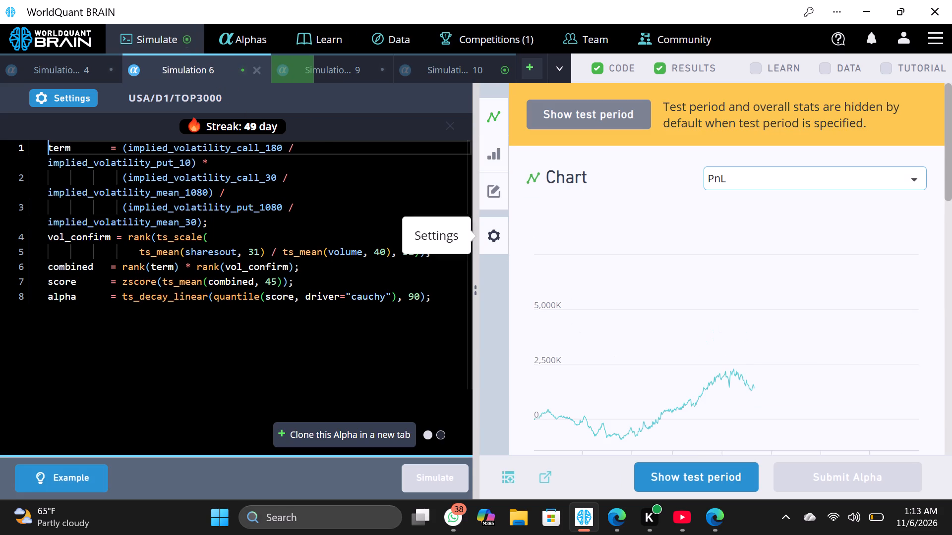
{"action": "left_click", "coordinate": [80, 97]}
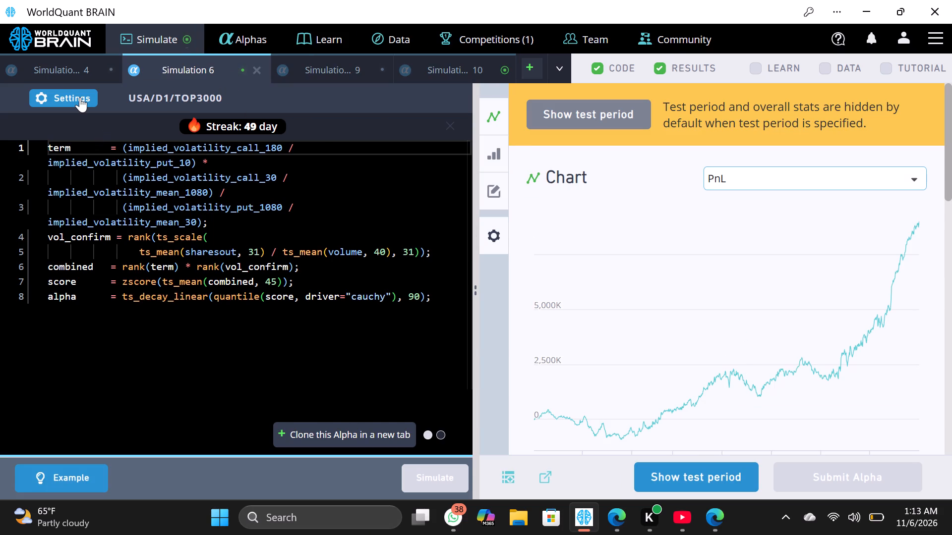
{"action": "left_click", "coordinate": [367, 319]}
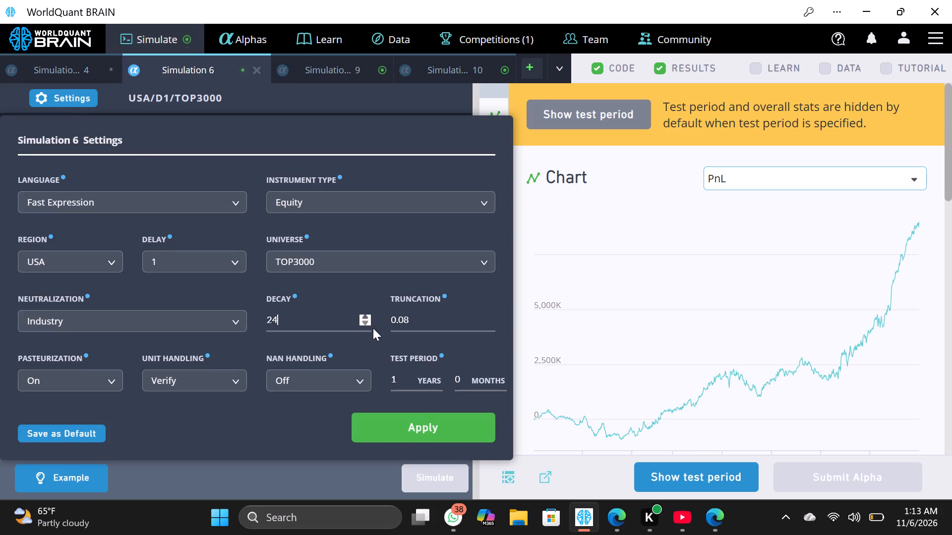
{"action": "left_click", "coordinate": [451, 435]}
{"action": "left_click", "coordinate": [448, 470]}
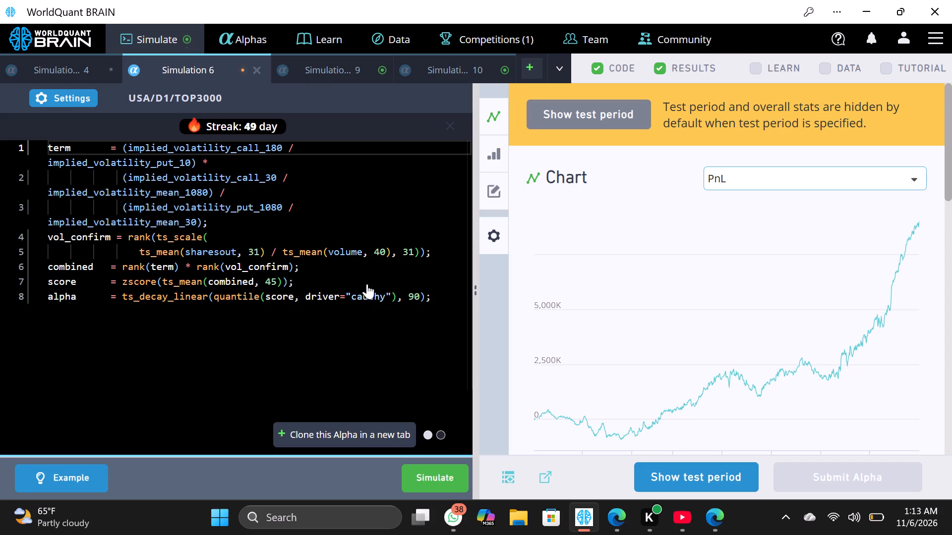
Set Simulation 9's decay to 17, apply the settings and run the simulation.
{"action": "left_click", "coordinate": [329, 60]}
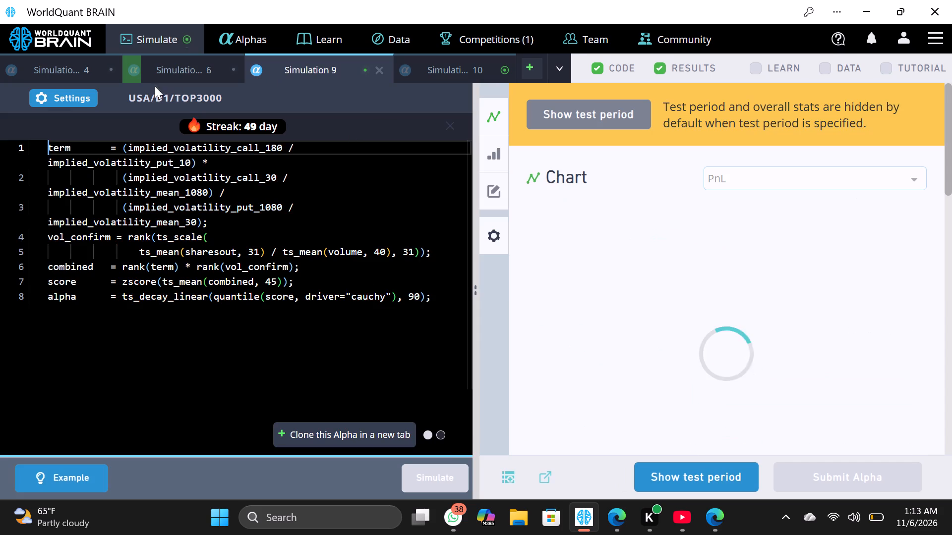
{"action": "left_click", "coordinate": [82, 90]}
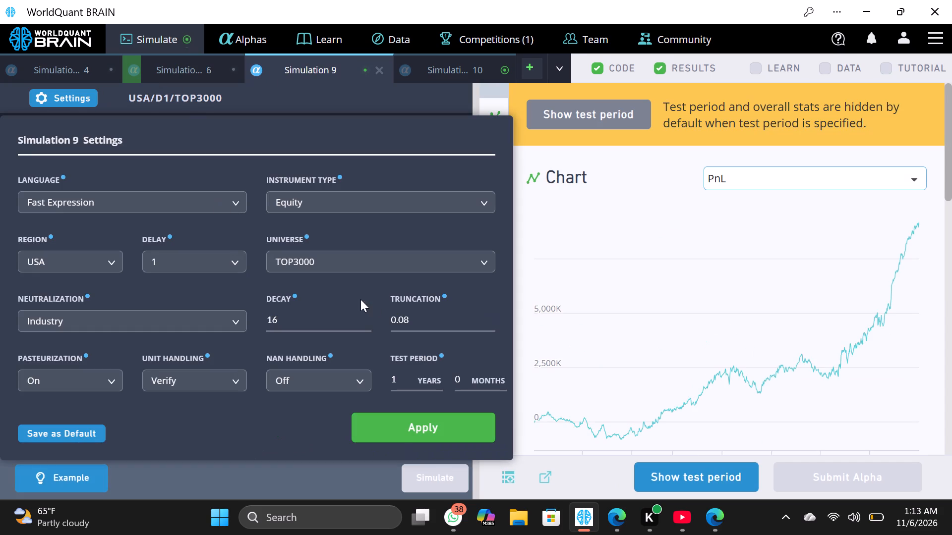
{"action": "left_click", "coordinate": [366, 317]}
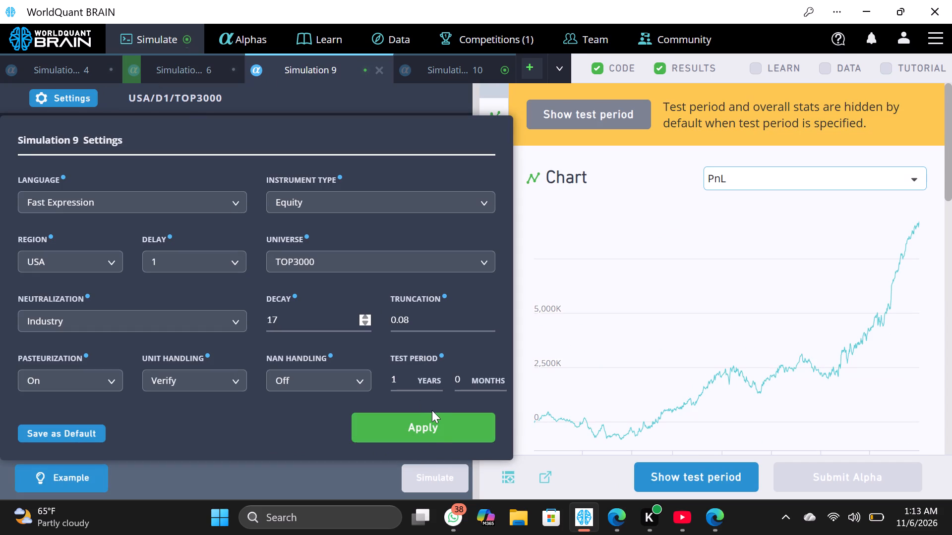
{"action": "left_click", "coordinate": [434, 421]}
{"action": "left_click", "coordinate": [435, 466]}
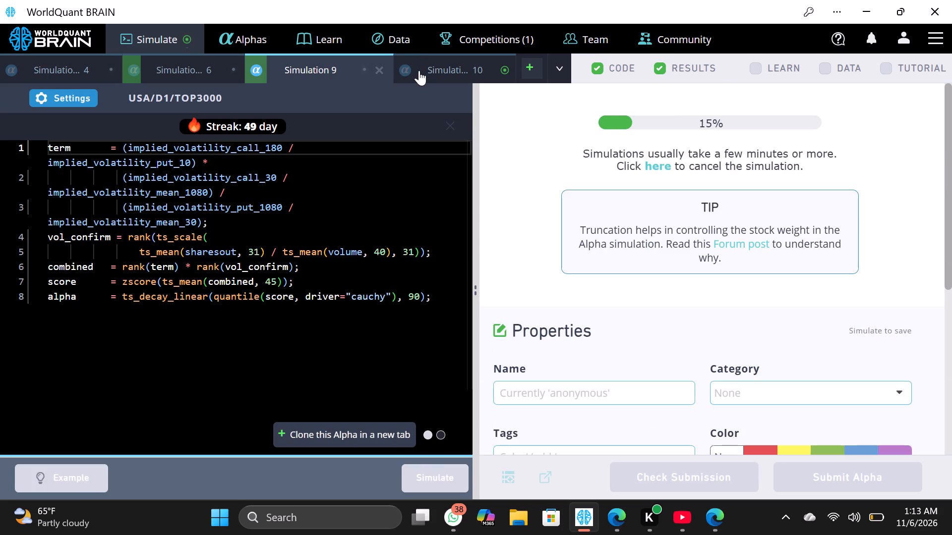
Increase Simulation 10's decay by one, apply the settings and run the simulation.
{"action": "left_click", "coordinate": [419, 70]}
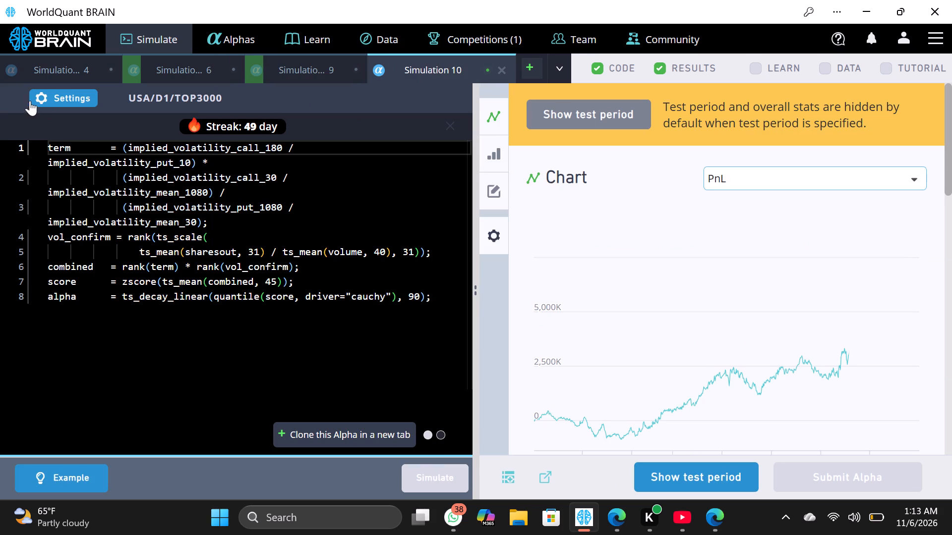
{"action": "left_click", "coordinate": [71, 87]}
{"action": "left_click", "coordinate": [73, 93]}
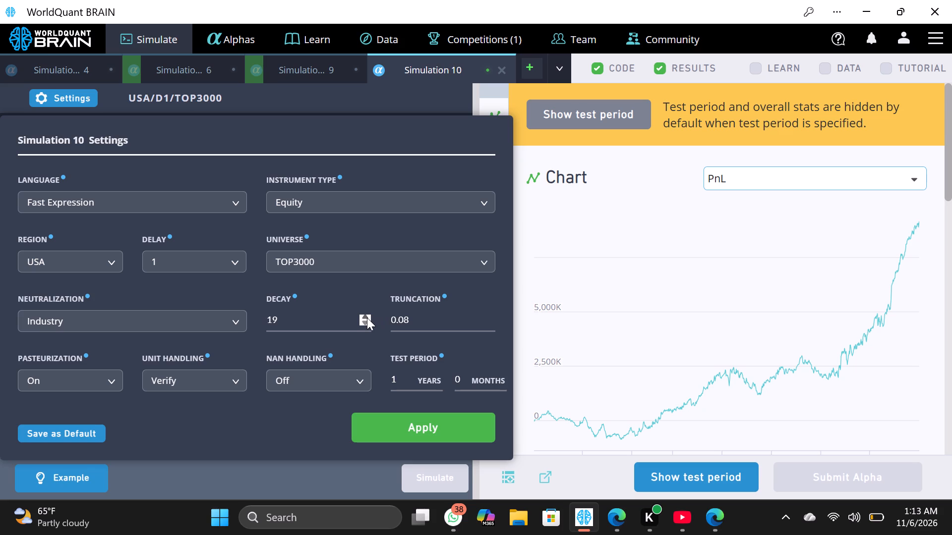
{"action": "left_click", "coordinate": [367, 318]}
{"action": "left_click", "coordinate": [463, 416]}
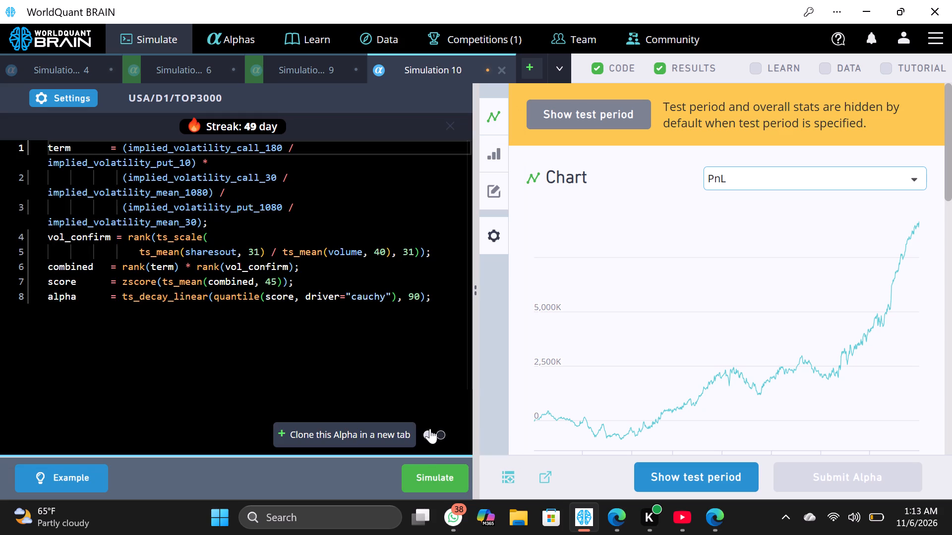
{"action": "left_click", "coordinate": [428, 462]}
{"action": "left_click", "coordinate": [431, 486]}
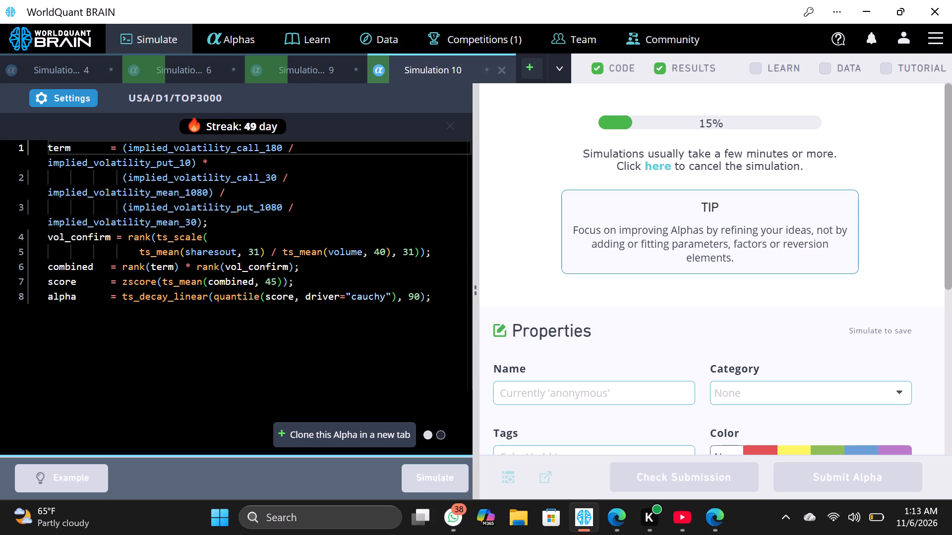
Switch to the WorldQuant BRAIN session in the guest browser window, set Simulation 2's decay to 5, apply the settings and run the simulation.
{"action": "left_click", "coordinate": [586, 523]}
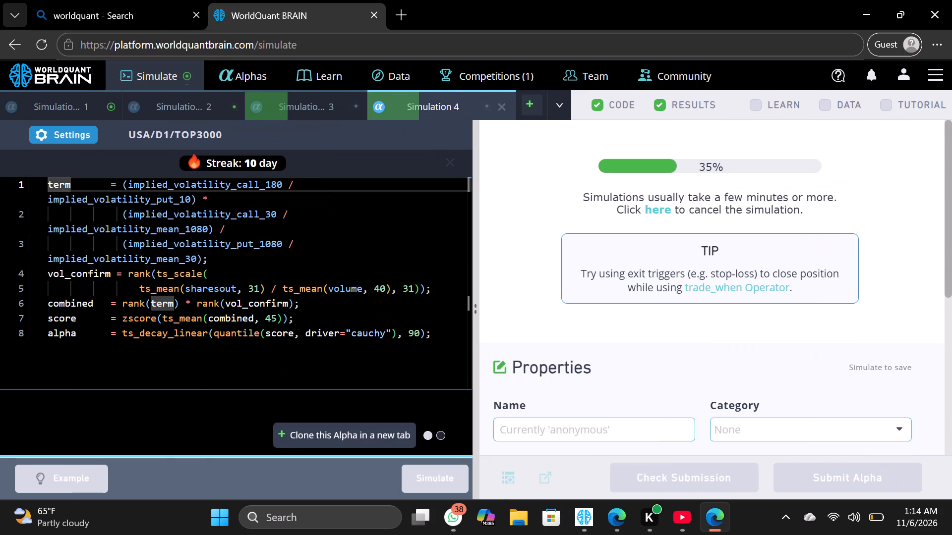
{"action": "left_click", "coordinate": [161, 108]}
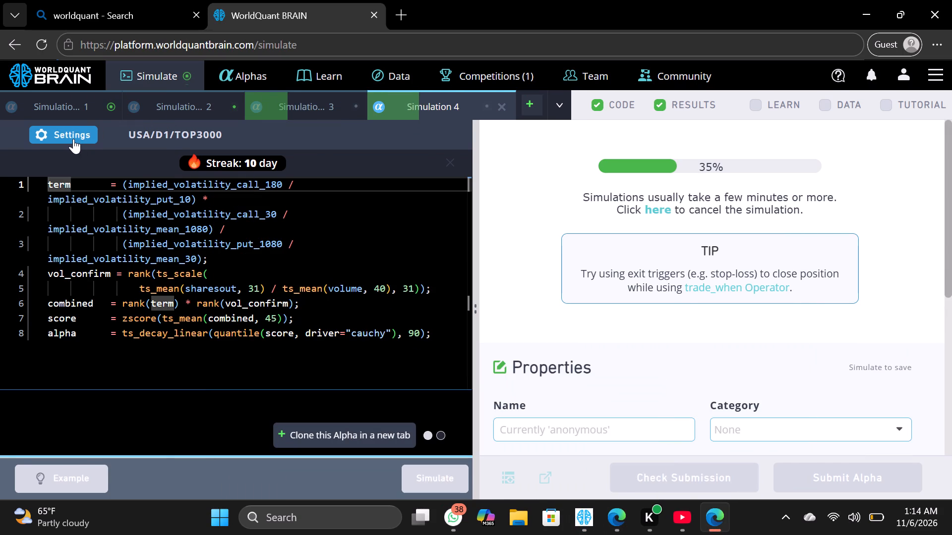
{"action": "left_click", "coordinate": [73, 139]}
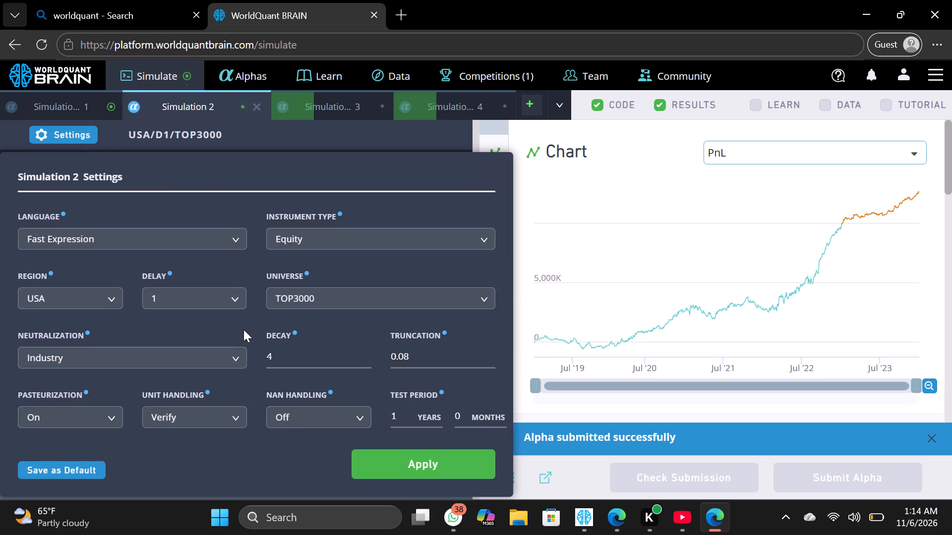
{"action": "left_click", "coordinate": [364, 352]}
{"action": "left_click", "coordinate": [418, 476]}
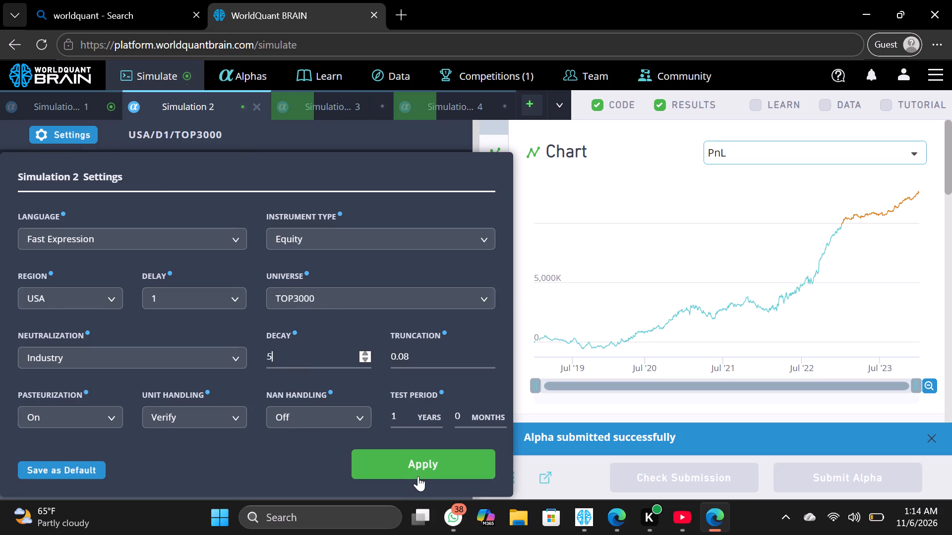
{"action": "left_click", "coordinate": [418, 476]}
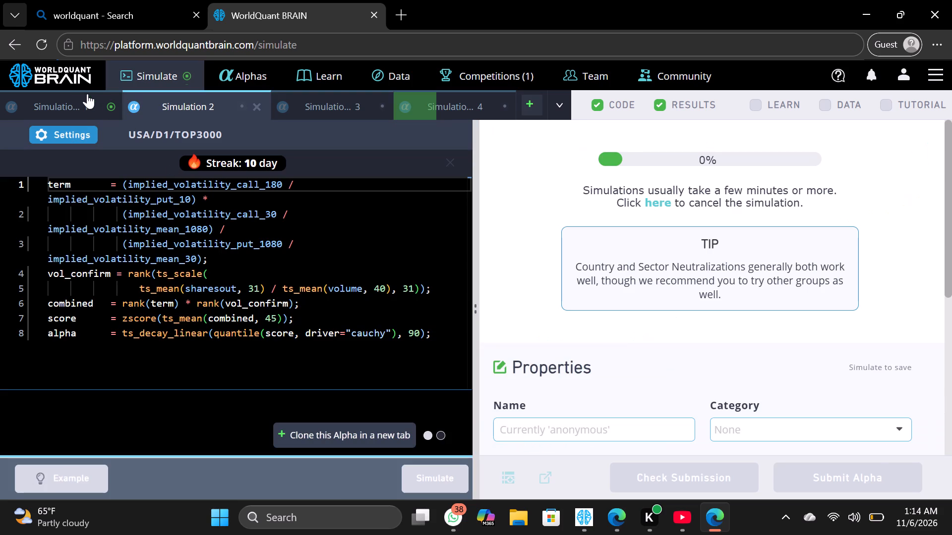
Set Simulation 1's decay to 5, apply the settings and run the simulation.
{"action": "left_click", "coordinate": [77, 107]}
{"action": "left_click", "coordinate": [79, 133]}
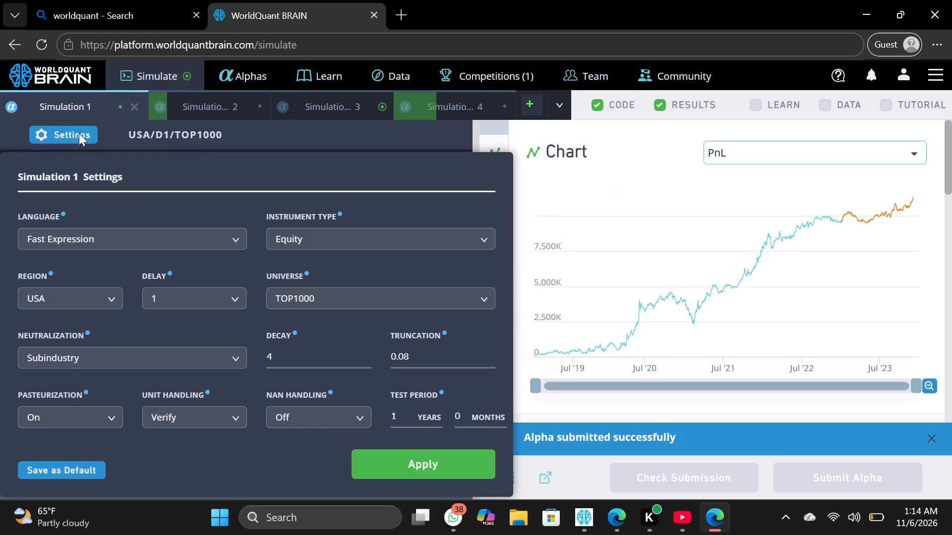
{"action": "left_click", "coordinate": [365, 348]}
{"action": "left_click", "coordinate": [366, 352]}
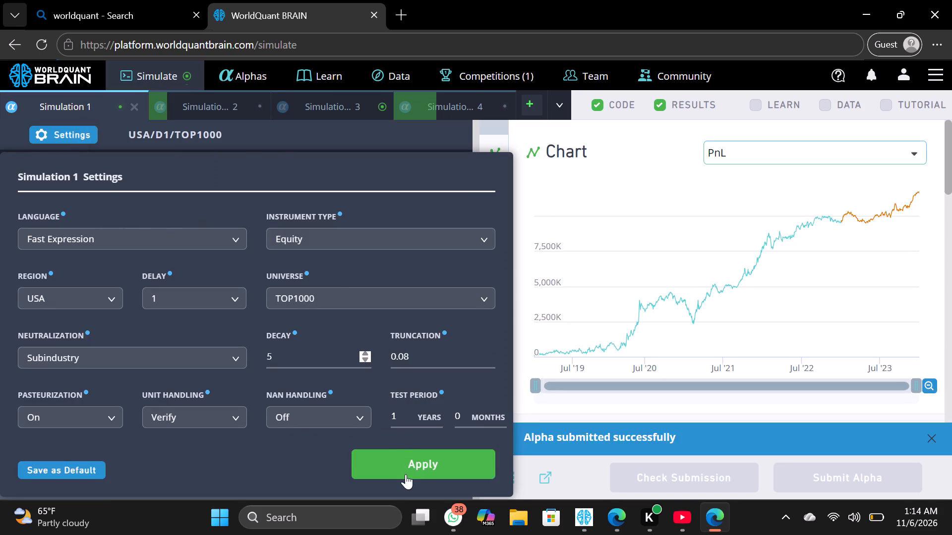
{"action": "left_click", "coordinate": [406, 474]}
{"action": "left_click", "coordinate": [406, 474]}
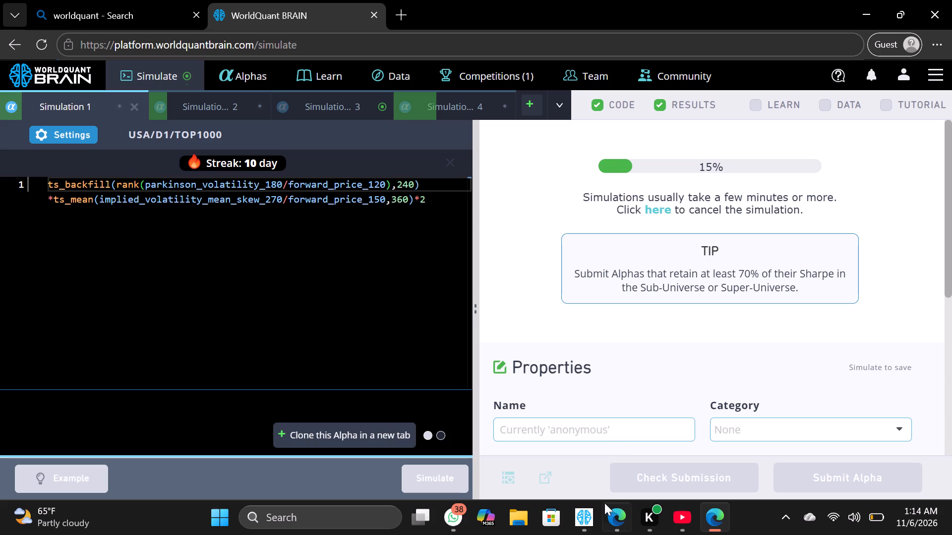
Switch to the WorldQuant BRAIN app window and open Simulation 4's settings.
{"action": "left_click", "coordinate": [580, 511]}
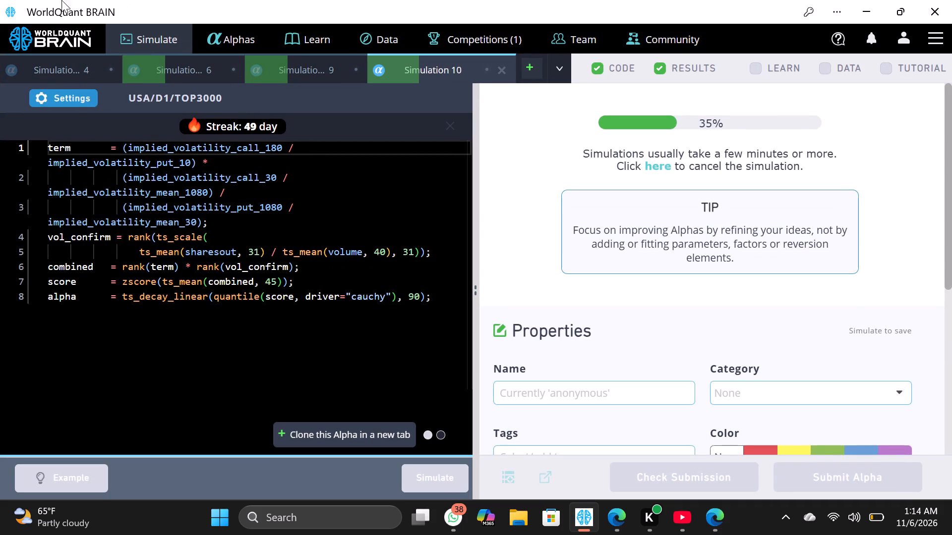
{"action": "left_click", "coordinate": [60, 63]}
{"action": "left_click", "coordinate": [81, 97]}
{"action": "left_click", "coordinate": [81, 97]}
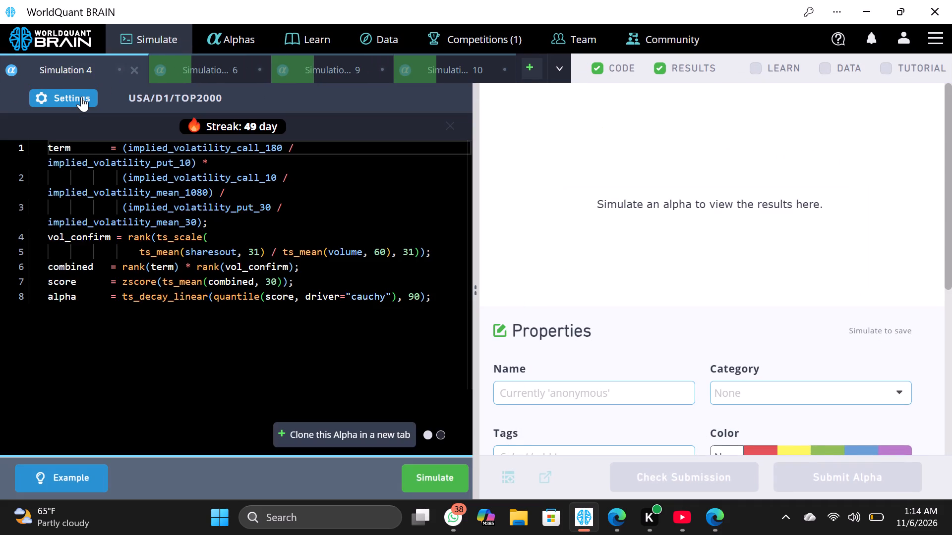
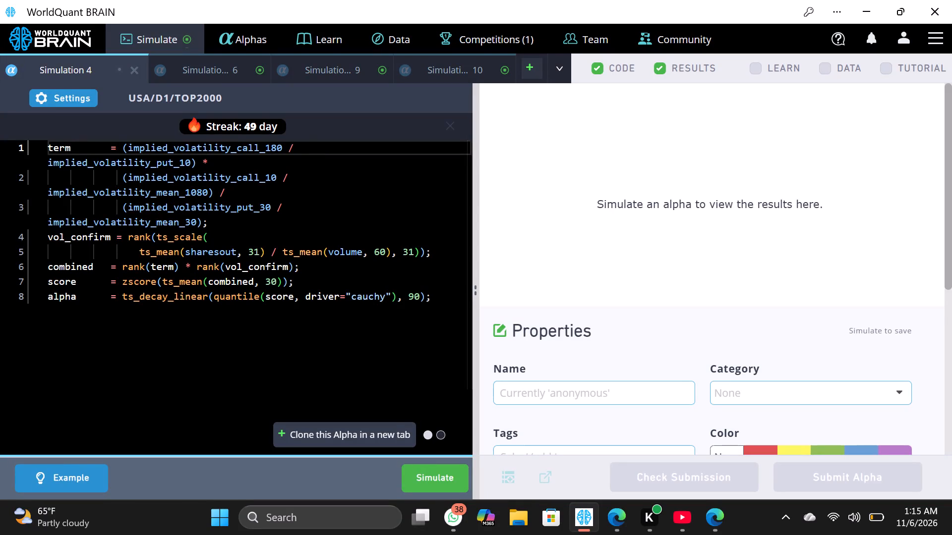
Run the simulation for Simulation 4.
{"action": "left_click", "coordinate": [456, 488]}
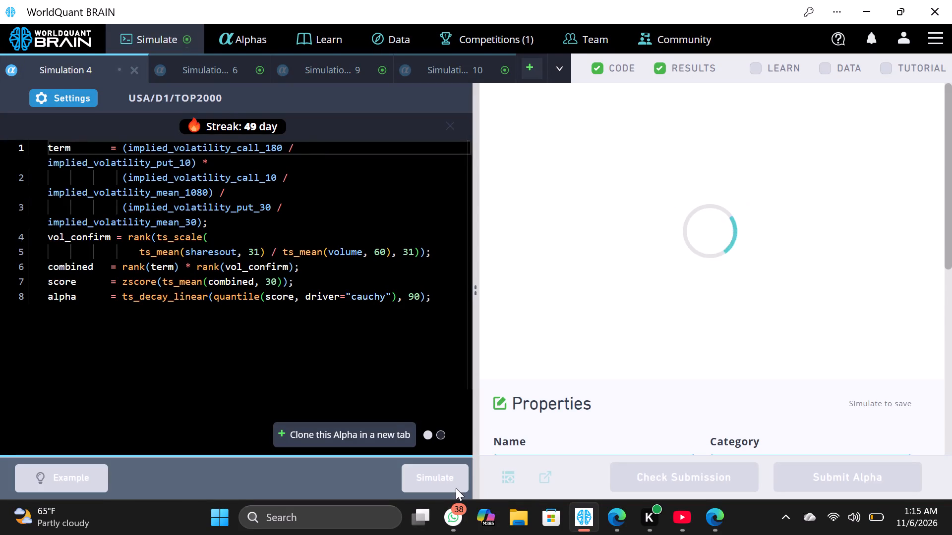
Set Simulation 6's decay to 25, apply the settings and run the simulation.
{"action": "left_click_drag", "start_coordinate": [204, 63], "coordinate": [118, 102]}
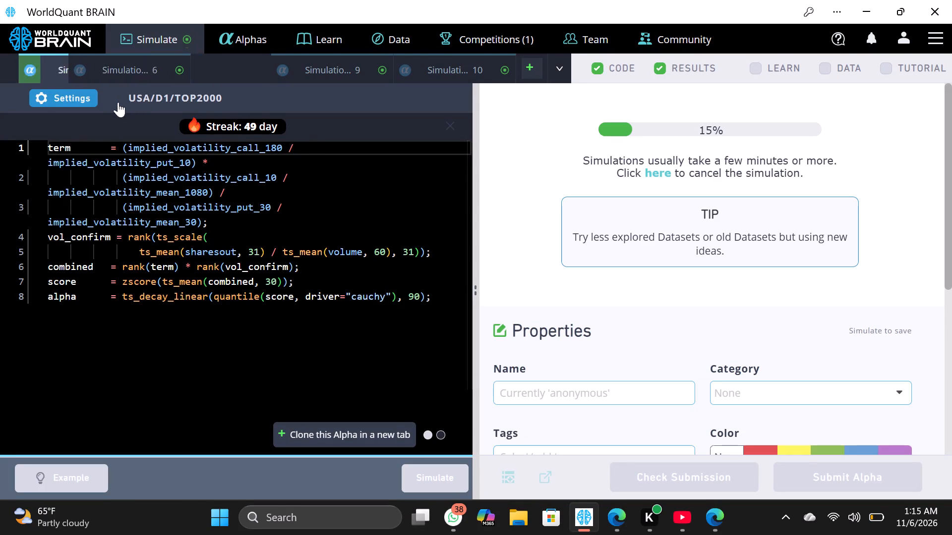
{"action": "left_click_drag", "start_coordinate": [118, 102], "coordinate": [143, 93]}
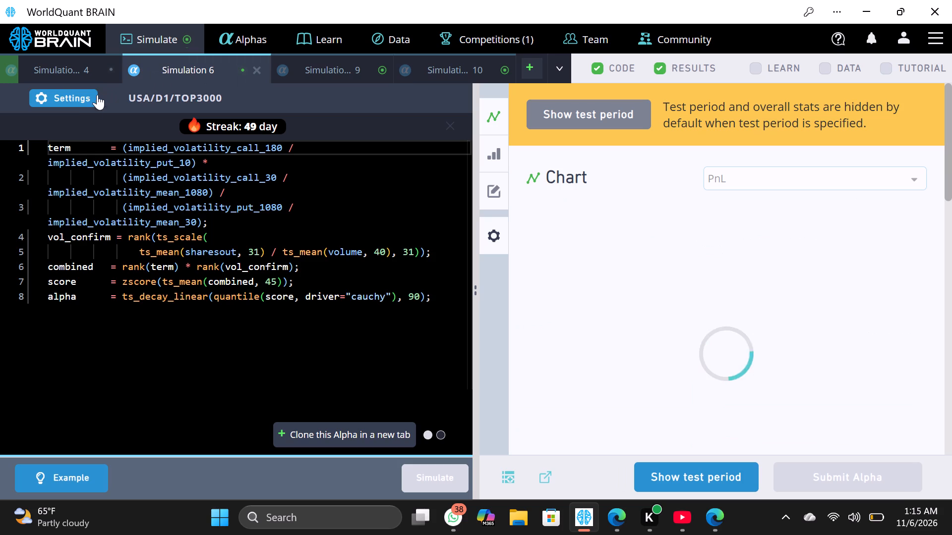
{"action": "left_click", "coordinate": [92, 104]}
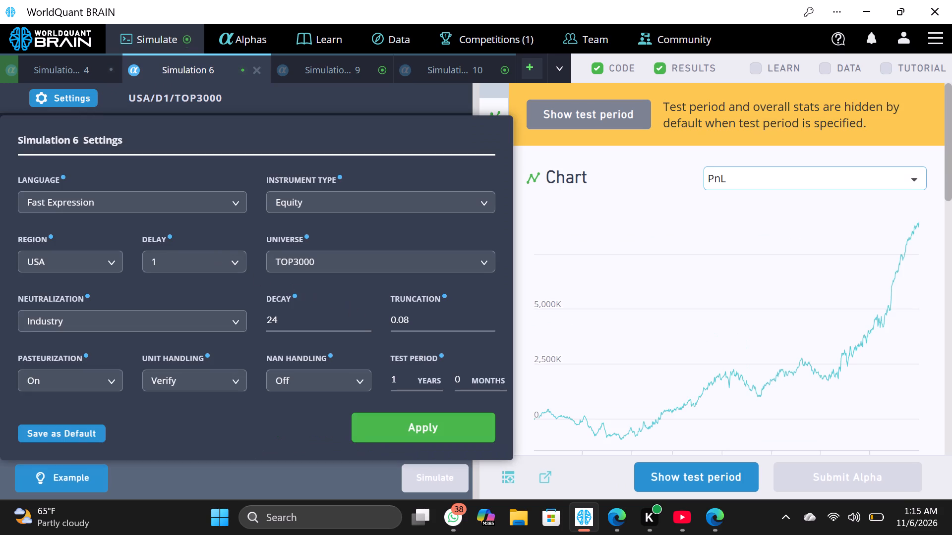
{"action": "left_click", "coordinate": [370, 315]}
{"action": "left_click", "coordinate": [412, 433]}
{"action": "left_click_drag", "start_coordinate": [419, 458], "coordinate": [422, 464]}
{"action": "left_click", "coordinate": [422, 464]}
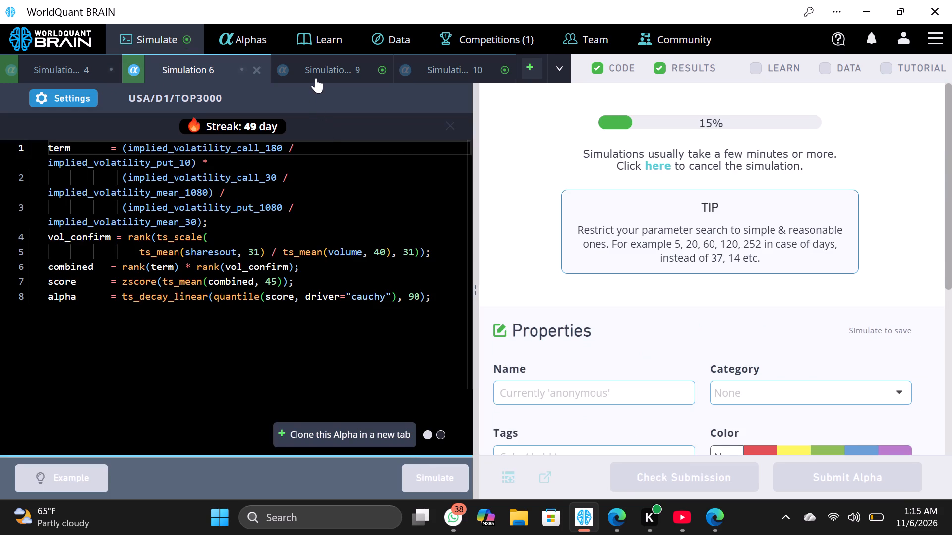
Set Simulation 9's decay to 18, apply the settings and run the simulation.
{"action": "left_click", "coordinate": [316, 78]}
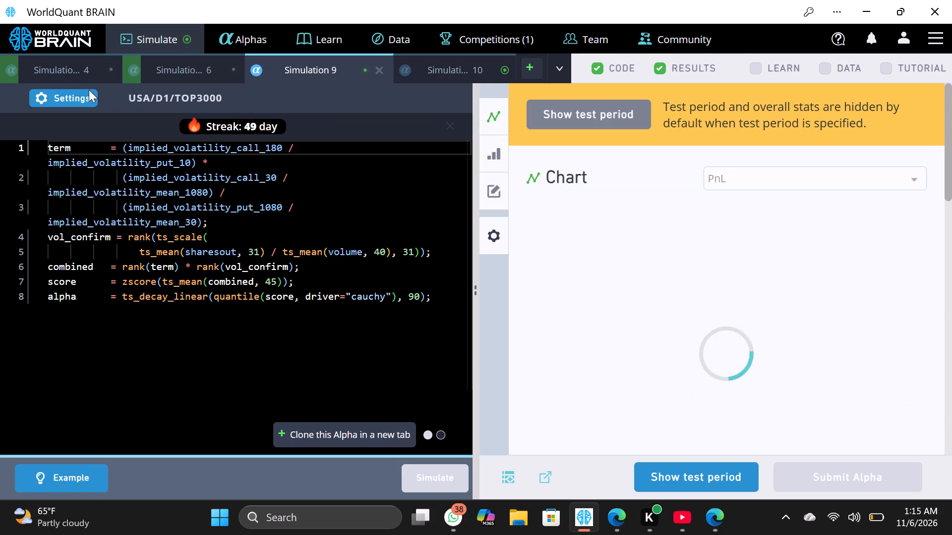
{"action": "left_click", "coordinate": [89, 90]}
{"action": "left_click", "coordinate": [369, 319]}
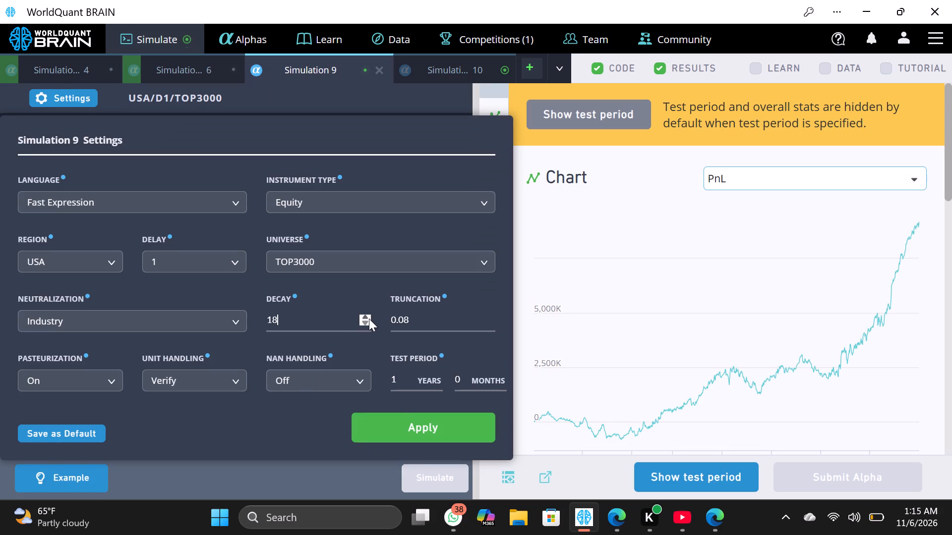
{"action": "left_click", "coordinate": [403, 414]}
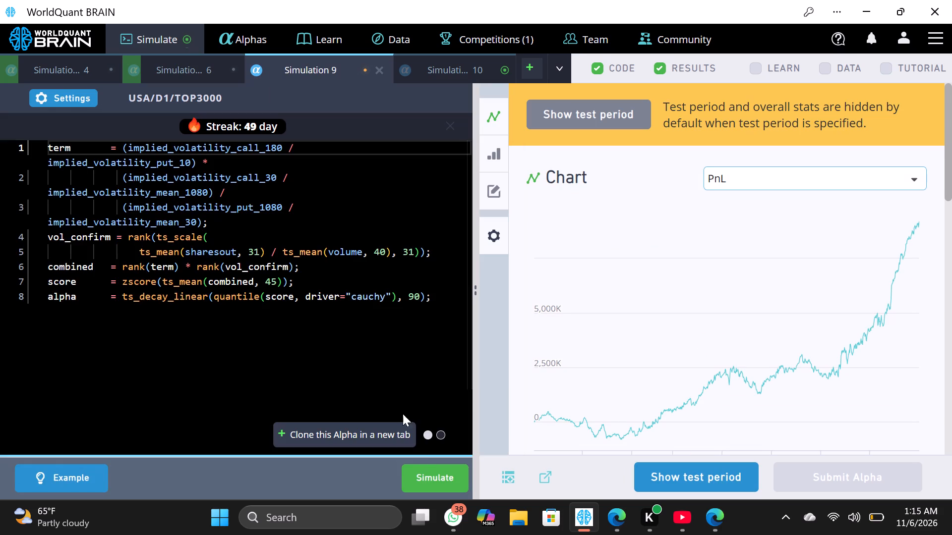
{"action": "left_click", "coordinate": [437, 470]}
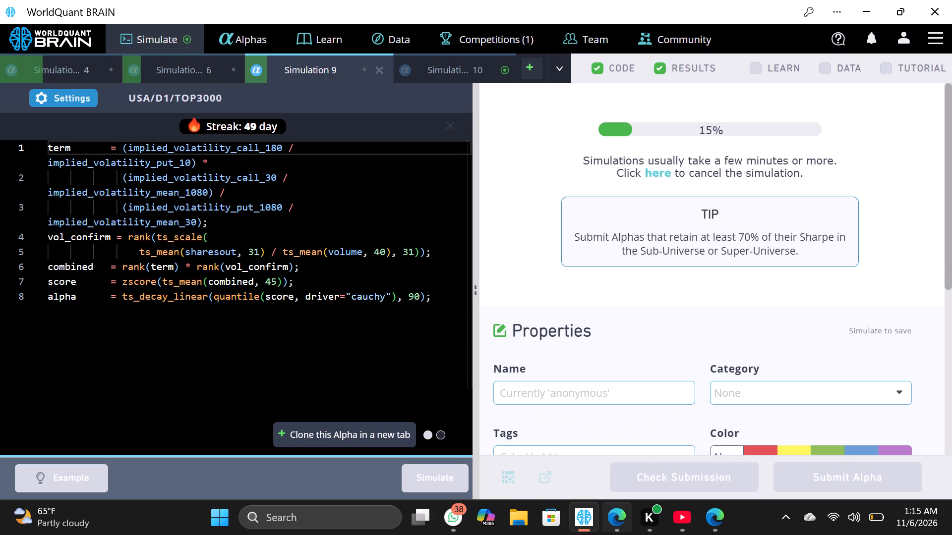
Lower the display brightness to about 12 and return to the WorldQuant BRAIN app window.
{"action": "left_click", "coordinate": [826, 517]}
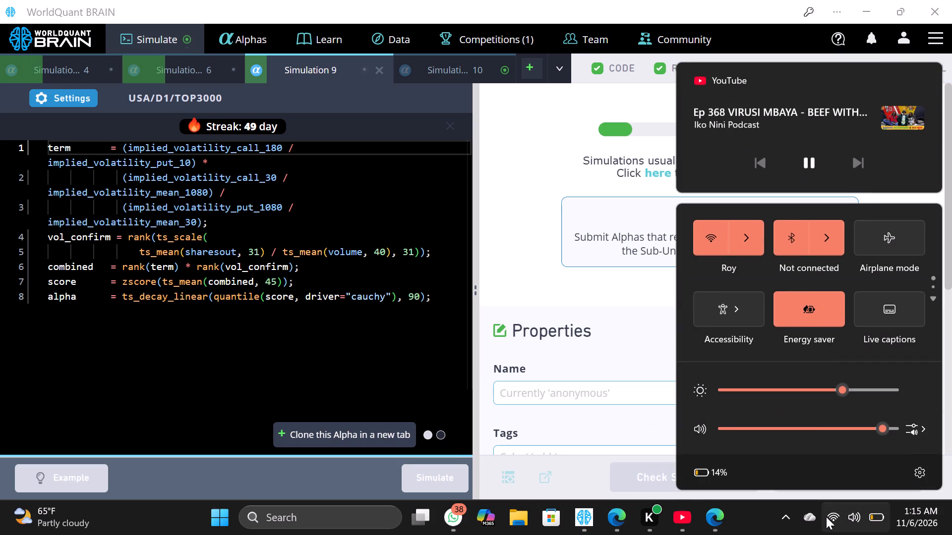
{"action": "left_click_drag", "start_coordinate": [777, 383], "coordinate": [743, 387]}
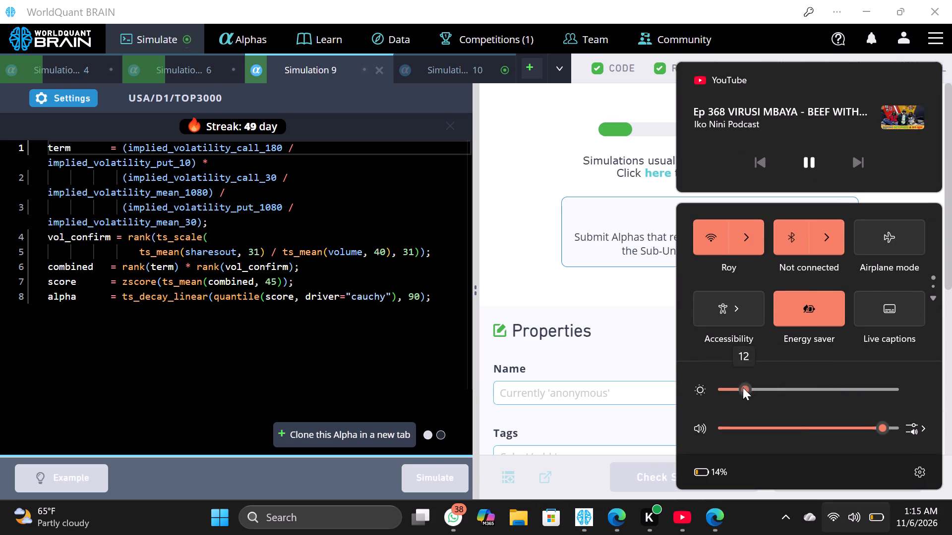
{"action": "left_click", "coordinate": [743, 387]}
{"action": "left_click", "coordinate": [582, 516]}
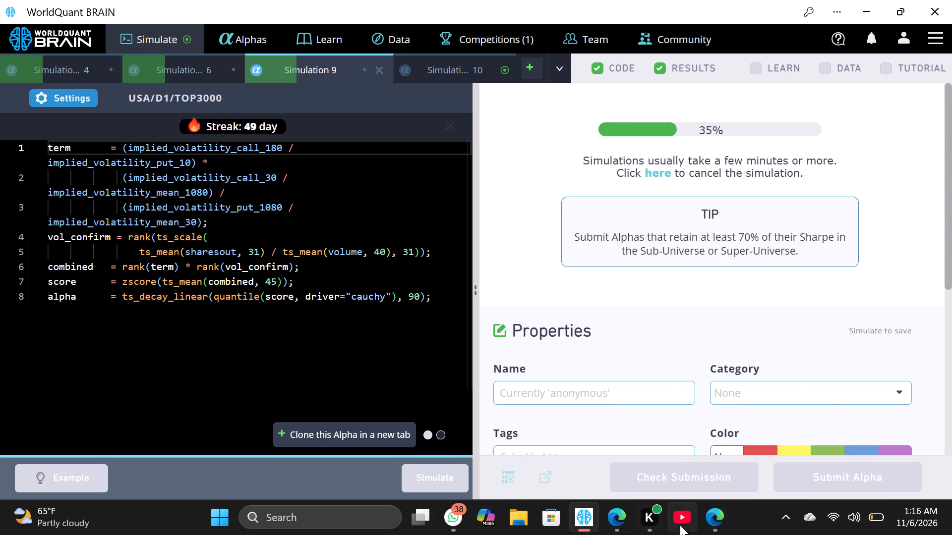
Switch to the WorldQuant BRAIN session in the guest browser window, set Simulation 1's decay to 6, apply the settings and run the simulation.
{"action": "left_click", "coordinate": [714, 502]}
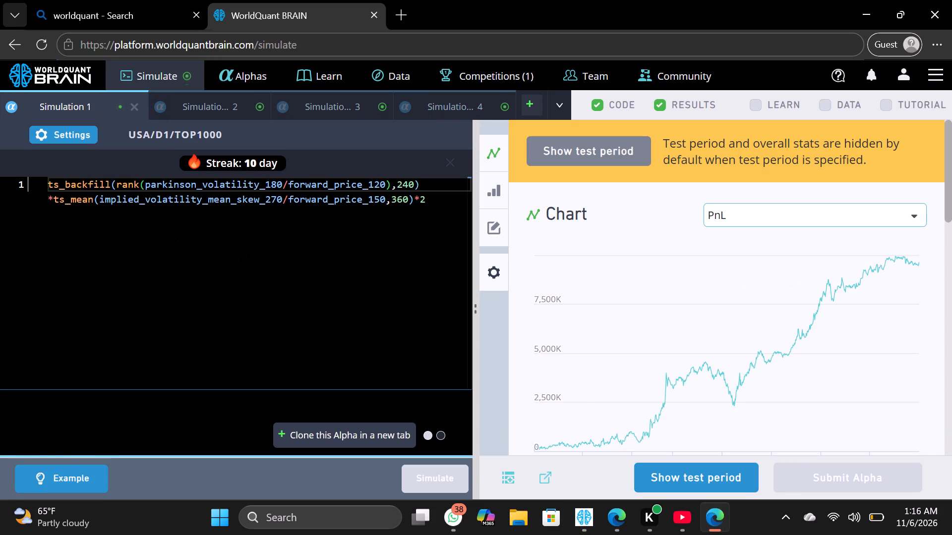
{"action": "left_click", "coordinate": [72, 130]}
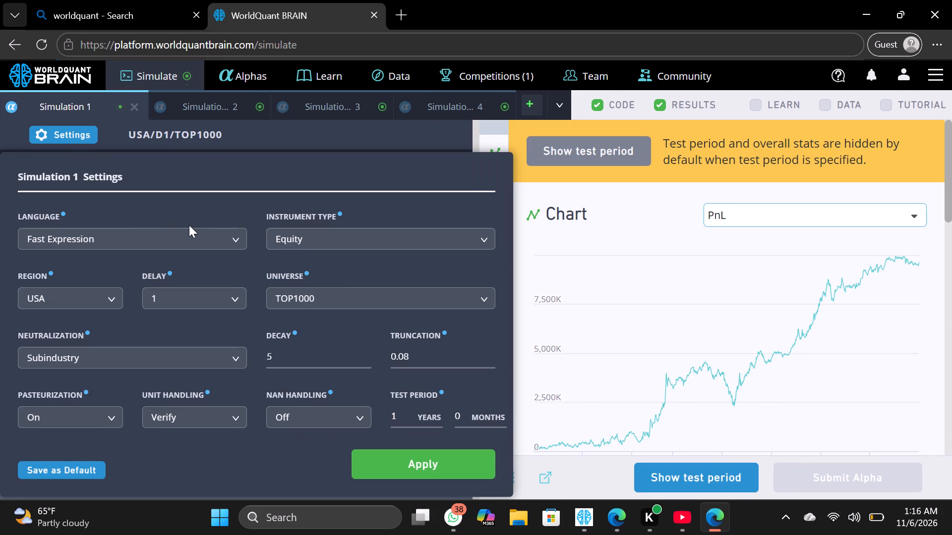
{"action": "left_click", "coordinate": [363, 351]}
{"action": "left_click", "coordinate": [413, 464]}
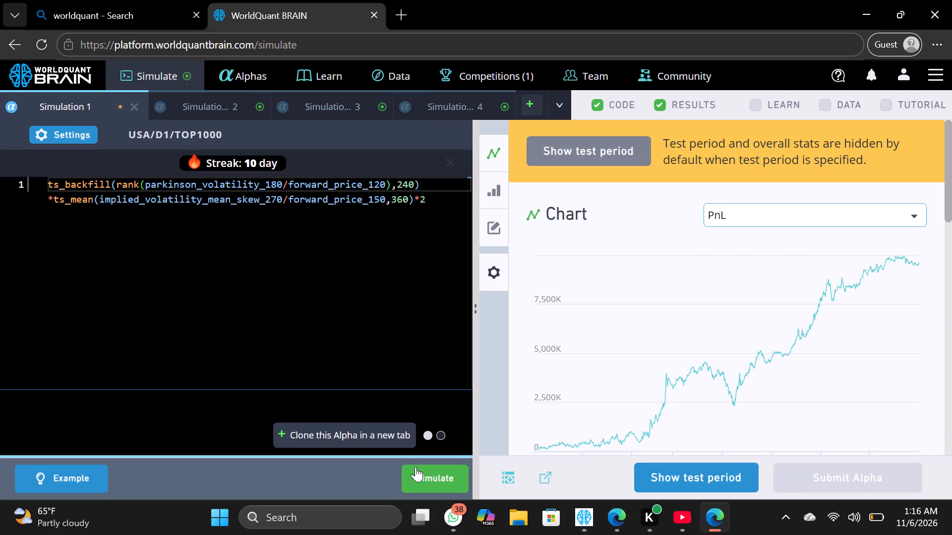
{"action": "left_click", "coordinate": [417, 471]}
Set Simulation 2's decay to 6, apply the settings and run the simulation.
{"action": "left_click", "coordinate": [217, 105]}
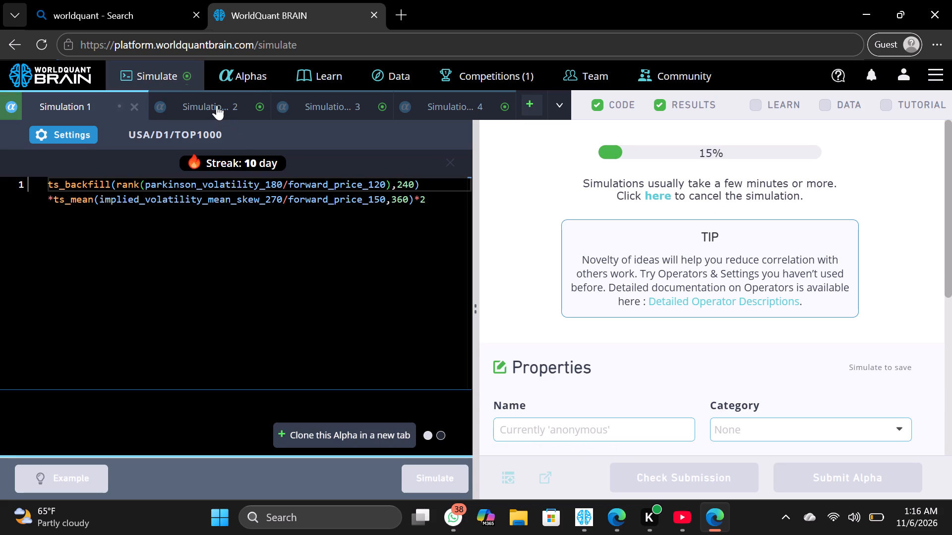
{"action": "left_click", "coordinate": [79, 129]}
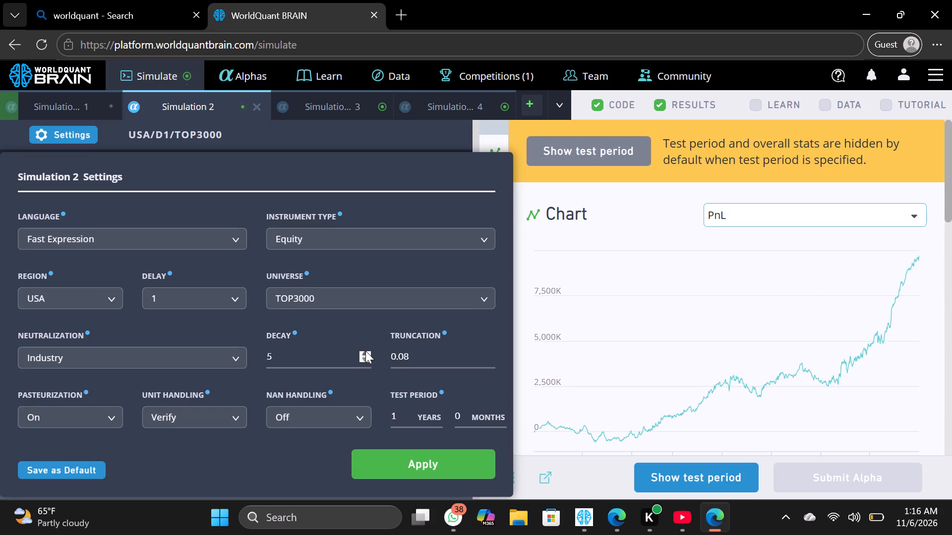
{"action": "left_click", "coordinate": [366, 351]}
{"action": "left_click", "coordinate": [424, 466]}
{"action": "left_click", "coordinate": [438, 483]}
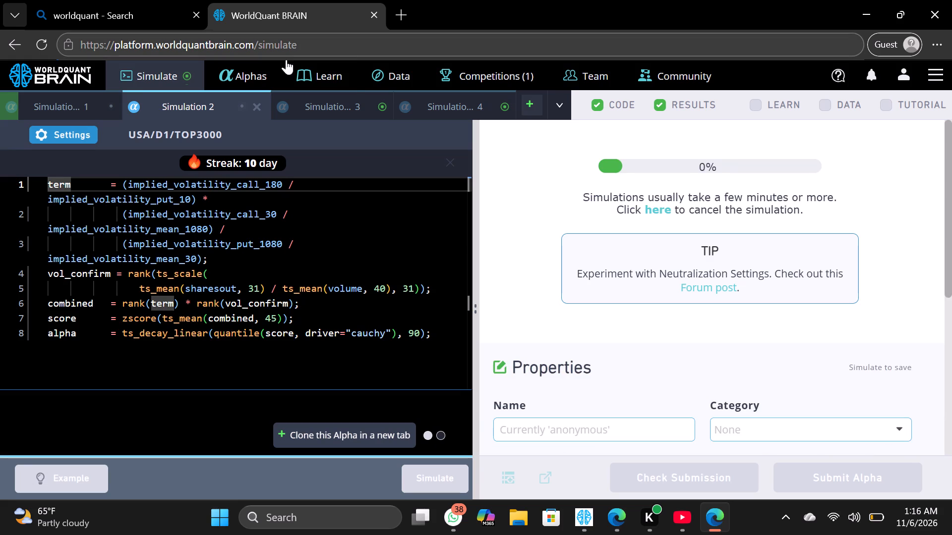
Set Simulation 3's decay to 5, apply the settings and run the simulation.
{"action": "left_click", "coordinate": [321, 107]}
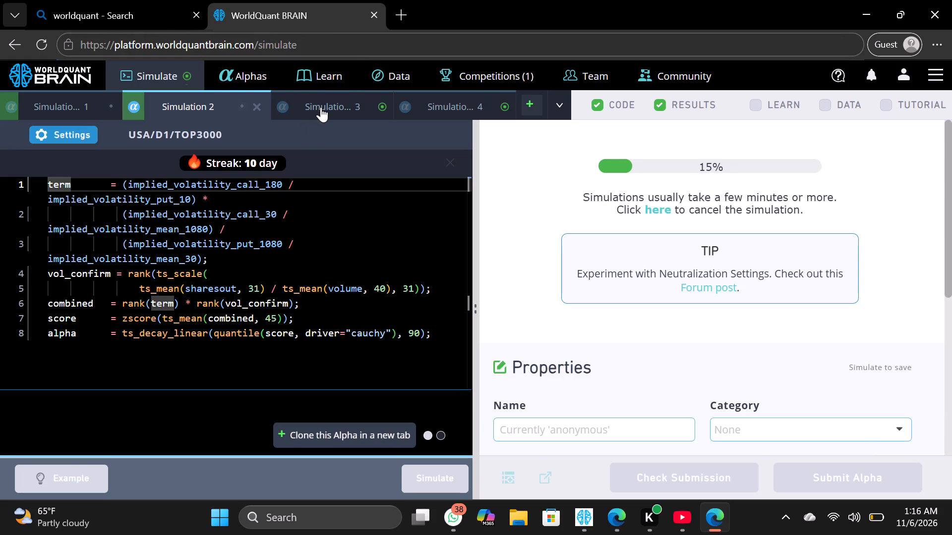
{"action": "left_click", "coordinate": [79, 132]}
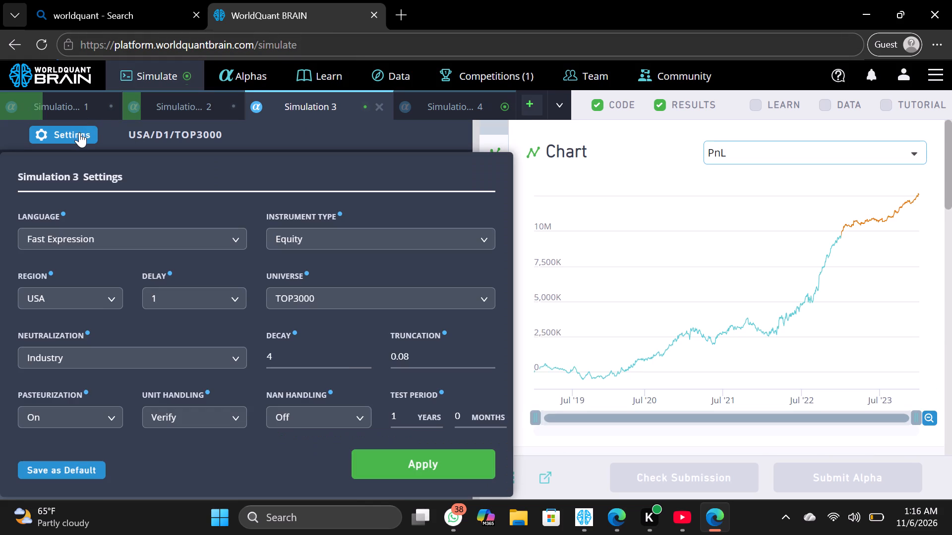
{"action": "left_click", "coordinate": [363, 356]}
{"action": "left_click", "coordinate": [428, 463]}
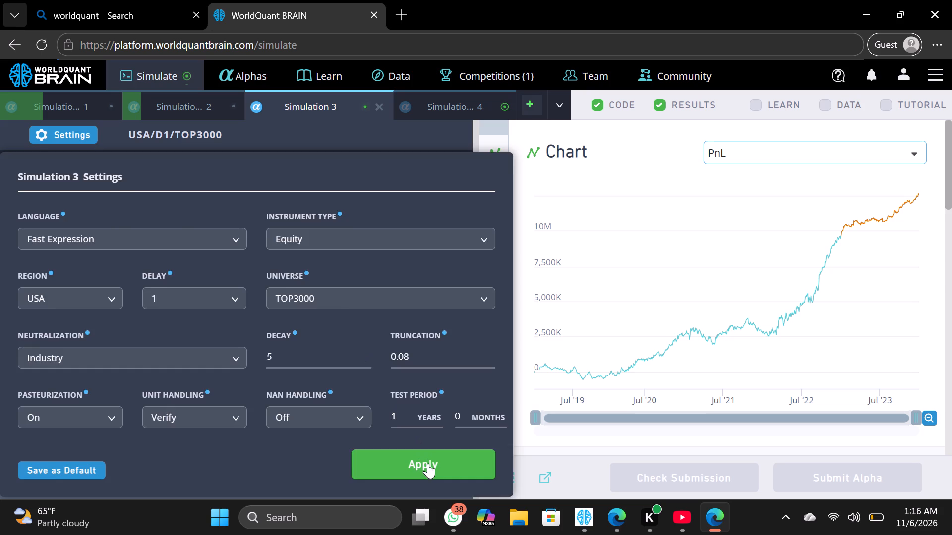
{"action": "left_click", "coordinate": [429, 471]}
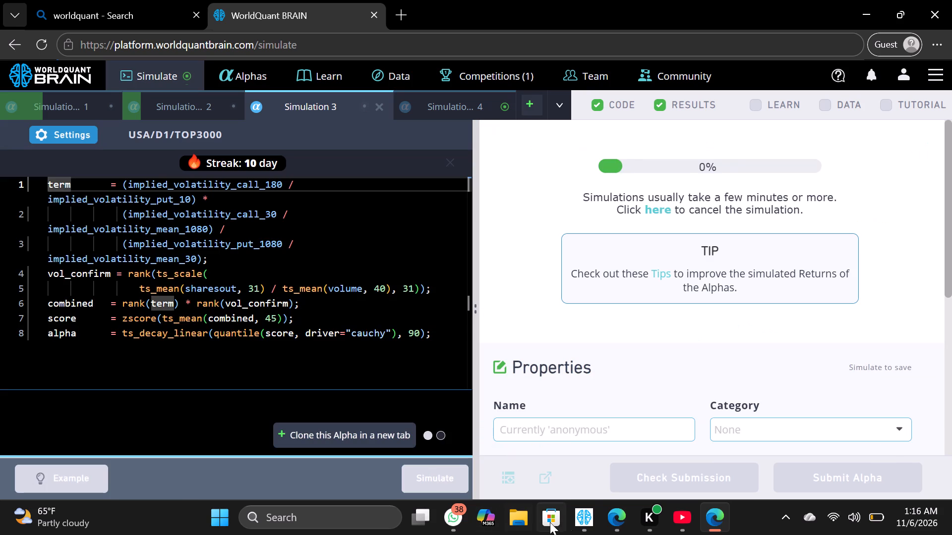
Switch back to the WorldQuant BRAIN app window with the running simulations.
{"action": "left_click", "coordinate": [584, 526]}
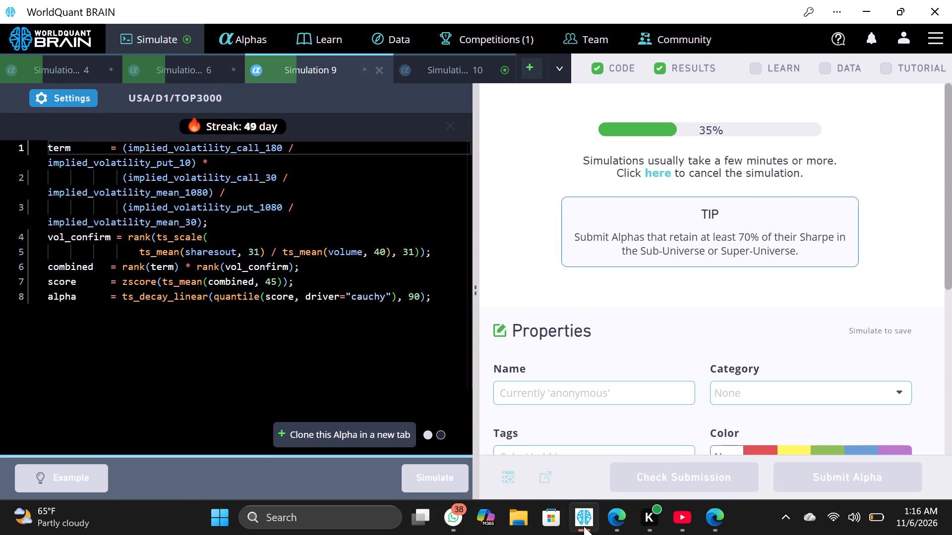
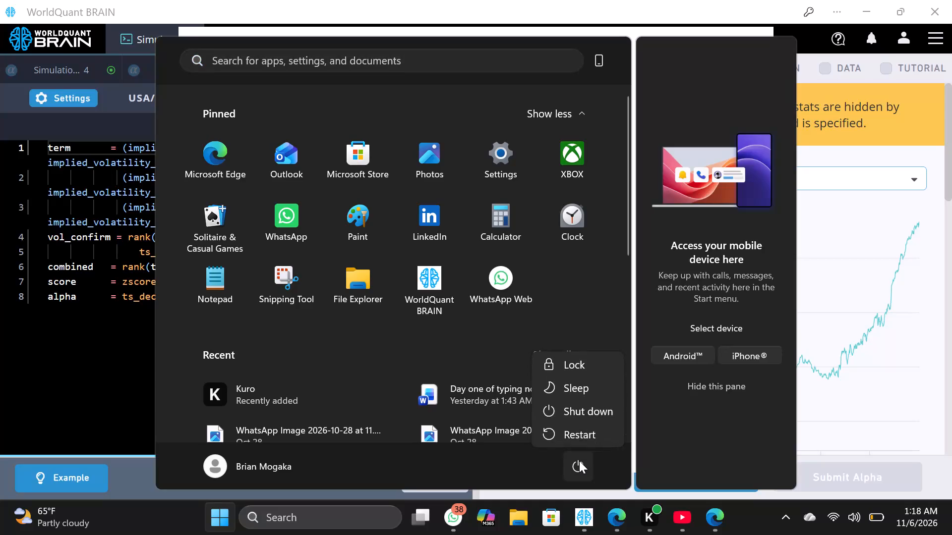
Shut down the computer.
{"action": "left_click", "coordinate": [579, 414]}
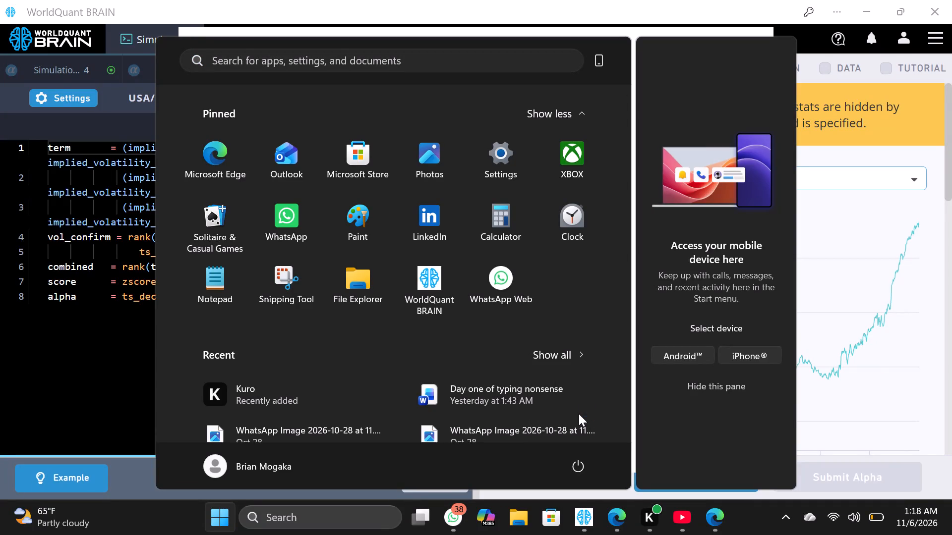